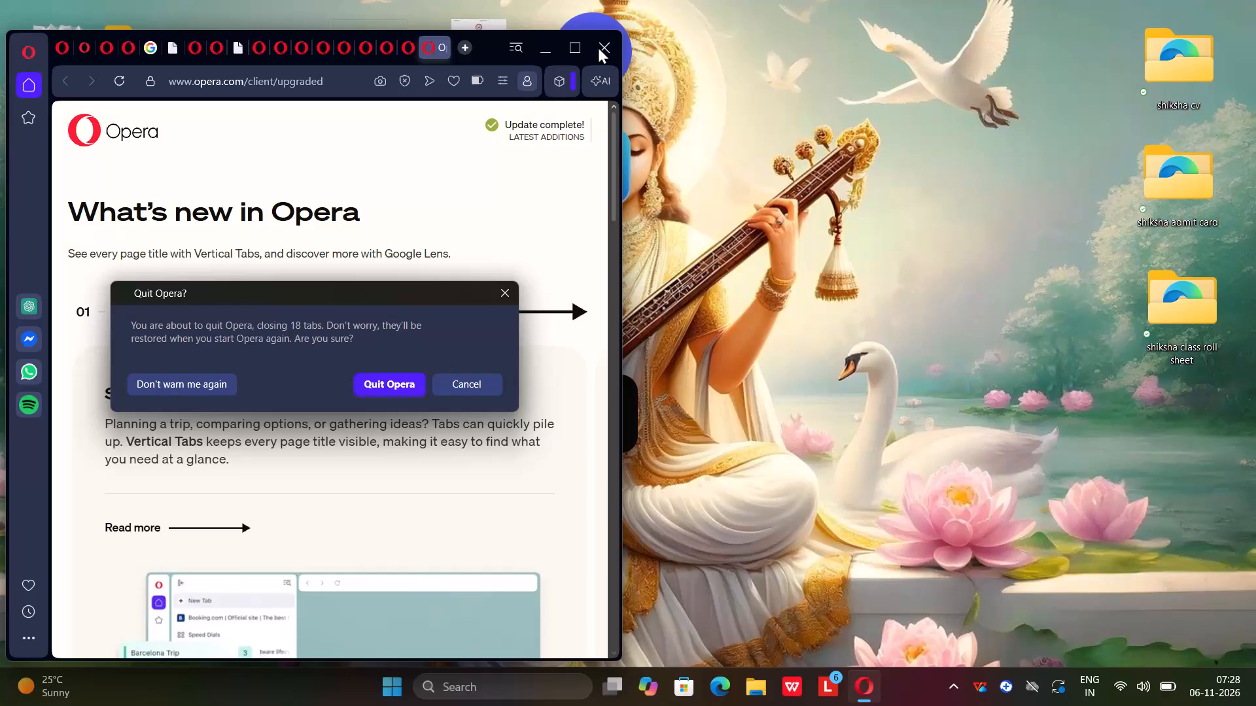
Quit the Opera browser, closing its open tabs.
{"action": "left_click", "coordinate": [407, 387]}
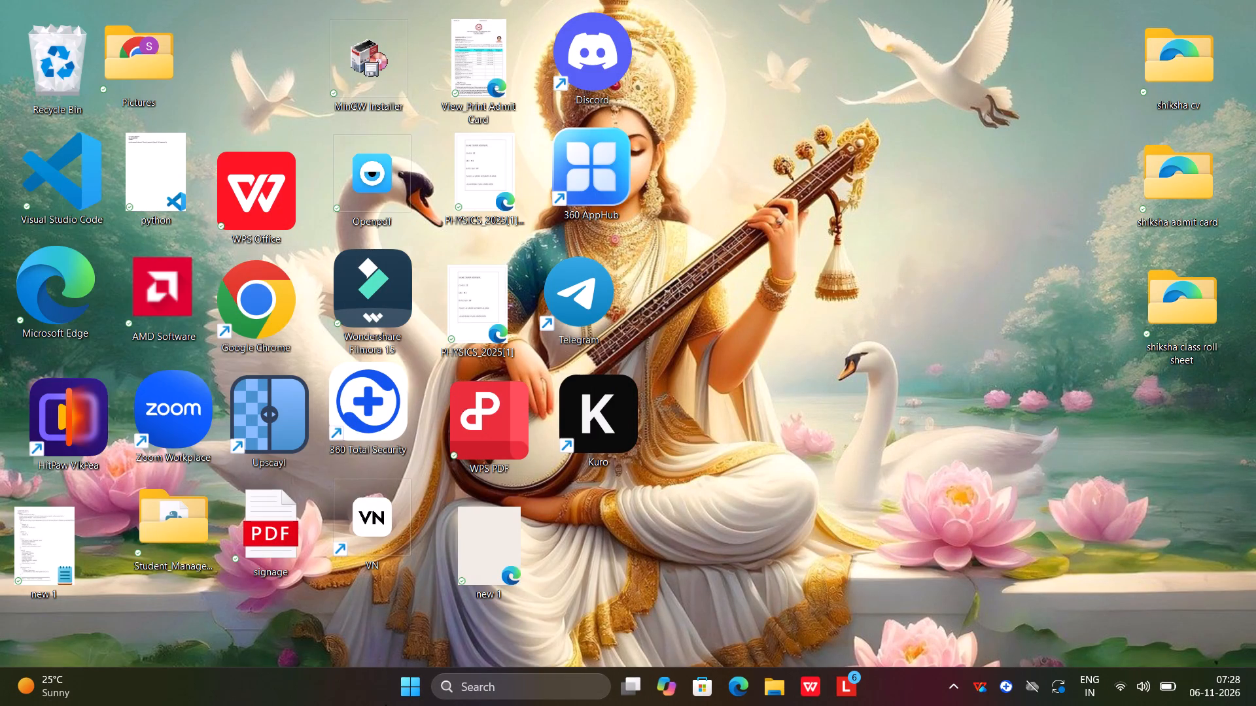
Open Chrome with the "Your Chrome" profile, search Google for canva, and go to the Canva account login result.
{"action": "double_click", "coordinate": [266, 289]}
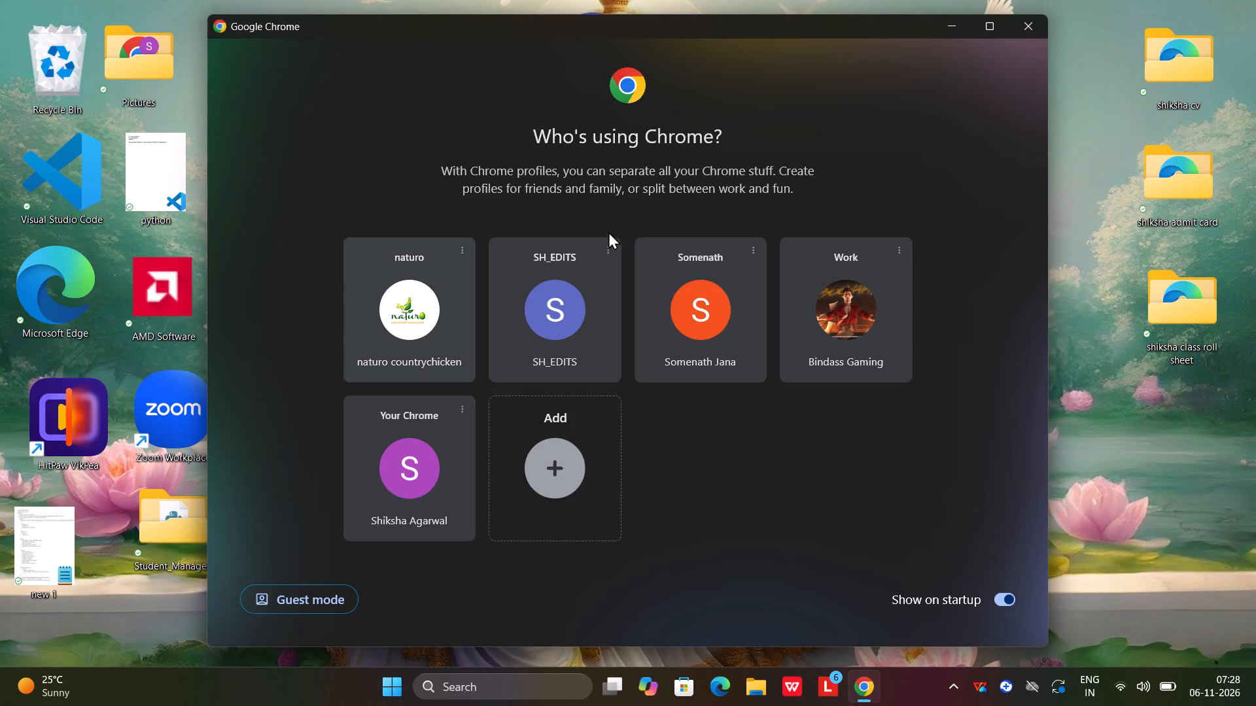
{"action": "left_click", "coordinate": [455, 456]}
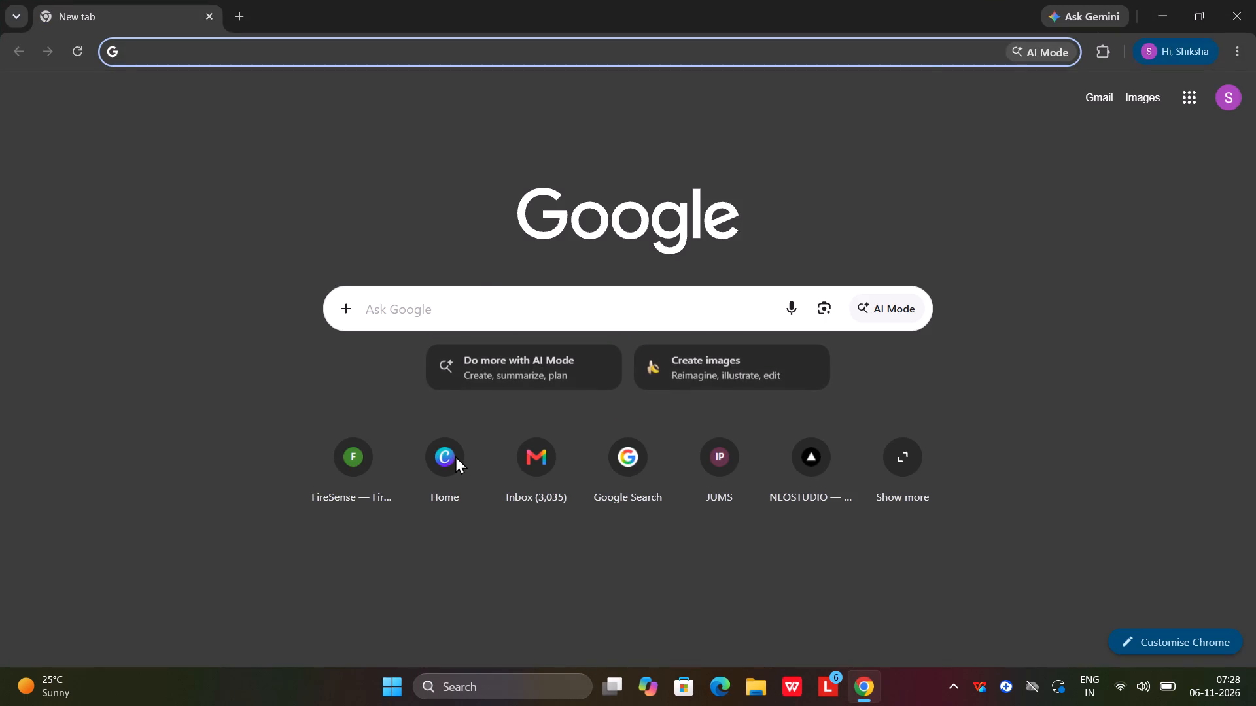
{"action": "left_click", "coordinate": [494, 301]}
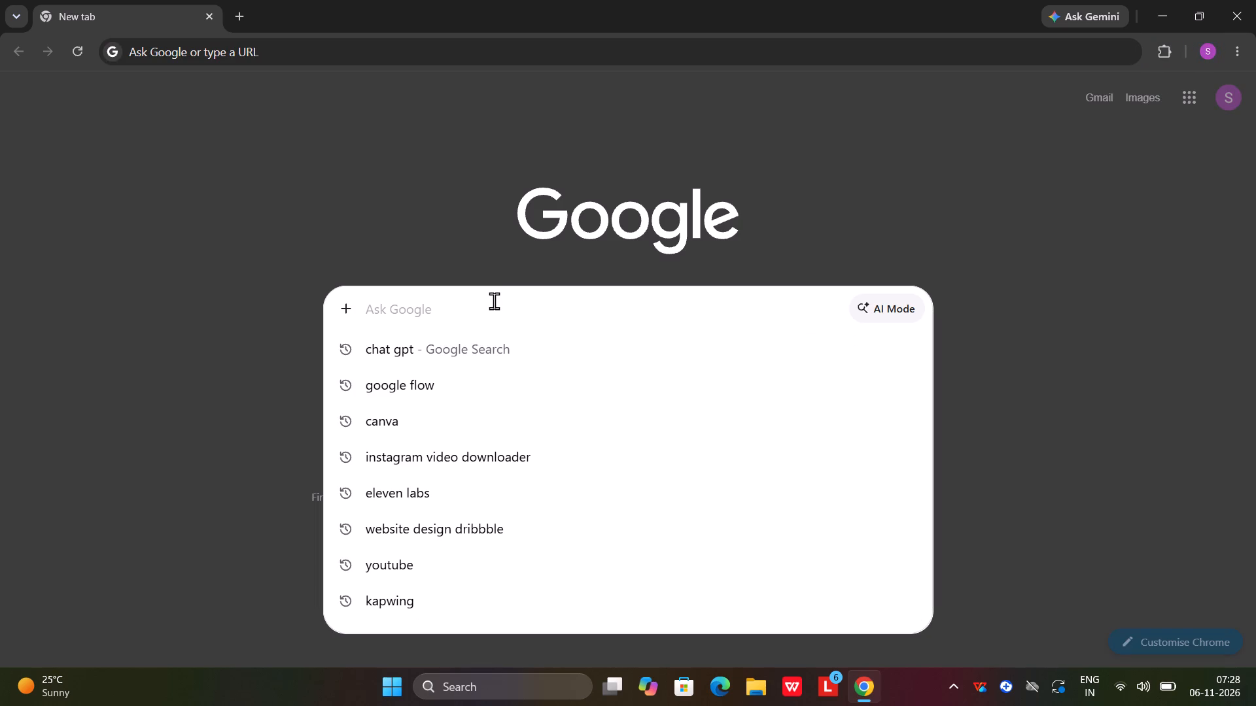
{"action": "left_click", "coordinate": [398, 423]}
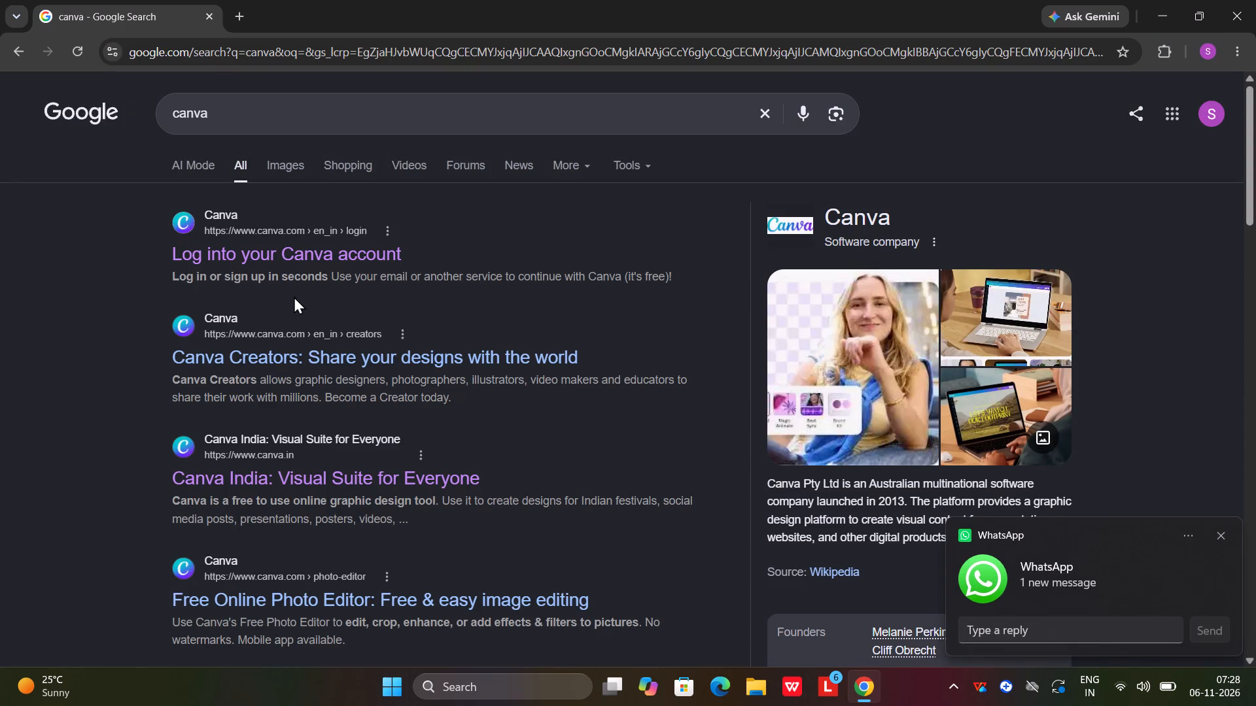
{"action": "left_click", "coordinate": [288, 261]}
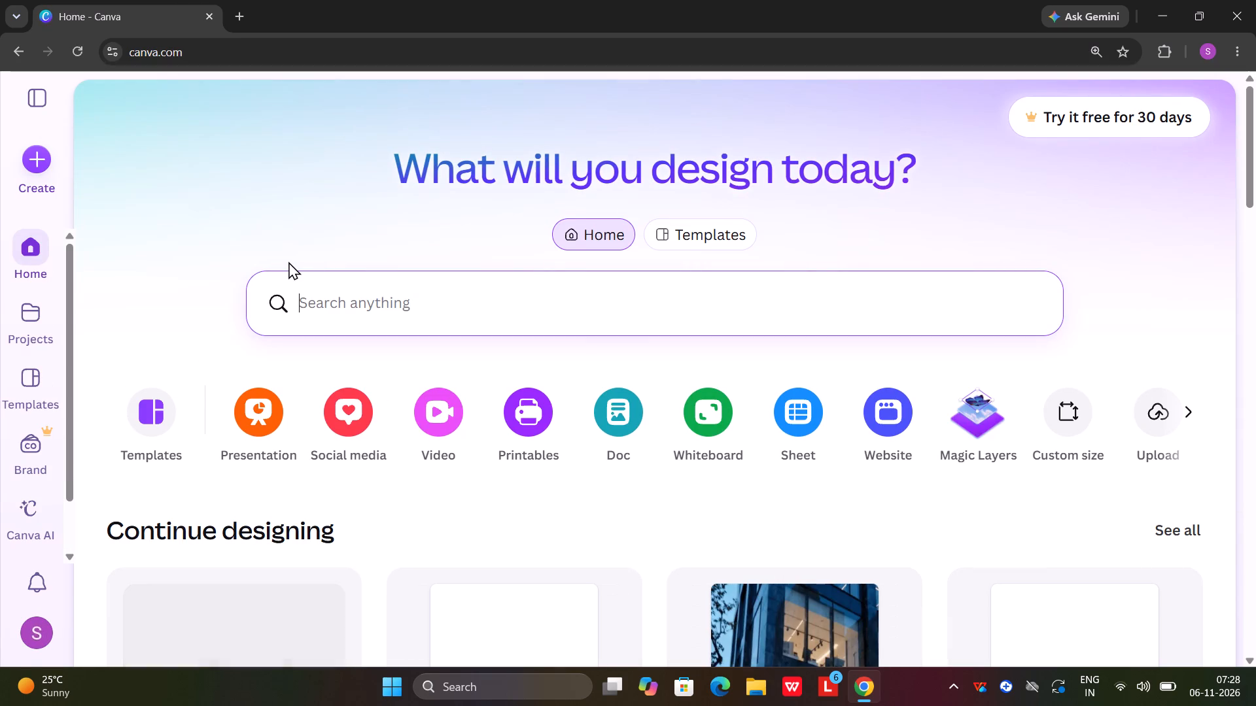
Open the ekon_final design from the recent designs on the Canva home page.
{"action": "scroll", "coordinate": [288, 261], "scroll_direction": "down", "scroll_amount": 2}
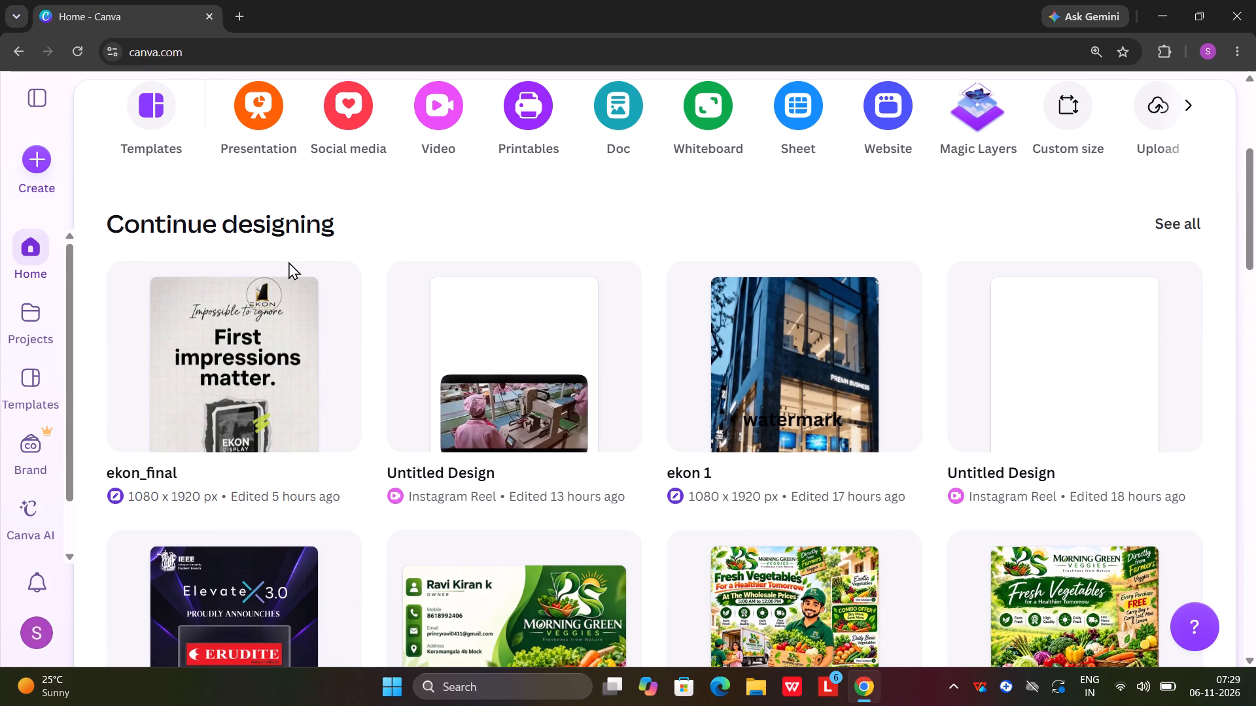
{"action": "double_click", "coordinate": [209, 373]}
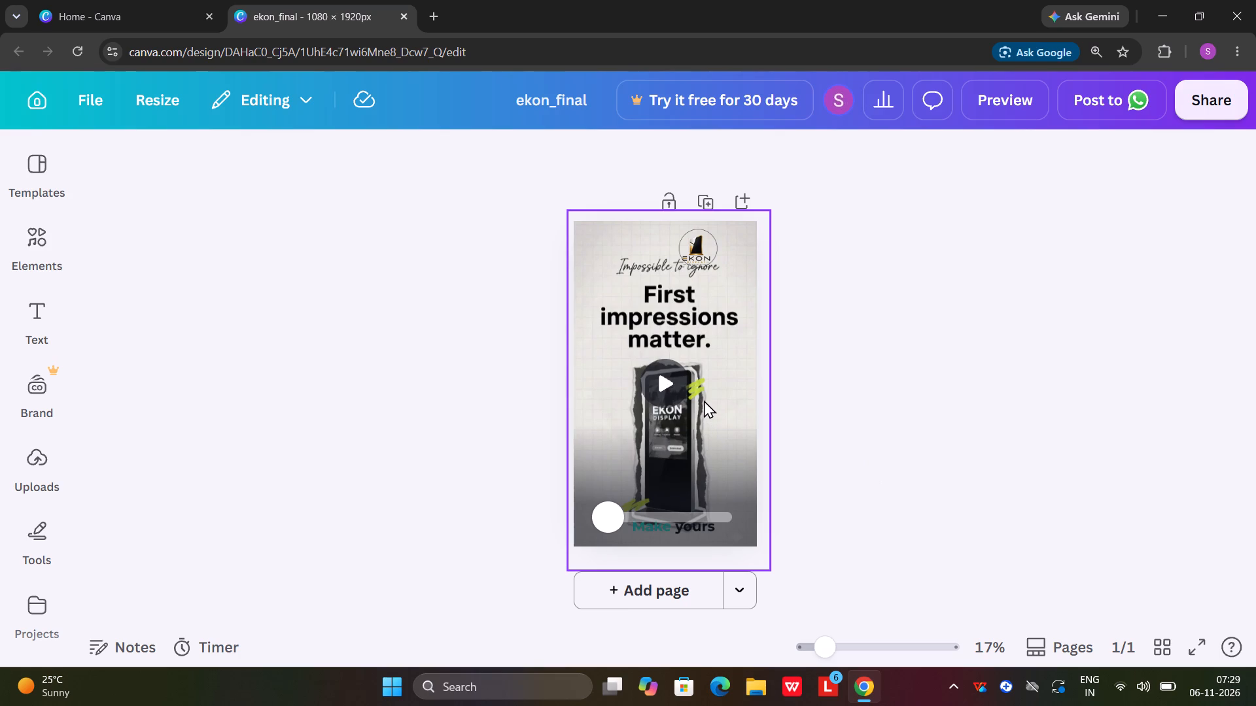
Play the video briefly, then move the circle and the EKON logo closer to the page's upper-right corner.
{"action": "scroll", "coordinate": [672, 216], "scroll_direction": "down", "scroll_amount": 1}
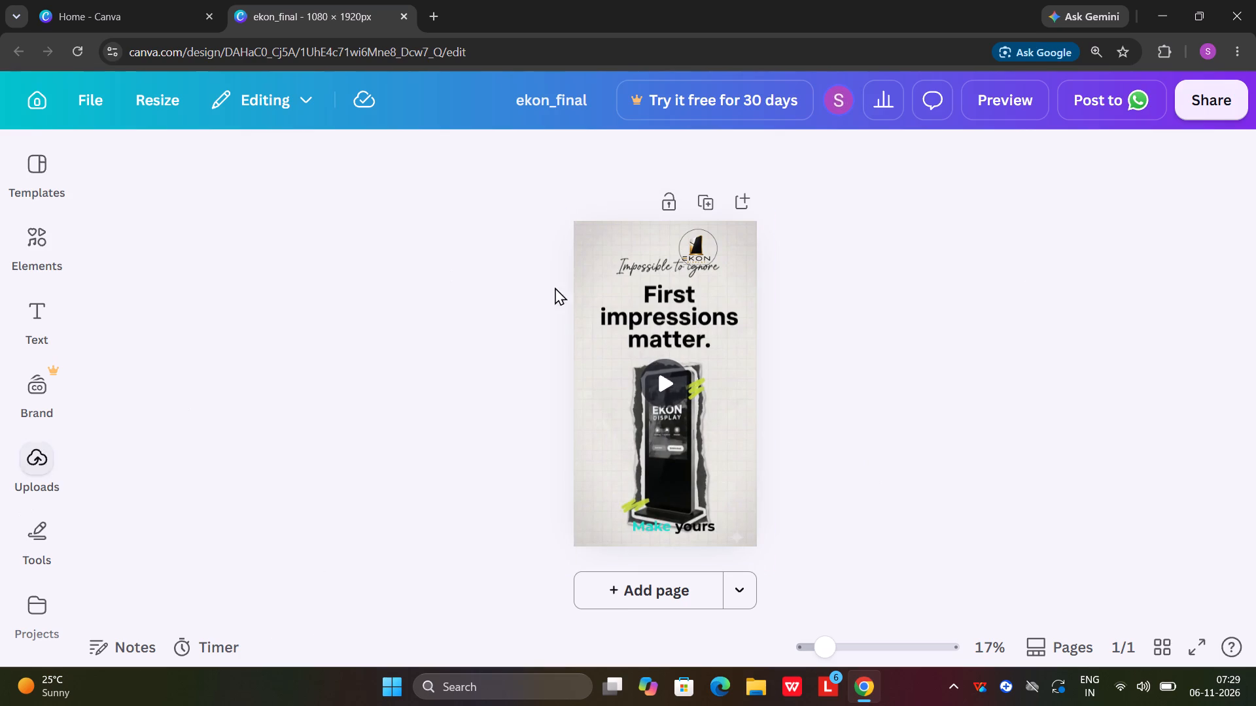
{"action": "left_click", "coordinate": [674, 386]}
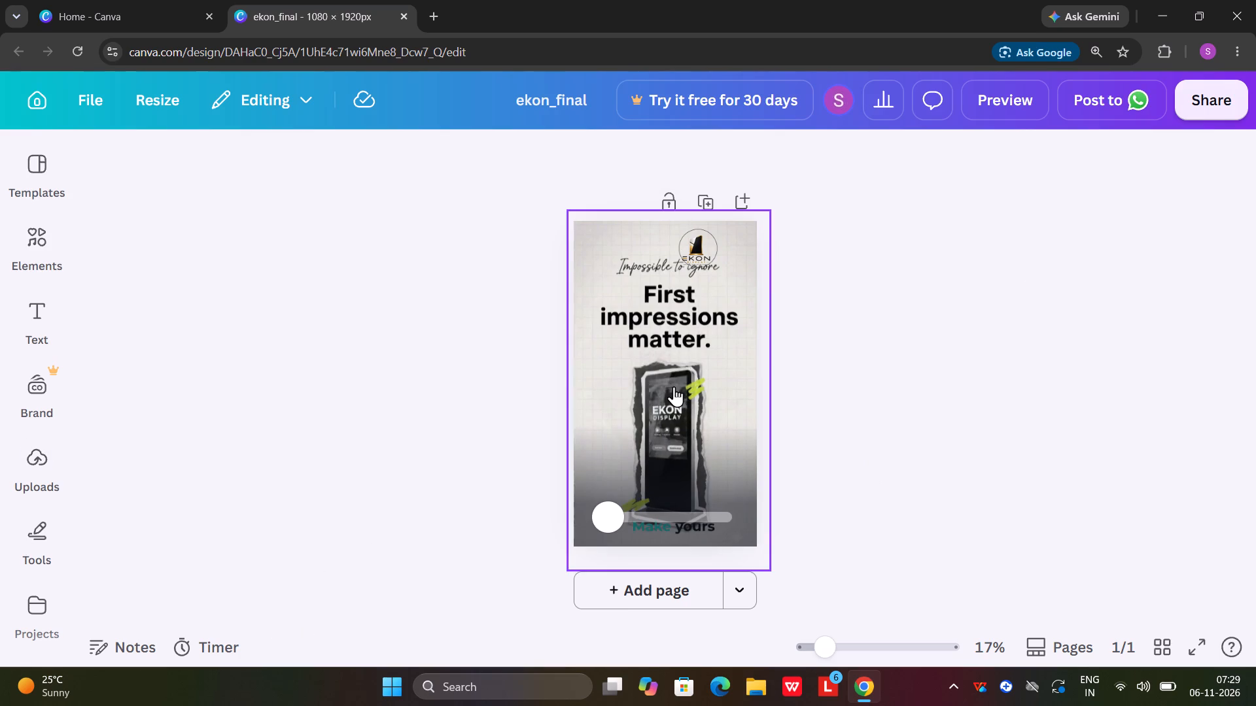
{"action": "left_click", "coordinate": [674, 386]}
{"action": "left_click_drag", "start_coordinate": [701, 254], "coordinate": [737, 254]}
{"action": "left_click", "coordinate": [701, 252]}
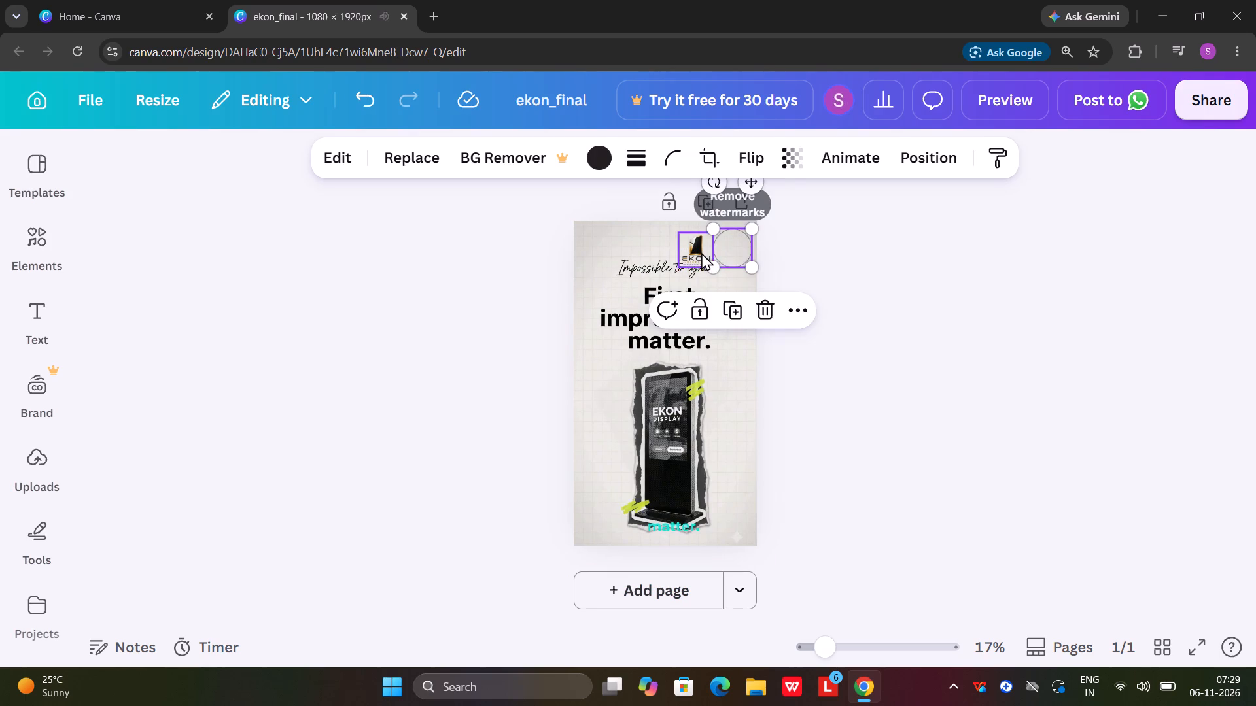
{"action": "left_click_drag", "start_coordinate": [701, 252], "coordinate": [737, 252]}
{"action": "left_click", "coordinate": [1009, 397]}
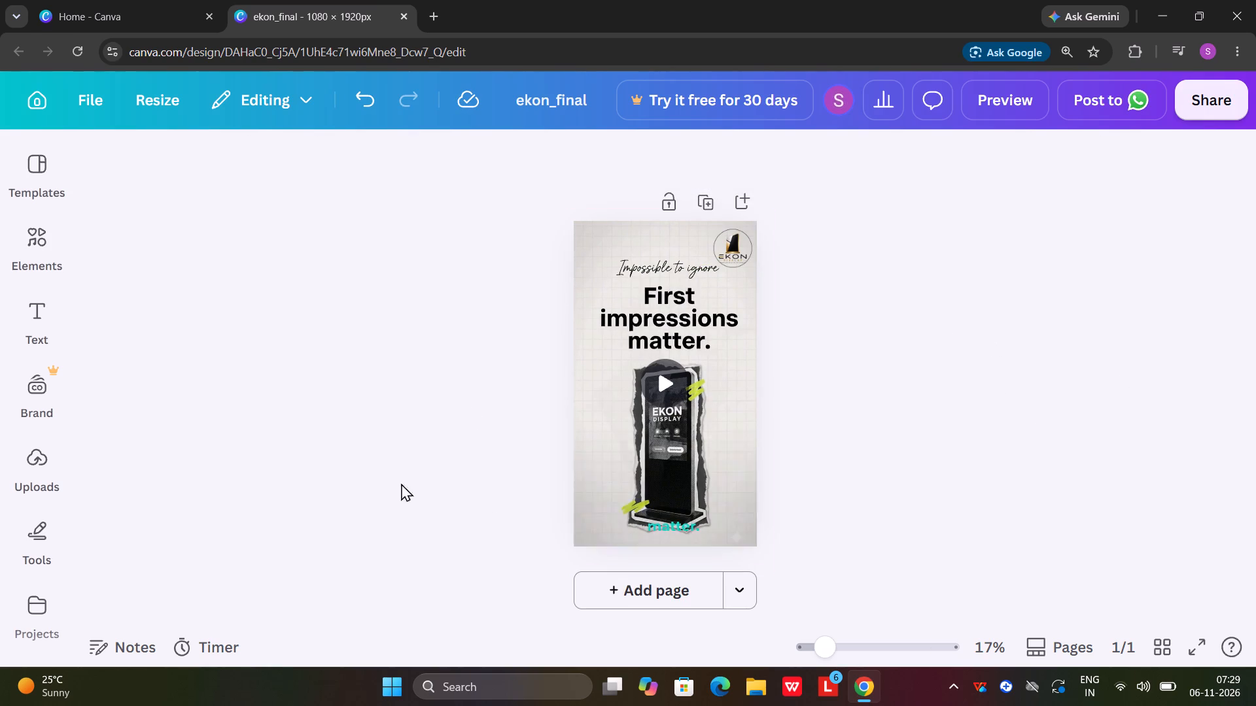
Reduce the background video's playback speed so that the clip lasts 19.5 s.
{"action": "left_click", "coordinate": [677, 339]}
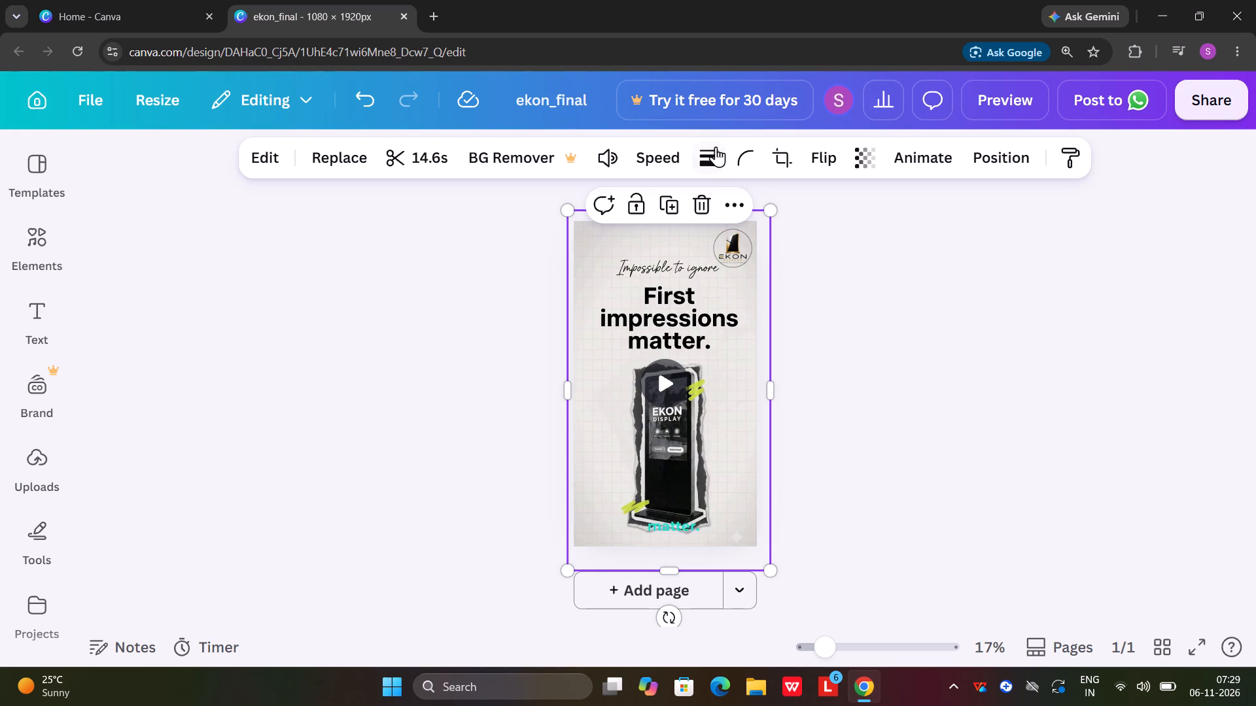
{"action": "left_click", "coordinate": [640, 153]}
{"action": "left_click_drag", "start_coordinate": [617, 244], "coordinate": [616, 244]}
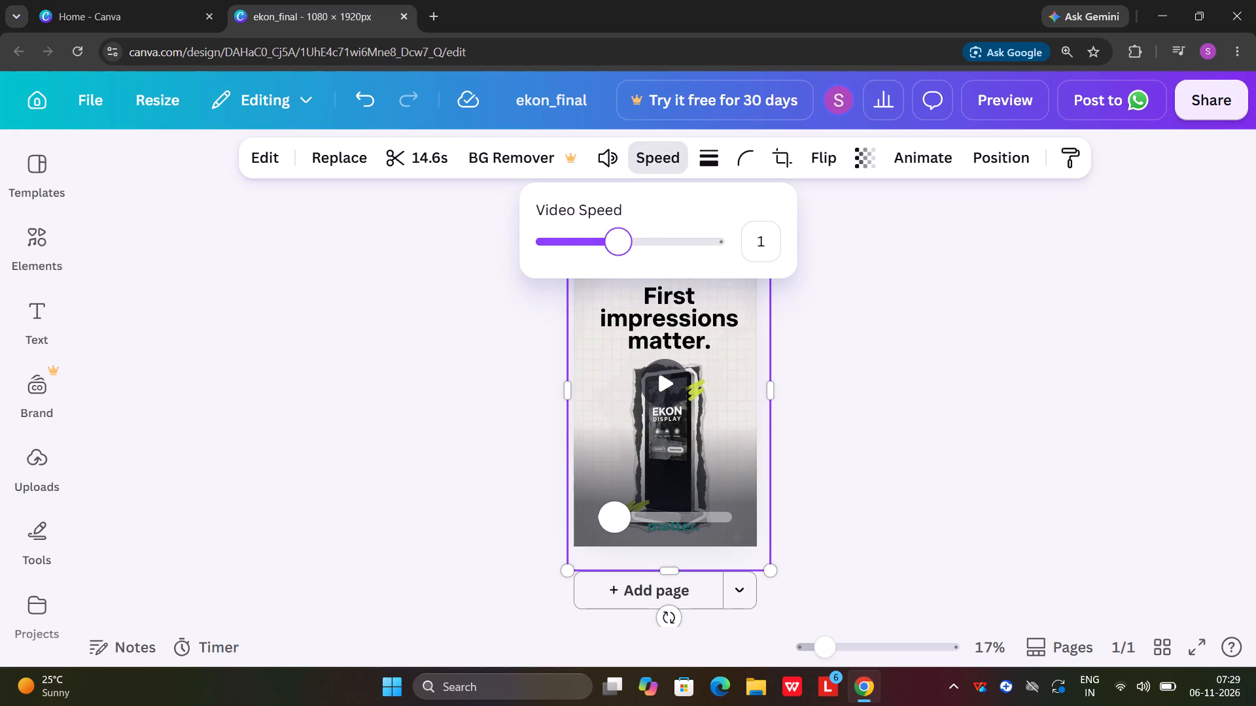
{"action": "left_click_drag", "start_coordinate": [616, 244], "coordinate": [602, 245]}
{"action": "left_click", "coordinate": [877, 425]}
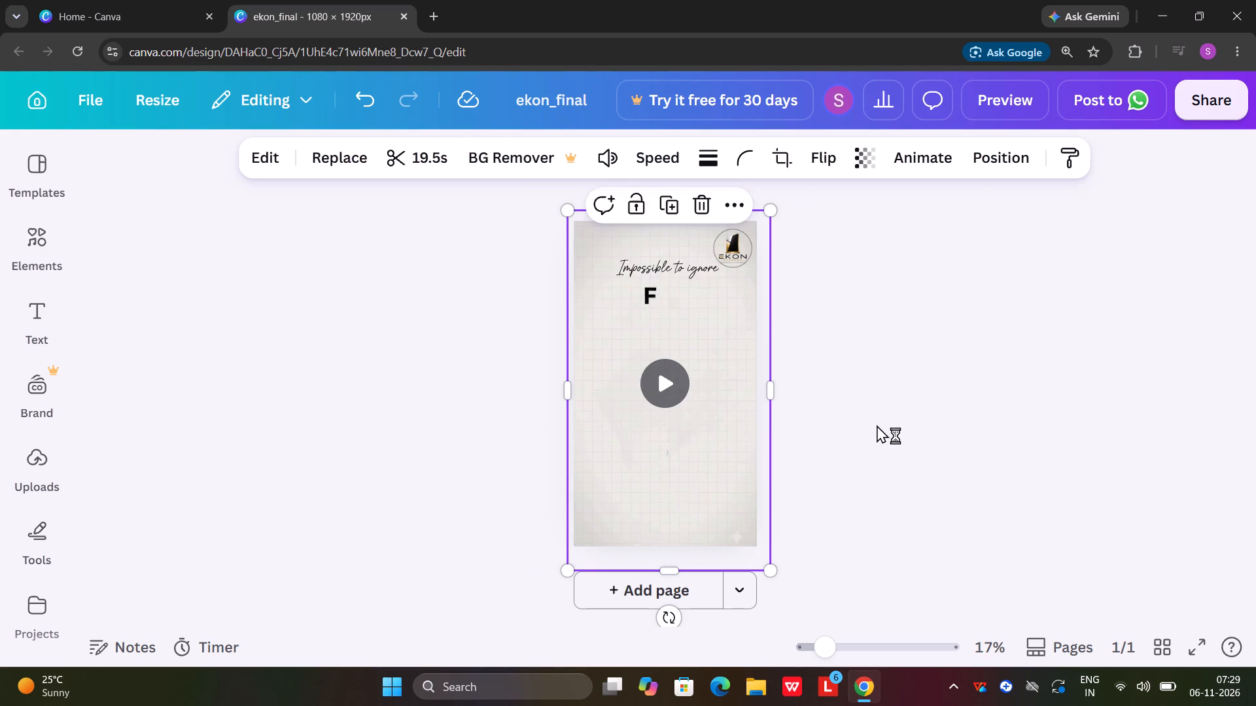
Play the slowed video from the start and review its pacing and scenes against the logo and captions.
{"action": "left_click", "coordinate": [807, 342]}
{"action": "left_click", "coordinate": [672, 380]}
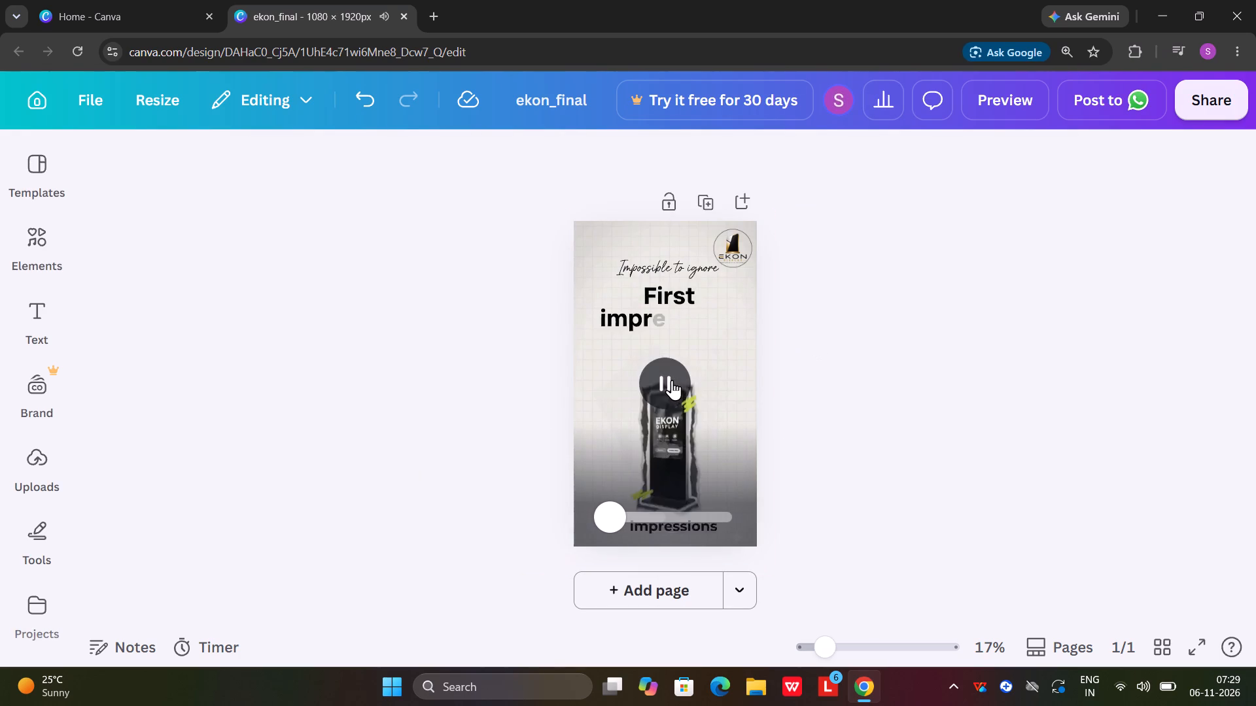
{"action": "left_click", "coordinate": [672, 380]}
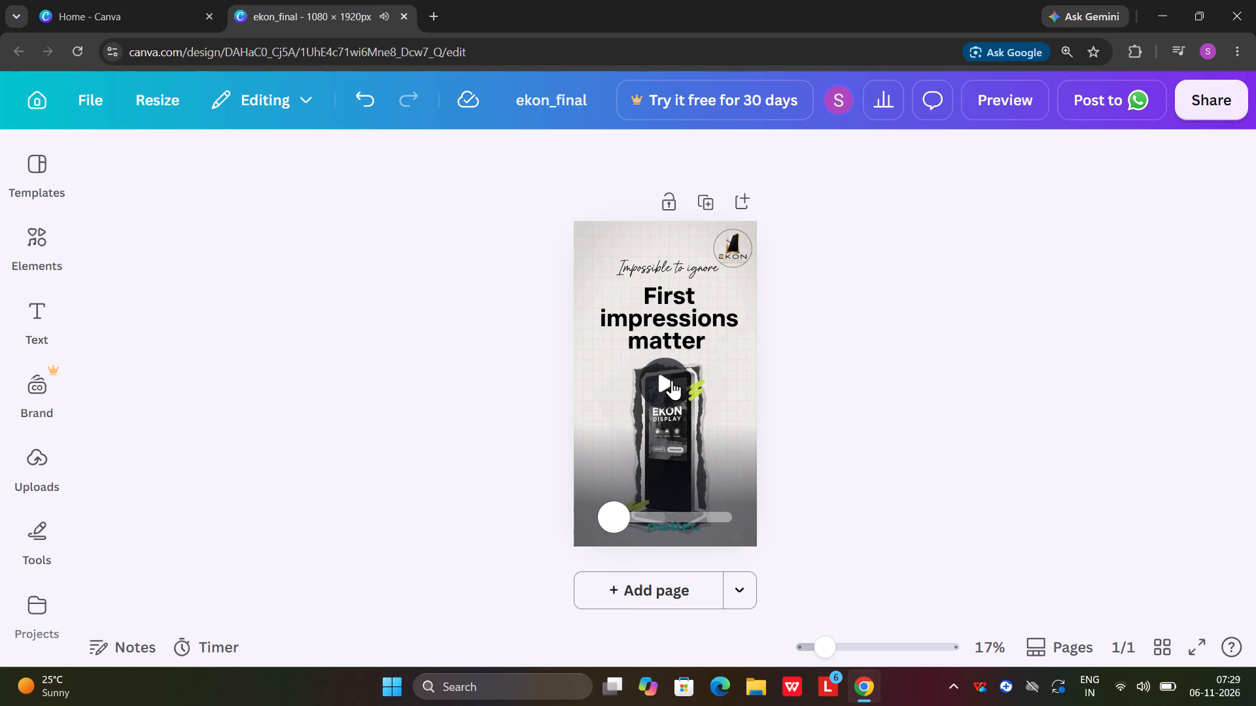
{"action": "left_click", "coordinate": [672, 380]}
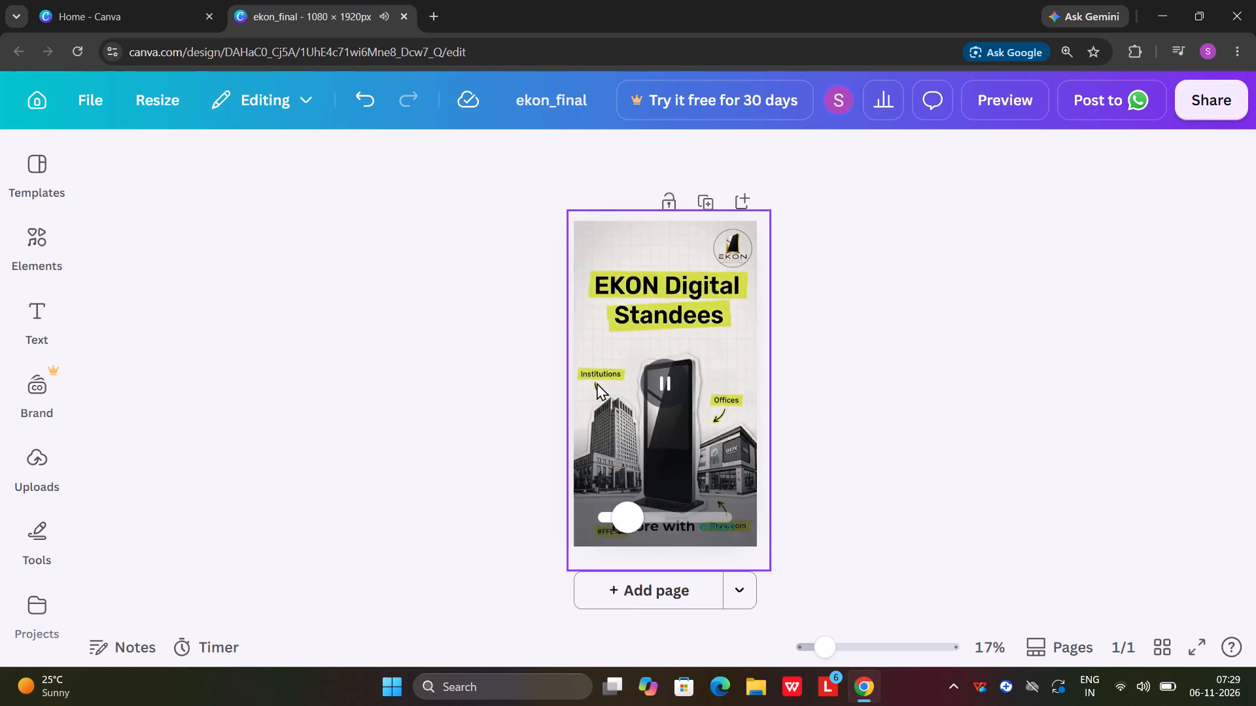
{"action": "left_click", "coordinate": [594, 382]}
{"action": "left_click_drag", "start_coordinate": [638, 514], "coordinate": [574, 512]}
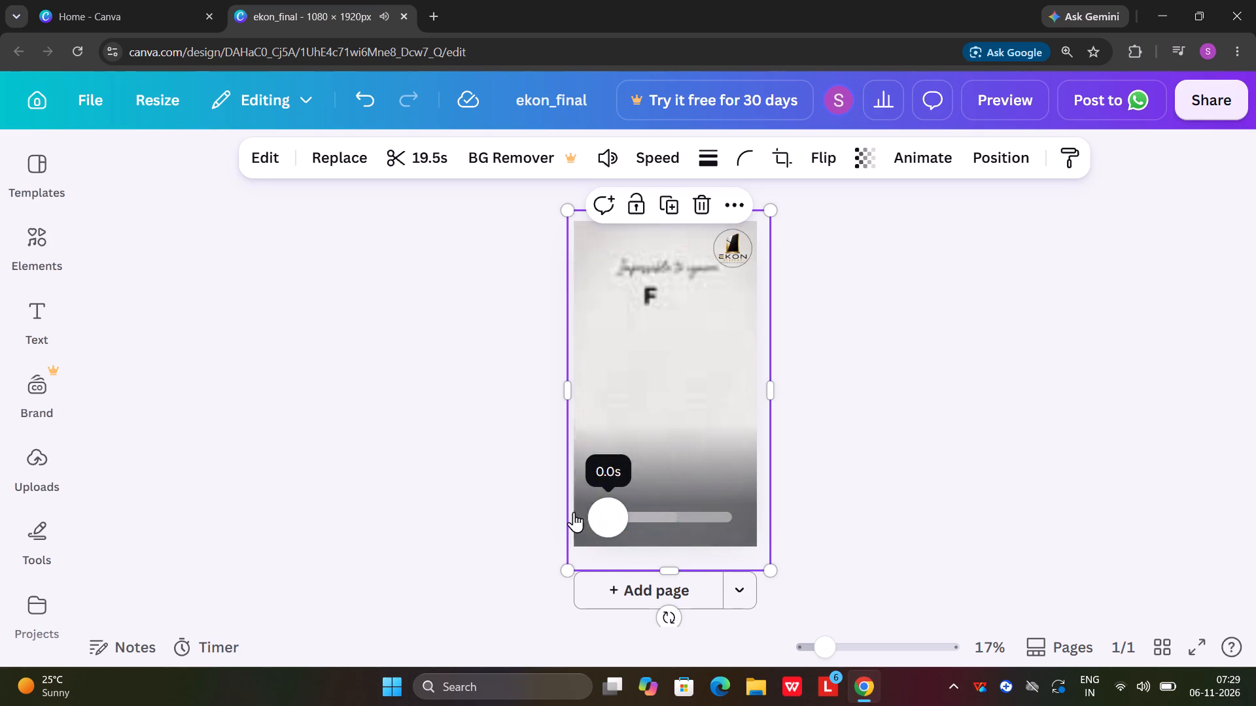
{"action": "left_click_drag", "start_coordinate": [574, 512], "coordinate": [574, 512]}
{"action": "left_click", "coordinate": [672, 372]}
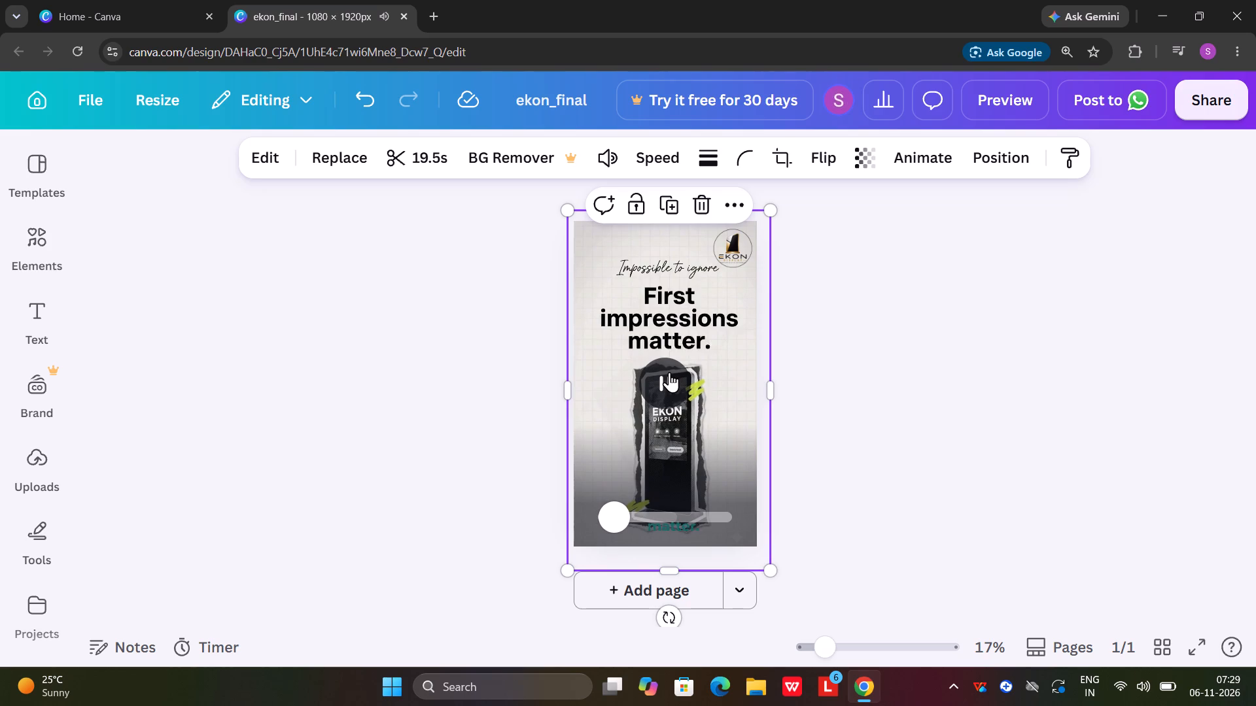
{"action": "left_click", "coordinate": [669, 372]}
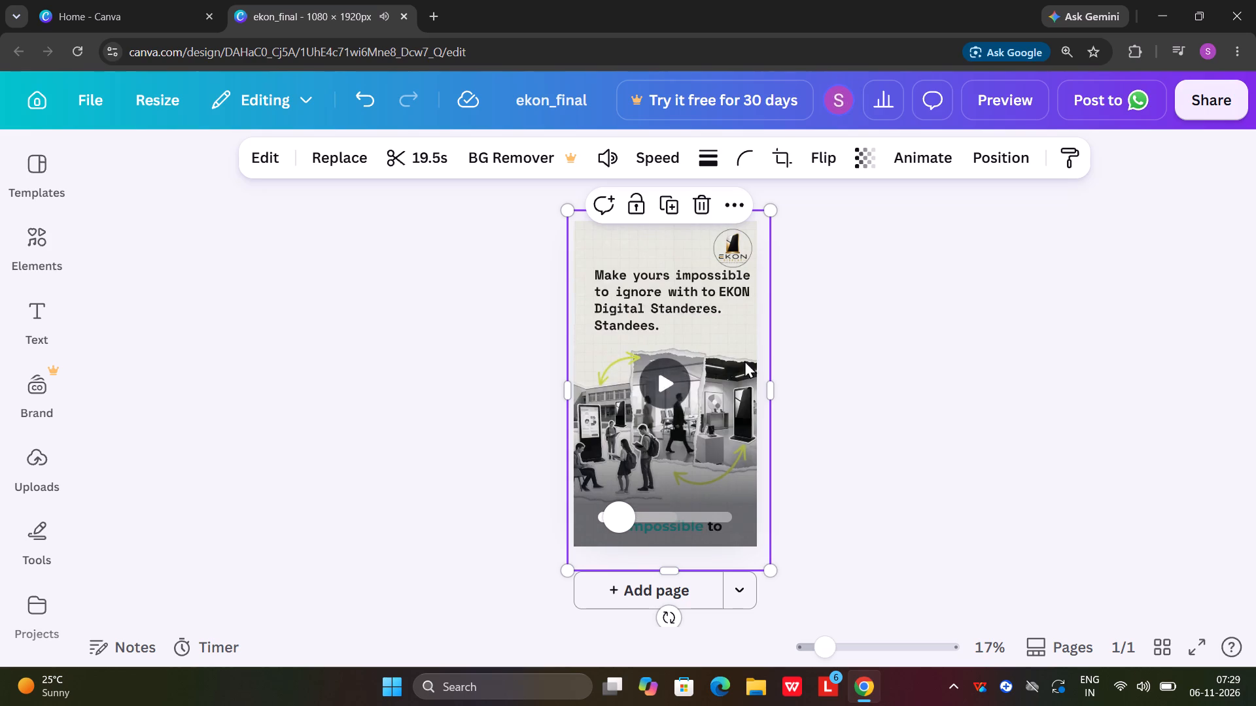
{"action": "left_click", "coordinate": [660, 389]}
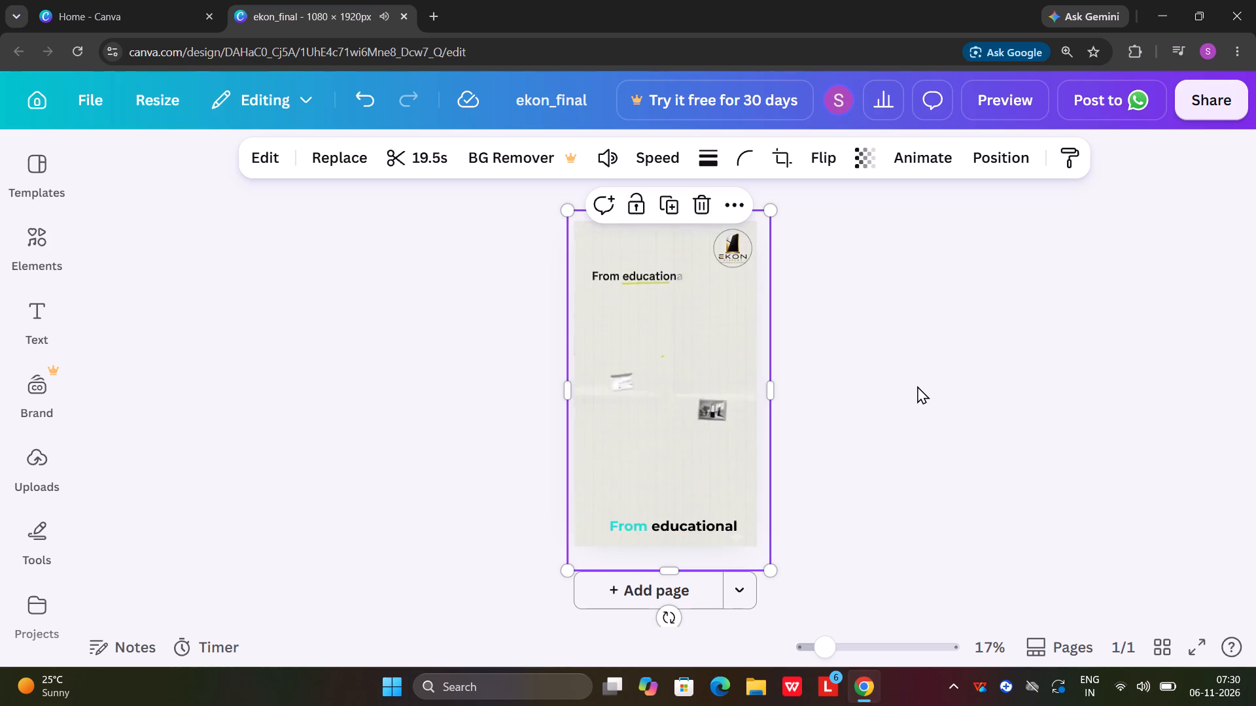
{"action": "scroll", "coordinate": [812, 382], "scroll_direction": "up", "scroll_amount": 1}
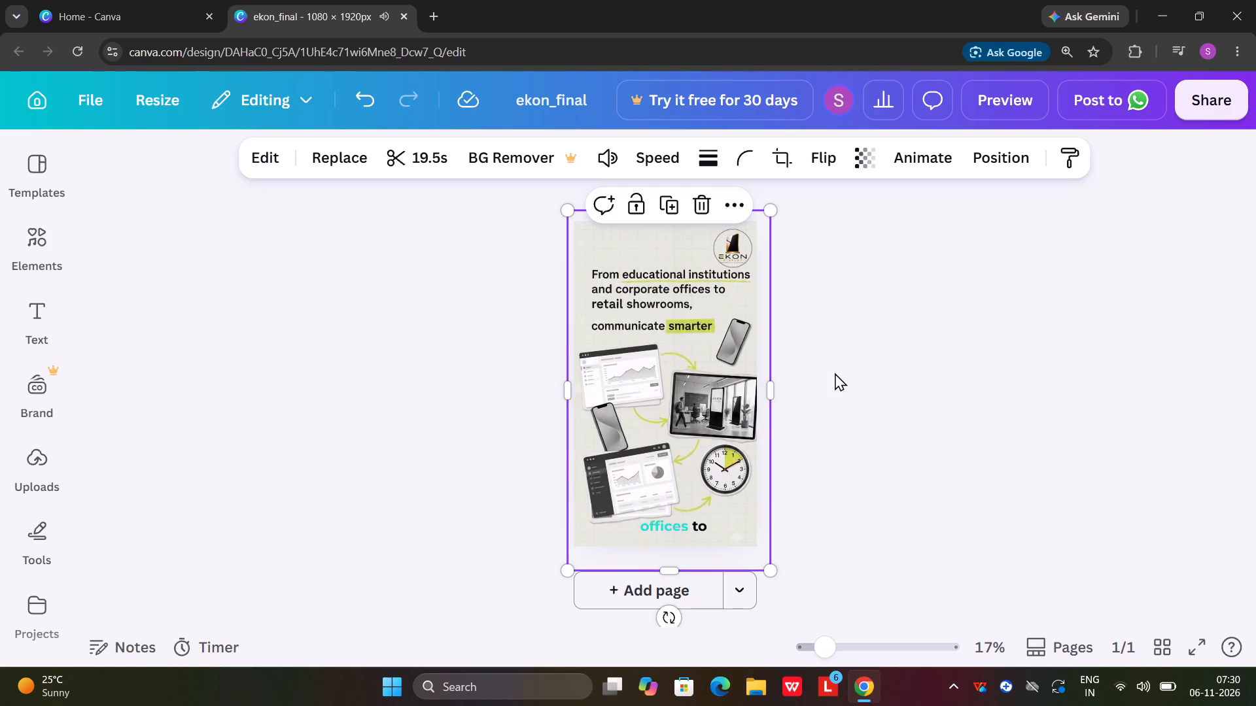
Move the circle and the EKON logo down to the page's lower-right corner, keeping the logo inside the circle.
{"action": "left_click", "coordinate": [835, 373]}
{"action": "left_click_drag", "start_coordinate": [727, 250], "coordinate": [728, 250]}
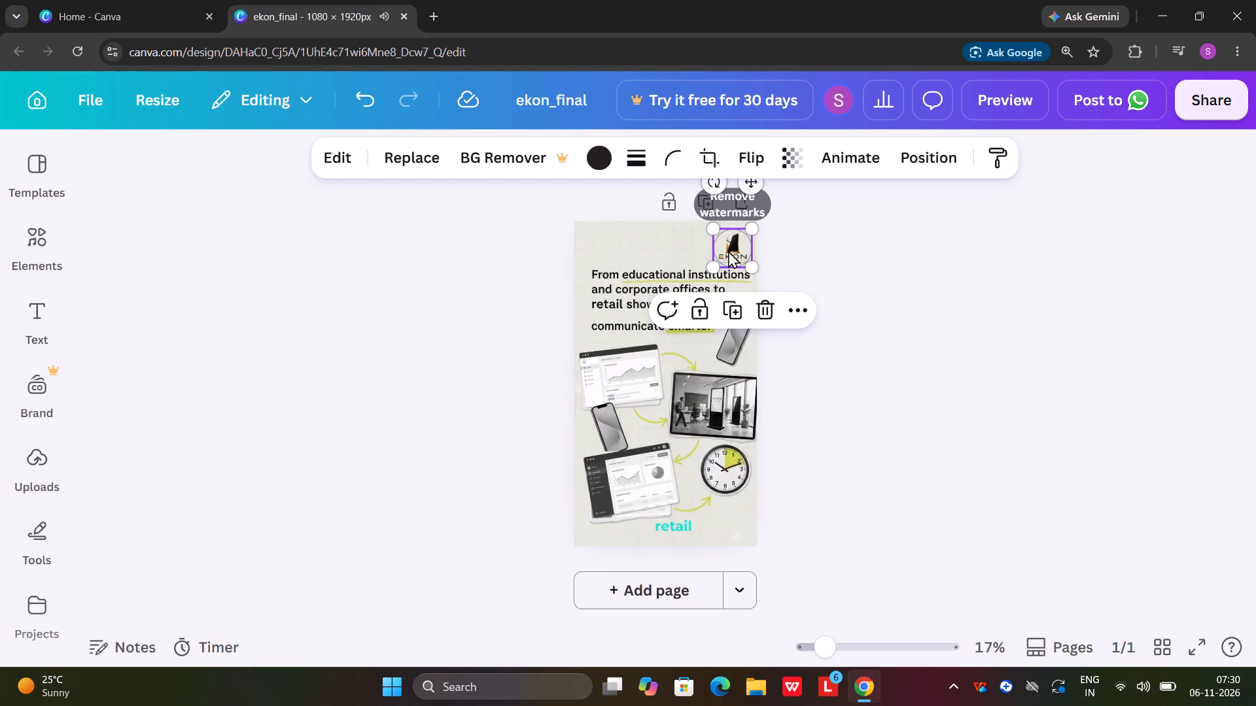
{"action": "left_click_drag", "start_coordinate": [728, 250], "coordinate": [706, 428]}
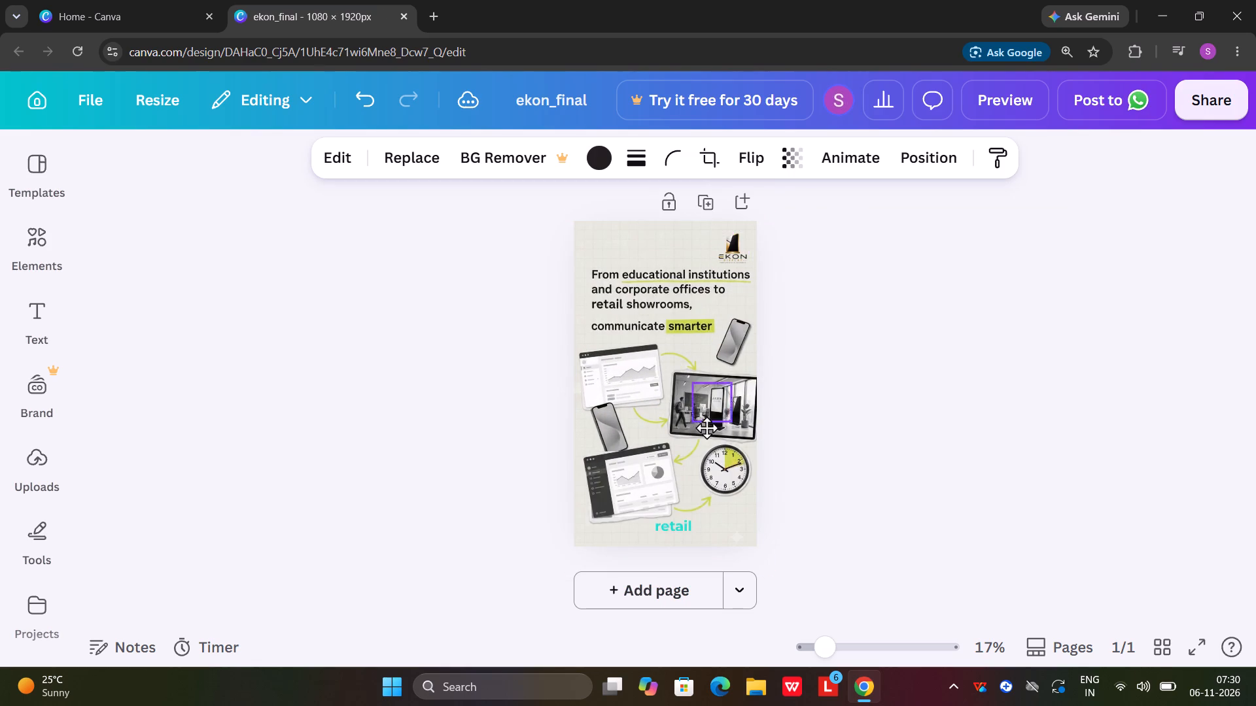
{"action": "left_click_drag", "start_coordinate": [706, 428], "coordinate": [723, 537]}
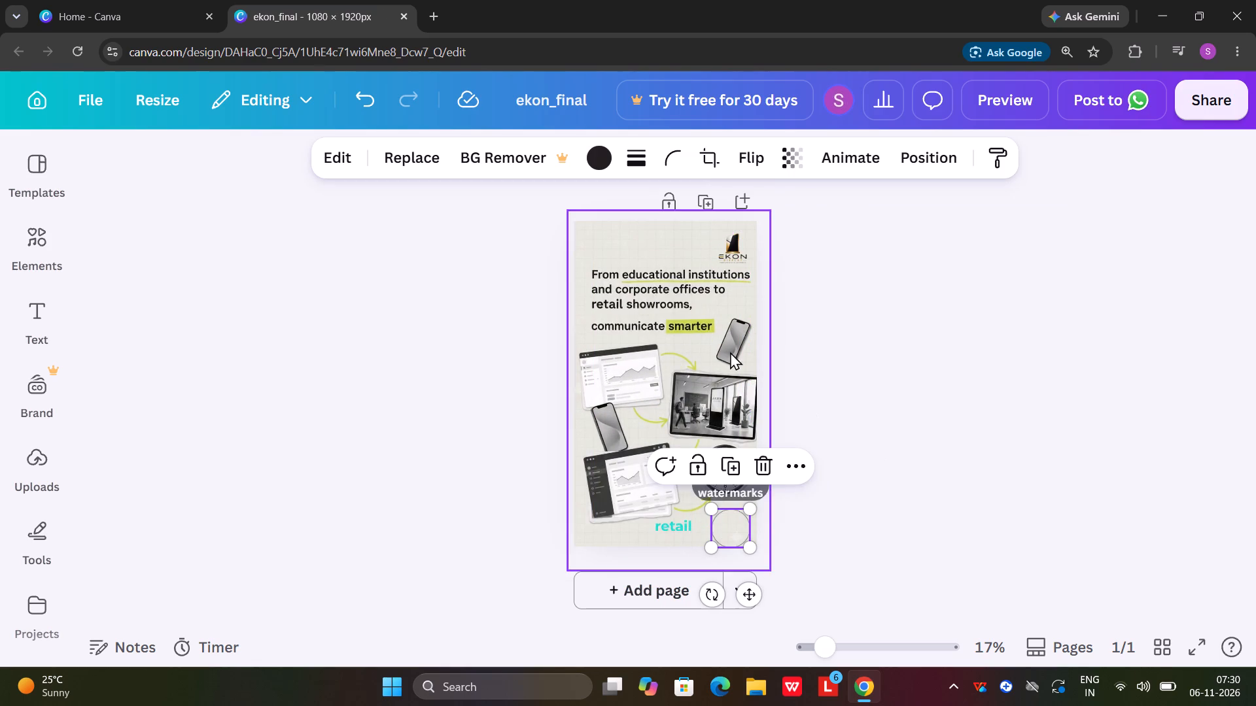
{"action": "left_click_drag", "start_coordinate": [727, 252], "coordinate": [725, 535]}
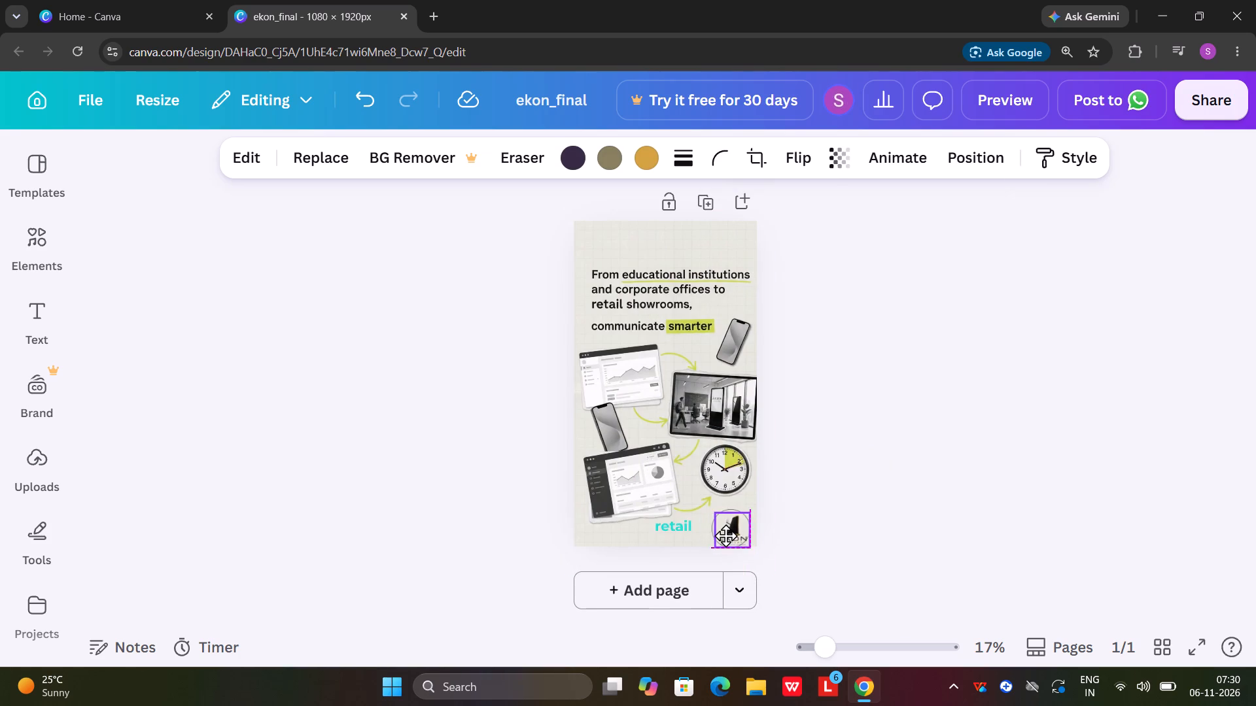
{"action": "left_click_drag", "start_coordinate": [725, 535], "coordinate": [722, 535]}
{"action": "left_click", "coordinate": [839, 537]}
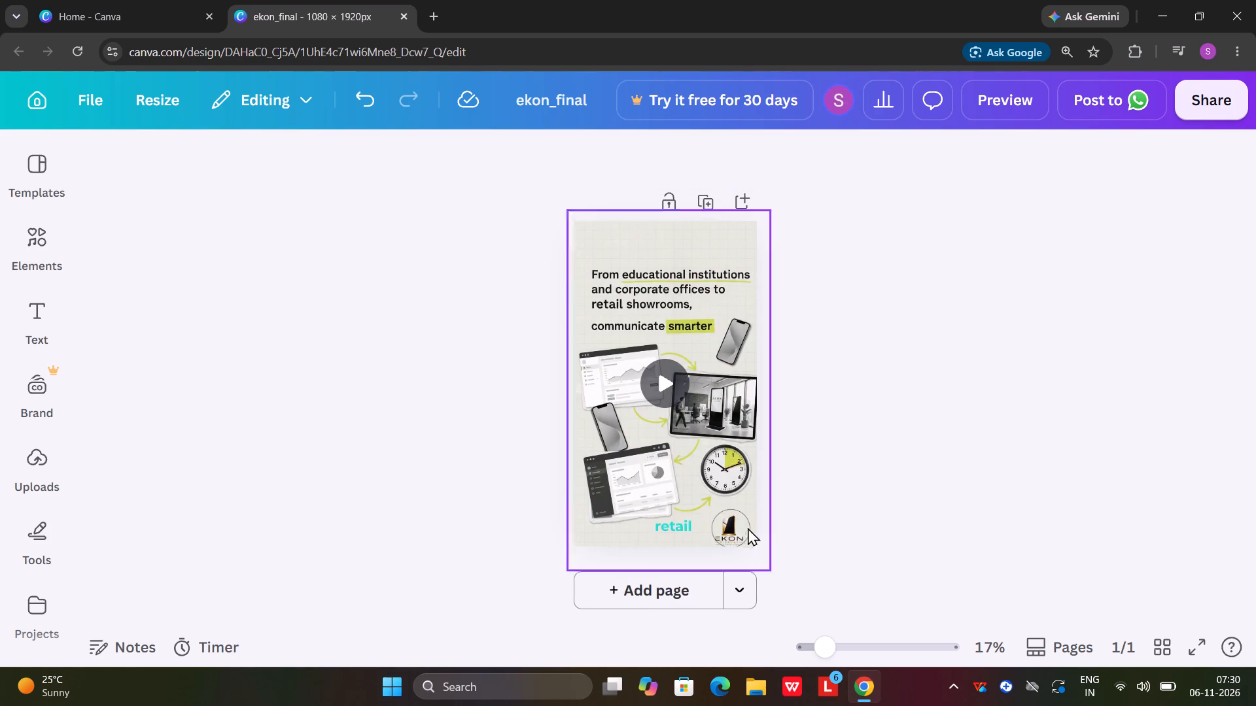
Raise the circle slightly above the page's bottom edge and centre the EKON logo inside it.
{"action": "scroll", "coordinate": [932, 494], "scroll_direction": "up", "scroll_amount": 8, "text": "ctrl"}
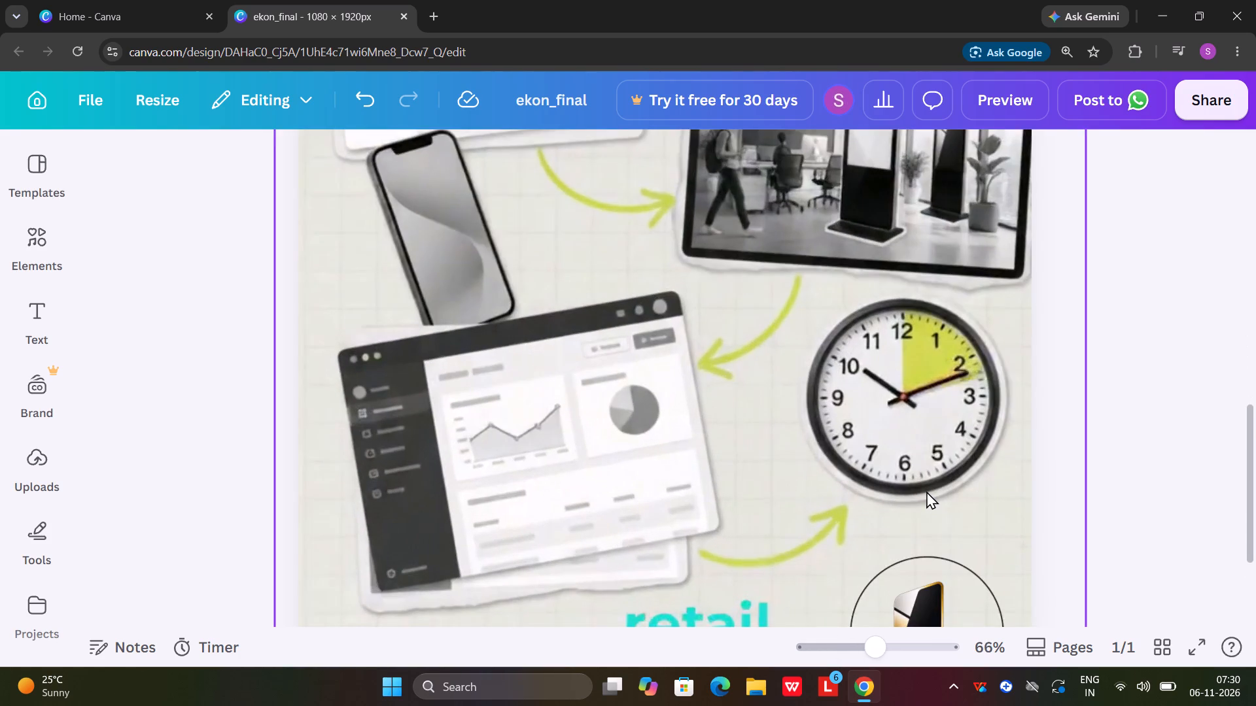
{"action": "scroll", "coordinate": [926, 548], "scroll_direction": "down", "scroll_amount": 2}
{"action": "left_click_drag", "start_coordinate": [924, 465], "coordinate": [931, 459]}
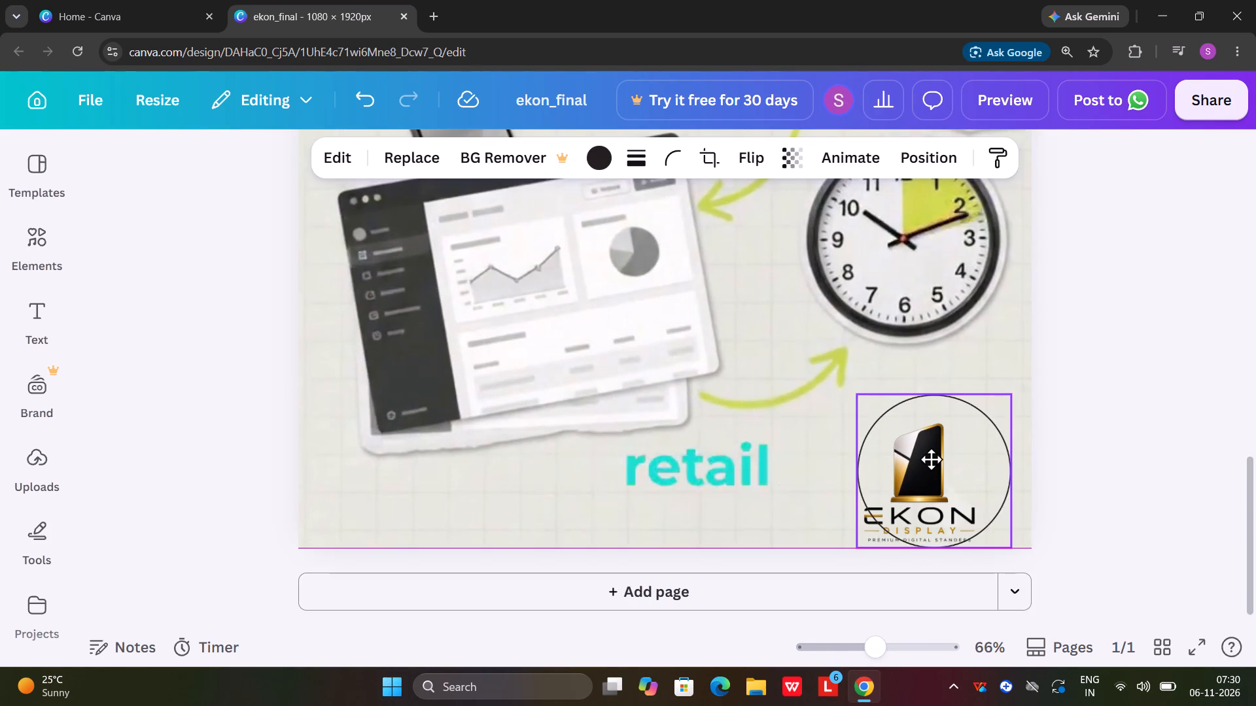
{"action": "left_click_drag", "start_coordinate": [931, 459], "coordinate": [928, 431]}
{"action": "left_click_drag", "start_coordinate": [940, 534], "coordinate": [945, 492]}
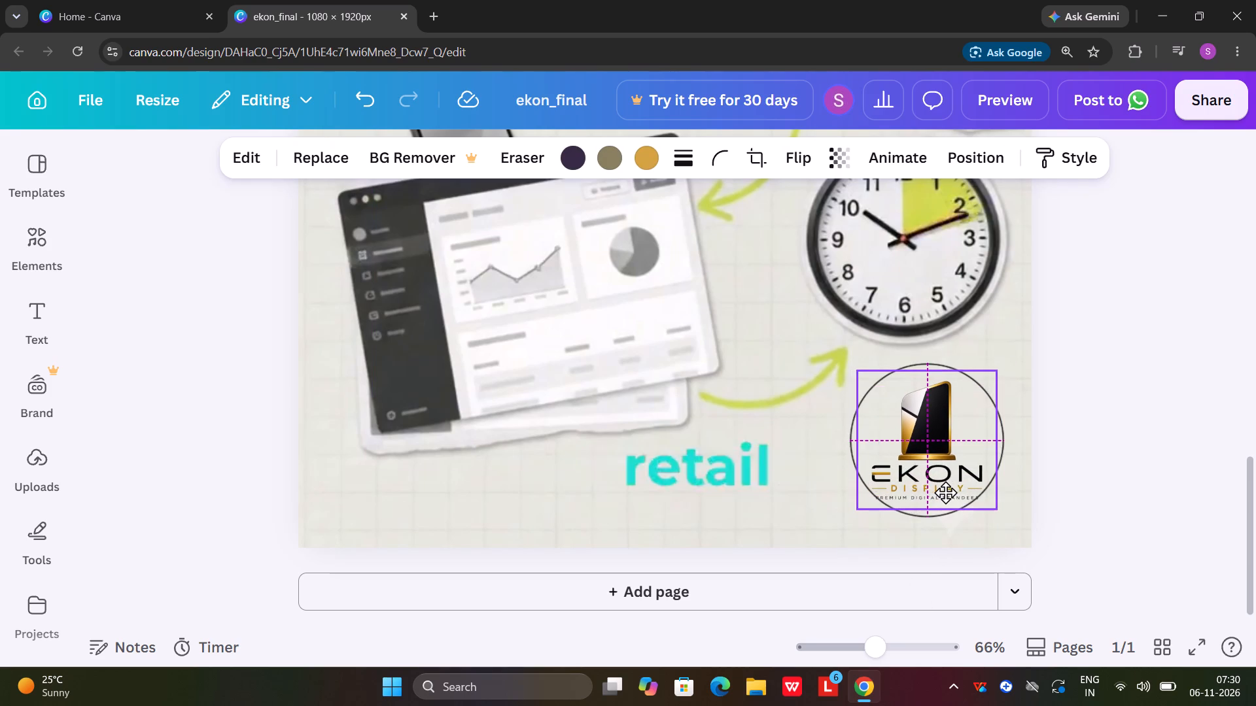
{"action": "left_click_drag", "start_coordinate": [945, 492], "coordinate": [947, 492]}
{"action": "left_click", "coordinate": [1039, 509]}
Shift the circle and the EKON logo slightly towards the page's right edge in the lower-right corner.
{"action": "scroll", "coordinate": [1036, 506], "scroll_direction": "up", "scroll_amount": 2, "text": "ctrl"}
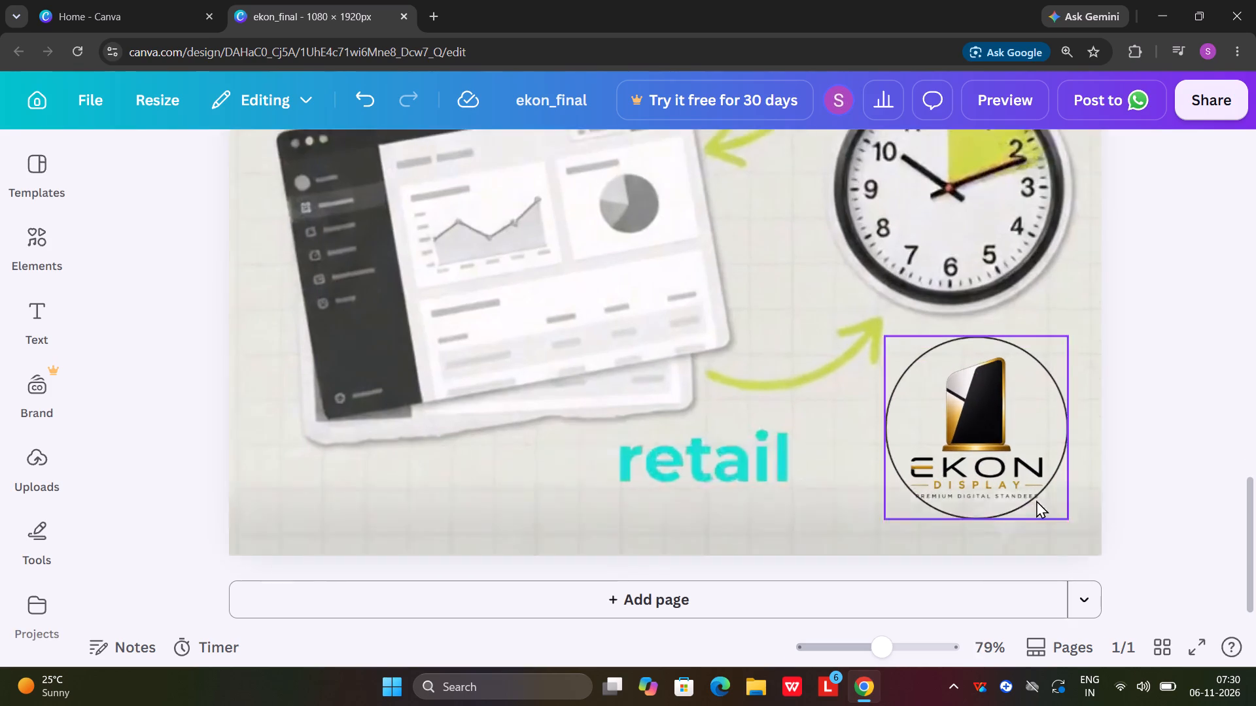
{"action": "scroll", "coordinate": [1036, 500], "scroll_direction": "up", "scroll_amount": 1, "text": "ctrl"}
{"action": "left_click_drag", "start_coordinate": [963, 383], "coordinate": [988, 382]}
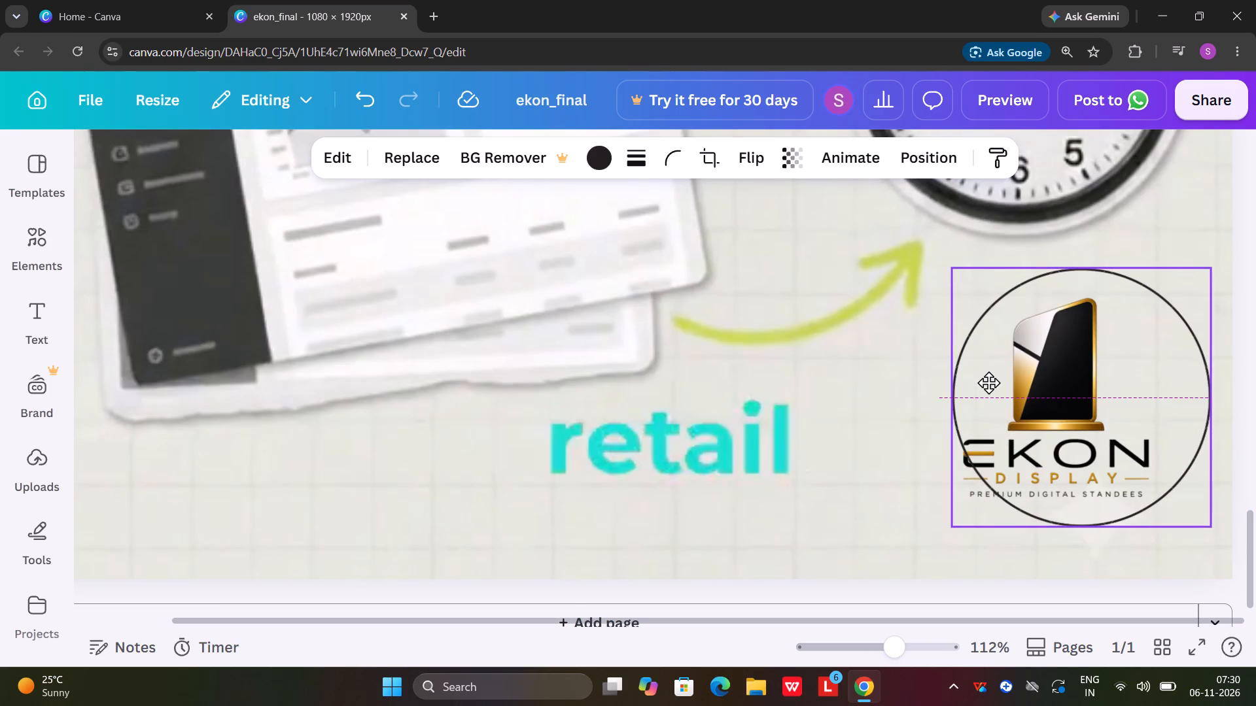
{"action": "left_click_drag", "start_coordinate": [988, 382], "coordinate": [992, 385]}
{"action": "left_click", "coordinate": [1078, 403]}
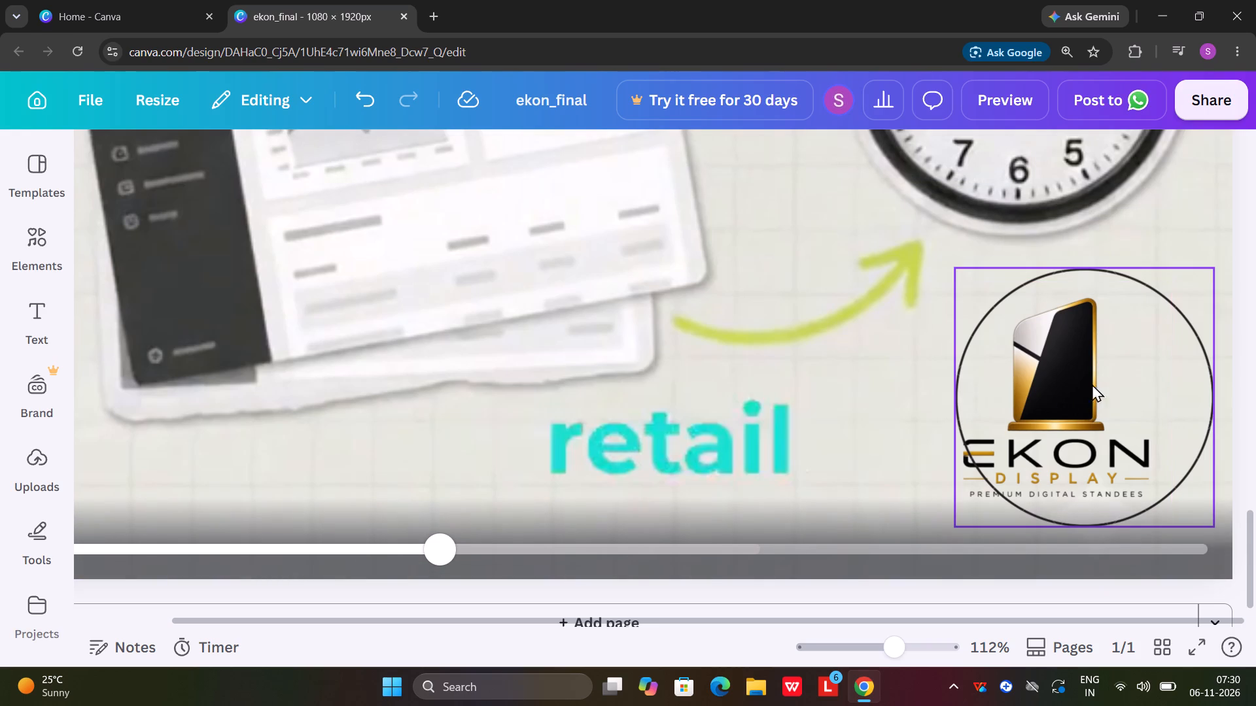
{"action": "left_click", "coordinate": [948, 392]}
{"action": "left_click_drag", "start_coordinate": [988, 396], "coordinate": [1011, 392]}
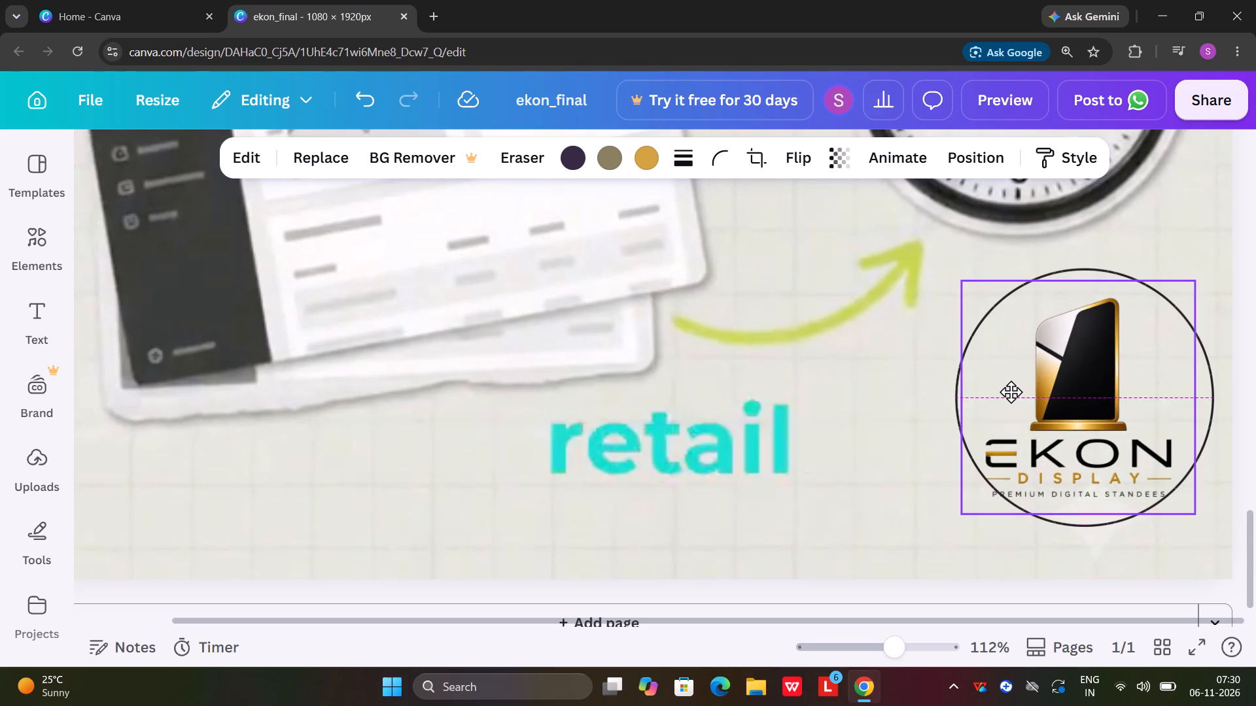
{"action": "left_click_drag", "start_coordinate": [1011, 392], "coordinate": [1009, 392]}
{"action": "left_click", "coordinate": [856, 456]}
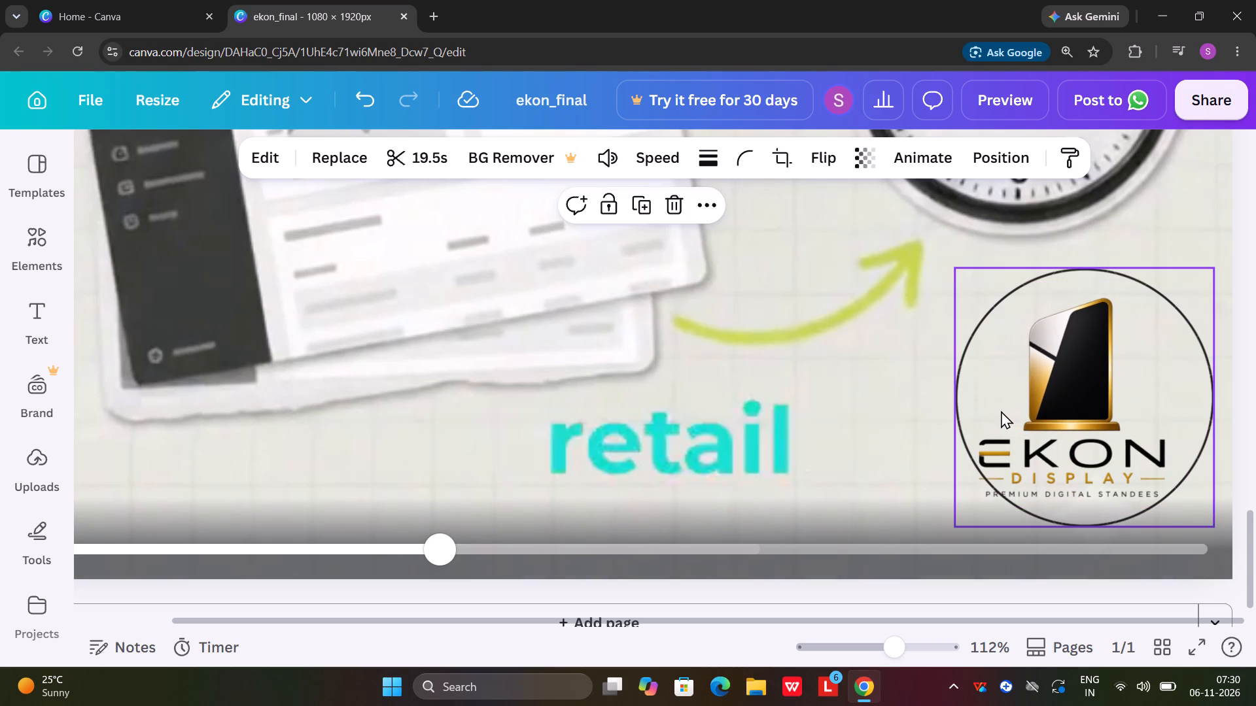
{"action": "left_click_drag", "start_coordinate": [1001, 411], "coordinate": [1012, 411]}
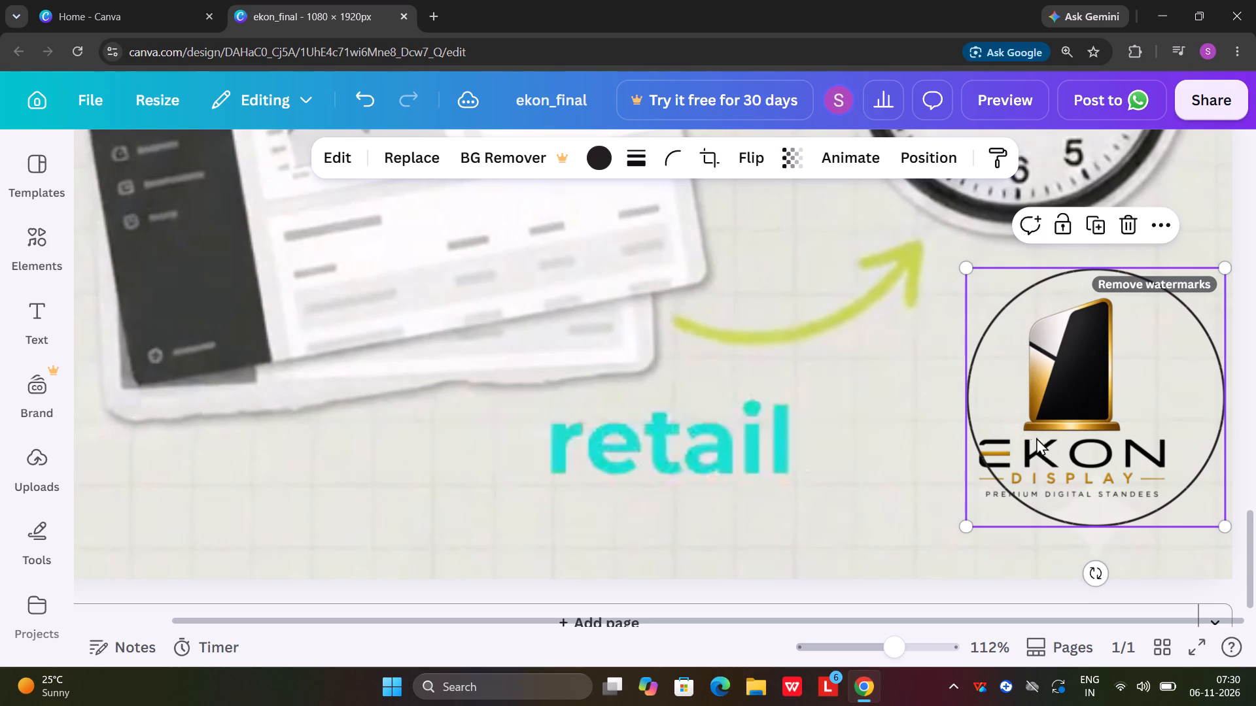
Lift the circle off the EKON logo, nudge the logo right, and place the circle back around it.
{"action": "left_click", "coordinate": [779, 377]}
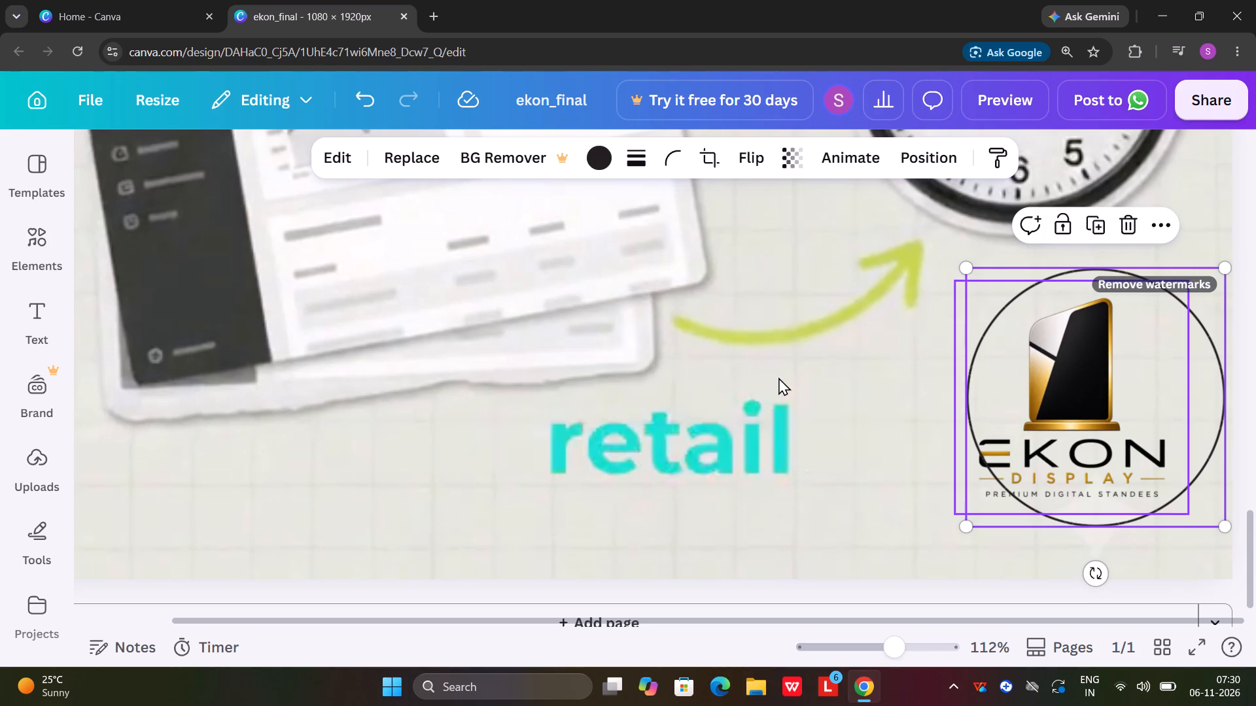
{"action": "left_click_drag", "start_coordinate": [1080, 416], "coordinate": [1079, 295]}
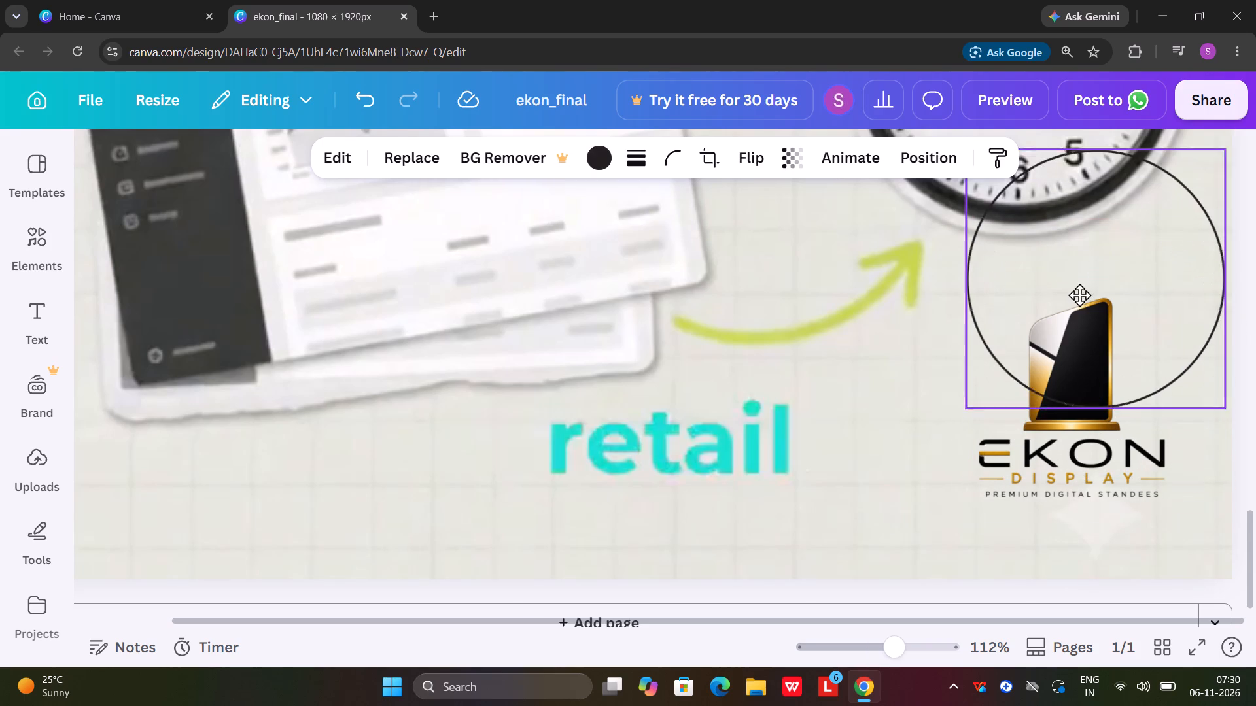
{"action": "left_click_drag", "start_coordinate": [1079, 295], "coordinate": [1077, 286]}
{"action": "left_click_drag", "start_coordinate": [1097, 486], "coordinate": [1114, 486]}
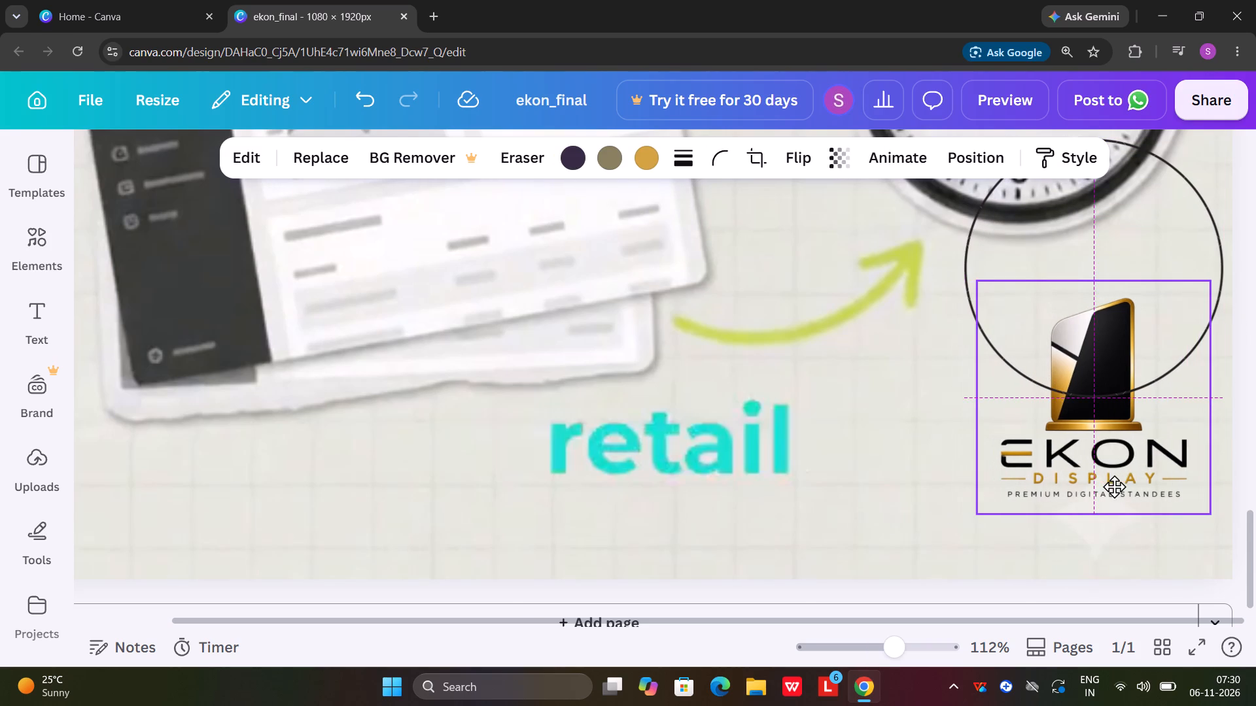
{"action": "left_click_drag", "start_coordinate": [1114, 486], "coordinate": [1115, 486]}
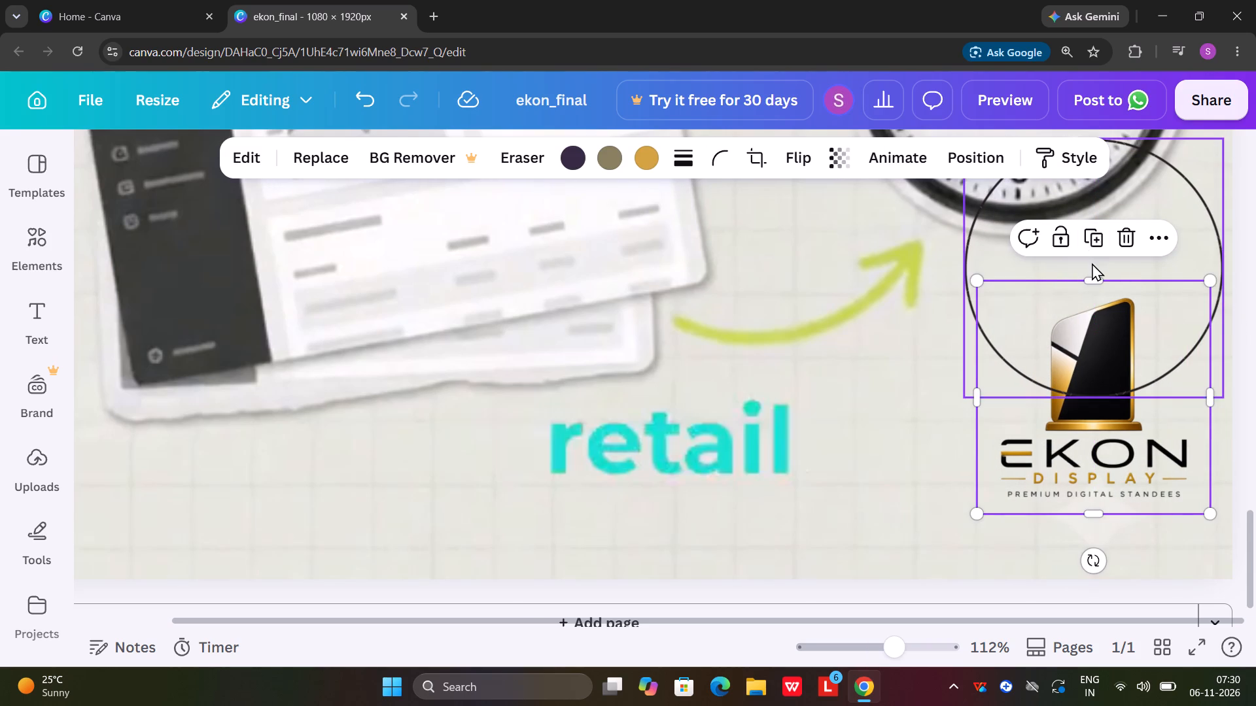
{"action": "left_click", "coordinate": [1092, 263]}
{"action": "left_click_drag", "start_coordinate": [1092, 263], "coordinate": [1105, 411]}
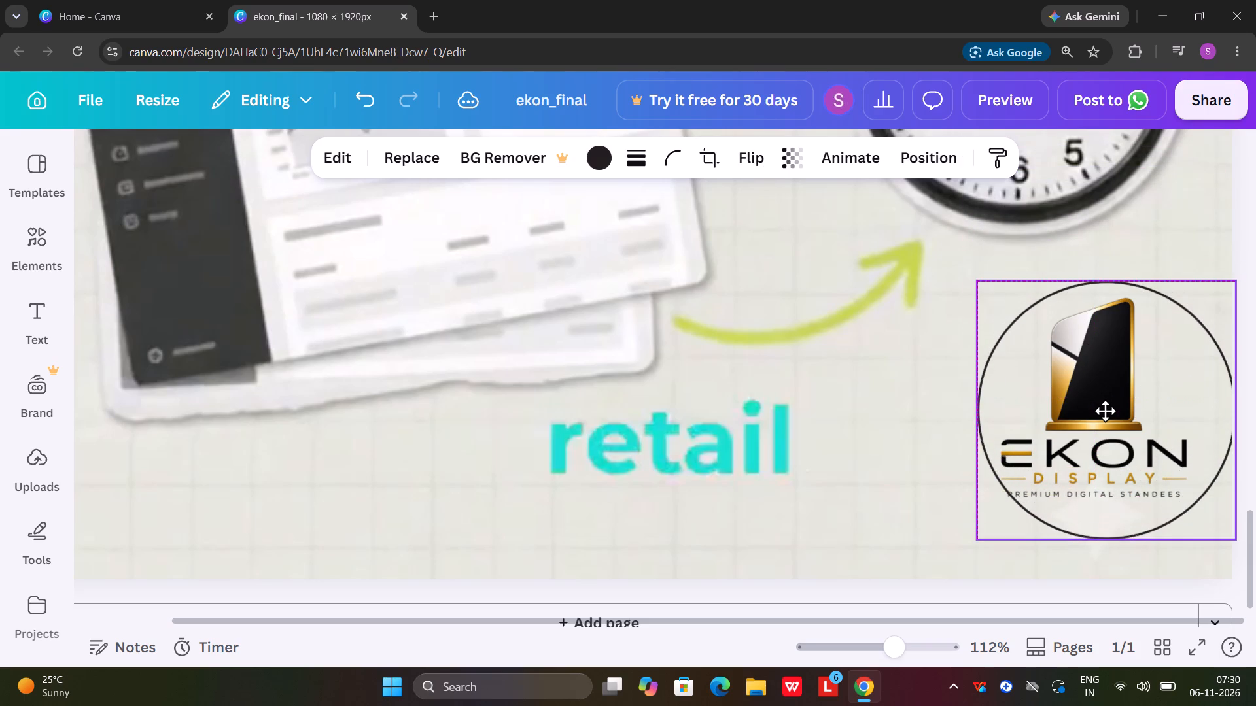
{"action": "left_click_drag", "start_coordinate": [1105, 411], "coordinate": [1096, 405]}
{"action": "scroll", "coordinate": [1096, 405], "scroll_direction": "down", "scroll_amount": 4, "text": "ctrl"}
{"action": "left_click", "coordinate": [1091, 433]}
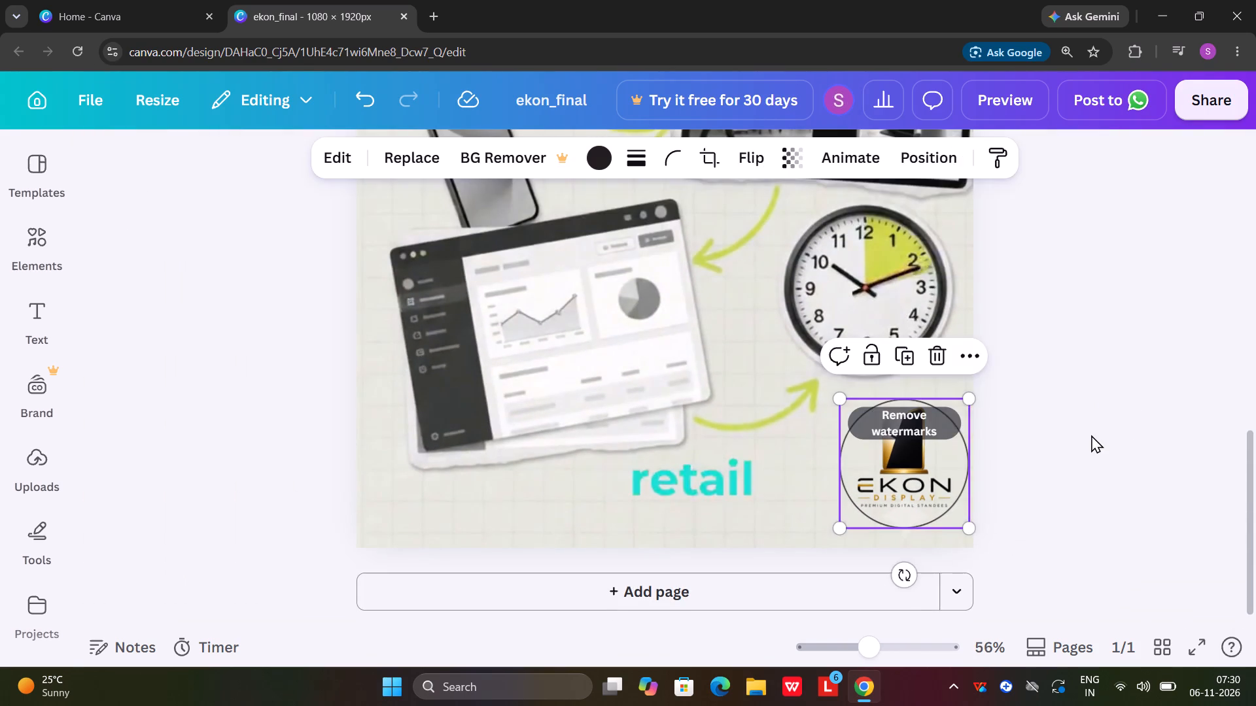
Play the video to check the corner logo against the captions and the closing scene.
{"action": "scroll", "coordinate": [1063, 488], "scroll_direction": "down", "scroll_amount": 4, "text": "ctrl"}
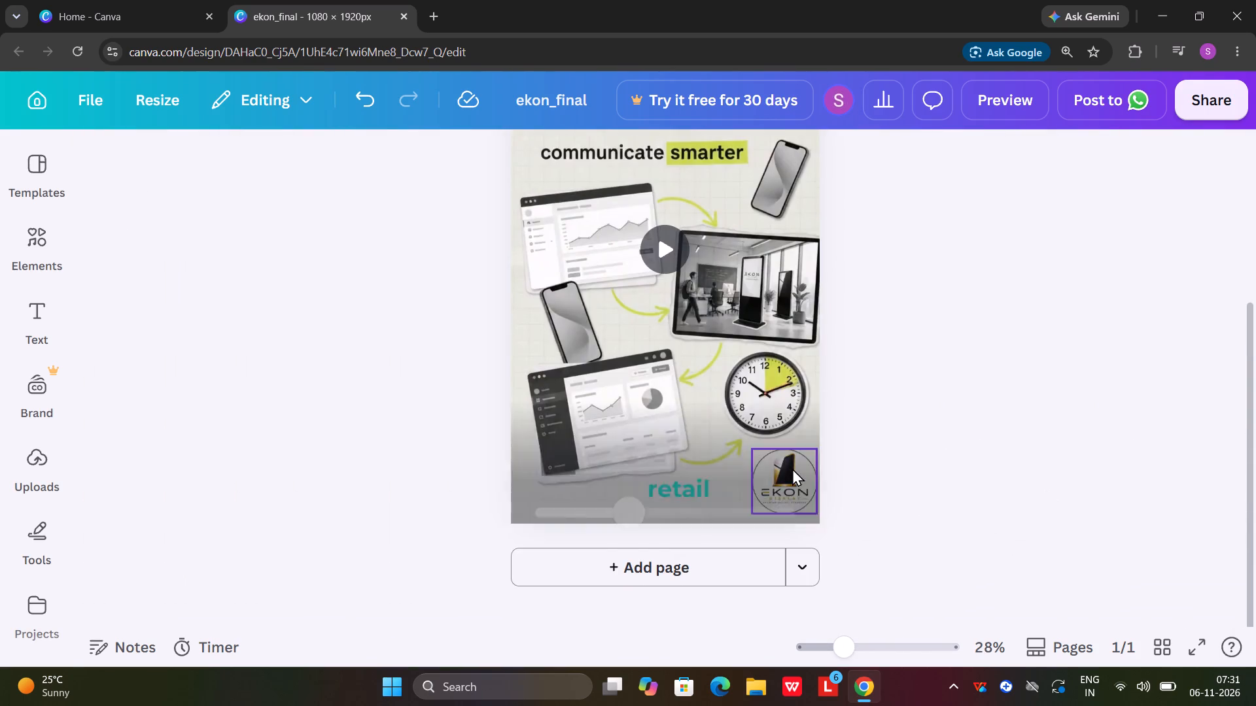
{"action": "scroll", "coordinate": [792, 468], "scroll_direction": "down", "scroll_amount": 4, "text": "ctrl"}
{"action": "scroll", "coordinate": [749, 452], "scroll_direction": "up", "scroll_amount": 1}
{"action": "left_click", "coordinate": [665, 376]}
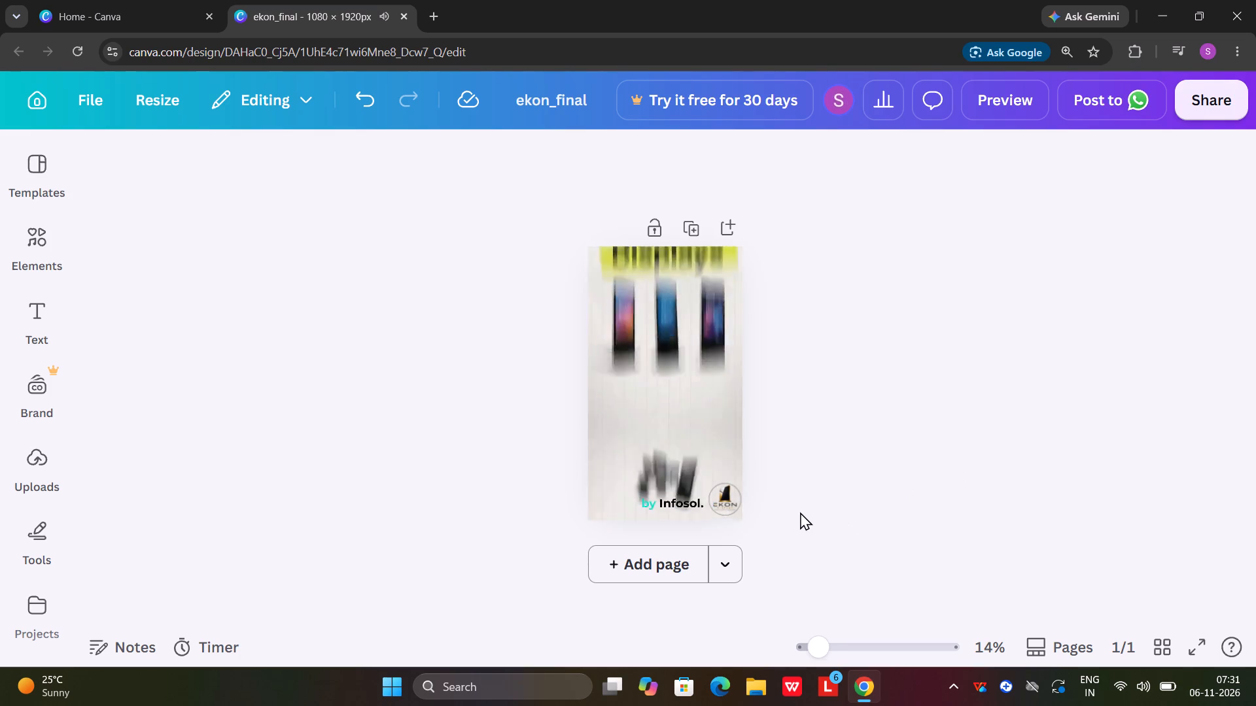
{"action": "scroll", "coordinate": [801, 511], "scroll_direction": "up", "scroll_amount": 2, "text": "ctrl"}
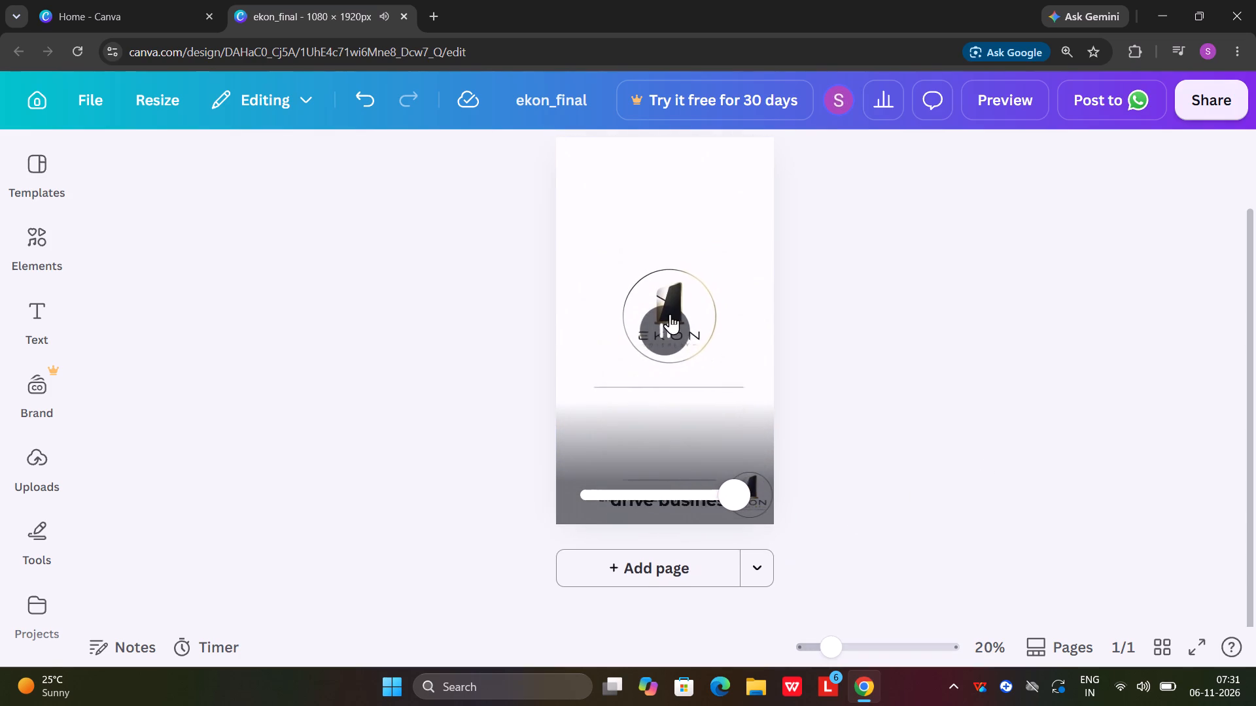
{"action": "left_click", "coordinate": [665, 316]}
{"action": "left_click", "coordinate": [836, 428]}
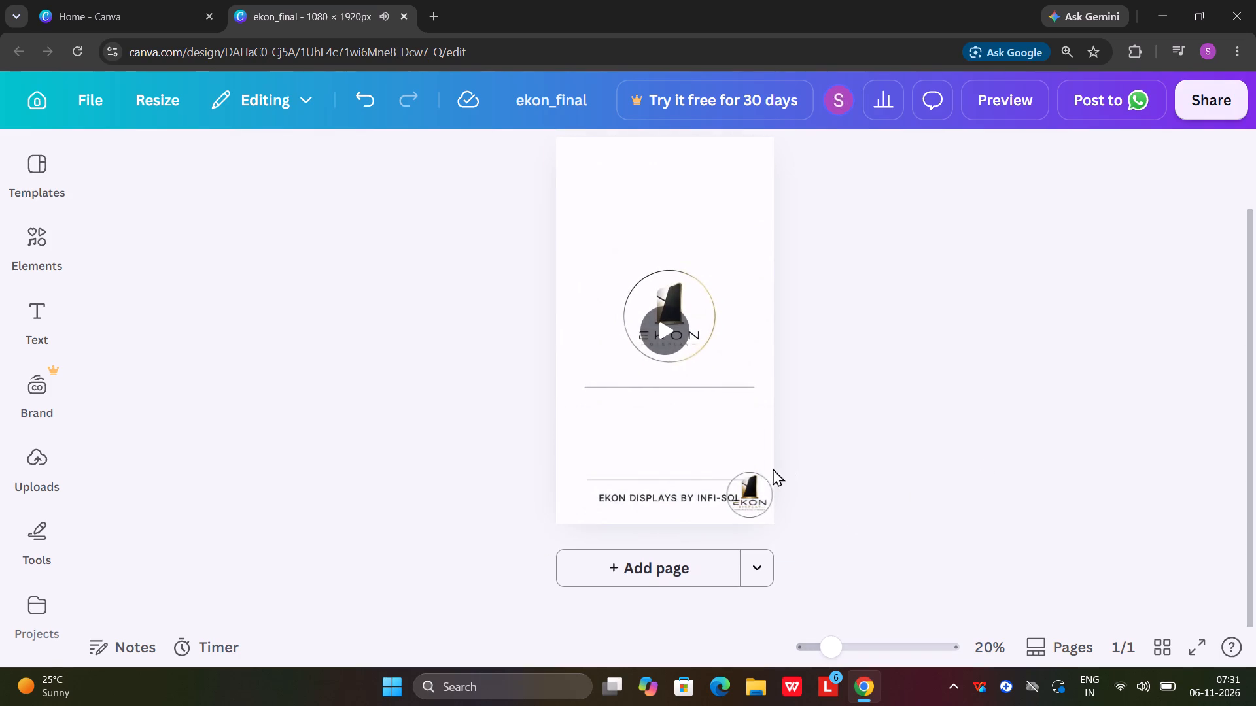
Move the circle outline from the lower-right corner up to the page's upper-right corner.
{"action": "scroll", "coordinate": [758, 473], "scroll_direction": "up", "scroll_amount": 4, "text": "ctrl"}
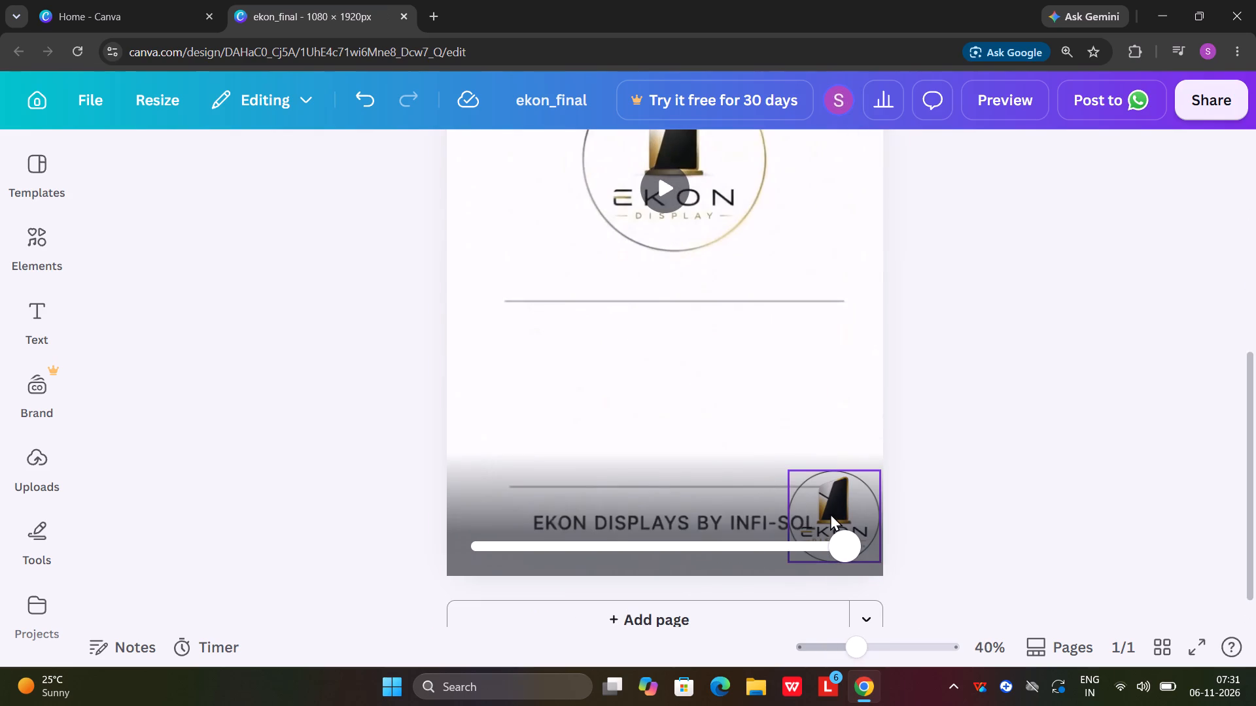
{"action": "left_click_drag", "start_coordinate": [830, 513], "coordinate": [829, 288]}
{"action": "scroll", "coordinate": [848, 370], "scroll_direction": "up", "scroll_amount": 3}
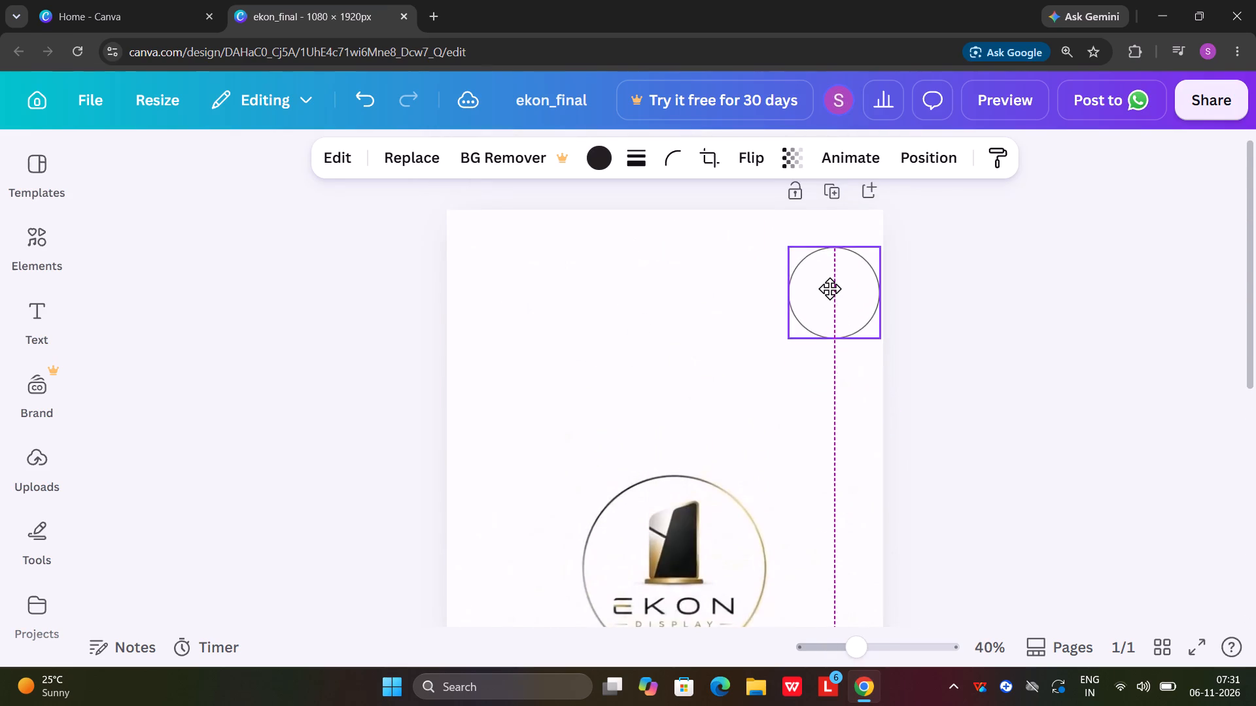
{"action": "left_click_drag", "start_coordinate": [829, 288], "coordinate": [829, 261]}
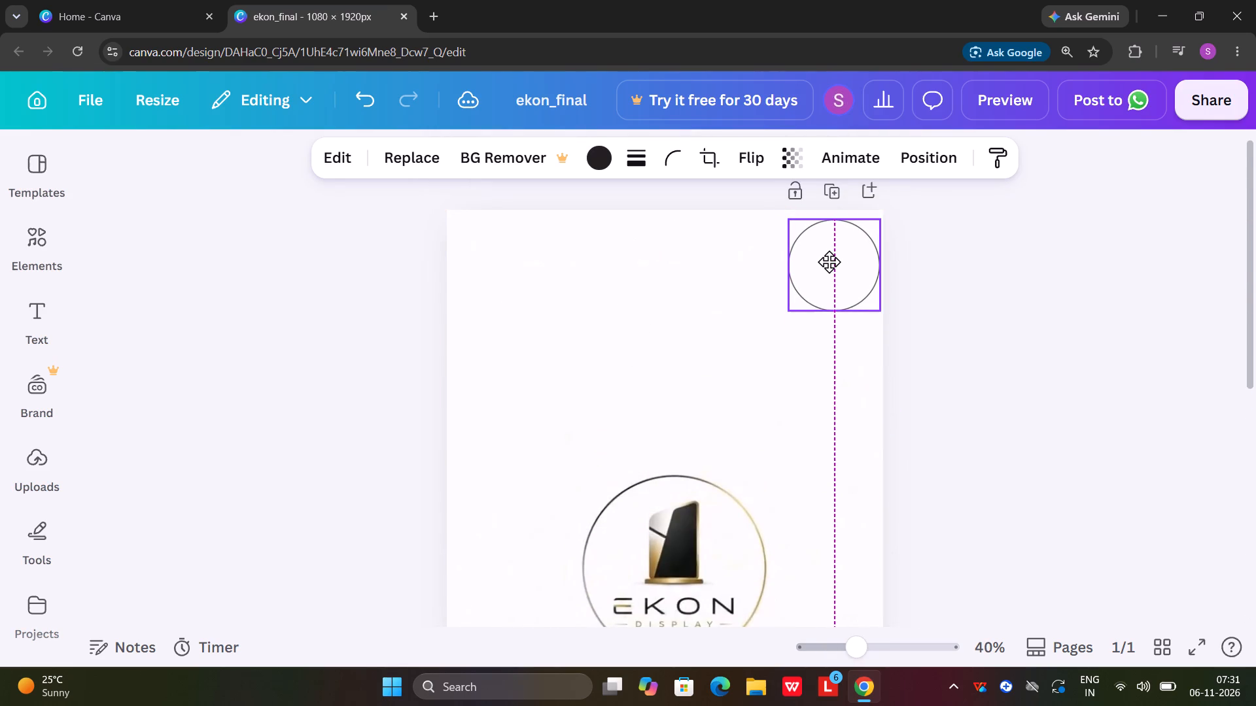
{"action": "left_click_drag", "start_coordinate": [829, 261], "coordinate": [826, 260]}
{"action": "left_click", "coordinate": [989, 428]}
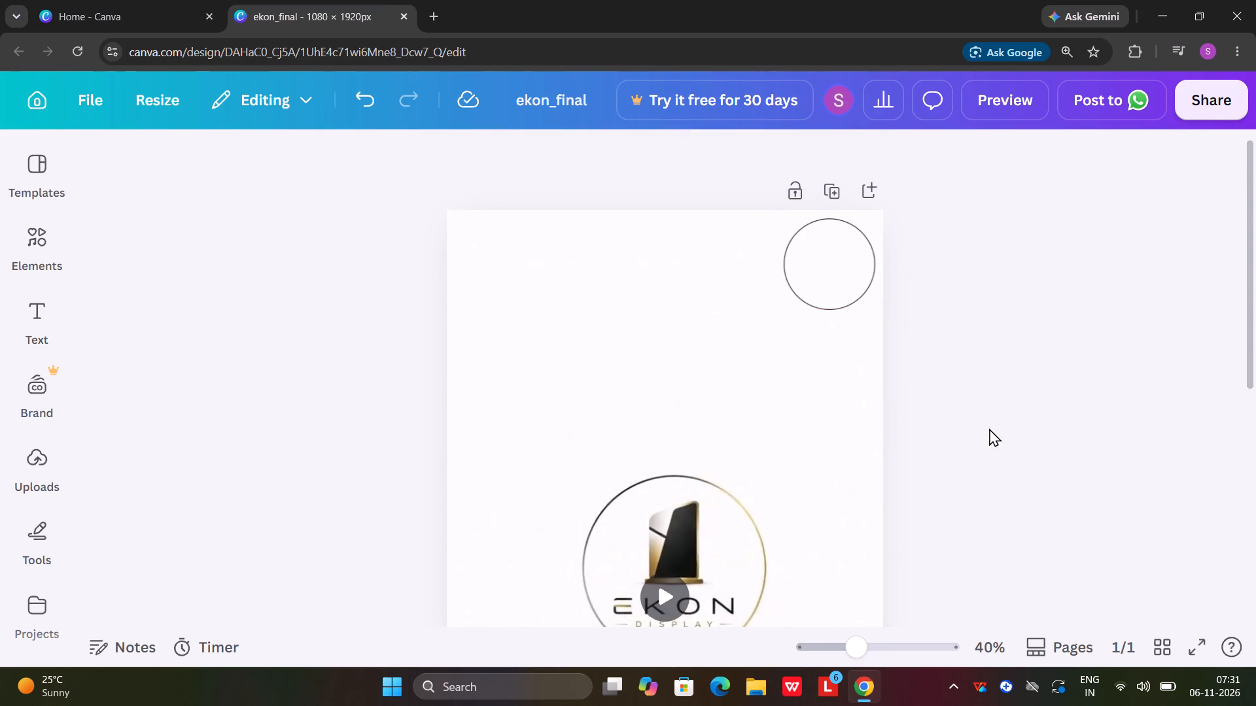
Move the EKON logo up to the page's upper-right corner and centre it inside the circle.
{"action": "scroll", "coordinate": [912, 468], "scroll_direction": "down", "scroll_amount": 2}
{"action": "scroll", "coordinate": [811, 583], "scroll_direction": "down", "scroll_amount": 2}
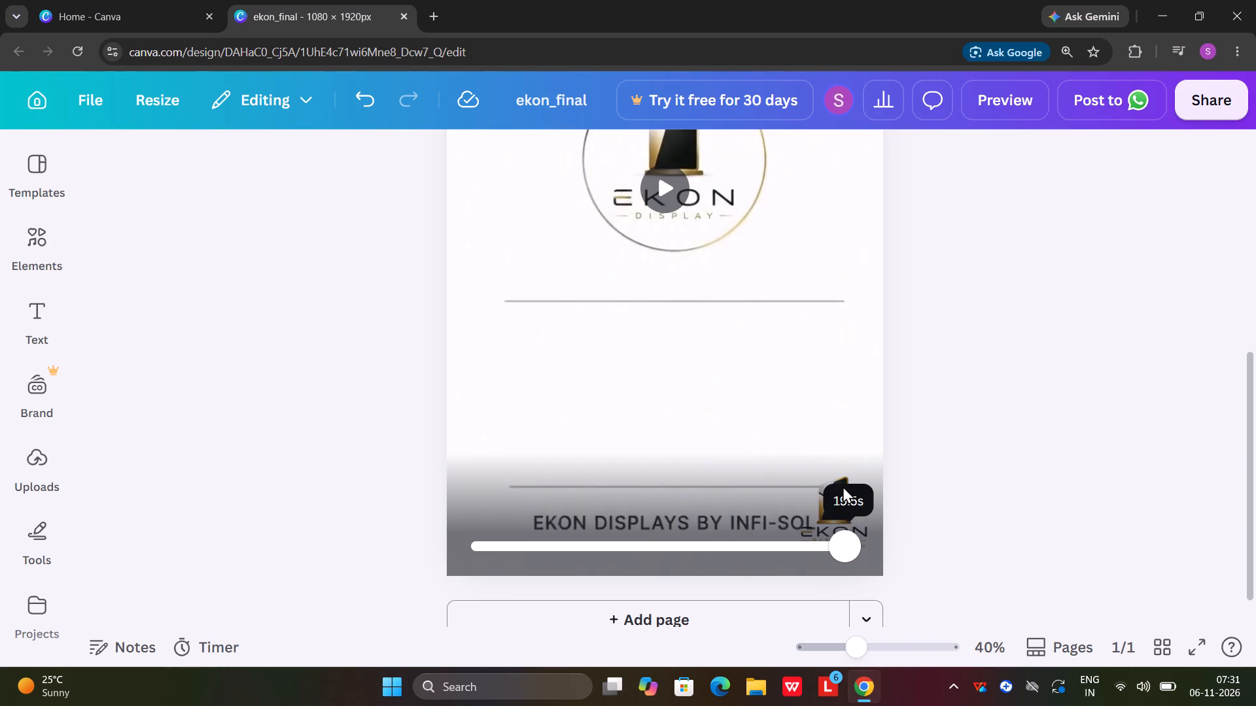
{"action": "left_click_drag", "start_coordinate": [841, 488], "coordinate": [835, 256]}
{"action": "scroll", "coordinate": [866, 388], "scroll_direction": "up", "scroll_amount": 3}
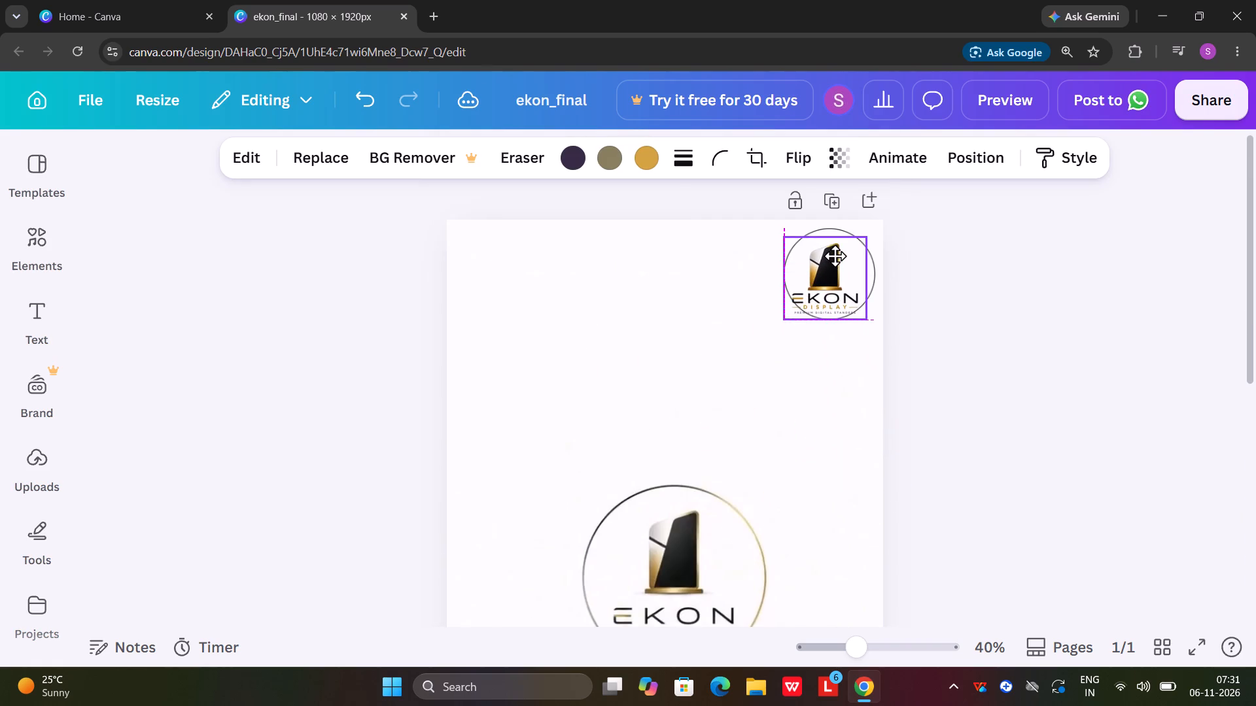
{"action": "left_click_drag", "start_coordinate": [835, 256], "coordinate": [837, 244]}
{"action": "left_click", "coordinate": [967, 465]}
Play the video through and check the circled logo in the upper-right corner against every scene and caption.
{"action": "scroll", "coordinate": [954, 465], "scroll_direction": "down", "scroll_amount": 3, "text": "ctrl"}
{"action": "scroll", "coordinate": [544, 466], "scroll_direction": "down", "scroll_amount": 2}
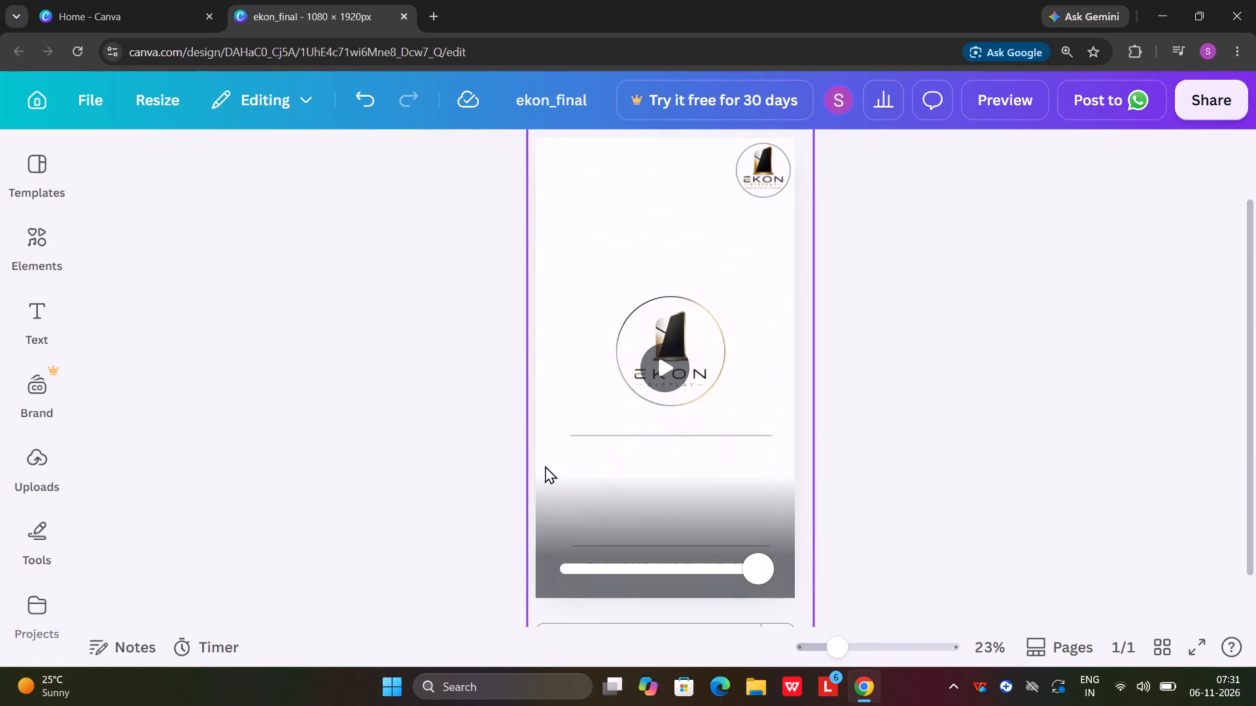
{"action": "left_click", "coordinate": [665, 322]}
{"action": "scroll", "coordinate": [801, 409], "scroll_direction": "up", "scroll_amount": 1}
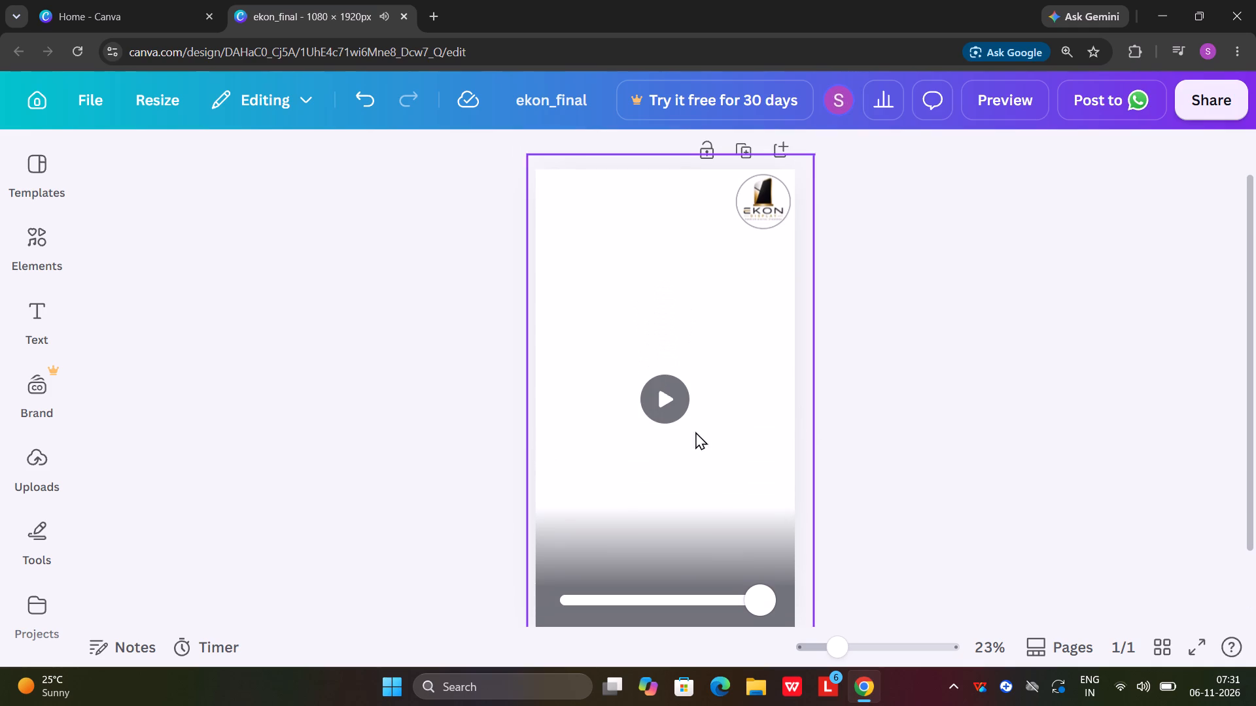
{"action": "left_click", "coordinate": [657, 409]}
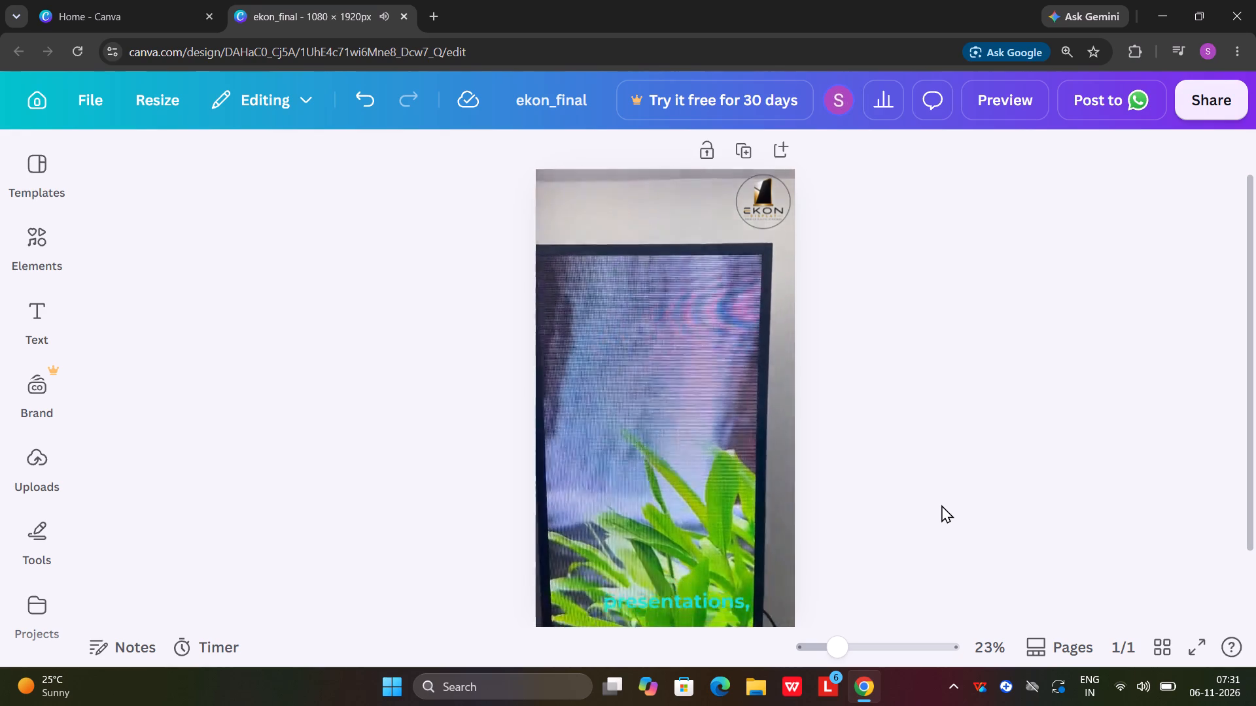
{"action": "scroll", "coordinate": [941, 505], "scroll_direction": "down", "scroll_amount": 1}
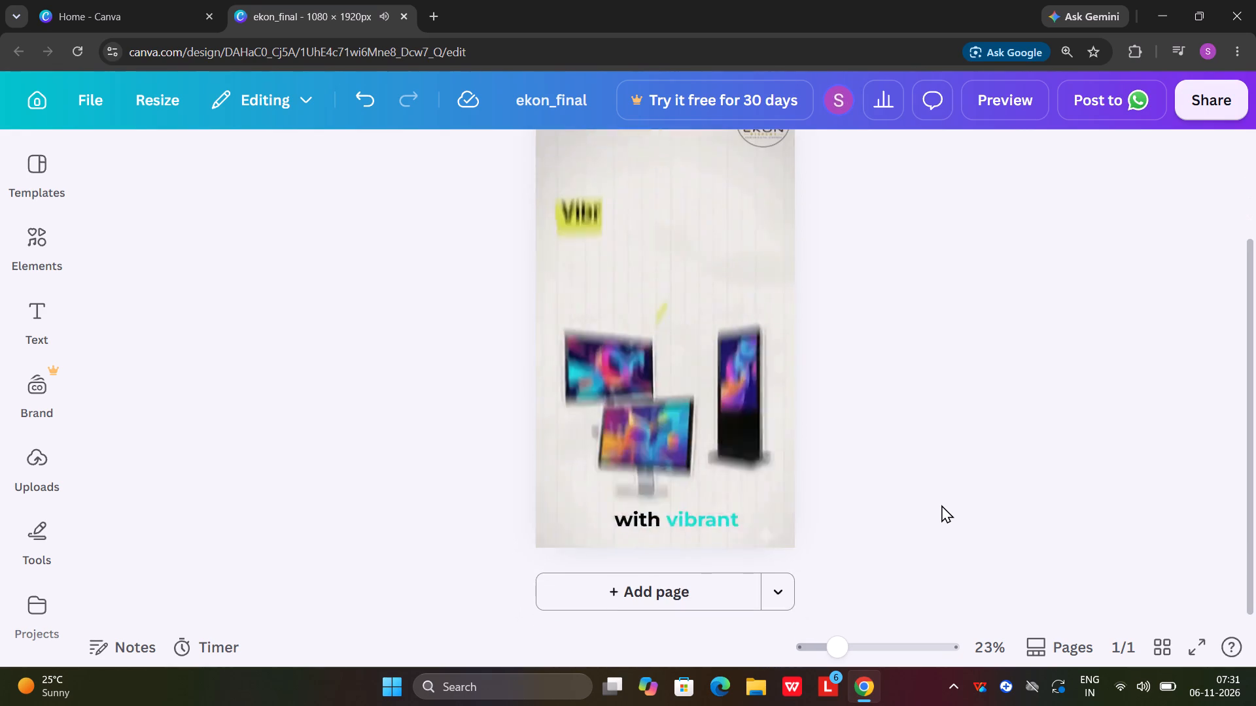
{"action": "scroll", "coordinate": [941, 511], "scroll_direction": "up", "scroll_amount": 1}
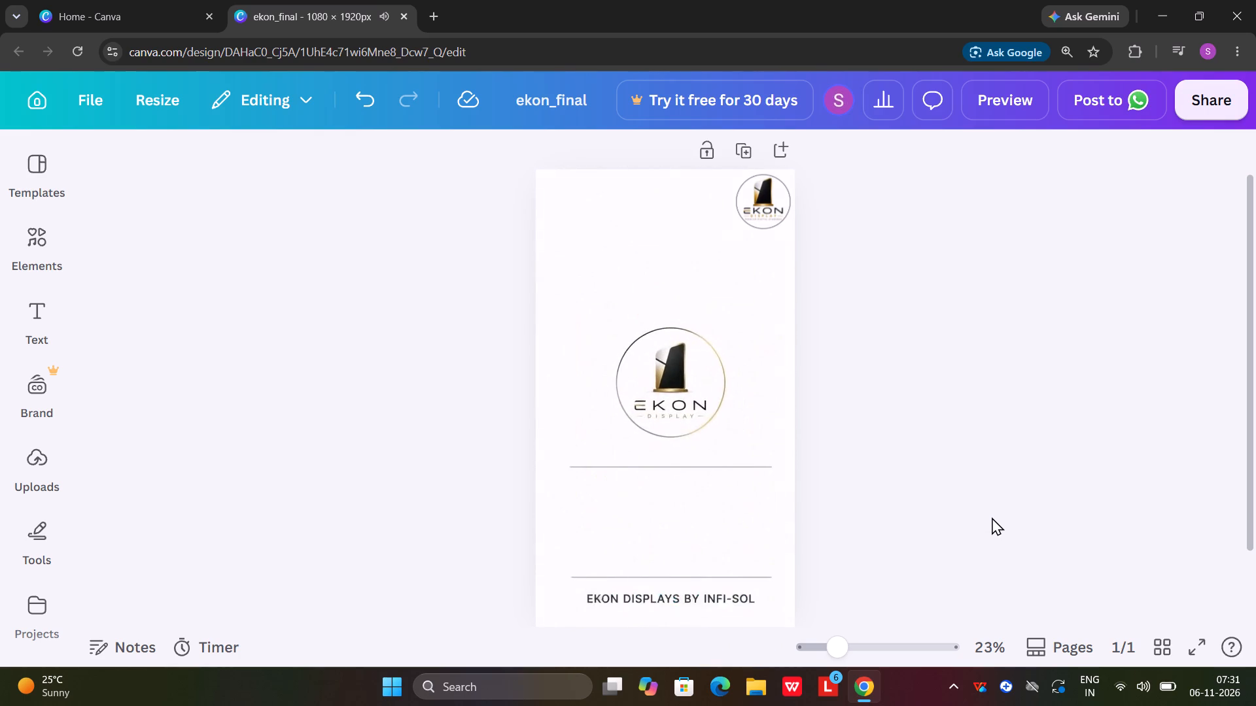
Download the ekon_final design as an MP4 video at 1080p without starting the free trial.
{"action": "left_click", "coordinate": [1212, 101]}
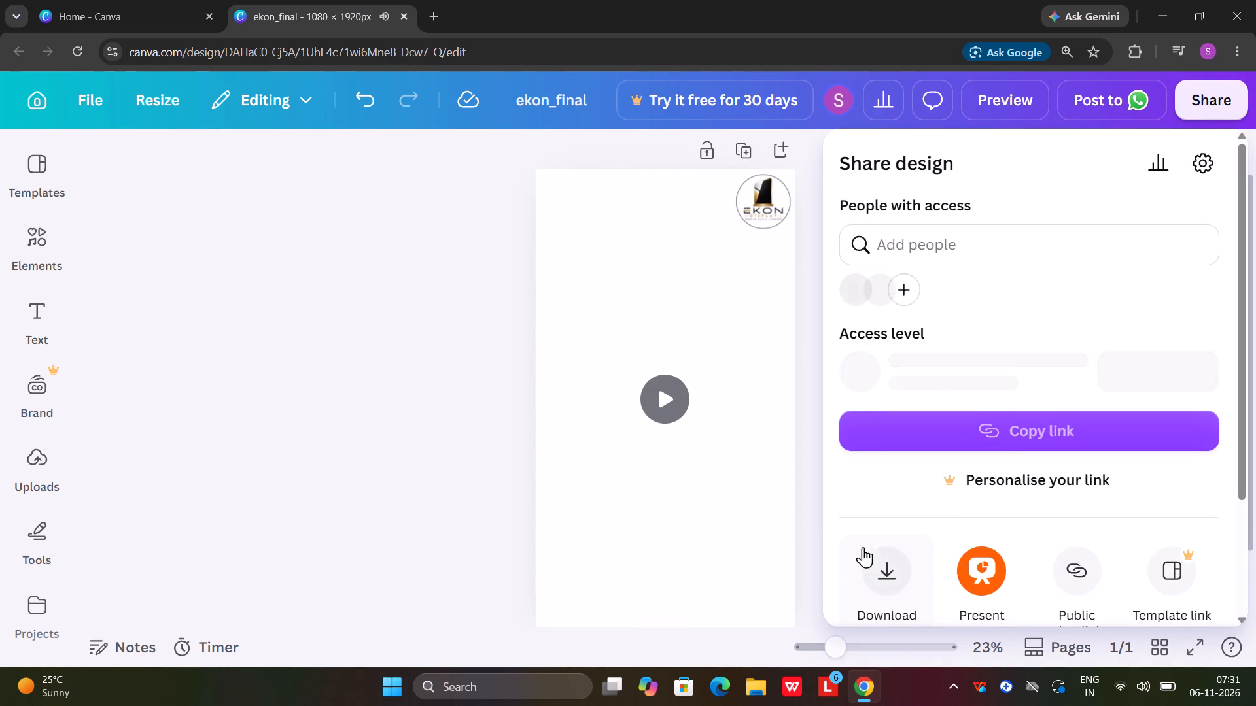
{"action": "left_click", "coordinate": [874, 592]}
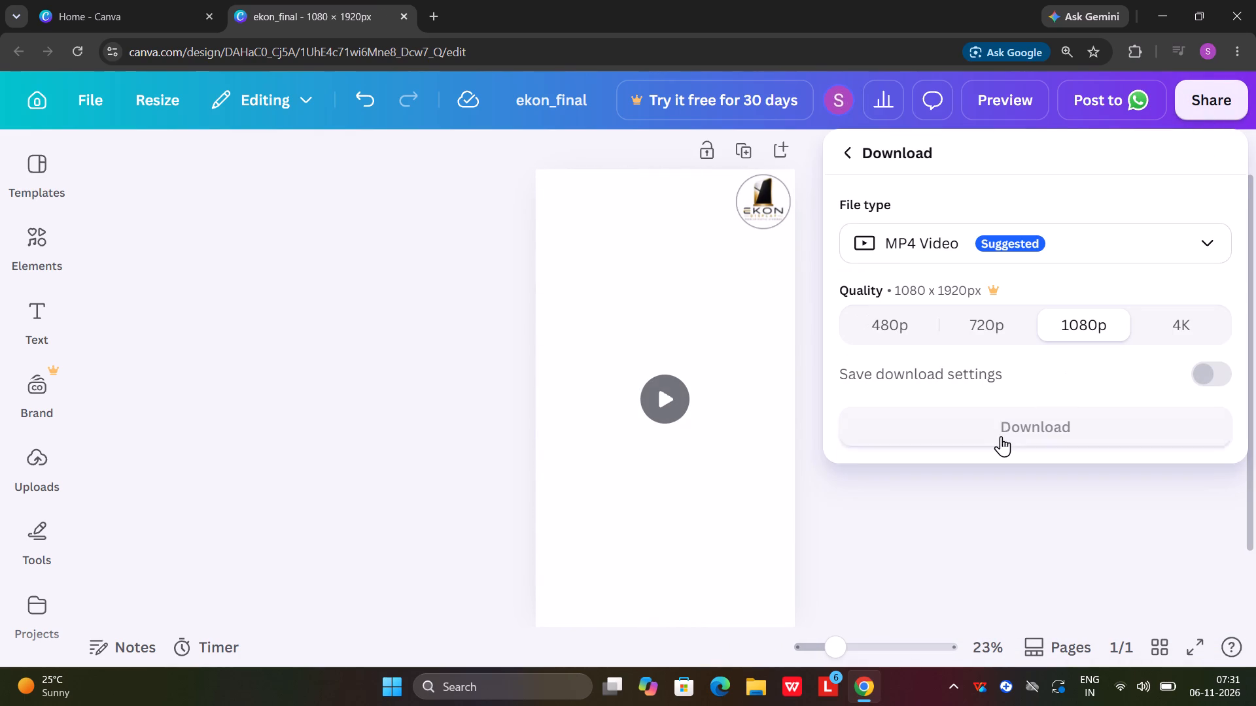
{"action": "left_click", "coordinate": [1013, 427]}
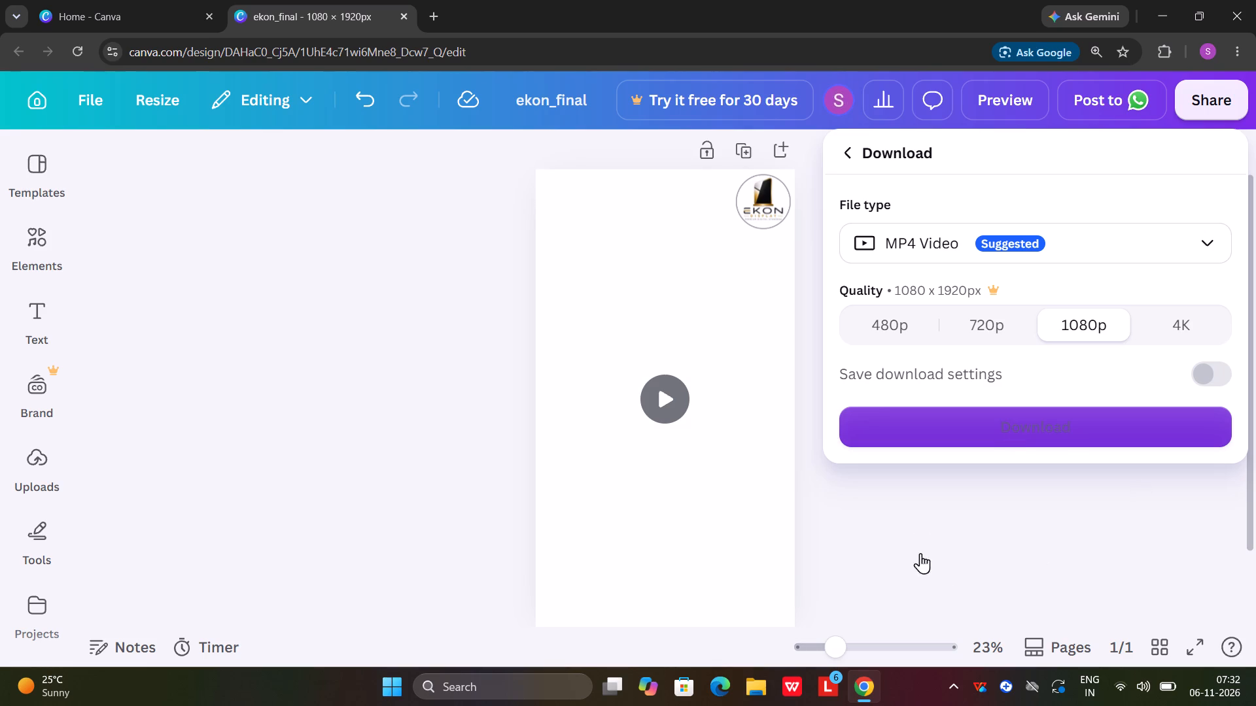
{"action": "left_click", "coordinate": [990, 321]}
{"action": "left_click", "coordinate": [853, 152]}
{"action": "left_click", "coordinate": [848, 154]}
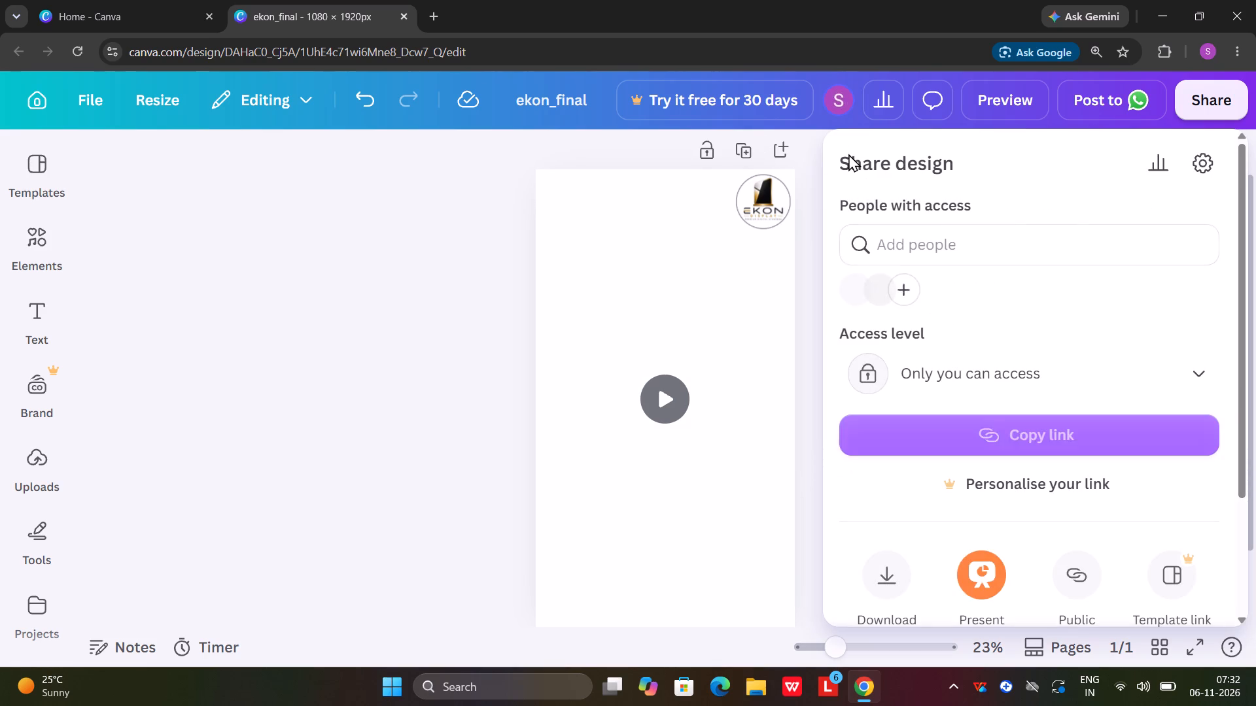
{"action": "left_click", "coordinate": [892, 594]}
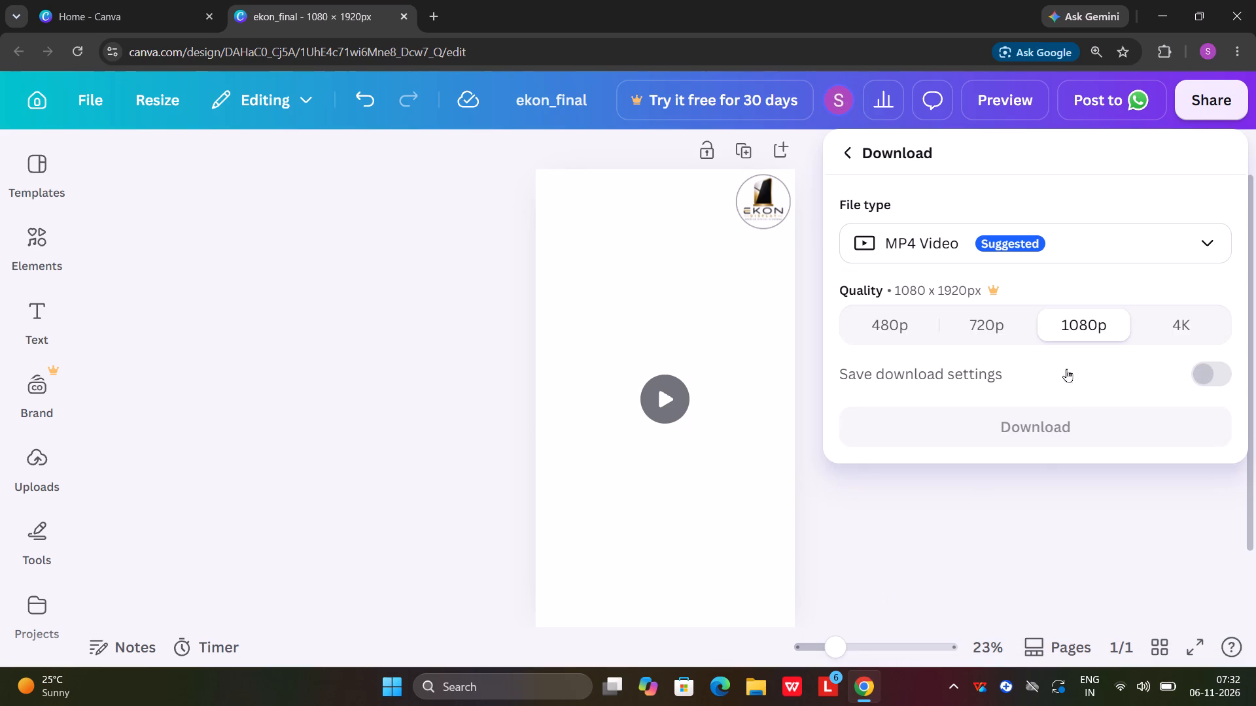
{"action": "left_click", "coordinate": [1041, 430]}
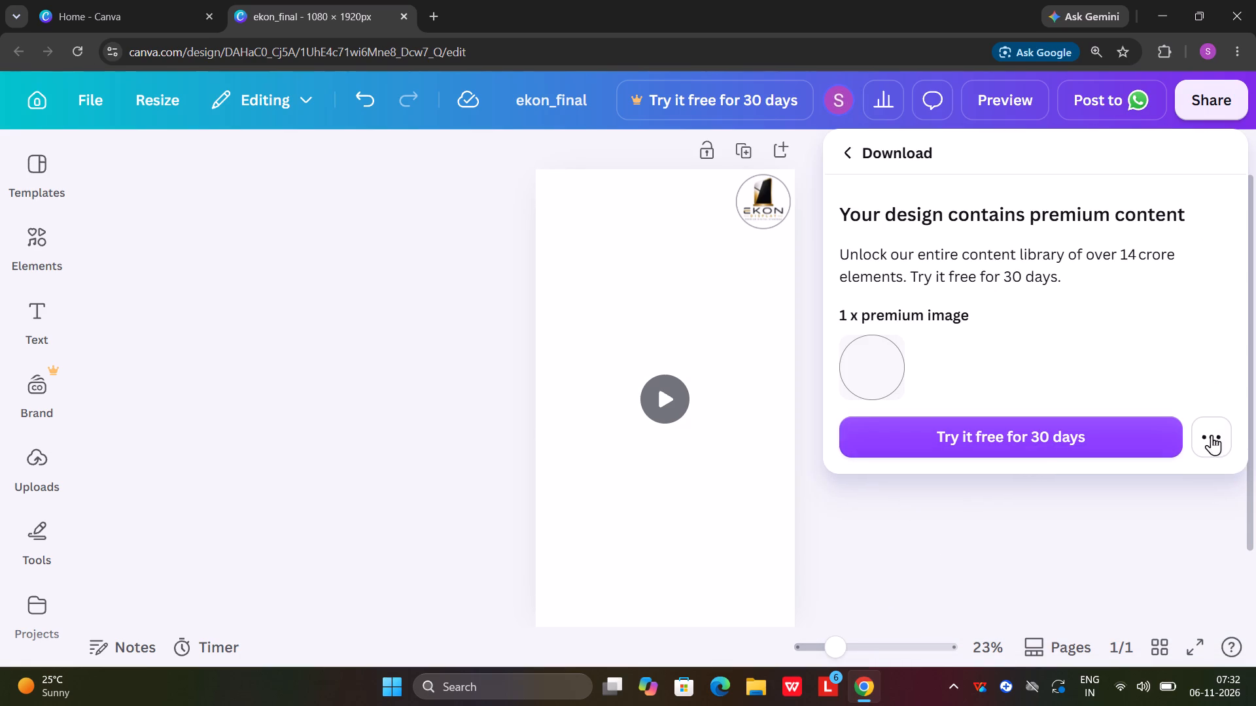
{"action": "left_click", "coordinate": [1195, 425]}
{"action": "left_click", "coordinate": [1009, 569]}
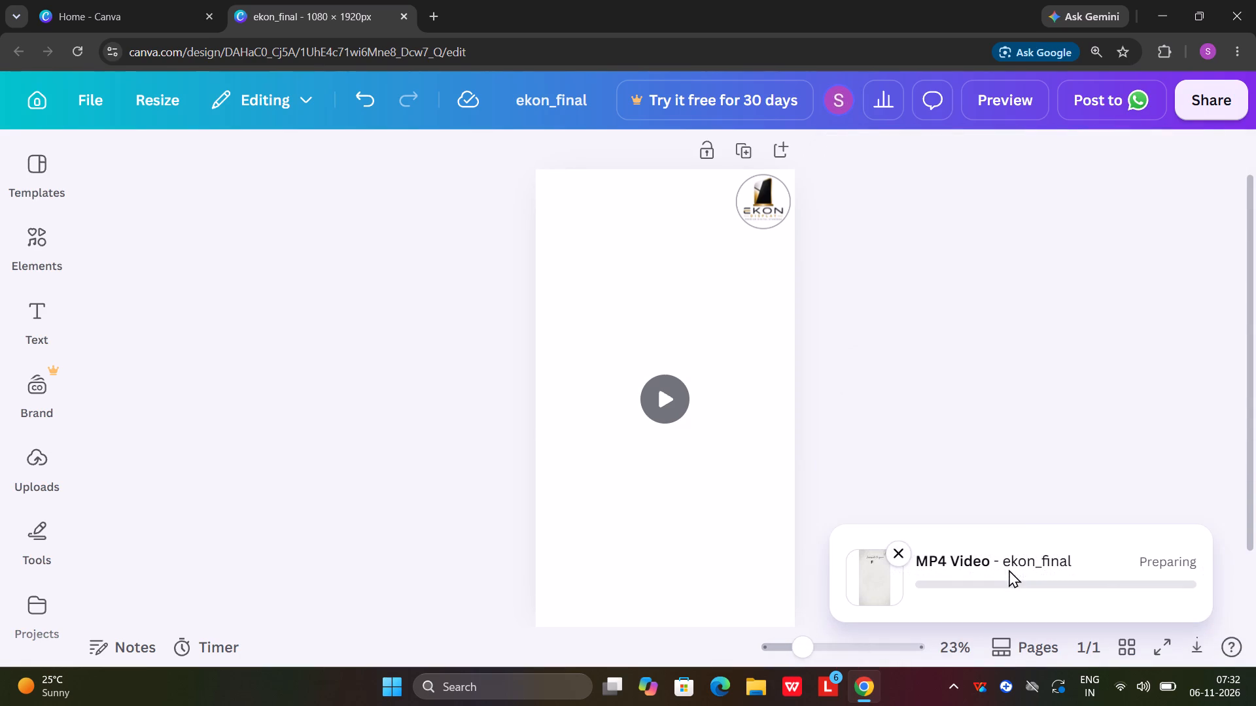
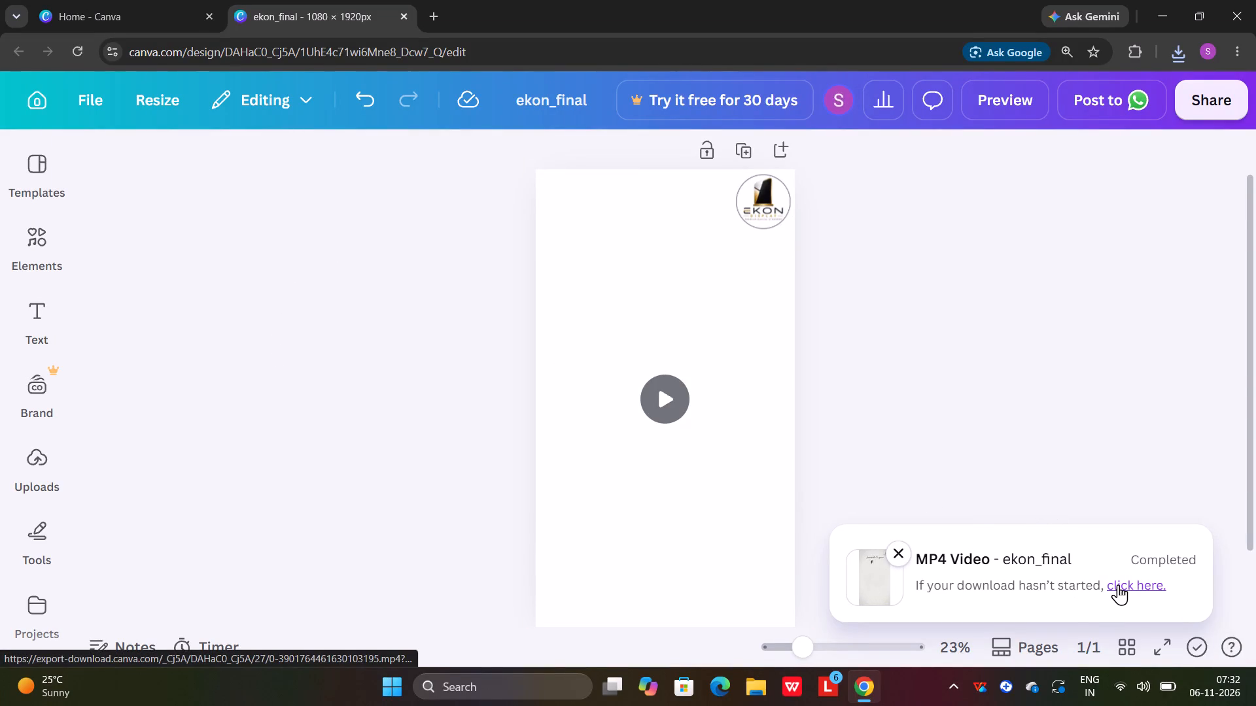
Dismiss the completed download notice and rename the design as ekon_final1.
{"action": "left_click", "coordinate": [900, 551]}
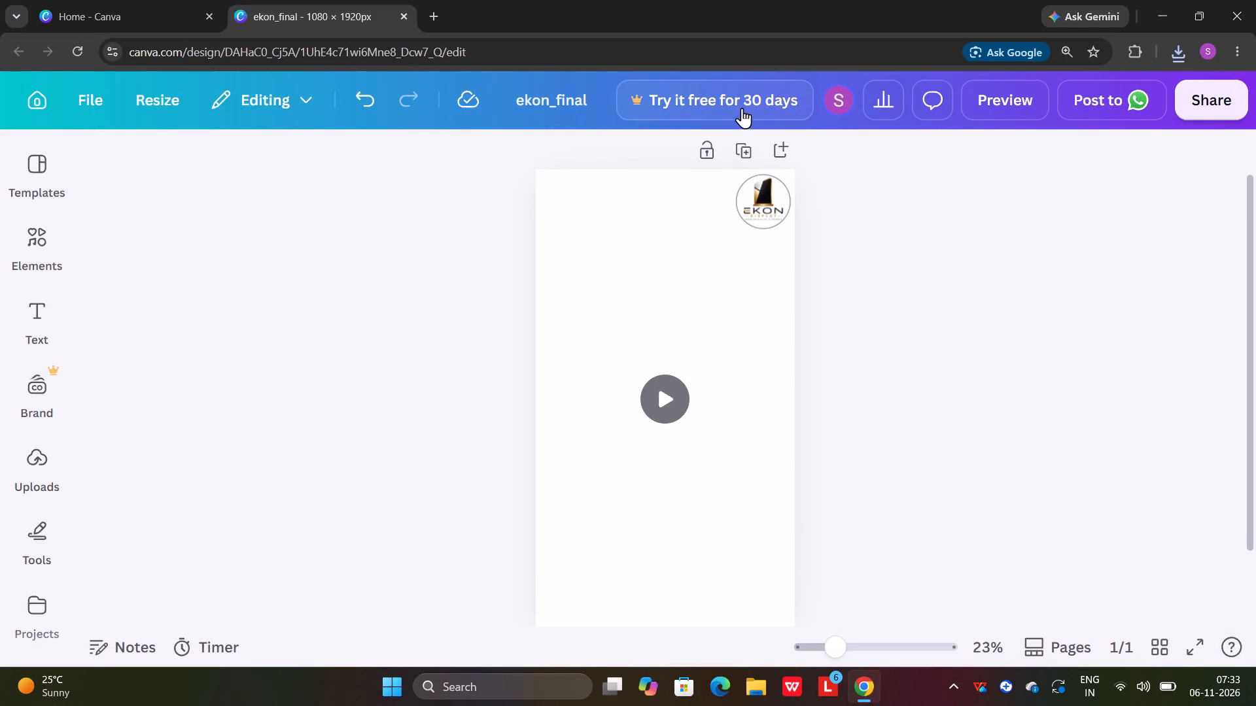
{"action": "left_click", "coordinate": [587, 101]}
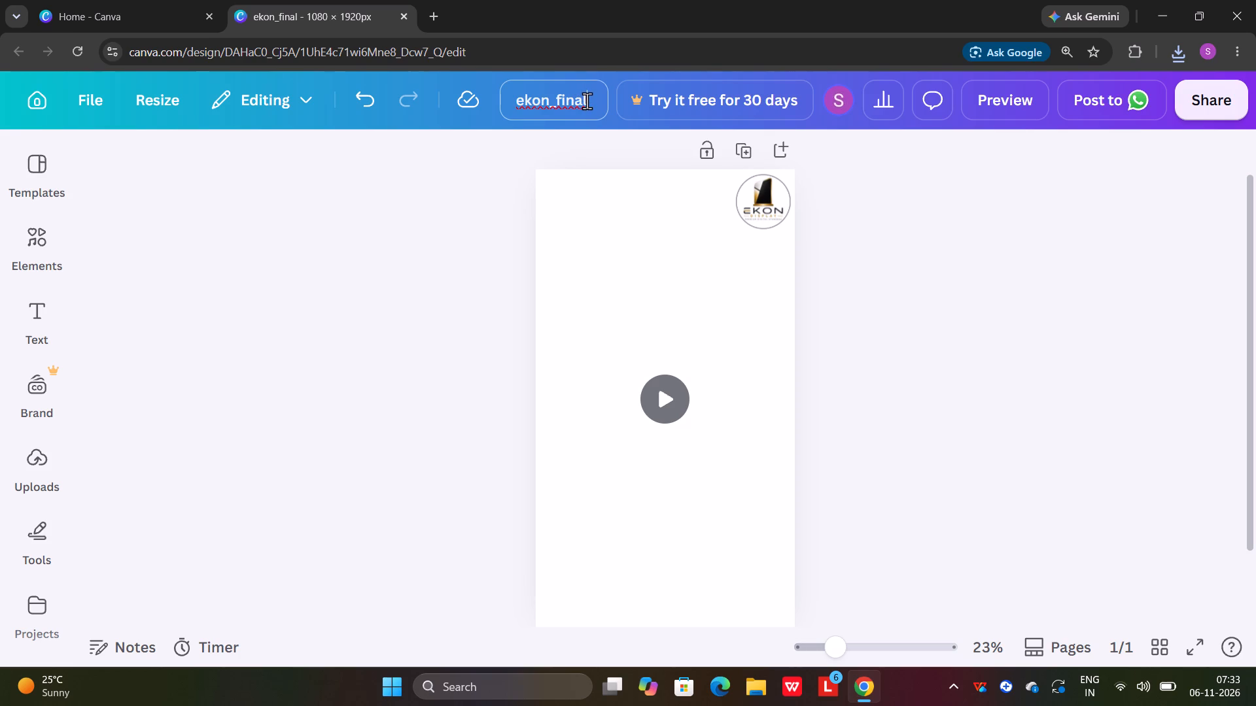
{"action": "key", "text": "1"}
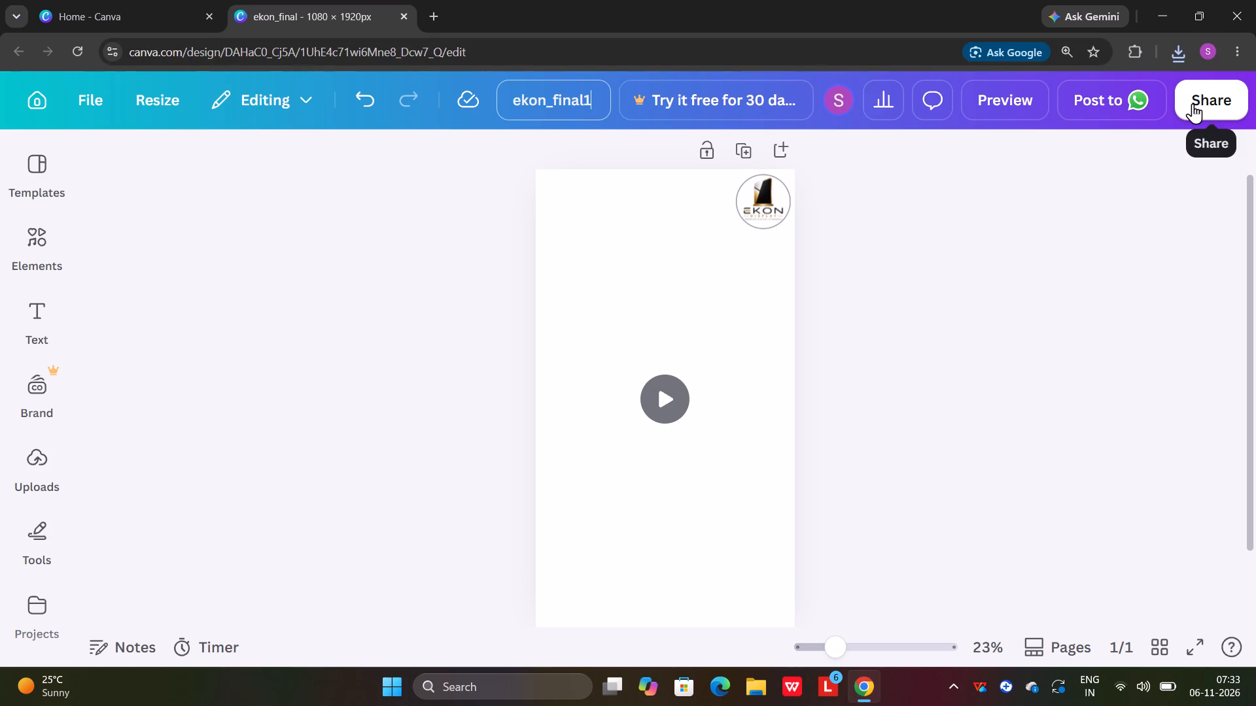
{"action": "left_click", "coordinate": [1193, 103]}
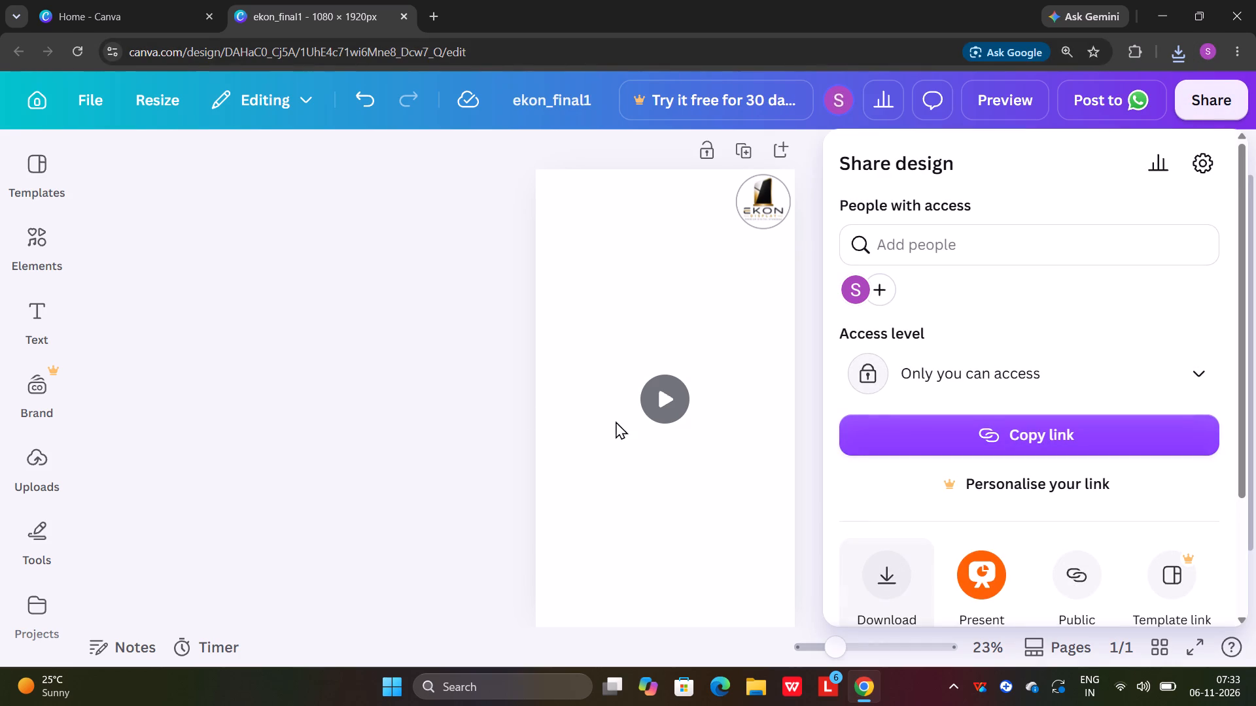
{"action": "left_click", "coordinate": [430, 315]}
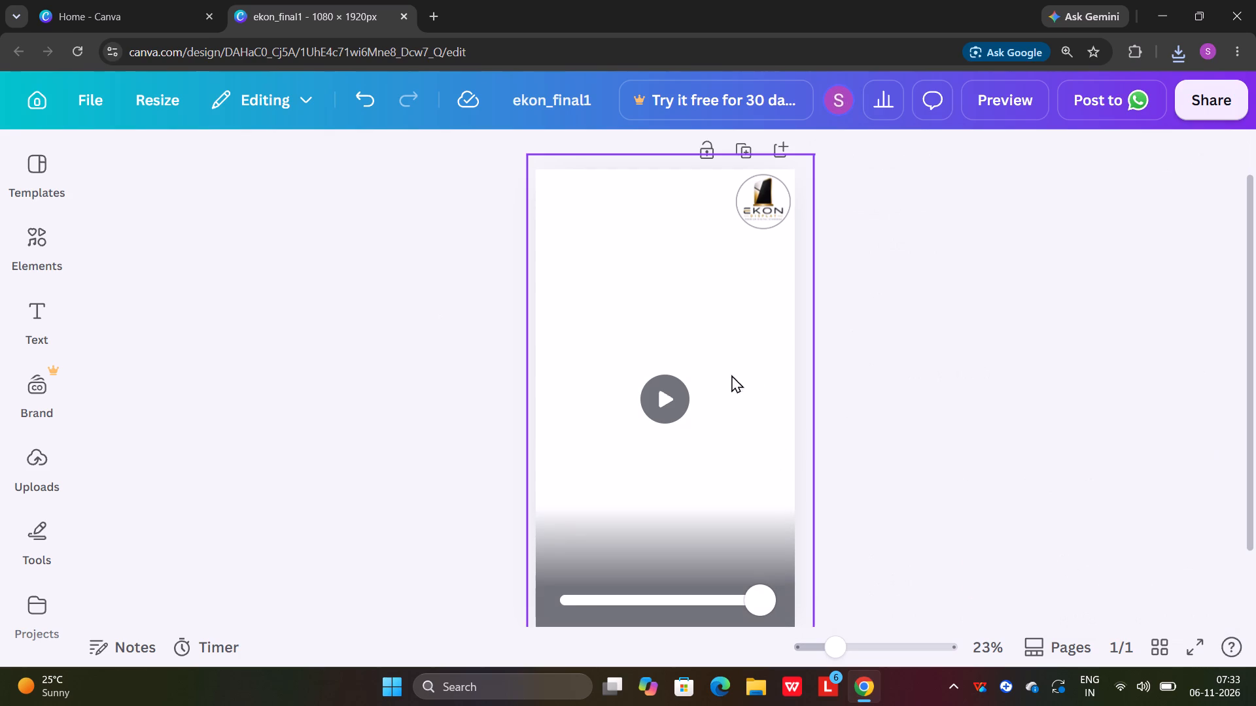
Replay the video on the page and check the scenes, captions and circled EKON logo.
{"action": "left_click", "coordinate": [671, 390]}
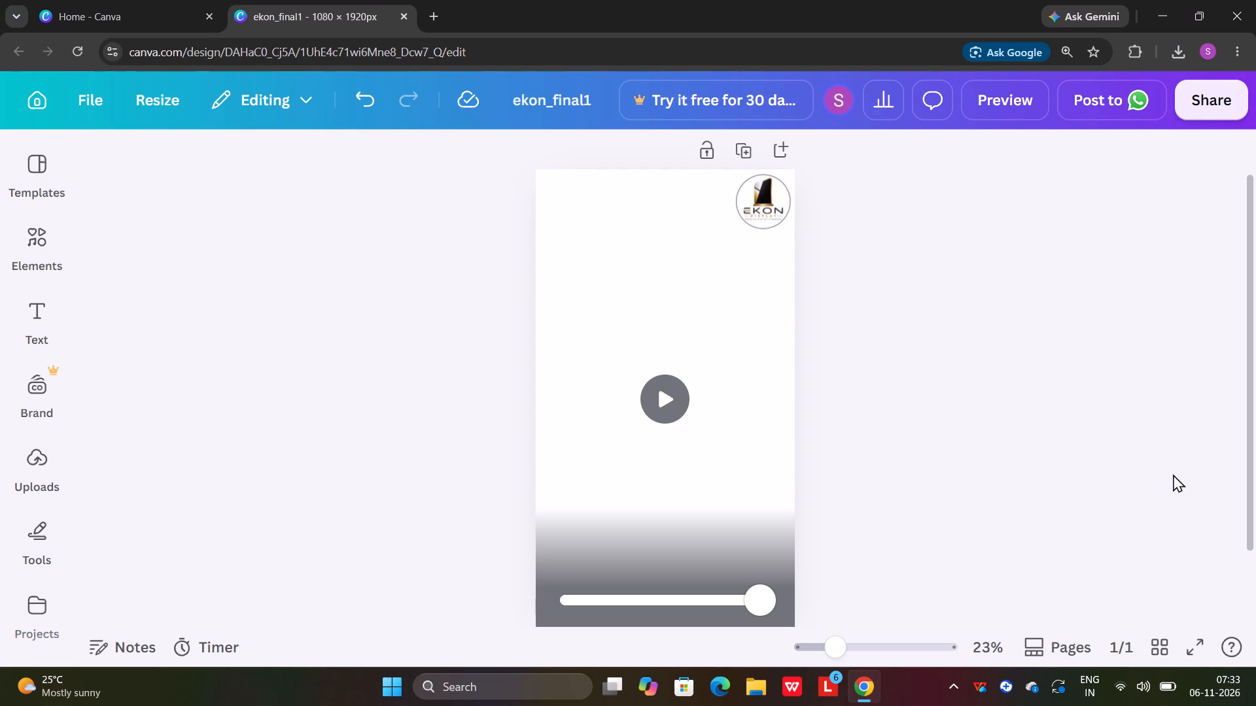
{"action": "left_click", "coordinate": [669, 406]}
{"action": "left_click", "coordinate": [663, 406]}
{"action": "left_click", "coordinate": [663, 406]}
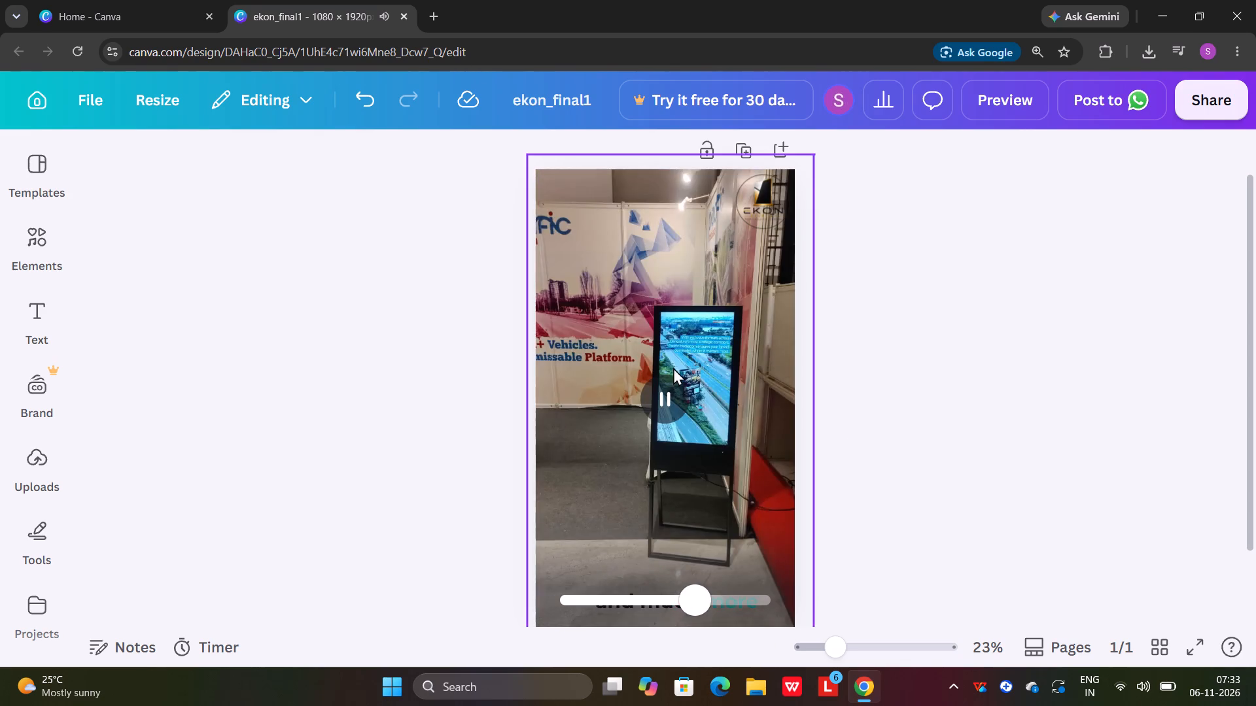
Pause the playback and download the ekon_final1 design as a free watermarked draft in MP4 format at 1080p.
{"action": "left_click", "coordinate": [671, 386]}
{"action": "left_click", "coordinate": [1212, 87]}
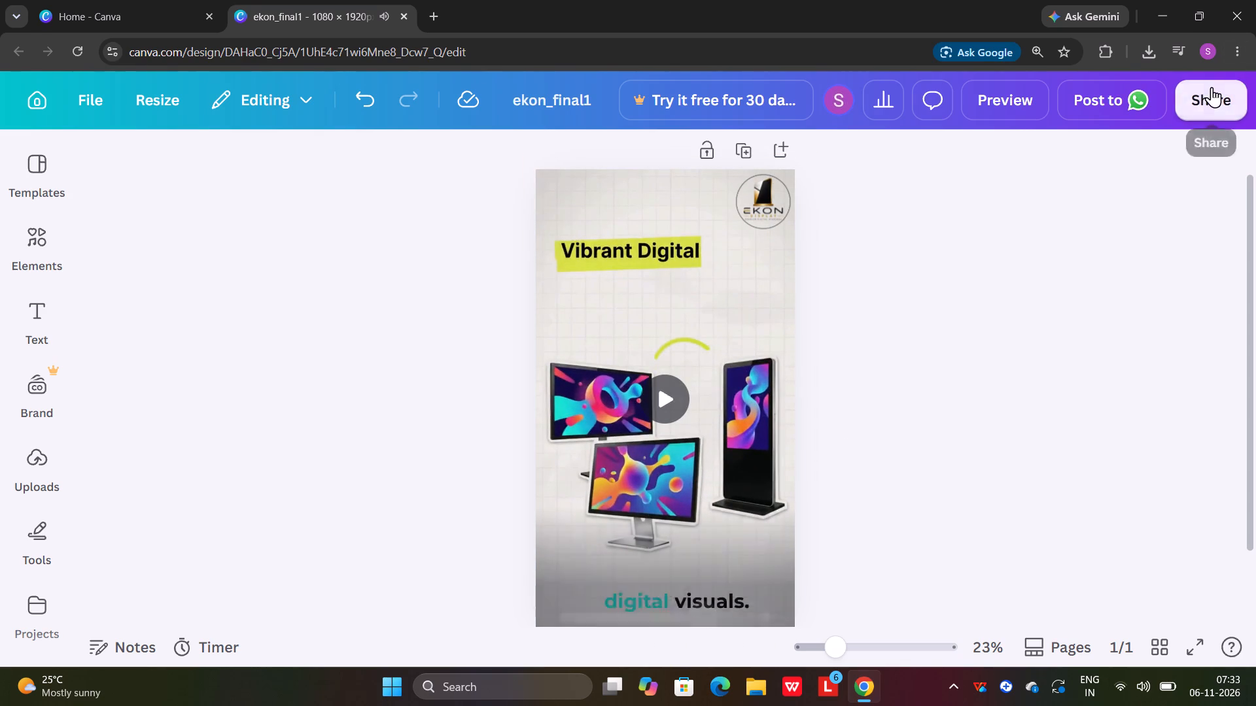
{"action": "left_click", "coordinate": [889, 573]}
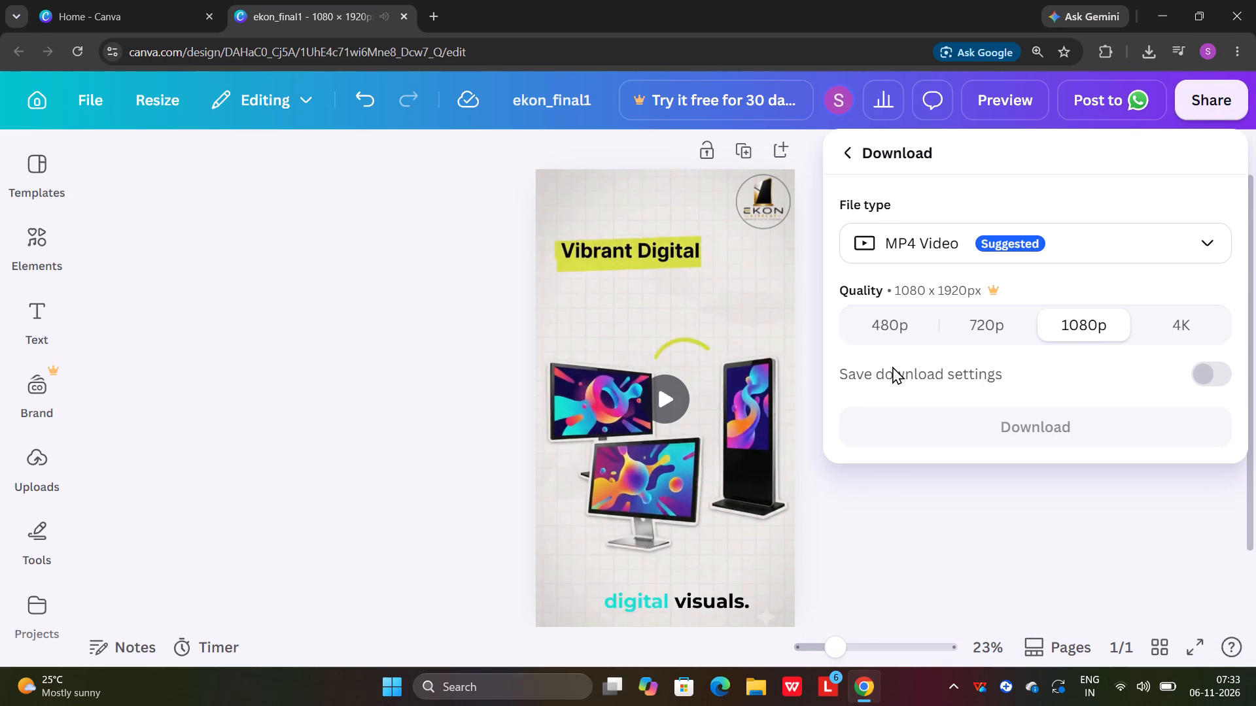
{"action": "left_click", "coordinate": [942, 441]}
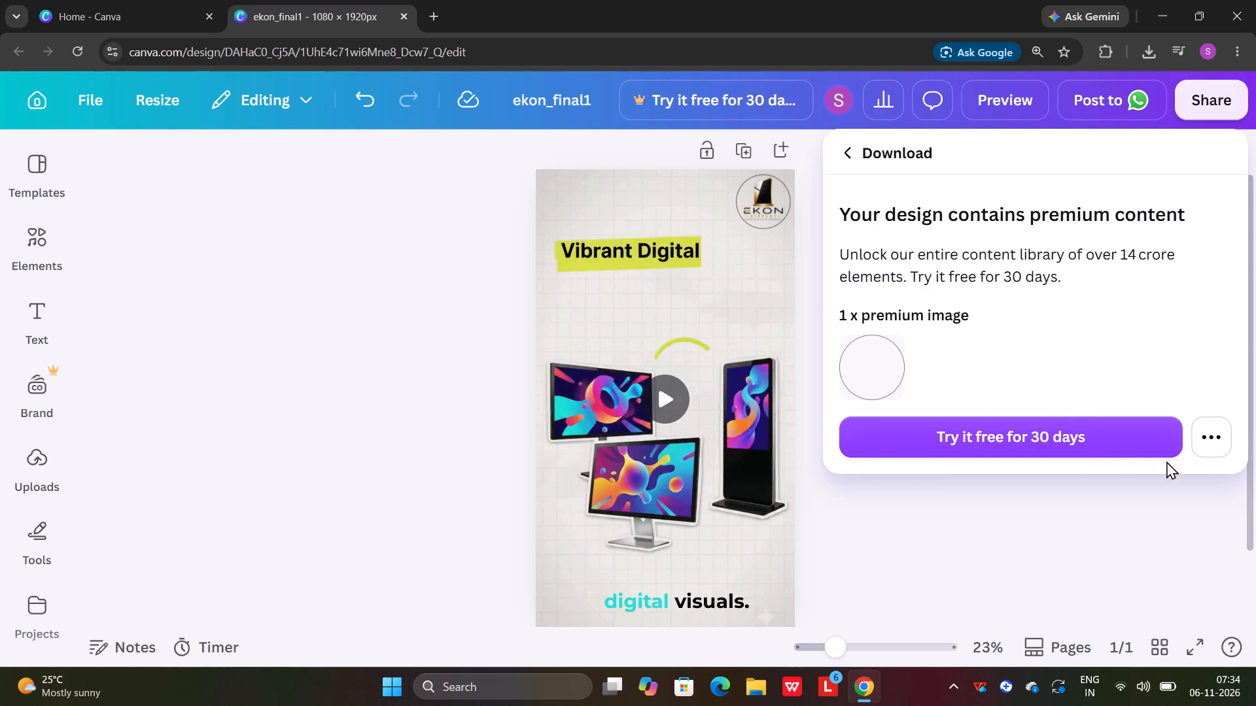
{"action": "left_click", "coordinate": [1211, 428]}
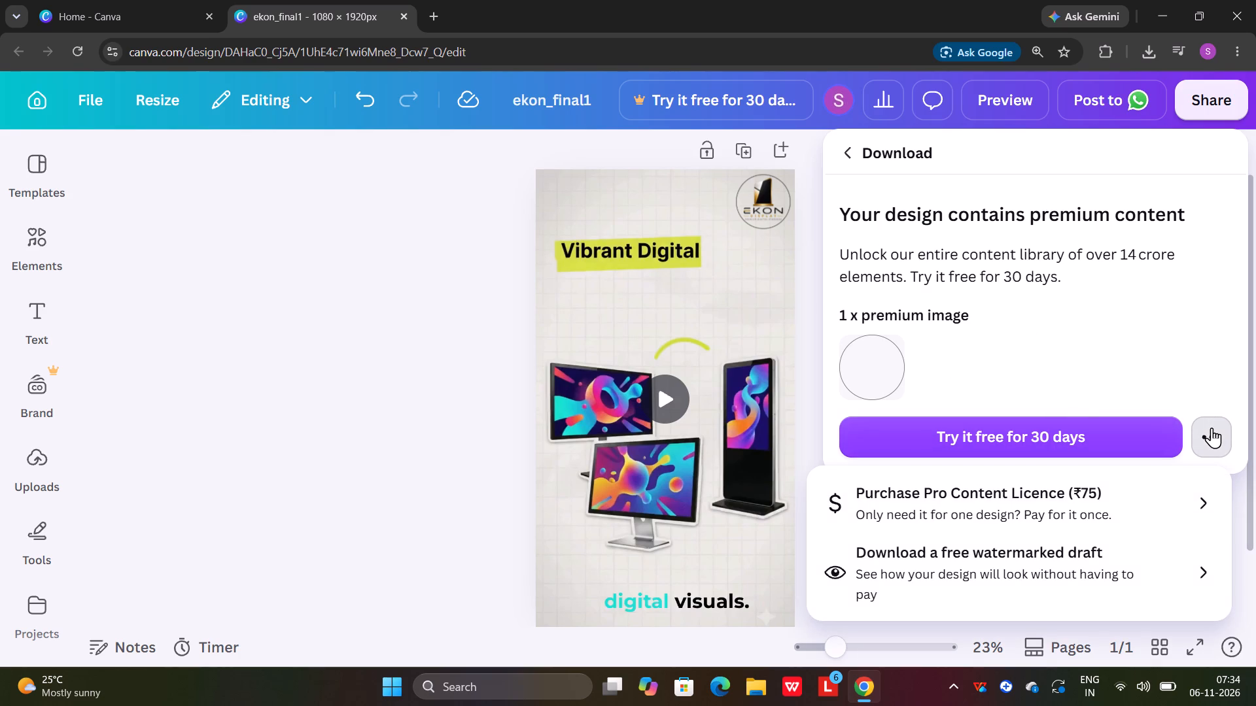
{"action": "scroll", "coordinate": [988, 589], "scroll_direction": "down", "scroll_amount": 1}
{"action": "left_click", "coordinate": [988, 589]}
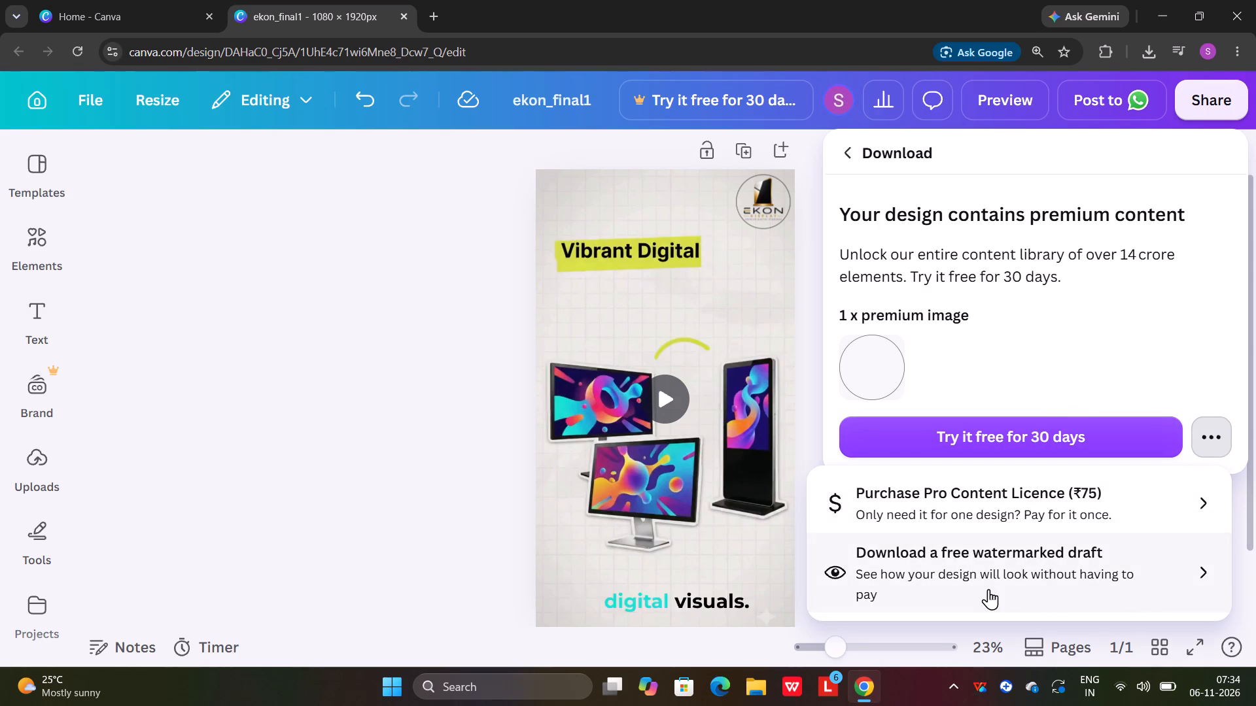
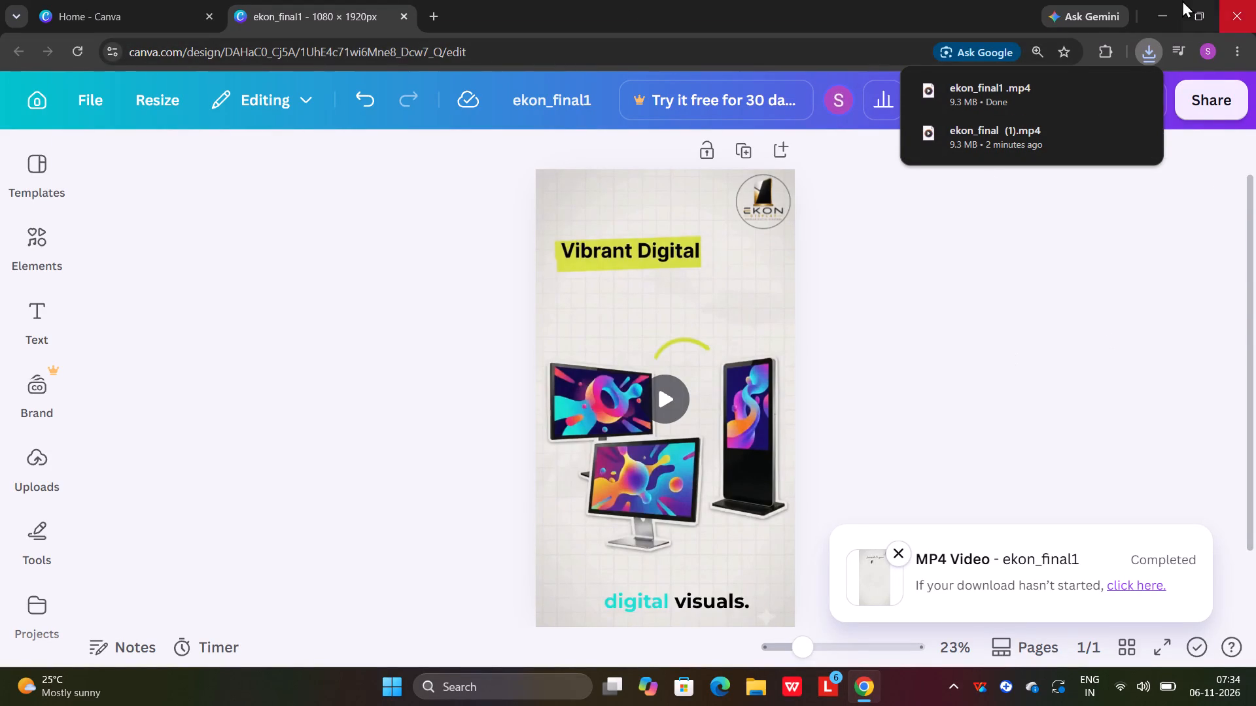
Close the browser window with the finished ekon_final1 design.
{"action": "left_click", "coordinate": [1245, 3]}
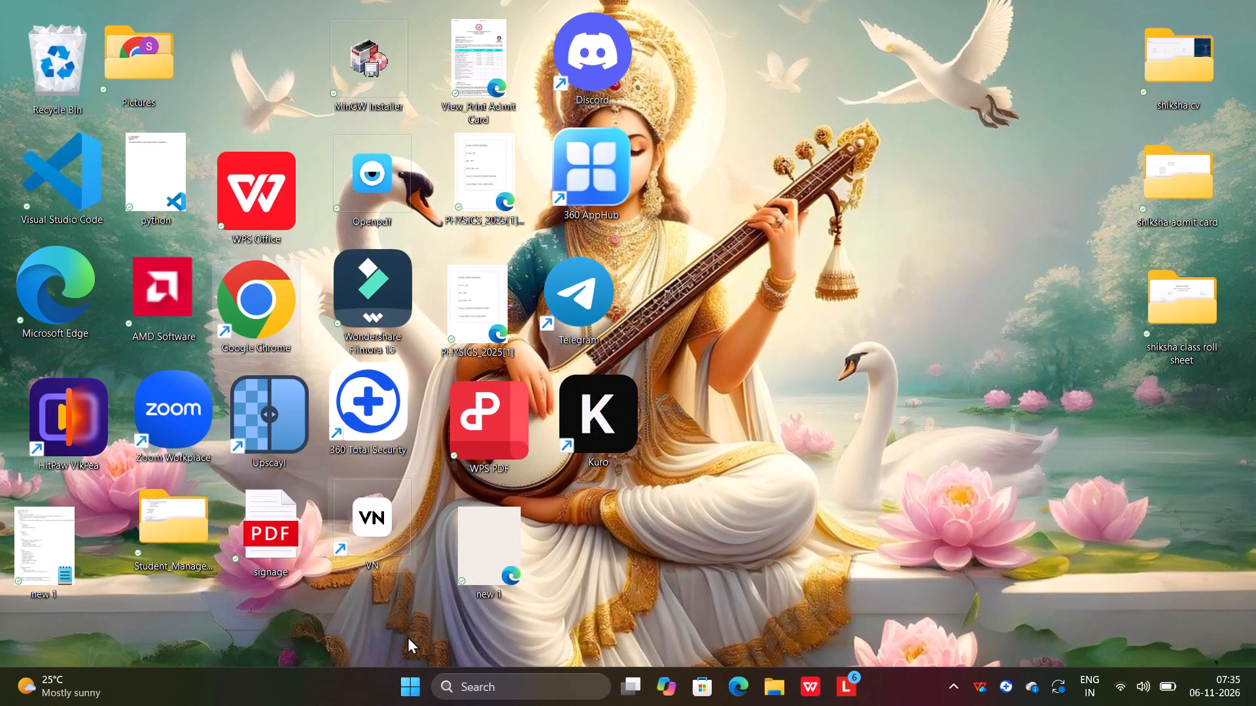
Search the computer's apps for WhatsApp using "wha".
{"action": "left_click", "coordinate": [408, 686]}
{"action": "left_click", "coordinate": [450, 99]}
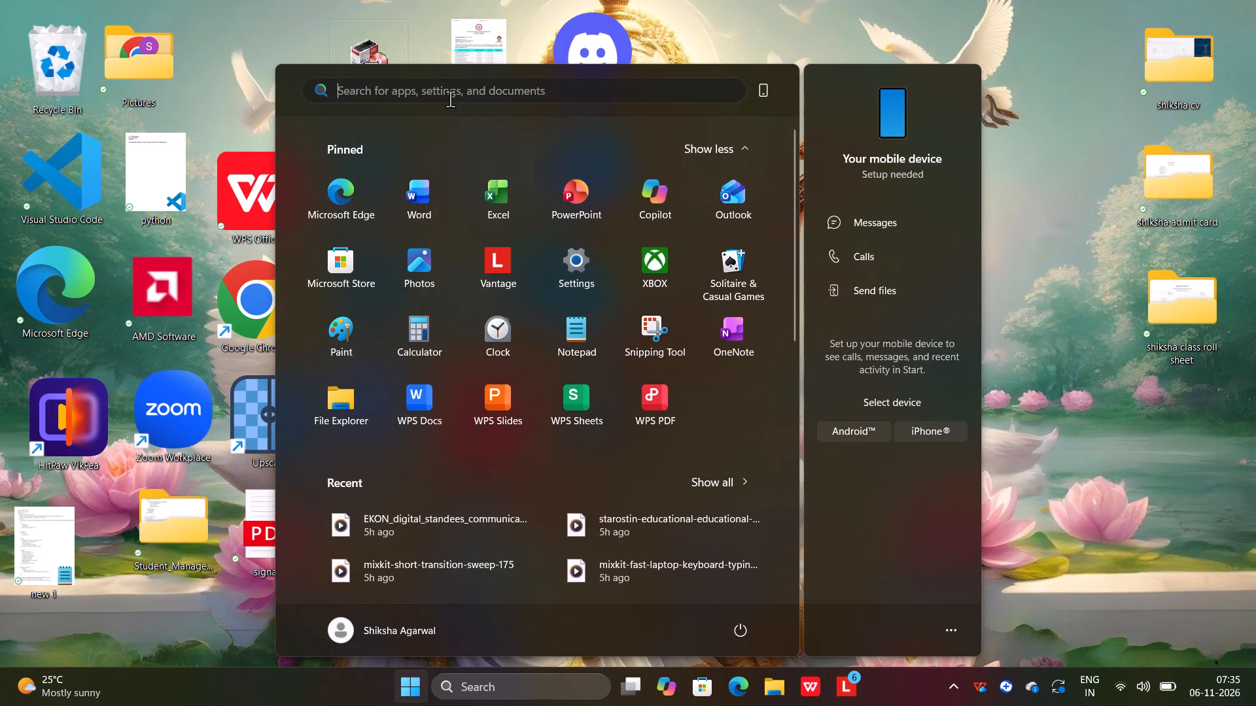
{"action": "type", "text": "wh"}
{"action": "key", "text": "a"}
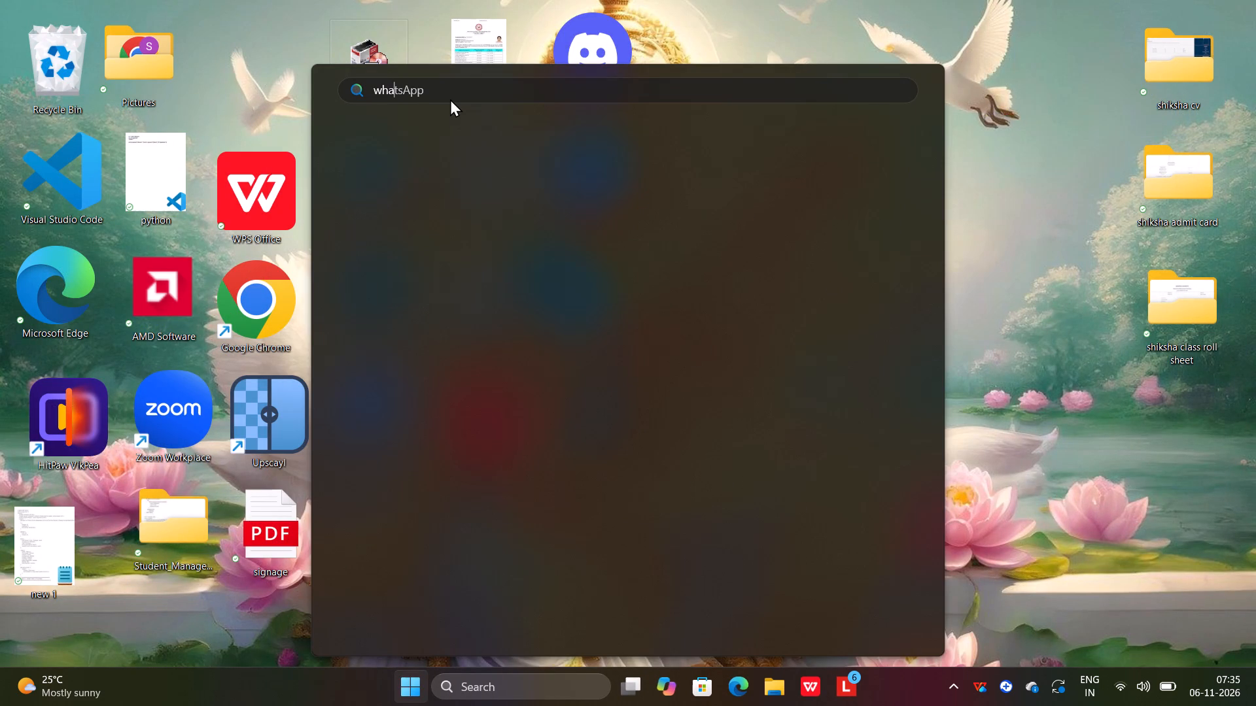
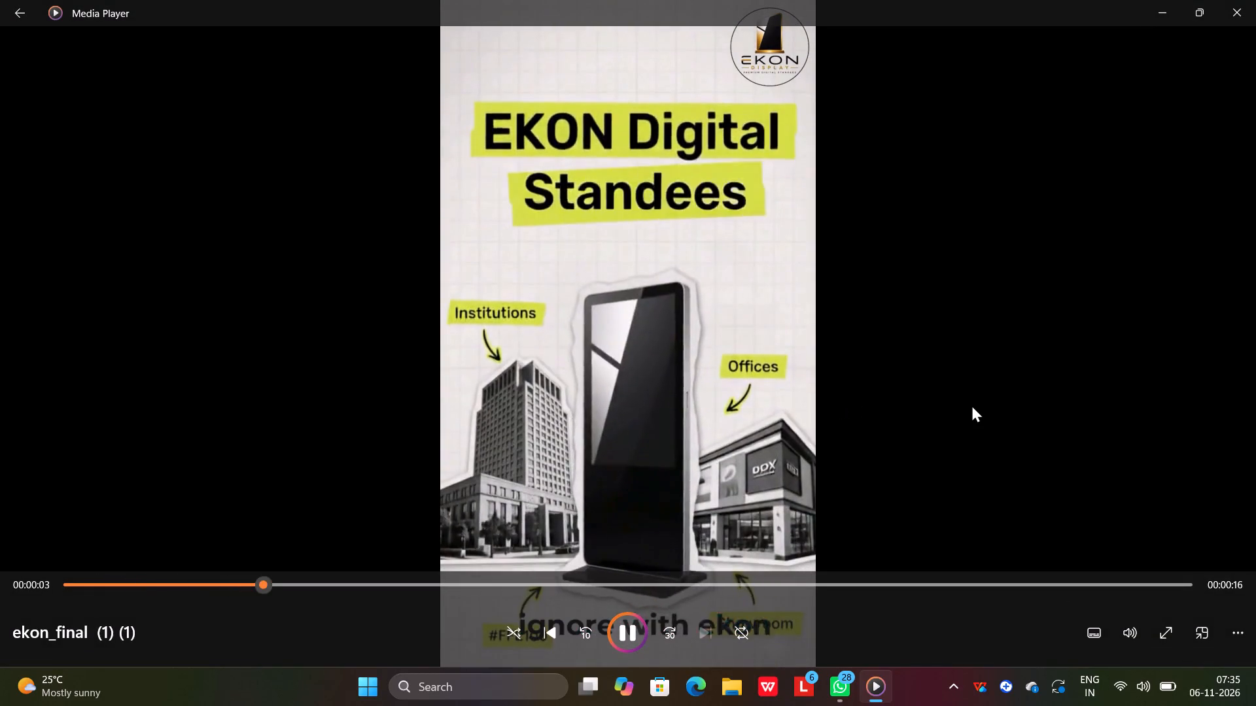
Review the ekon_final (1) (1) video in Media Player, pausing and resuming playback to examine its scenes, captions and circled logo.
{"action": "left_click", "coordinate": [620, 635]}
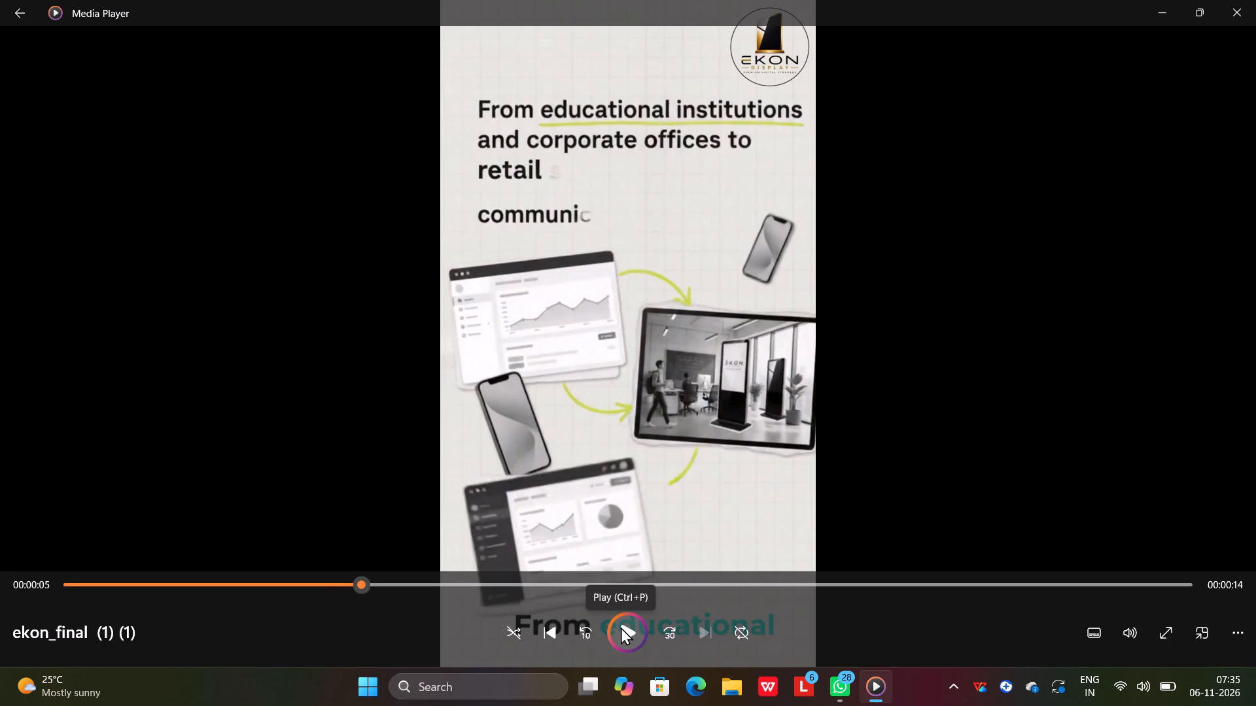
{"action": "left_click", "coordinate": [621, 627]}
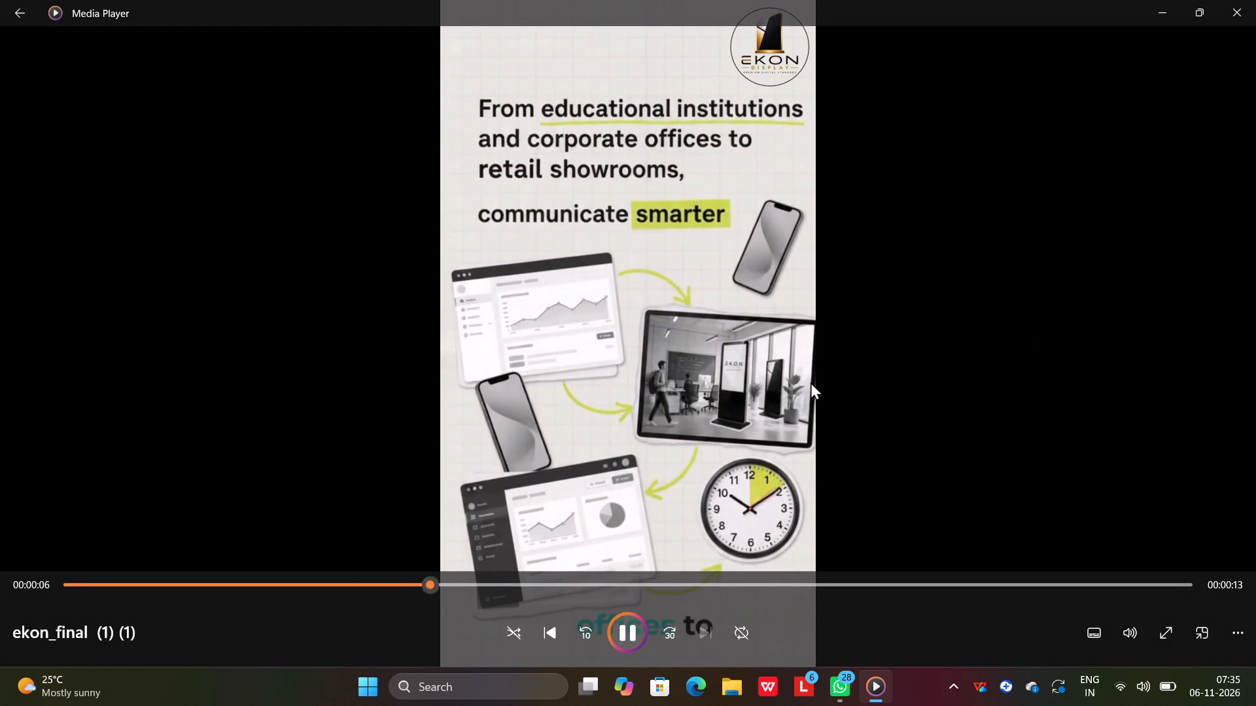
{"action": "double_click", "coordinate": [627, 645]}
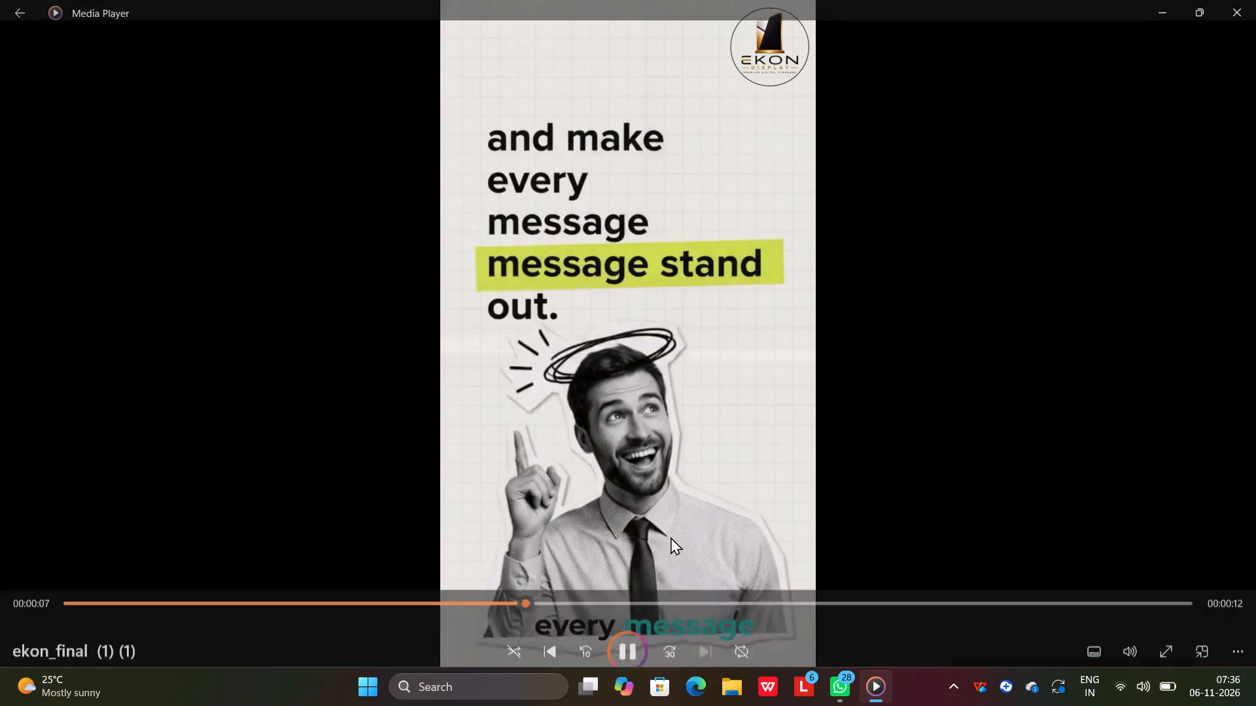
{"action": "left_click", "coordinate": [623, 626]}
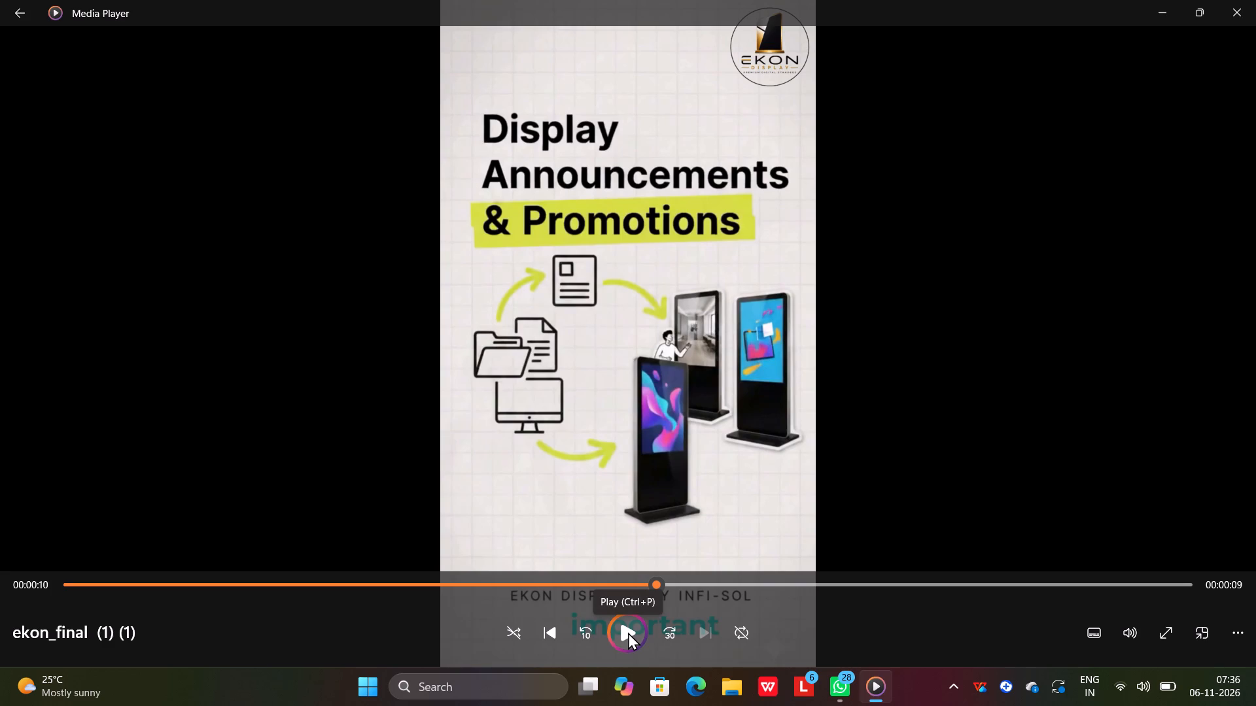
{"action": "left_click", "coordinate": [627, 632]}
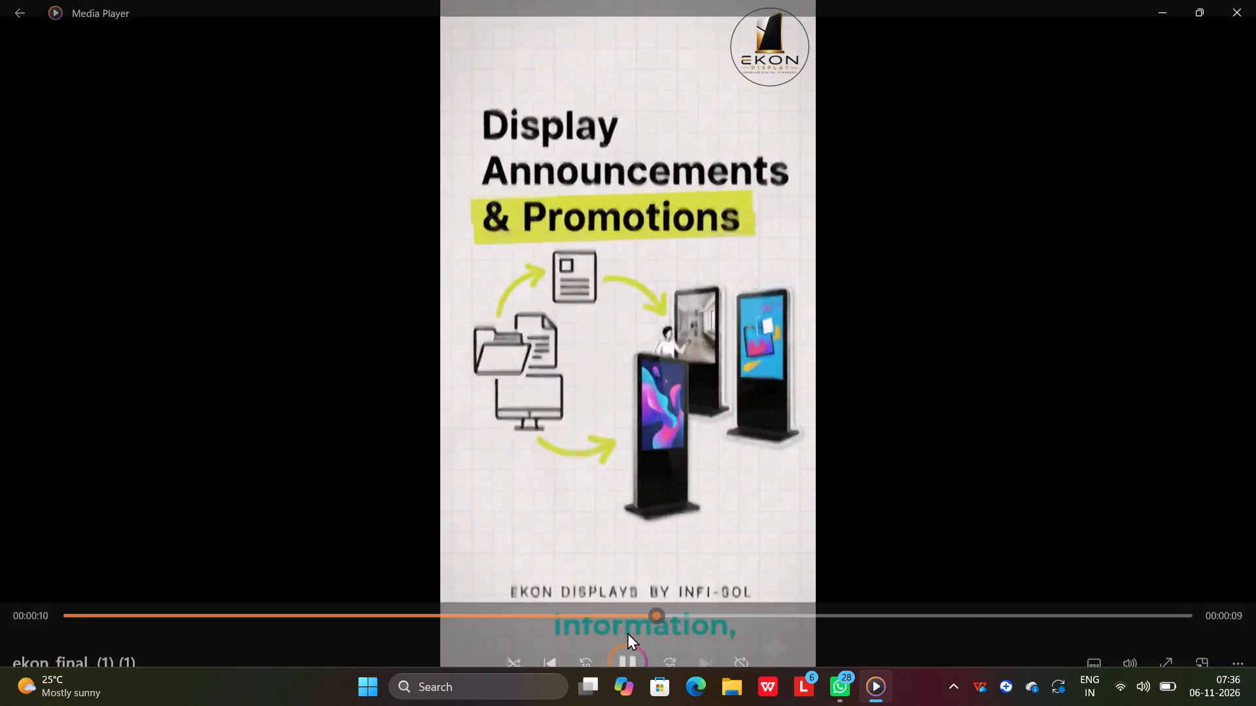
{"action": "left_click", "coordinate": [627, 632]}
{"action": "left_click", "coordinate": [627, 633]}
{"action": "left_click", "coordinate": [627, 633]}
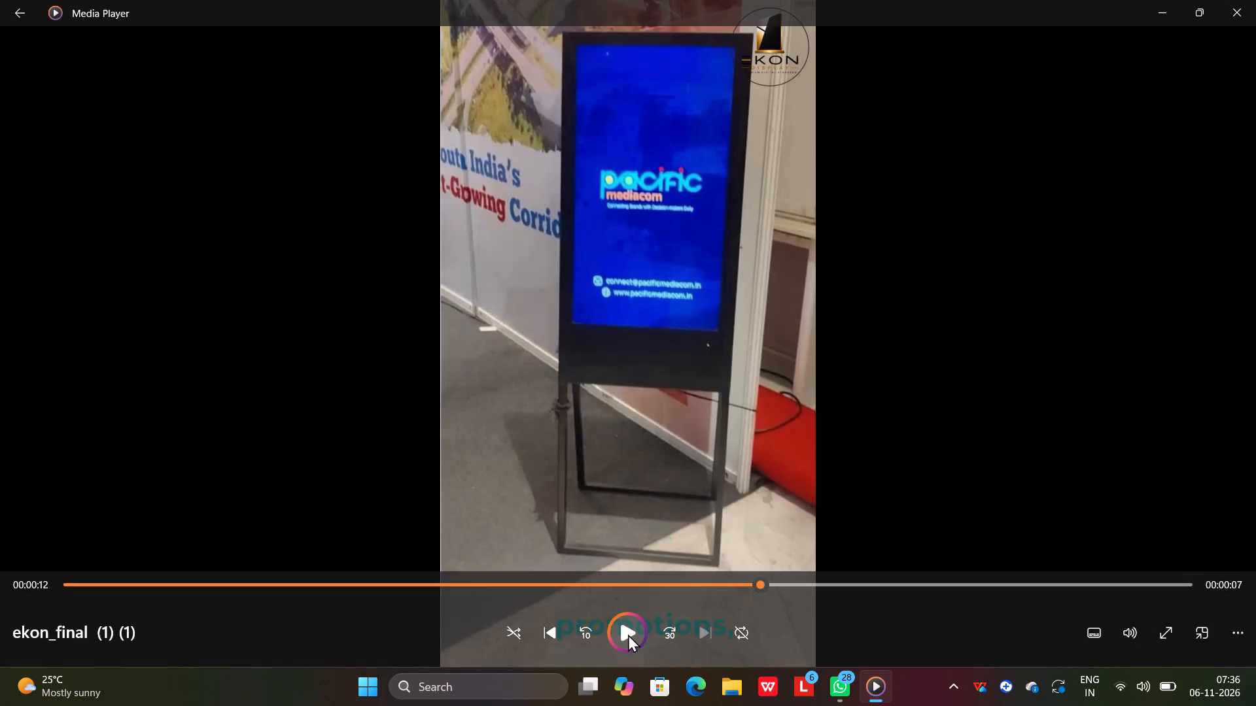
{"action": "left_click", "coordinate": [628, 634]}
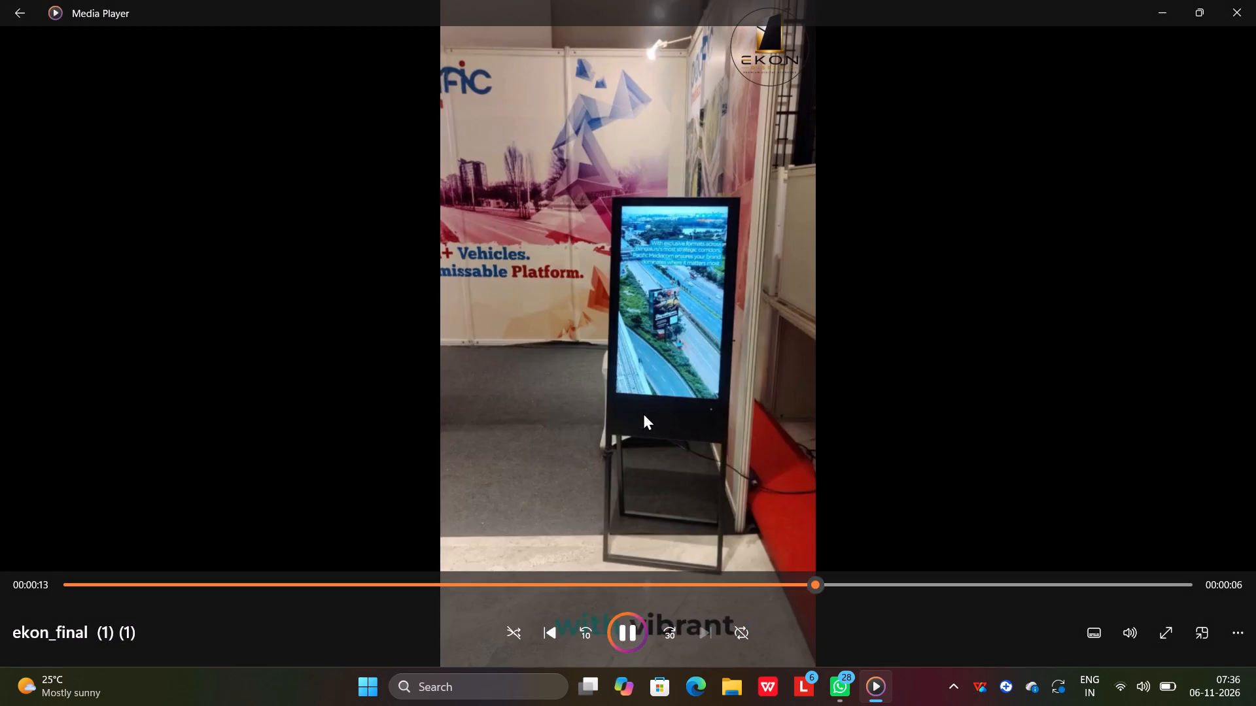
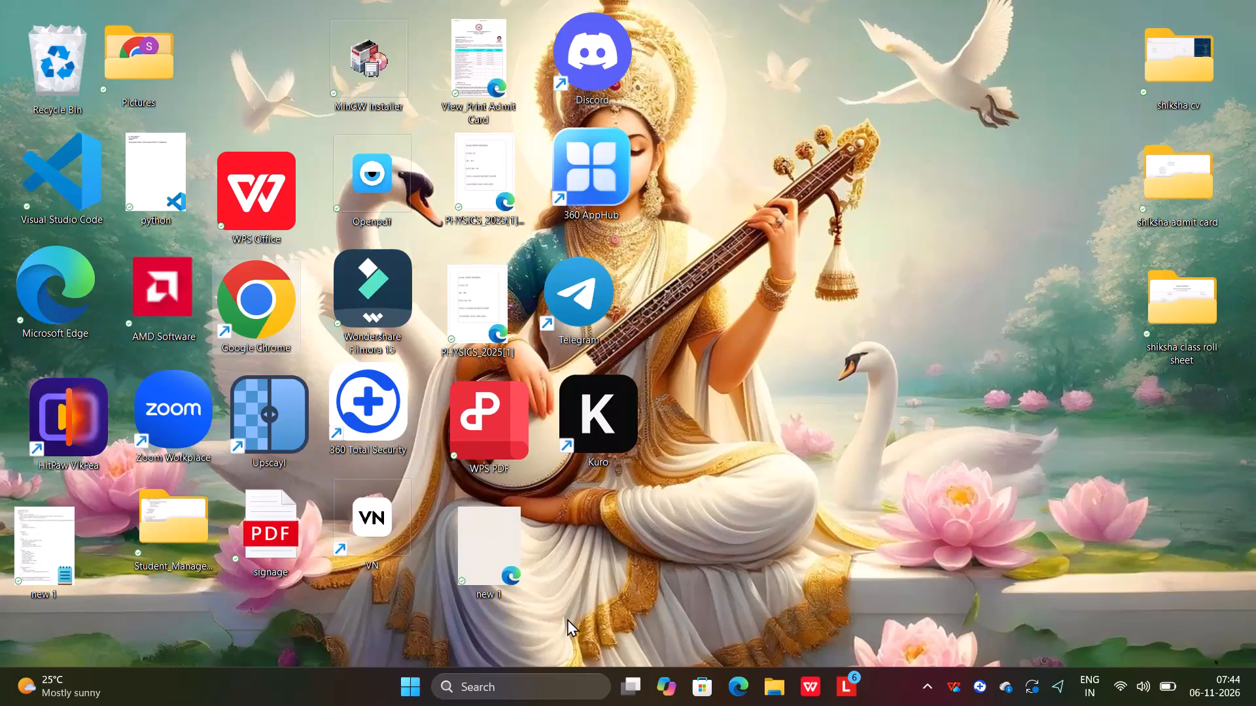
Search Windows for "wh" to find the WhatsApp app.
{"action": "left_click", "coordinate": [419, 696]}
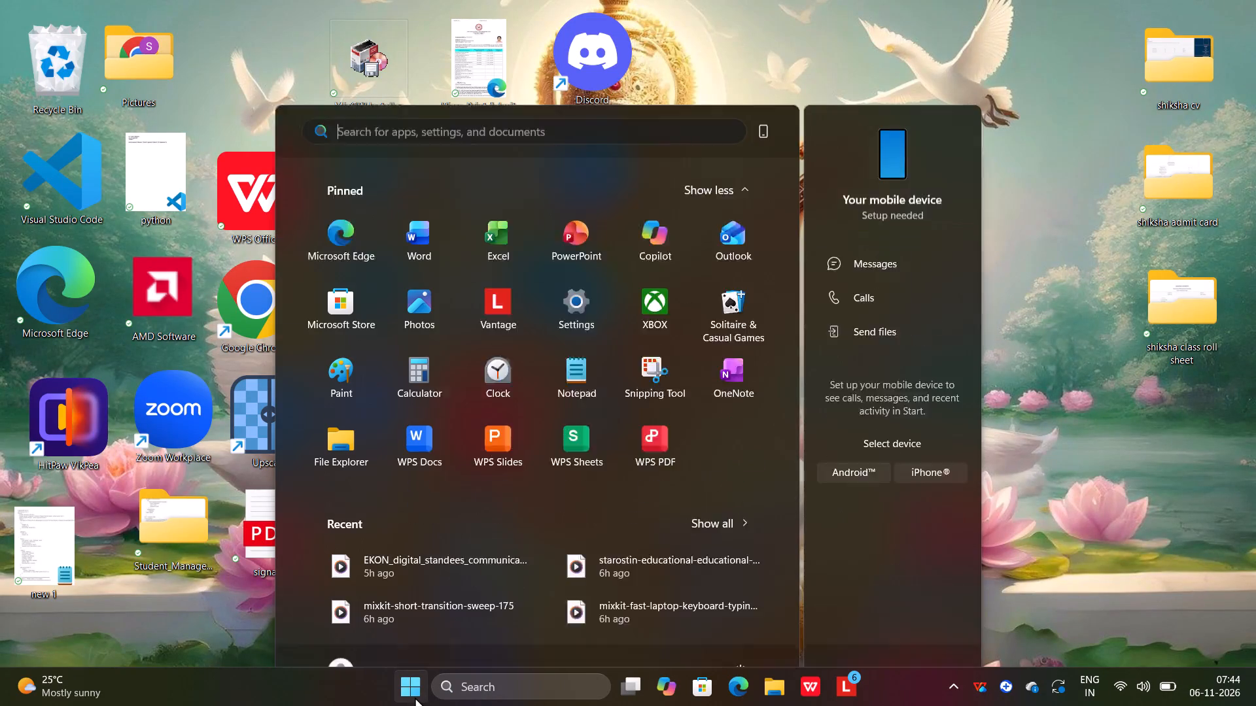
{"action": "type", "text": "wh"}
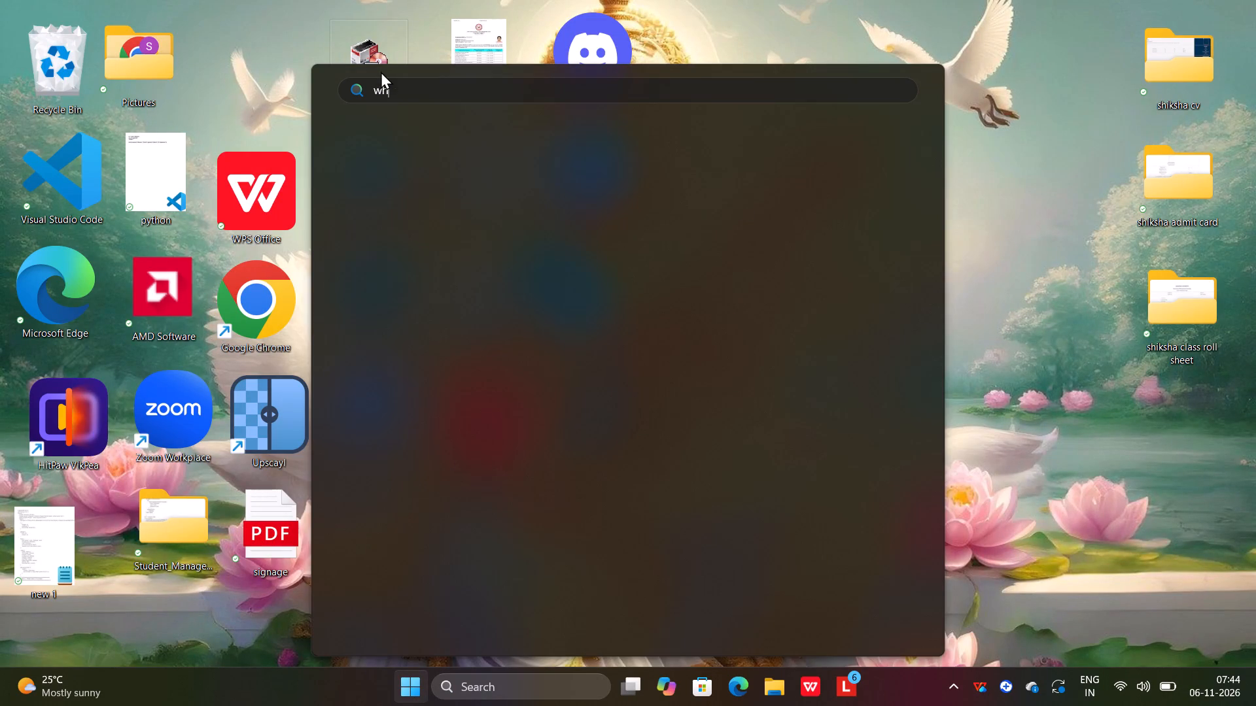
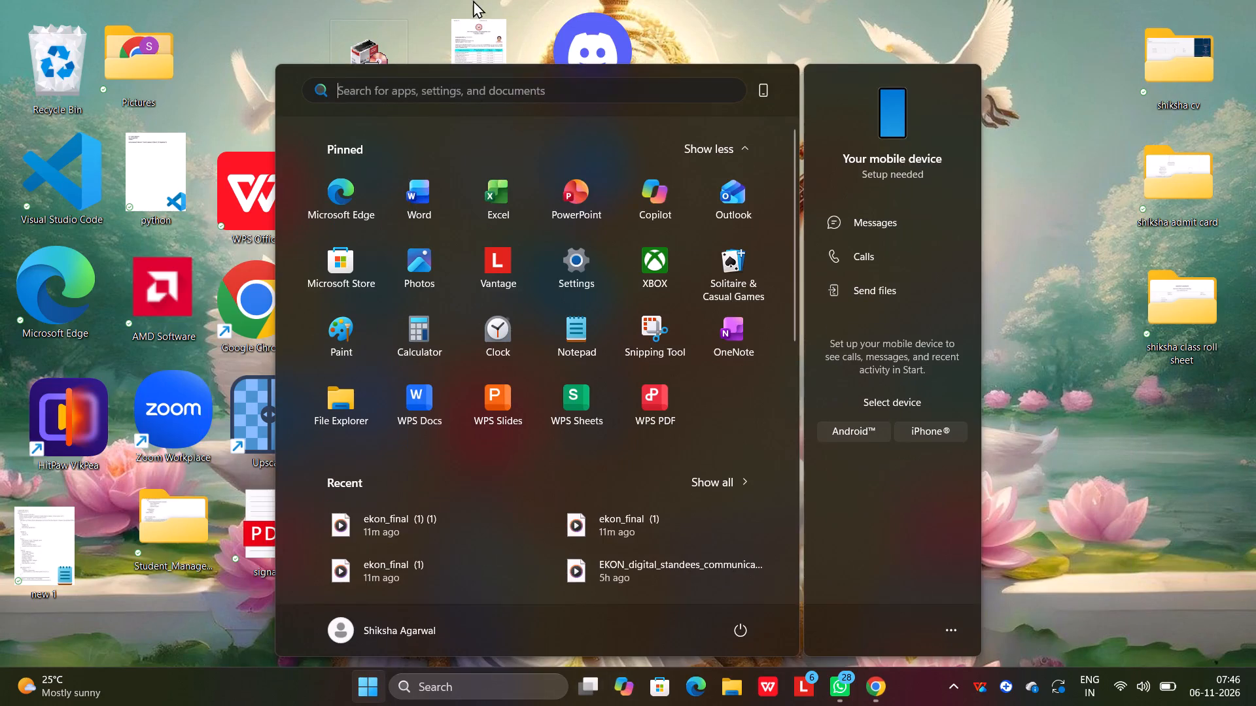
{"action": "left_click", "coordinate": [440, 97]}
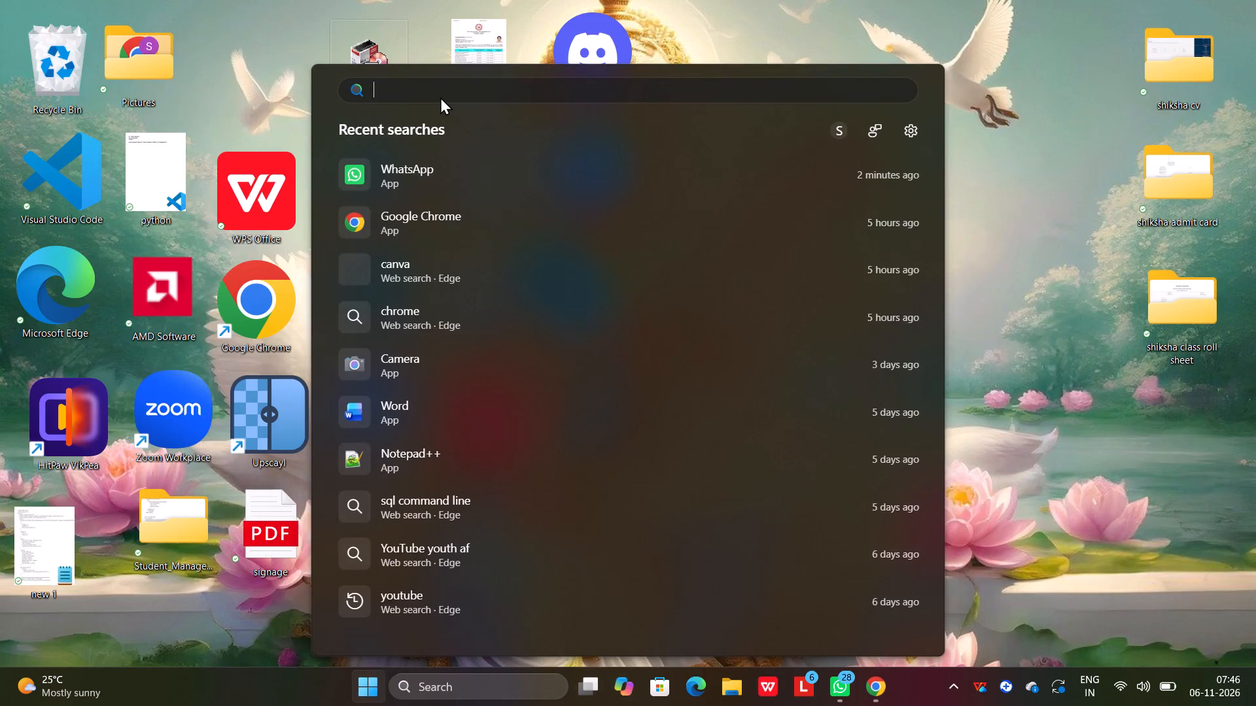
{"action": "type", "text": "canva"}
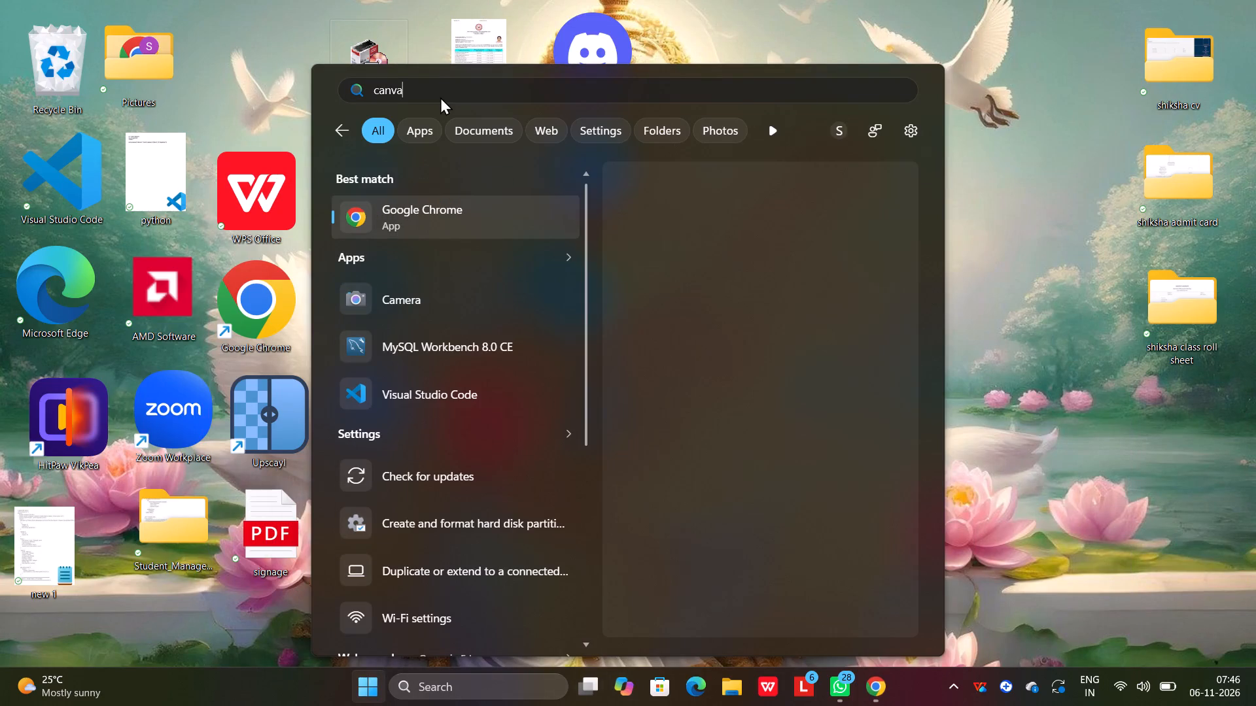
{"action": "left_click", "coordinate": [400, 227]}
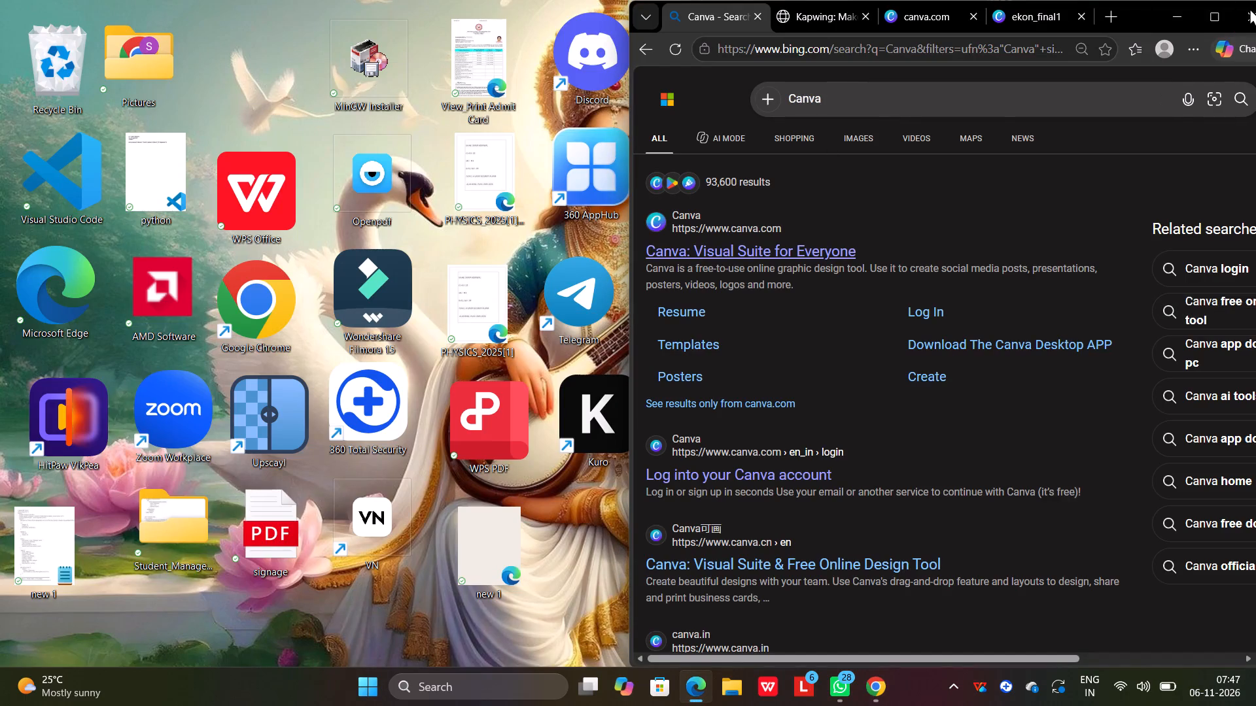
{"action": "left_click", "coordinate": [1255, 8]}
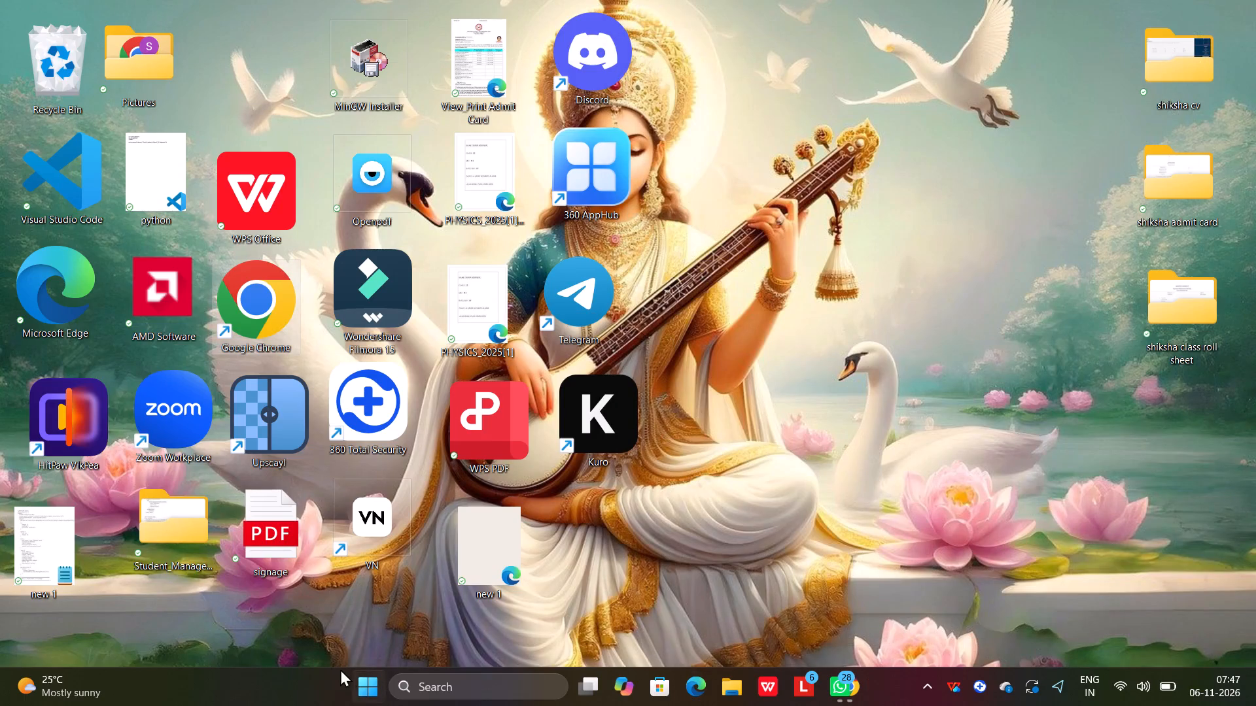
Switch to Google Chrome from the recent Windows searches and bring up the window with the ChatGPT Remove Background conversation.
{"action": "left_click", "coordinate": [346, 676]}
{"action": "left_click", "coordinate": [343, 696]}
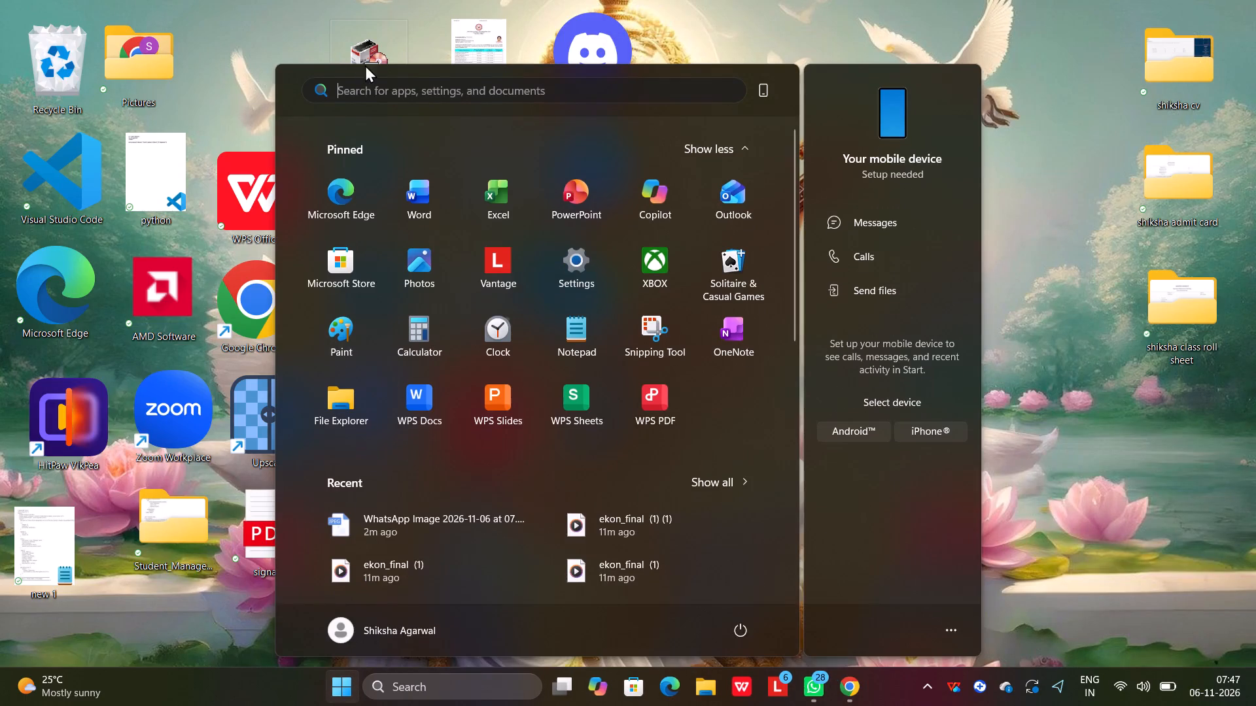
{"action": "left_click", "coordinate": [396, 92]}
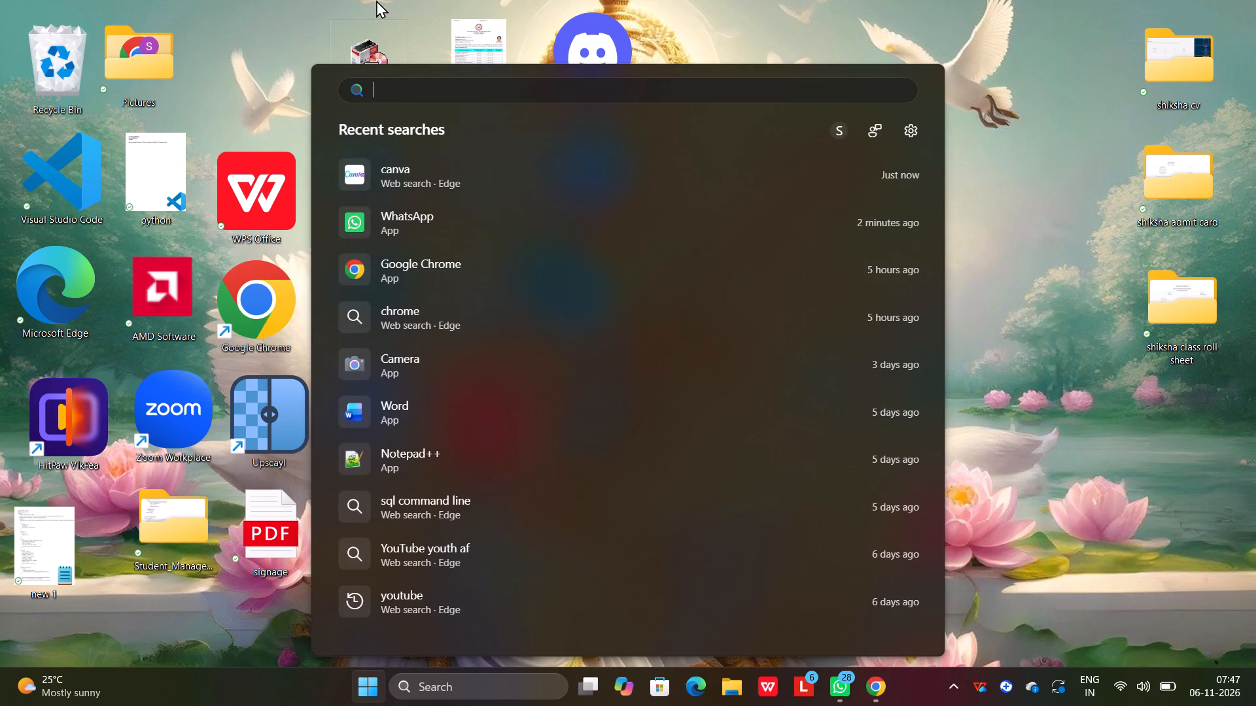
{"action": "left_click", "coordinate": [431, 260]}
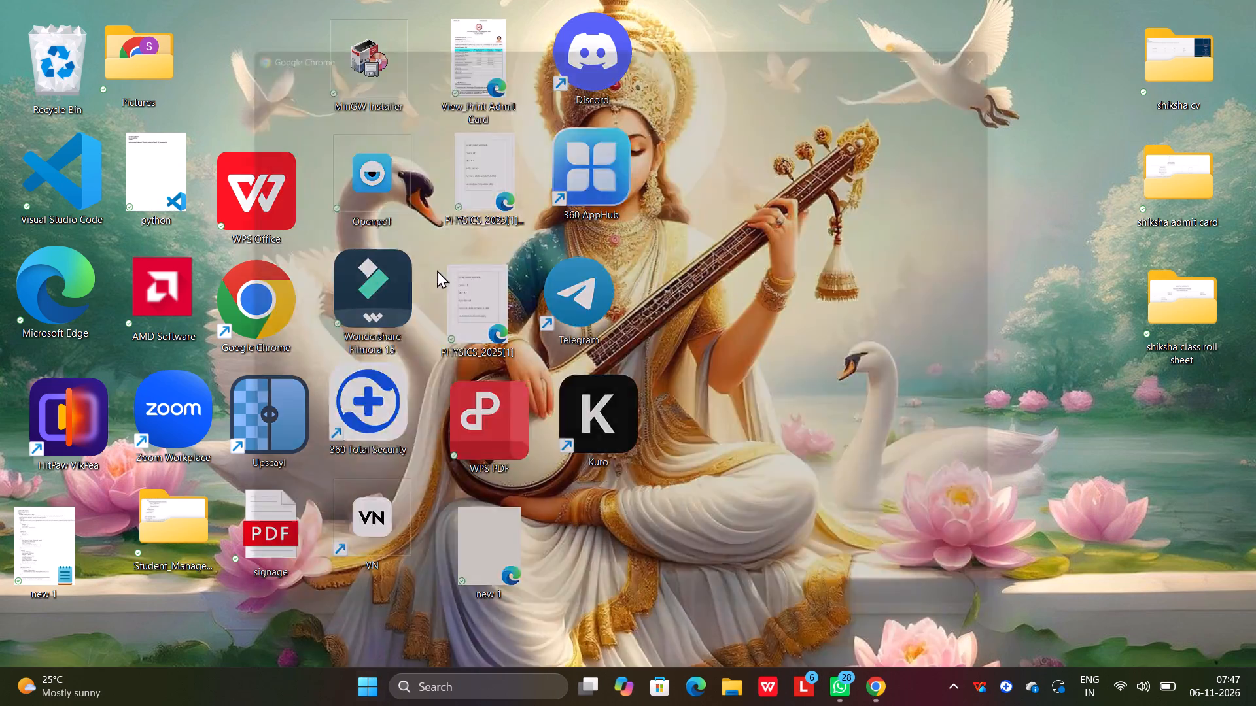
{"action": "left_click", "coordinate": [402, 514]}
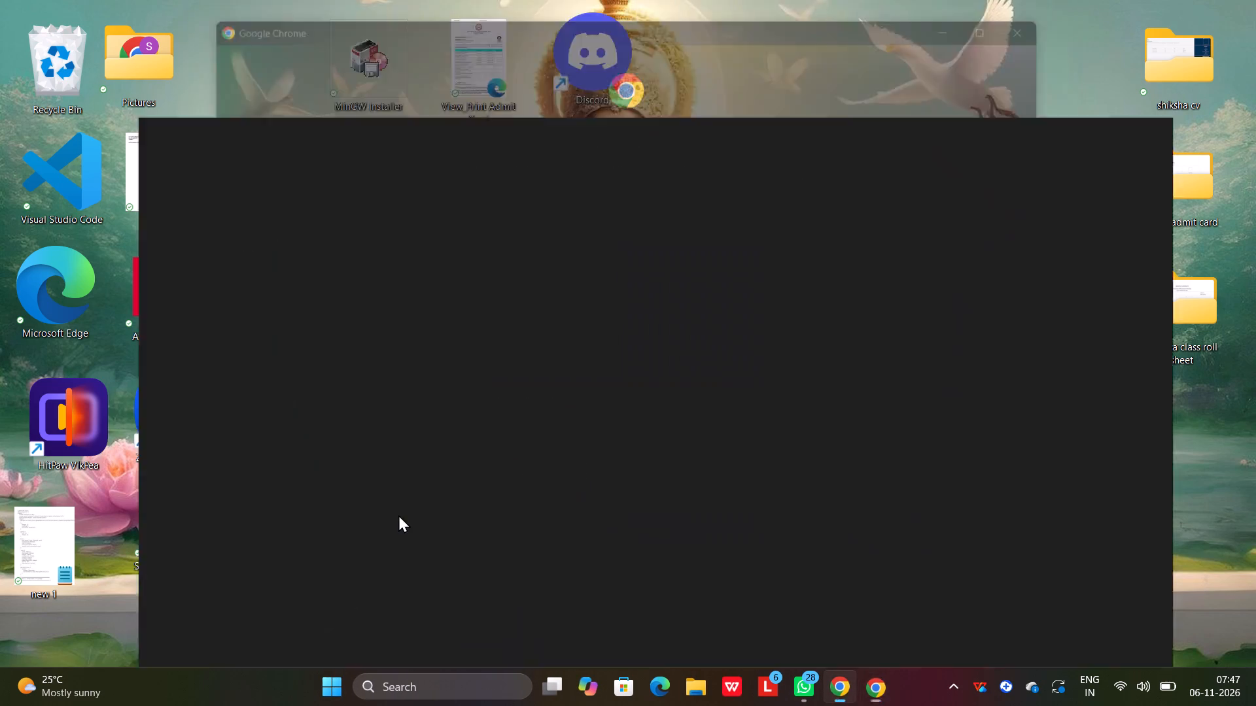
{"action": "left_click", "coordinate": [936, 139]}
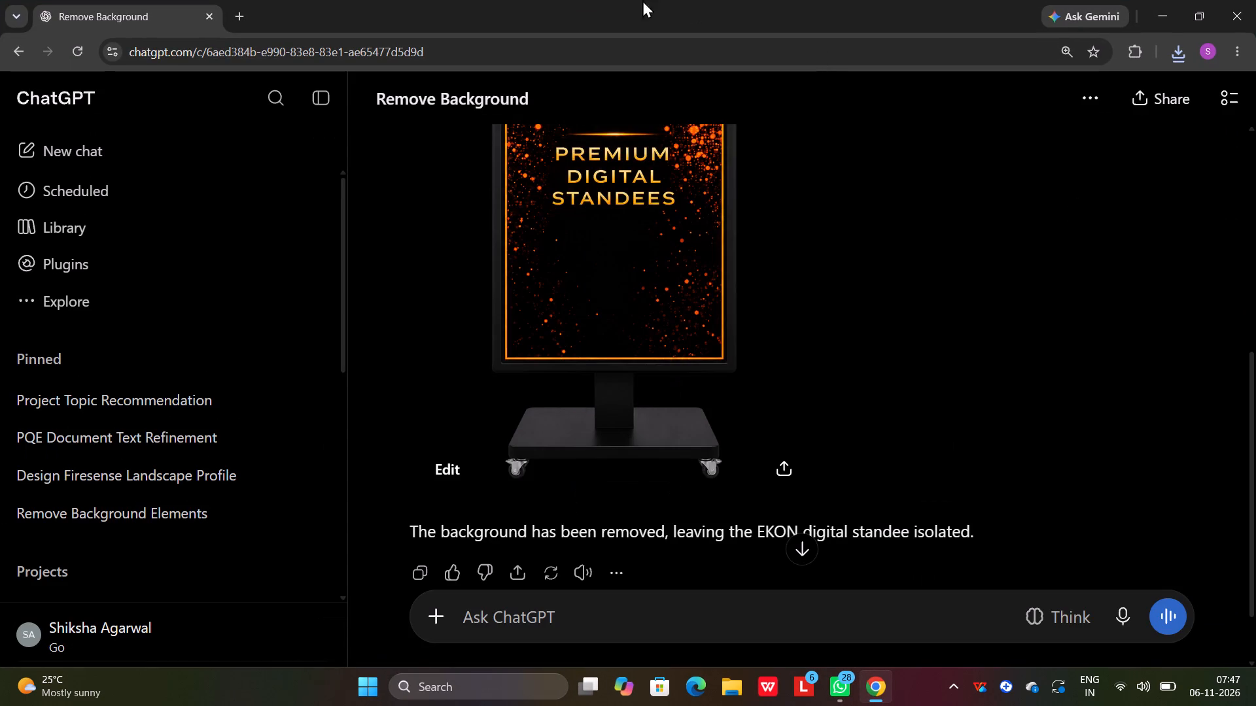
Search Google for "canva" in a new browser tab and open the Canva account login result to reach the Canva home page.
{"action": "left_click", "coordinate": [235, 14]}
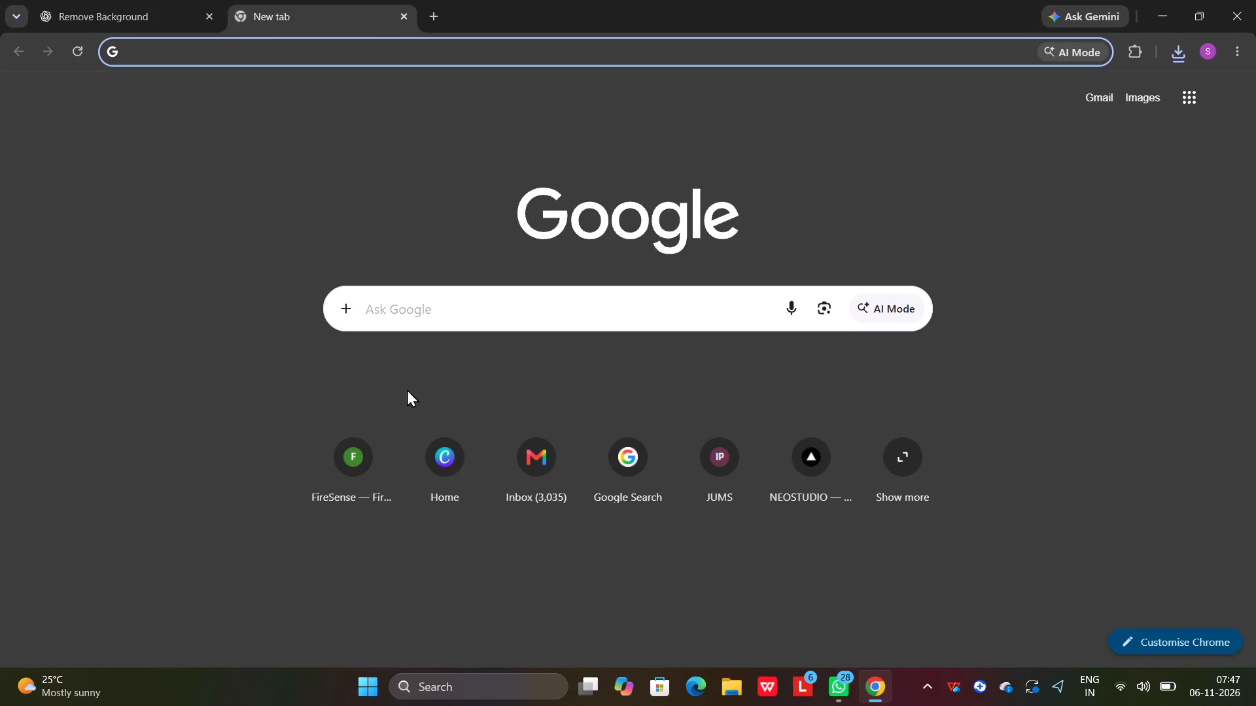
{"action": "left_click", "coordinate": [403, 322]}
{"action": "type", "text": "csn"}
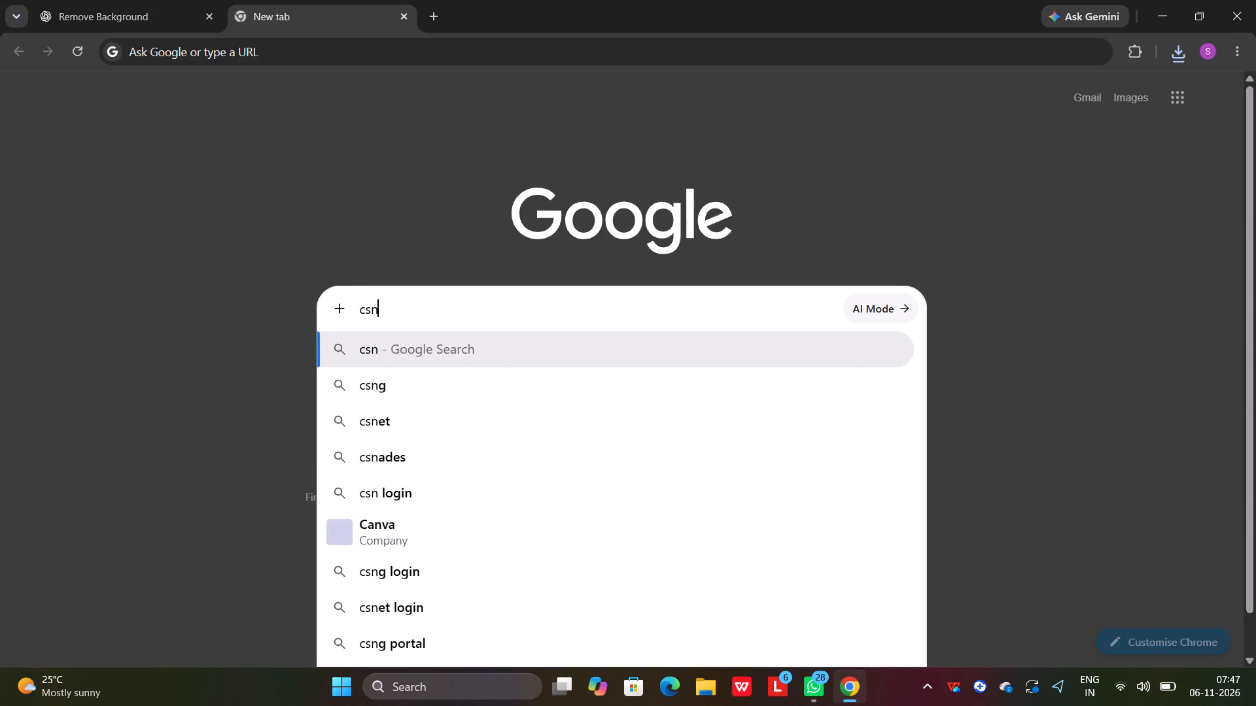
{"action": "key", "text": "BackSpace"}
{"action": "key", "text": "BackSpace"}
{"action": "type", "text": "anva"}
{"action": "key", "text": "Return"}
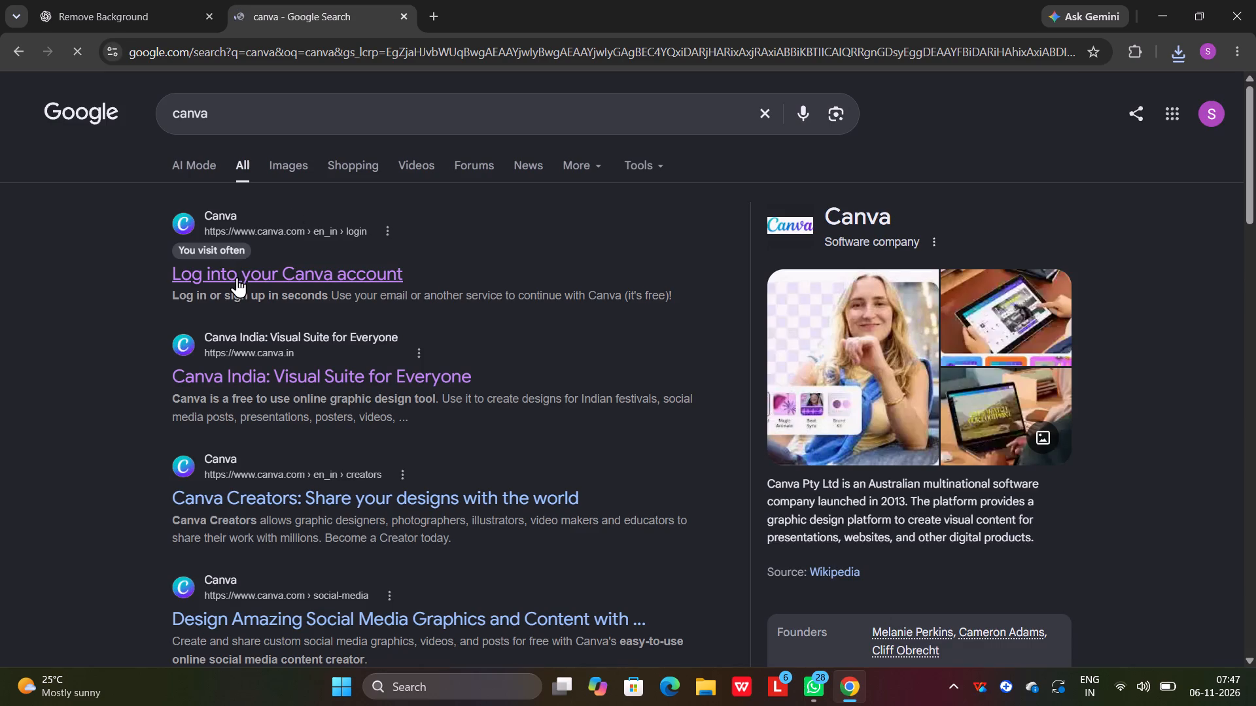
{"action": "left_click", "coordinate": [237, 276]}
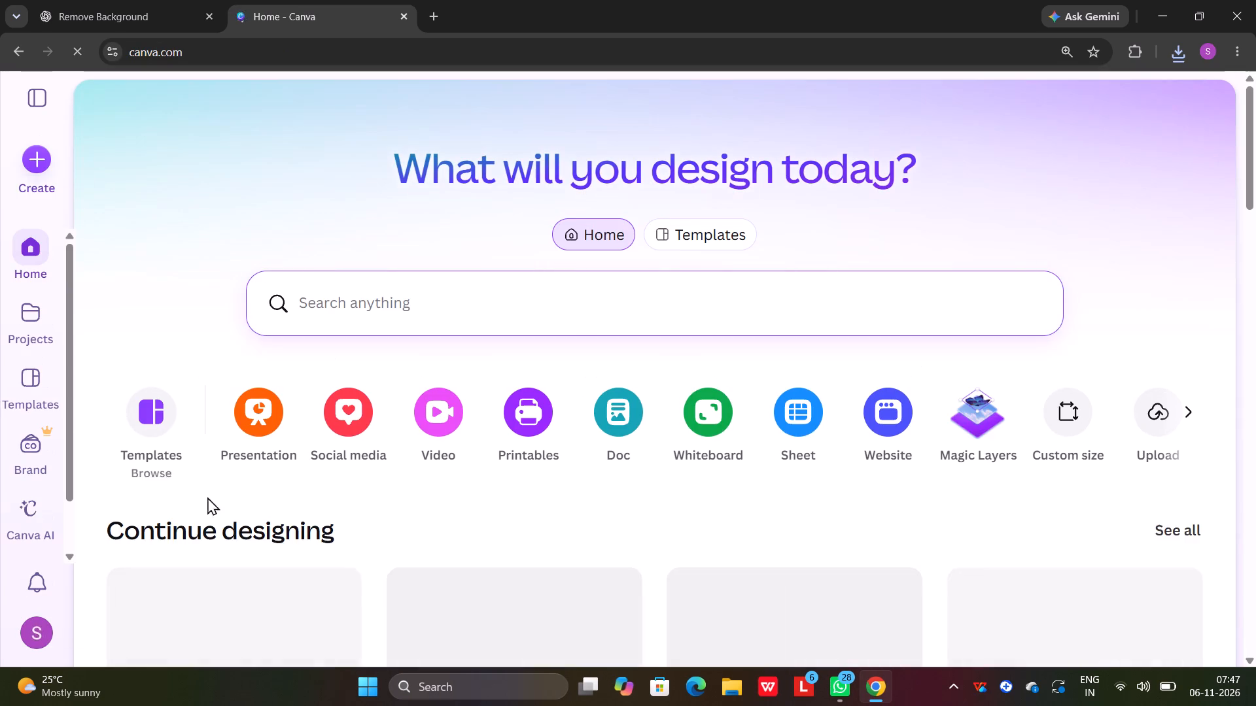
Open the recent design ekon_final1 from the Canva home page for editing.
{"action": "scroll", "coordinate": [226, 482], "scroll_direction": "down", "scroll_amount": 7}
{"action": "scroll", "coordinate": [258, 490], "scroll_direction": "up", "scroll_amount": 3}
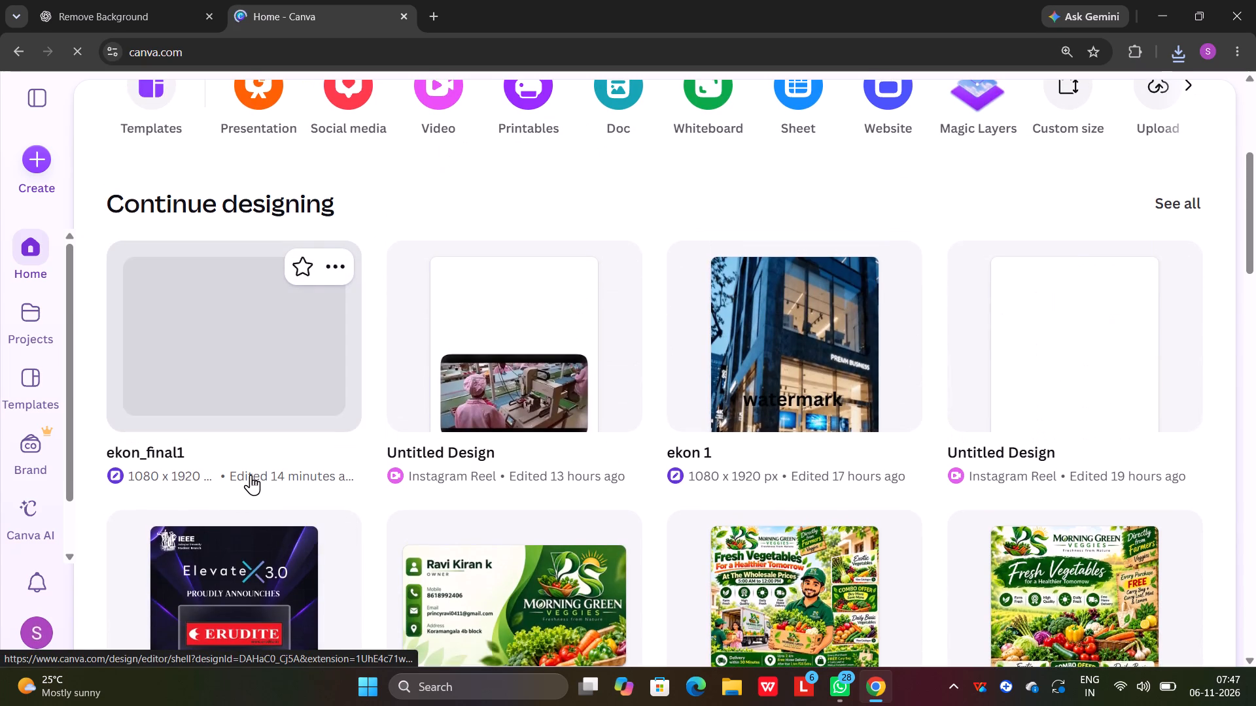
{"action": "left_click", "coordinate": [285, 393]}
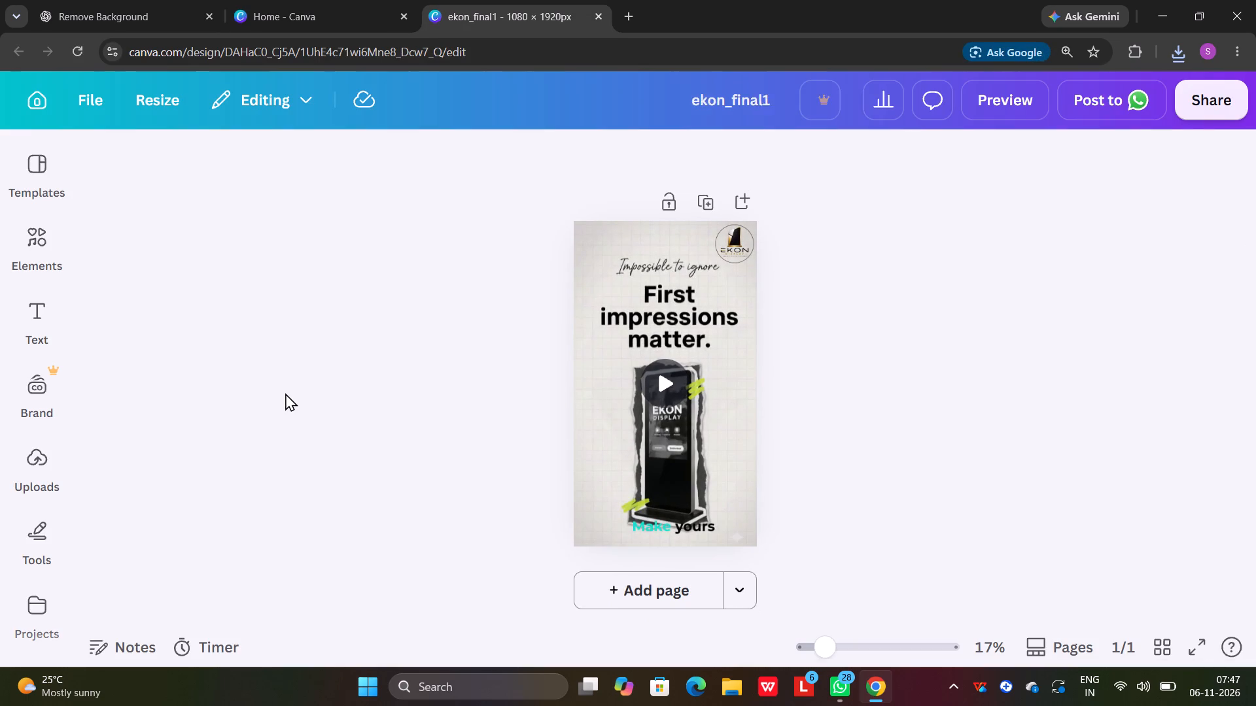
Play the video on the page of the ekon_final1 design to review it.
{"action": "left_click", "coordinate": [663, 385]}
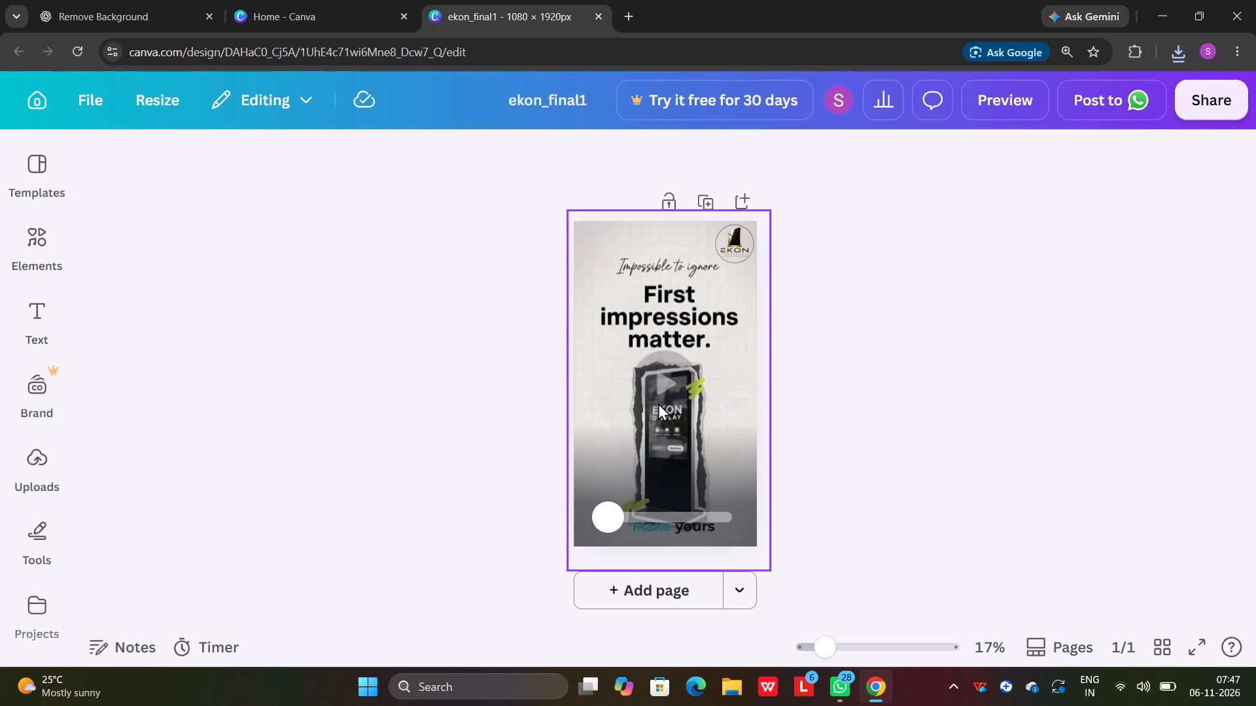
{"action": "left_click", "coordinate": [671, 384]}
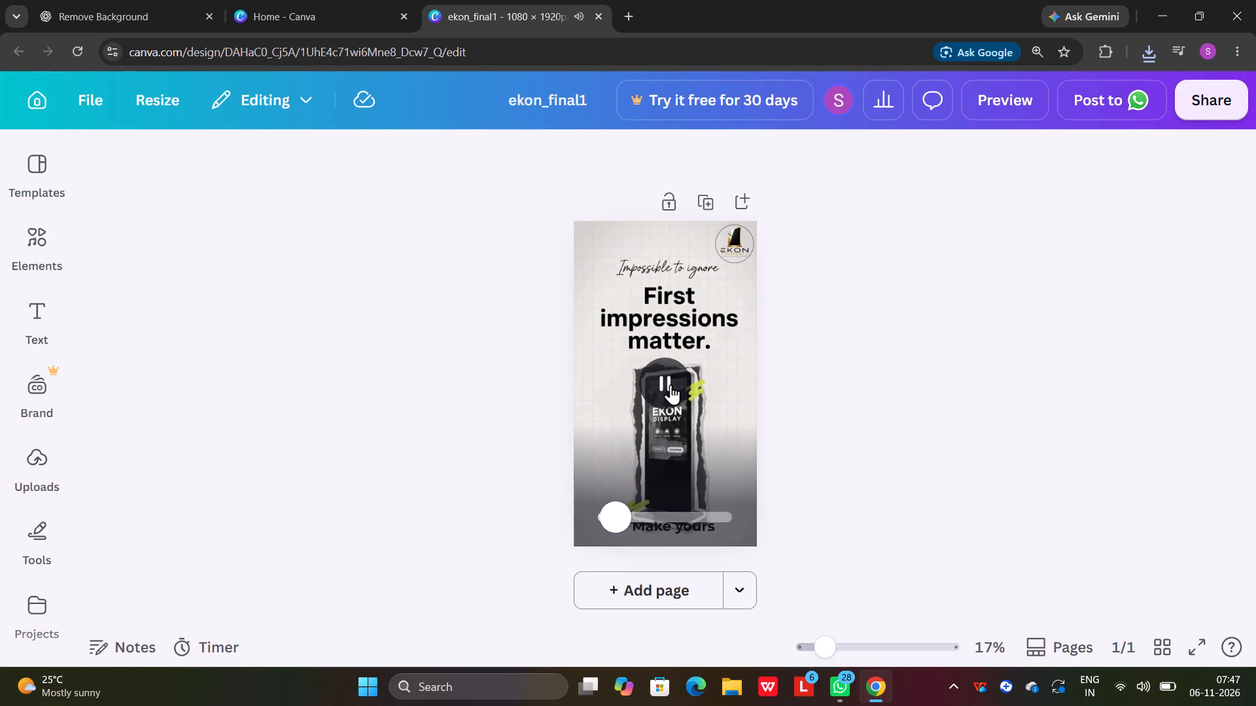
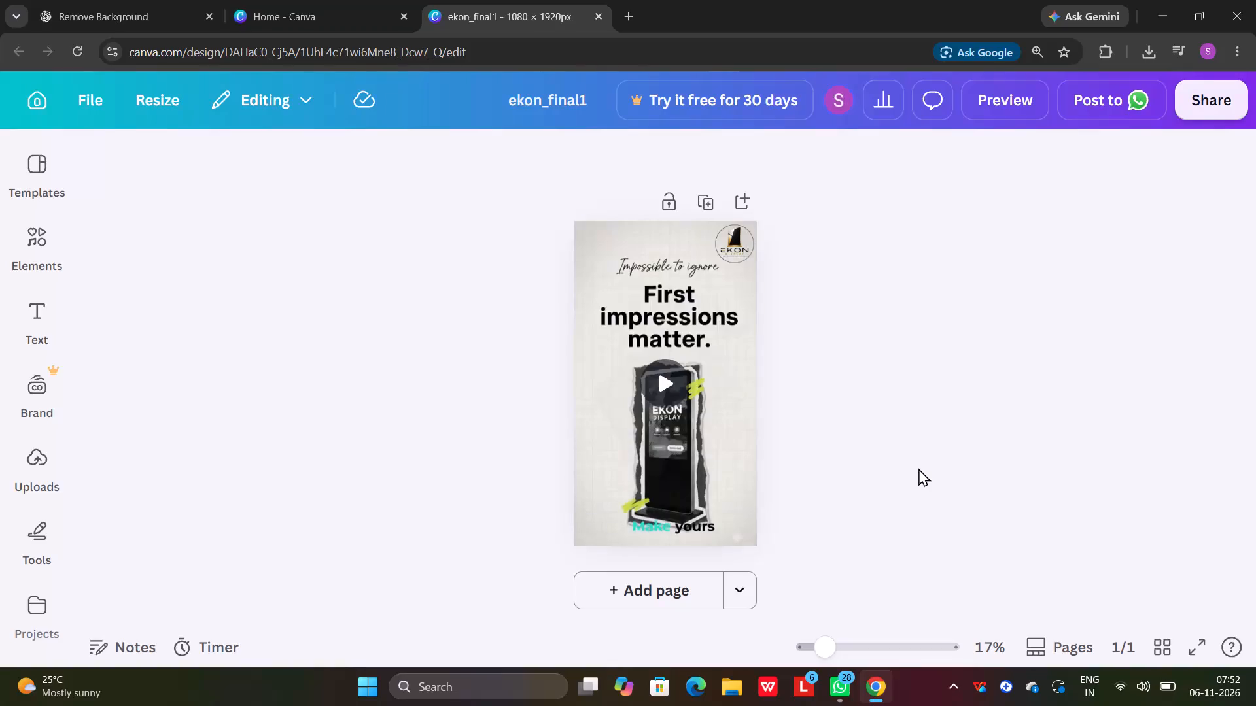
Replay the video from its beginning and pause it while the "First impressions matter." headline is being written.
{"action": "left_click", "coordinate": [673, 382]}
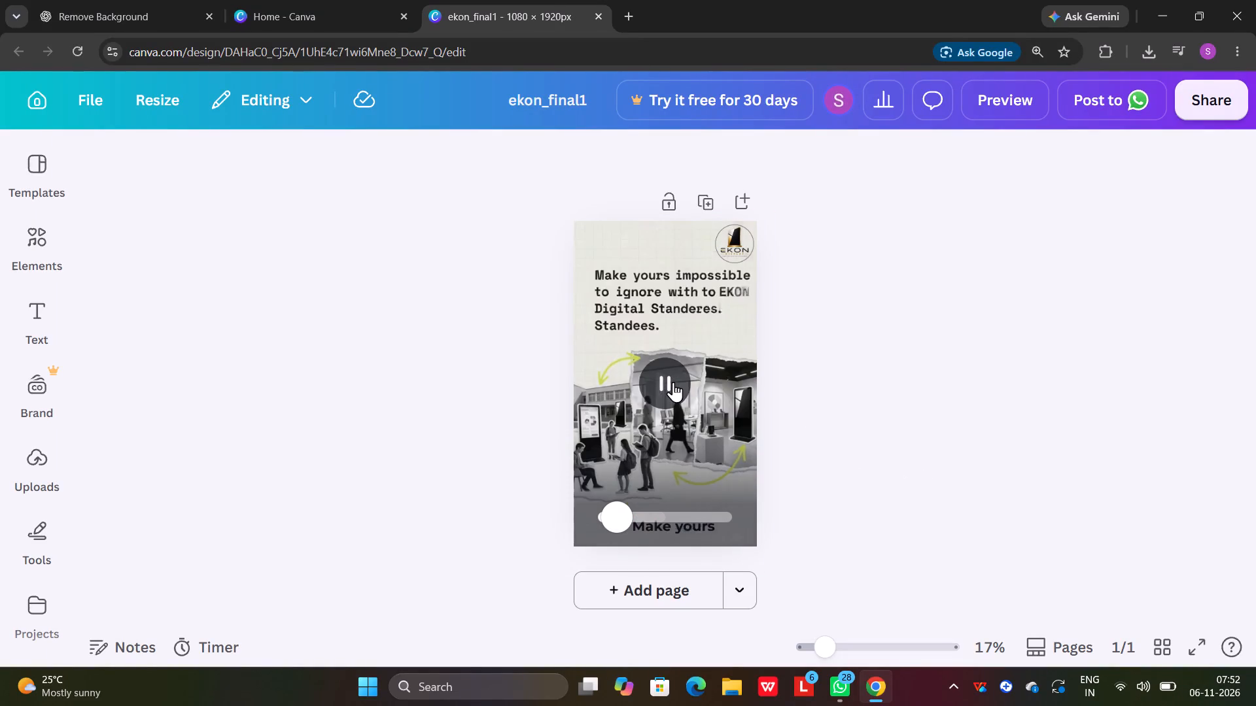
{"action": "left_click", "coordinate": [673, 382]}
{"action": "left_click_drag", "start_coordinate": [621, 512], "coordinate": [567, 514]}
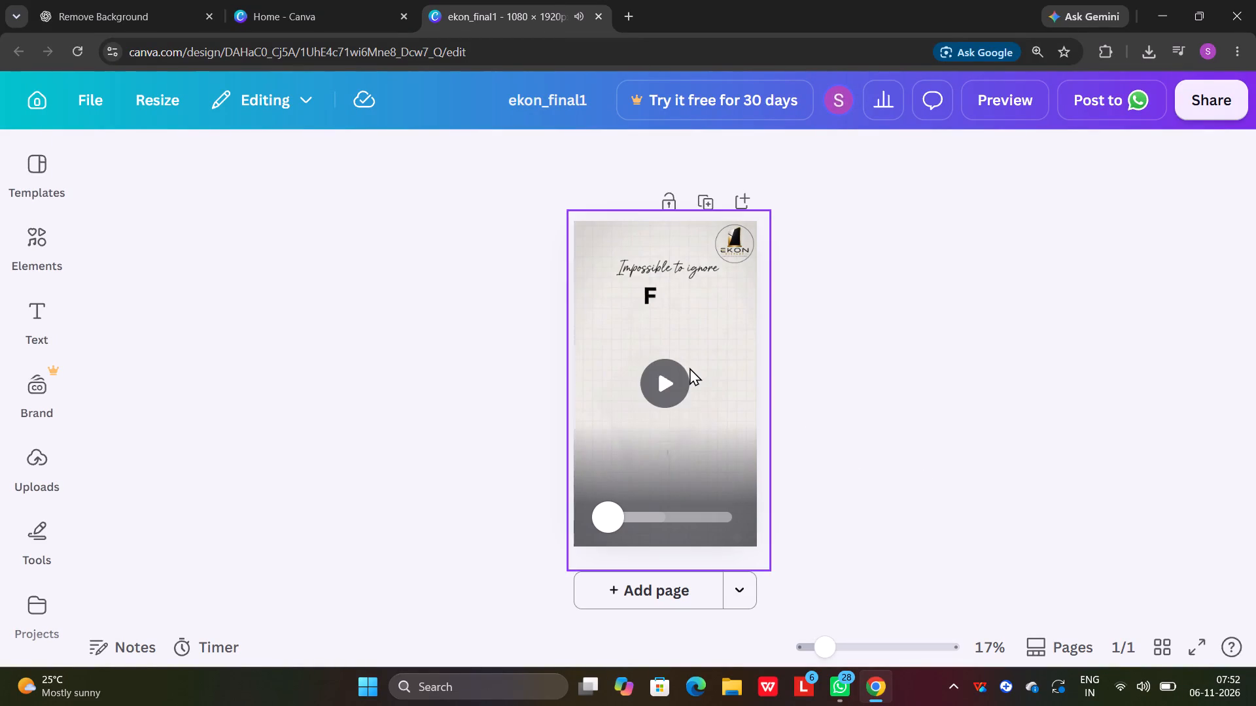
{"action": "left_click", "coordinate": [655, 383]}
{"action": "left_click", "coordinate": [655, 384]}
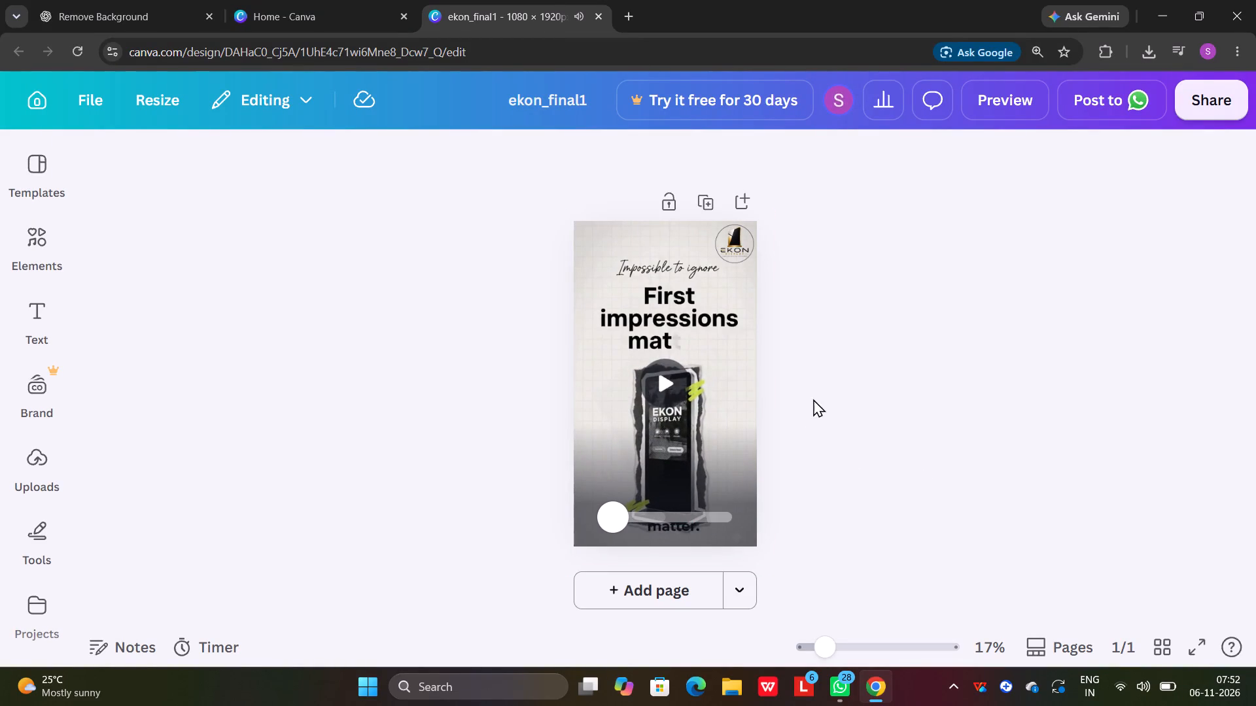
{"action": "left_click", "coordinate": [897, 452]}
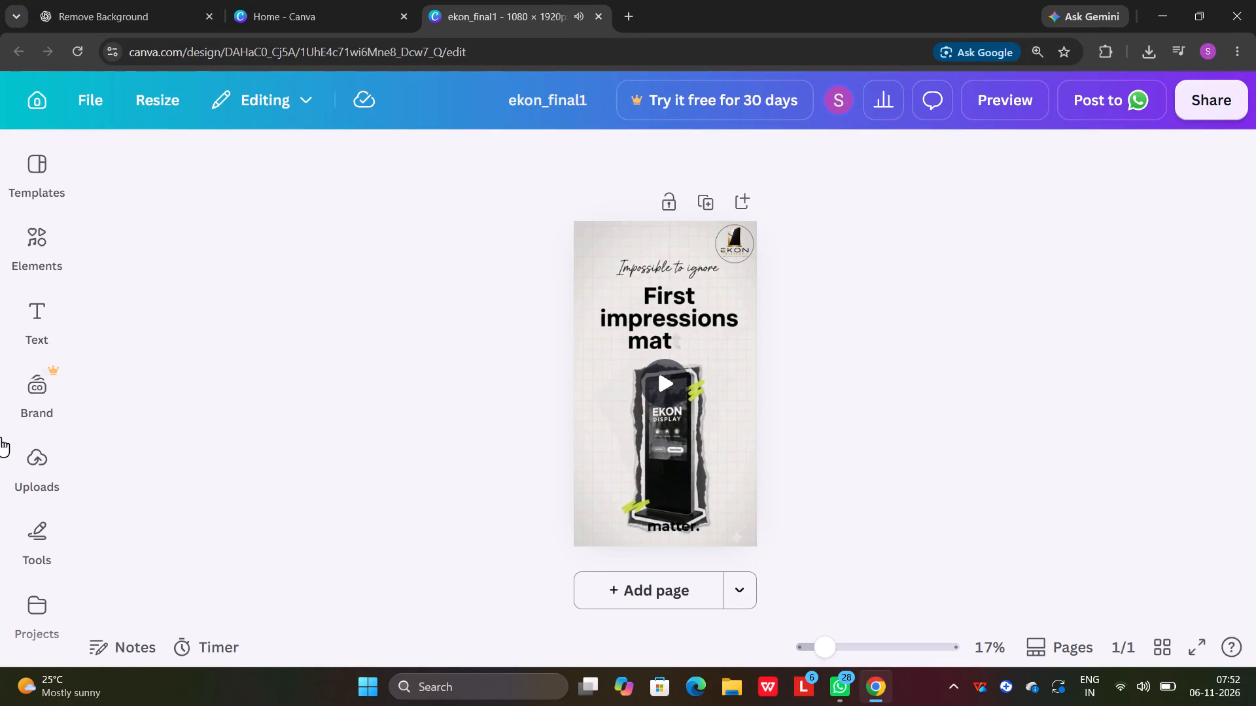
Upload the image "WhatsApp Image 2026-11-06 at 07.38.27" from the Downloads folder to the design's uploads.
{"action": "left_click", "coordinate": [42, 463]}
{"action": "left_click", "coordinate": [200, 236]}
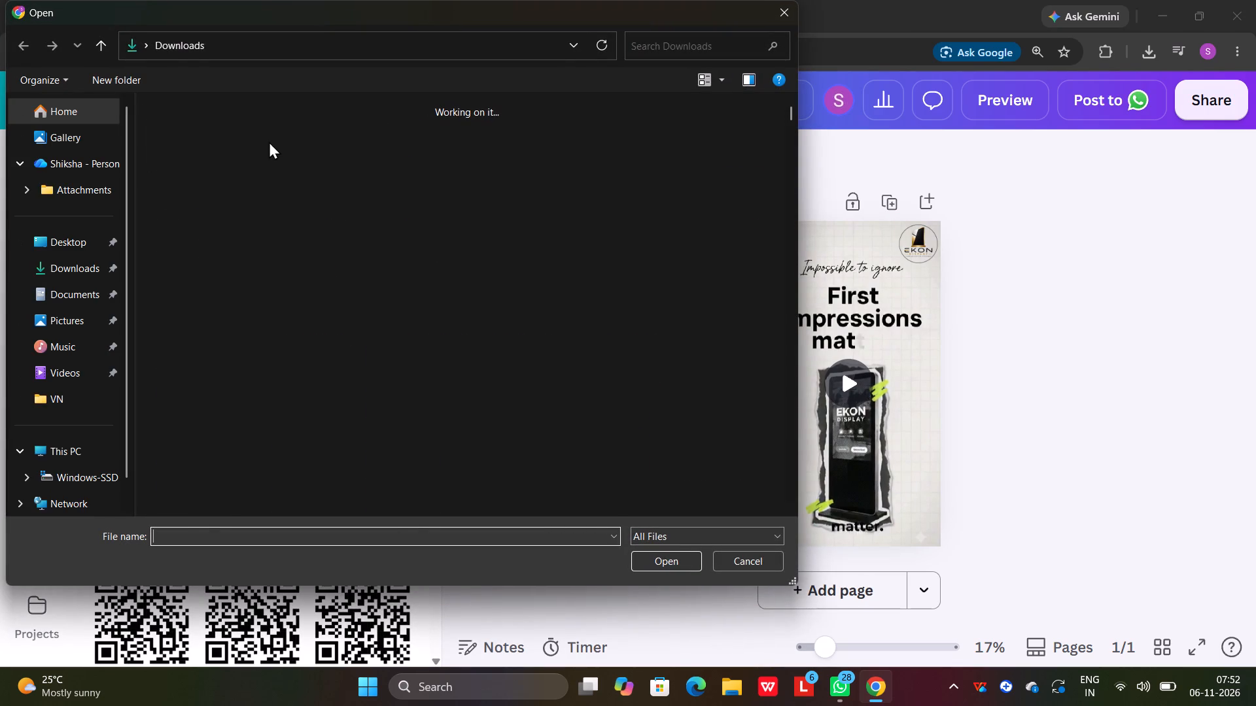
{"action": "left_click", "coordinate": [634, 238]}
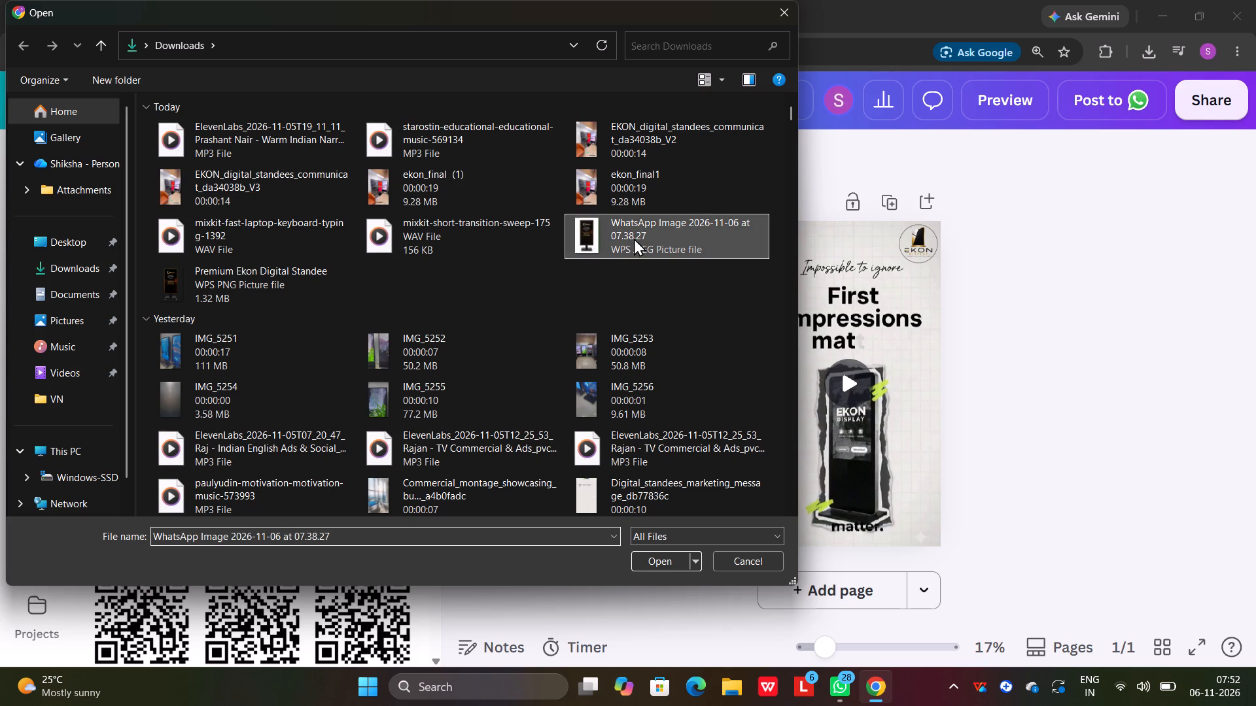
{"action": "left_click", "coordinate": [644, 563]}
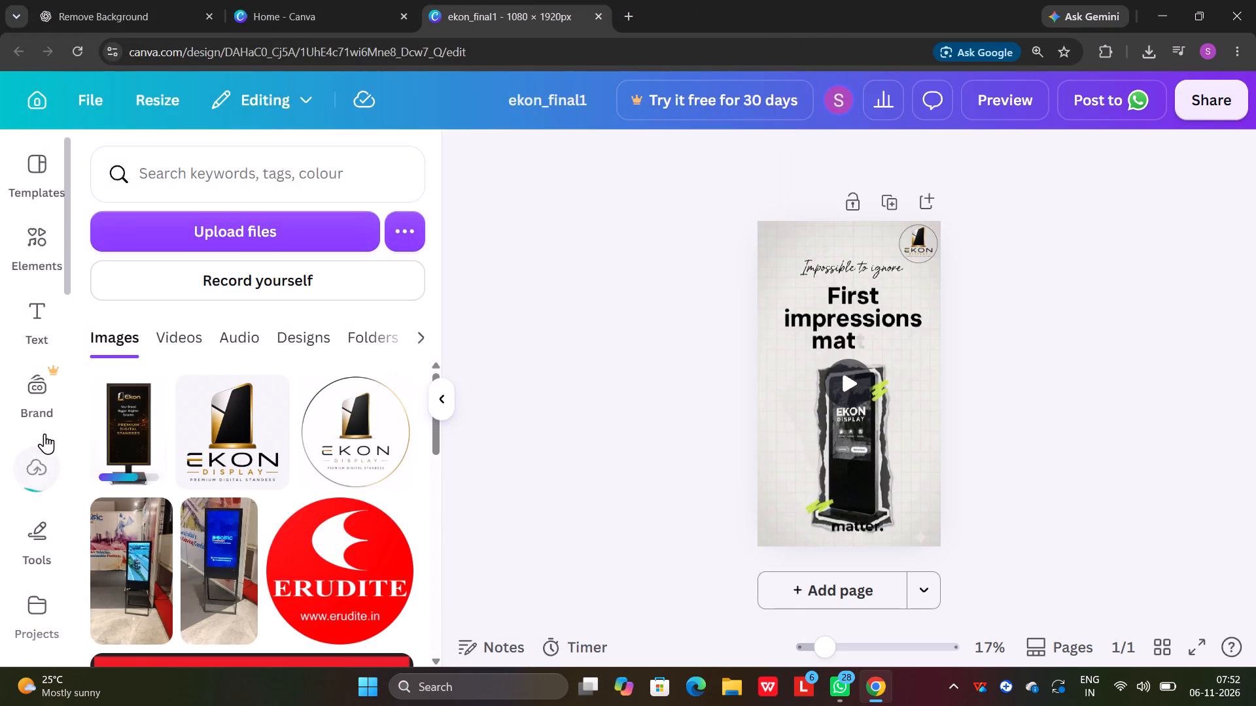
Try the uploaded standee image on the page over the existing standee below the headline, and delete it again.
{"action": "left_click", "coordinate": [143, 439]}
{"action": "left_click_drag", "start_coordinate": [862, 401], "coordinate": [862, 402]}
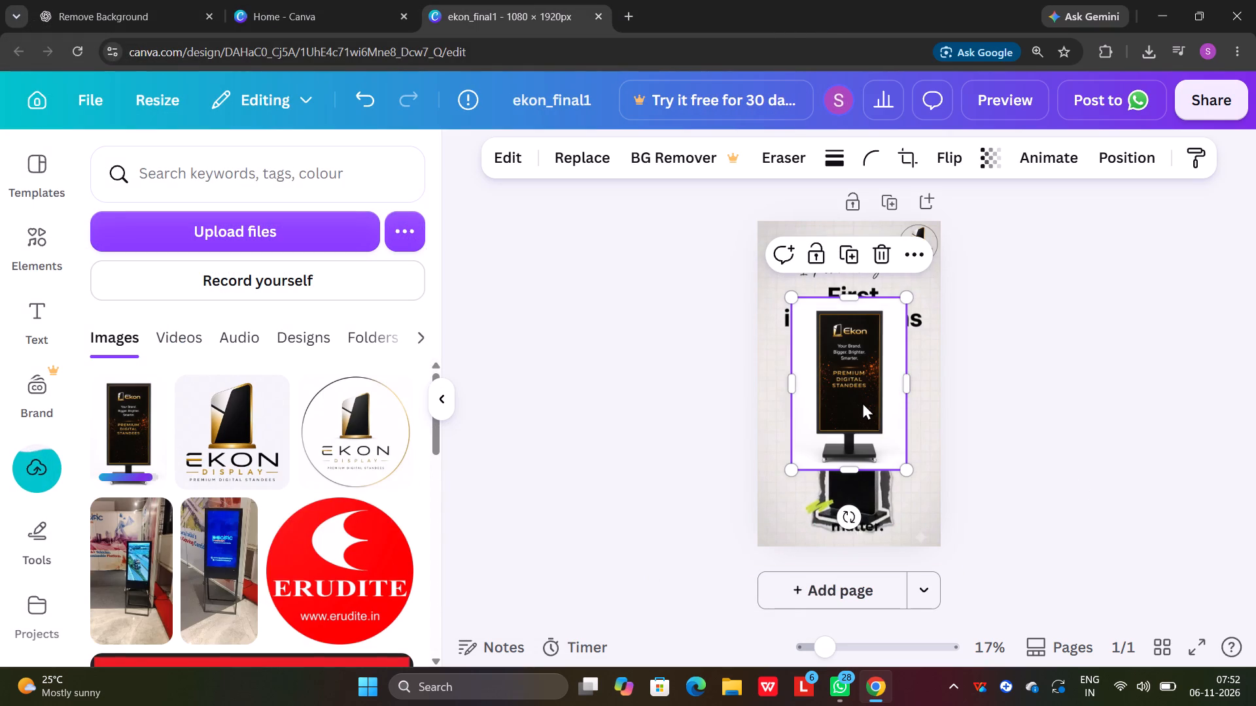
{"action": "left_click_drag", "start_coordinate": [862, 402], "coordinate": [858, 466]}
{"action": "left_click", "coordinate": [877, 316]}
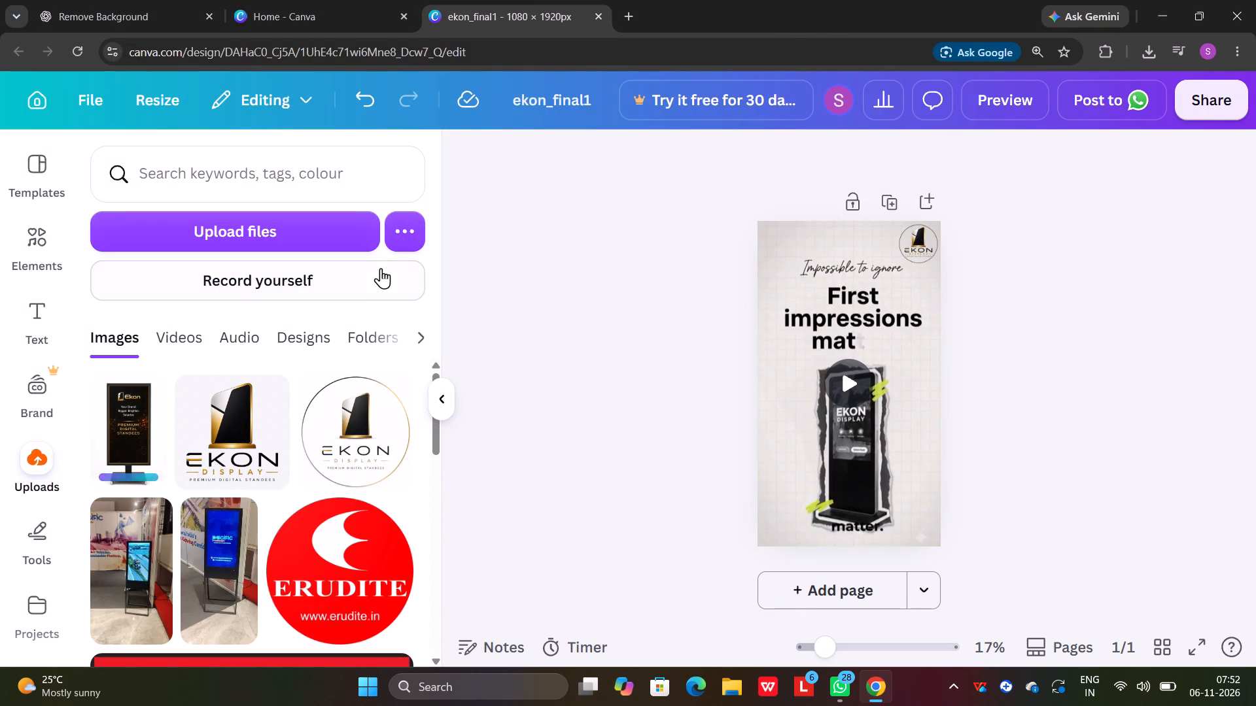
Start another file upload from the Downloads folder.
{"action": "left_click", "coordinate": [309, 226]}
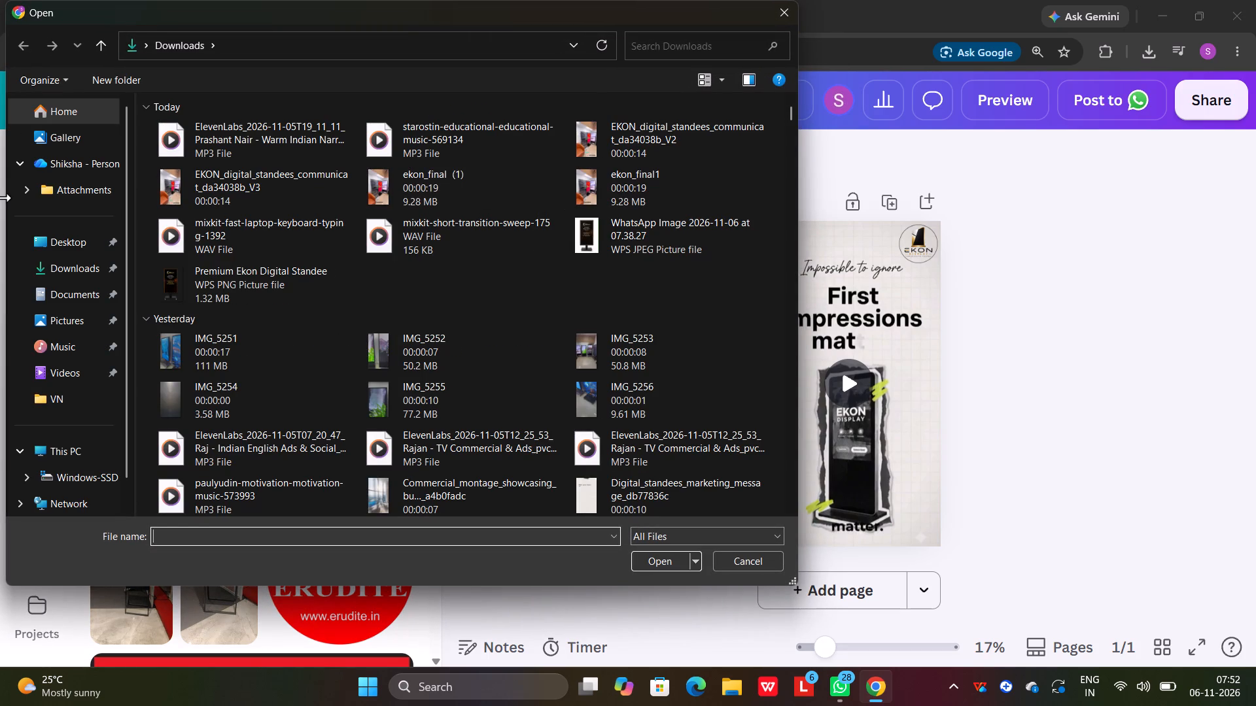
Upload the Premium Ekon Digital Standee PNG from the Downloads folder to the design's uploads.
{"action": "left_click", "coordinate": [233, 293]}
{"action": "left_click", "coordinate": [652, 553]}
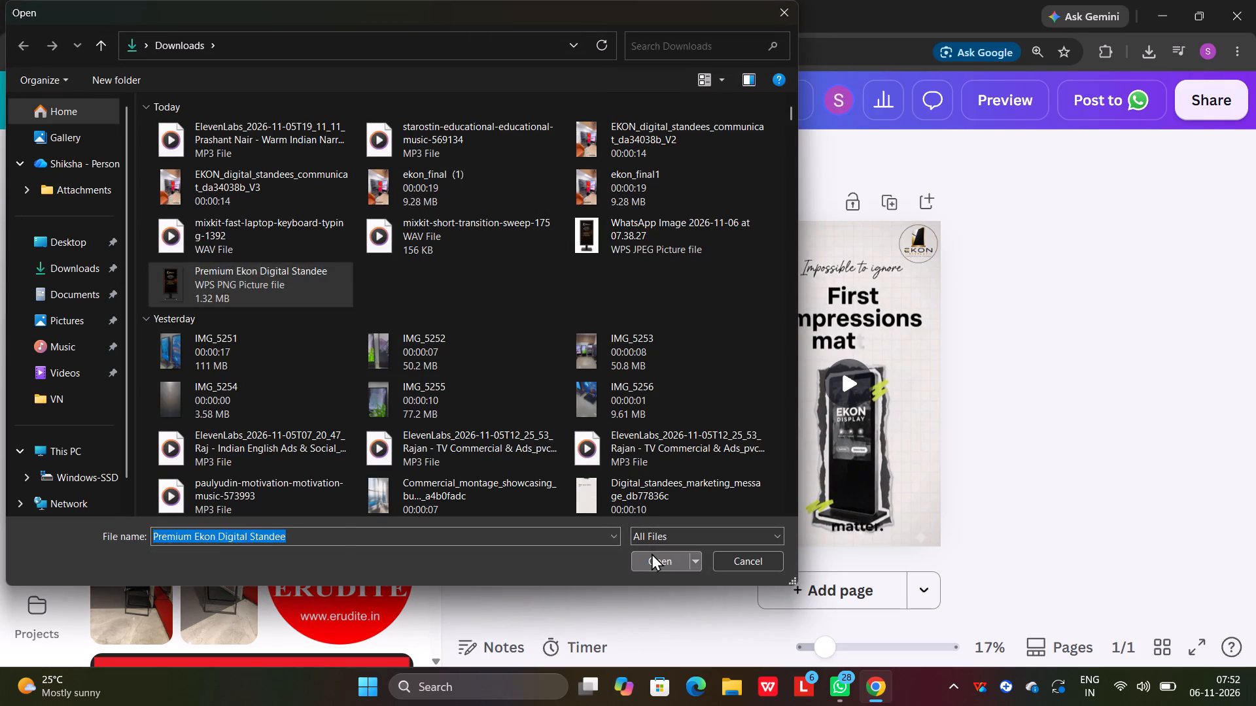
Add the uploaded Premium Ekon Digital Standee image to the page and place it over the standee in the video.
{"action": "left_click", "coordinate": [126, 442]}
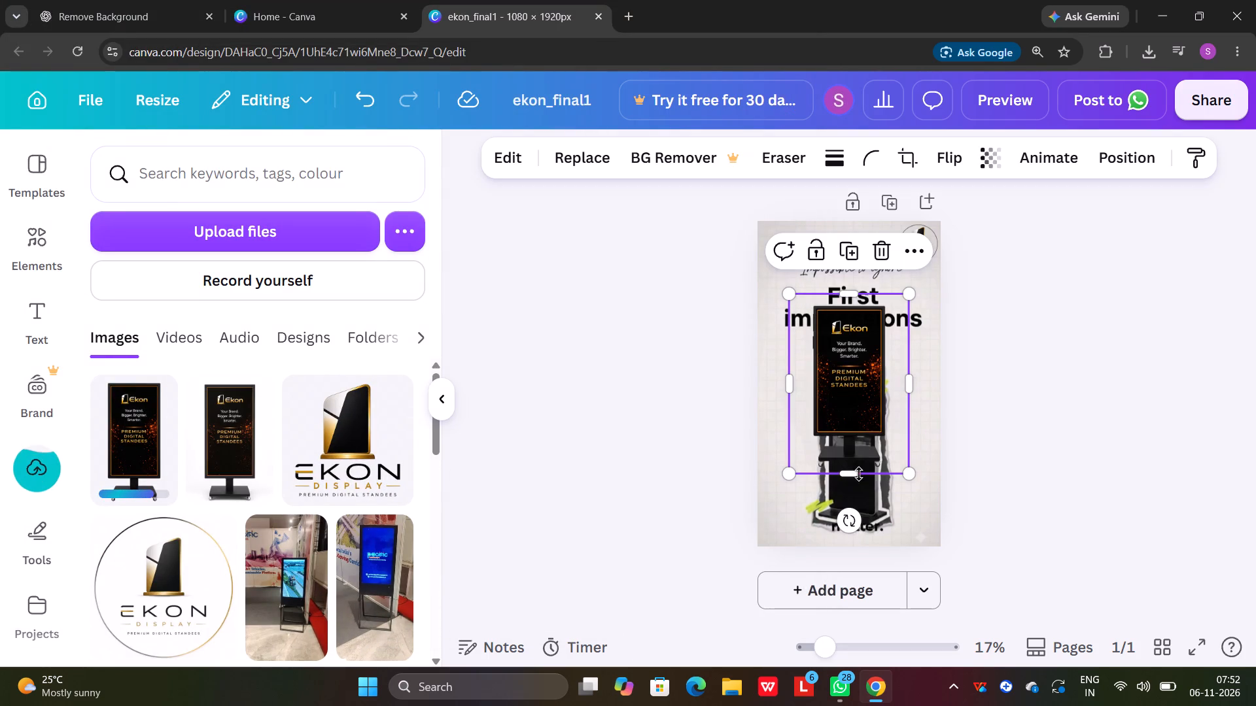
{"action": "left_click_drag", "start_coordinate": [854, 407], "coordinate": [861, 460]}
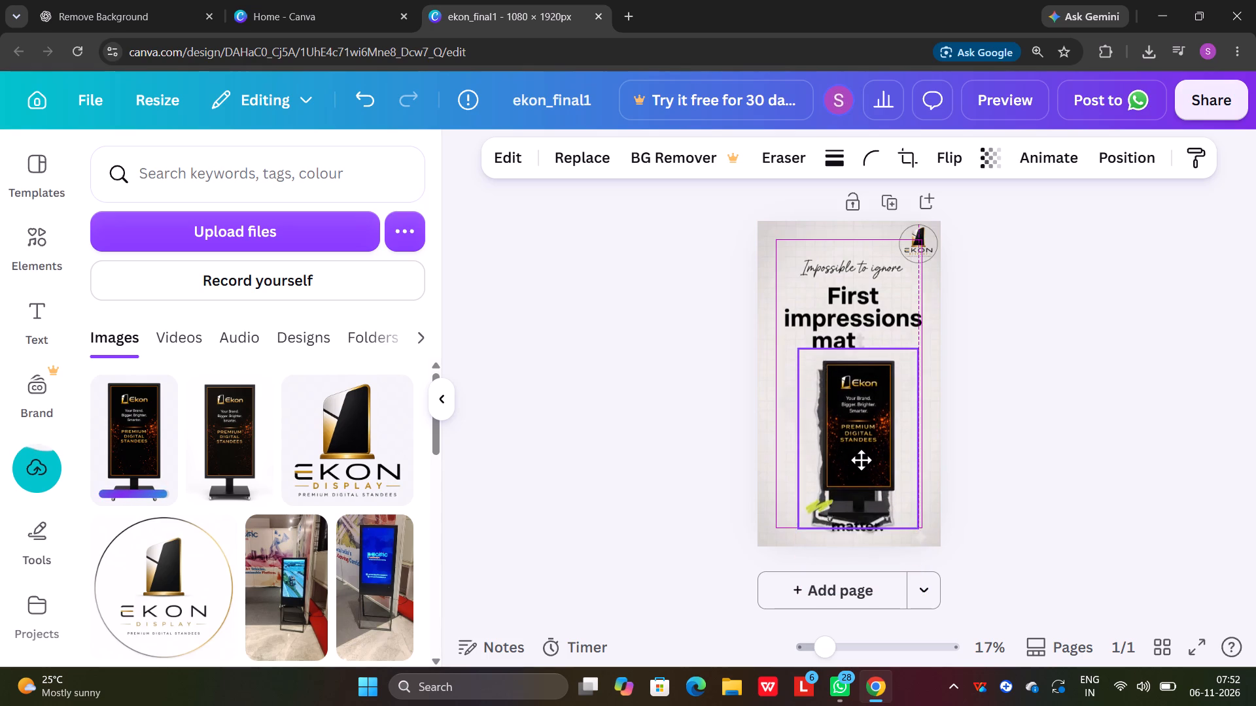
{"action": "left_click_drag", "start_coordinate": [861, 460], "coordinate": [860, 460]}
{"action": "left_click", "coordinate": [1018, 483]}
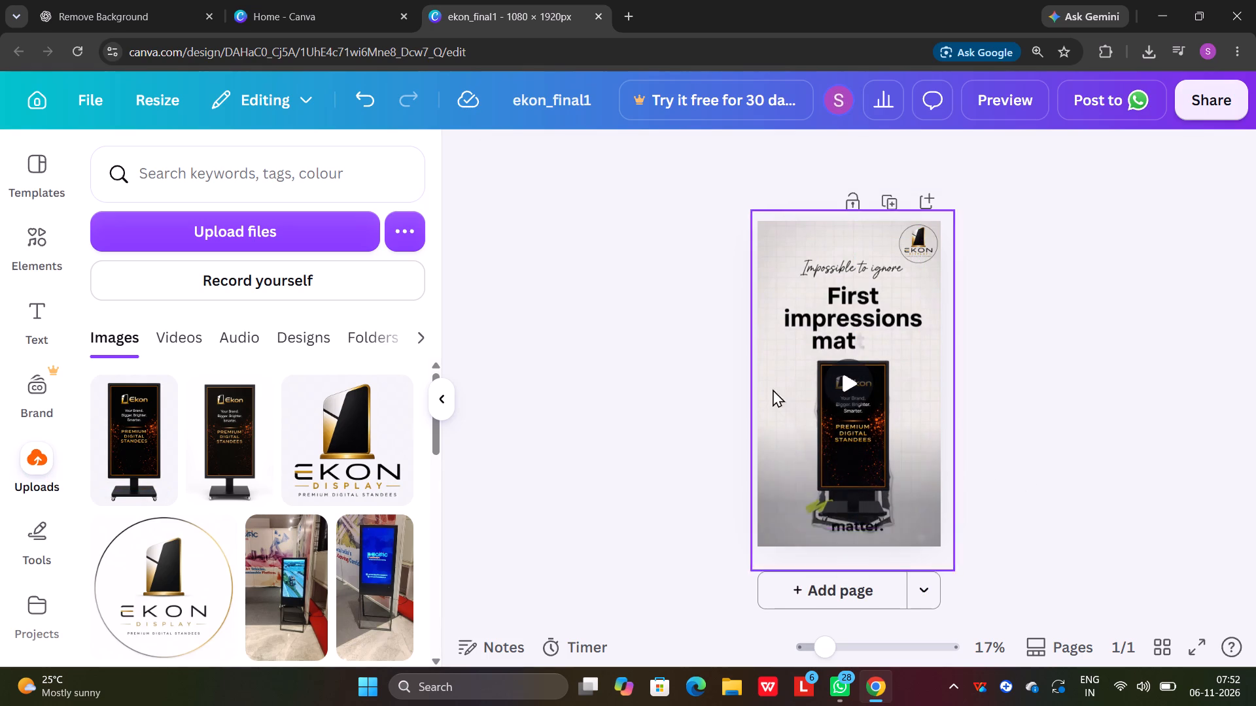
Play the video, rewind it near the start and replay it to check the standee overlay against the scenes.
{"action": "left_click", "coordinate": [834, 381]}
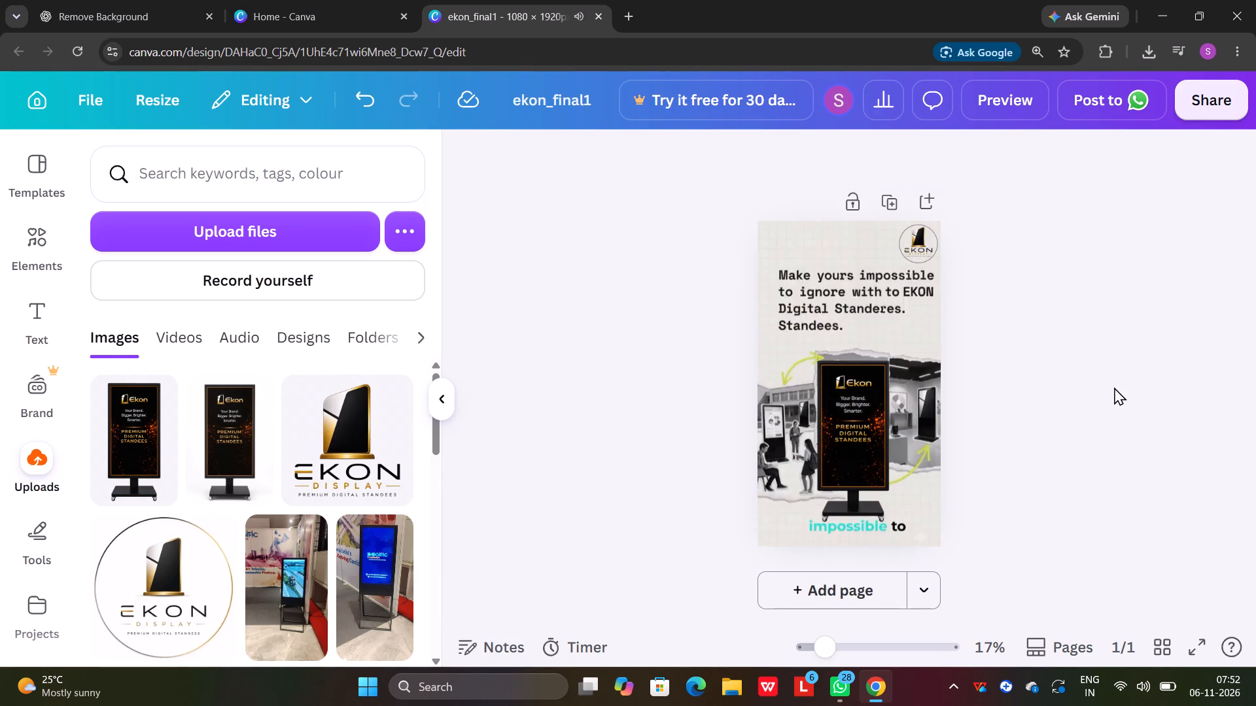
{"action": "left_click", "coordinate": [773, 379]}
{"action": "left_click", "coordinate": [843, 377]}
{"action": "left_click", "coordinate": [847, 378]}
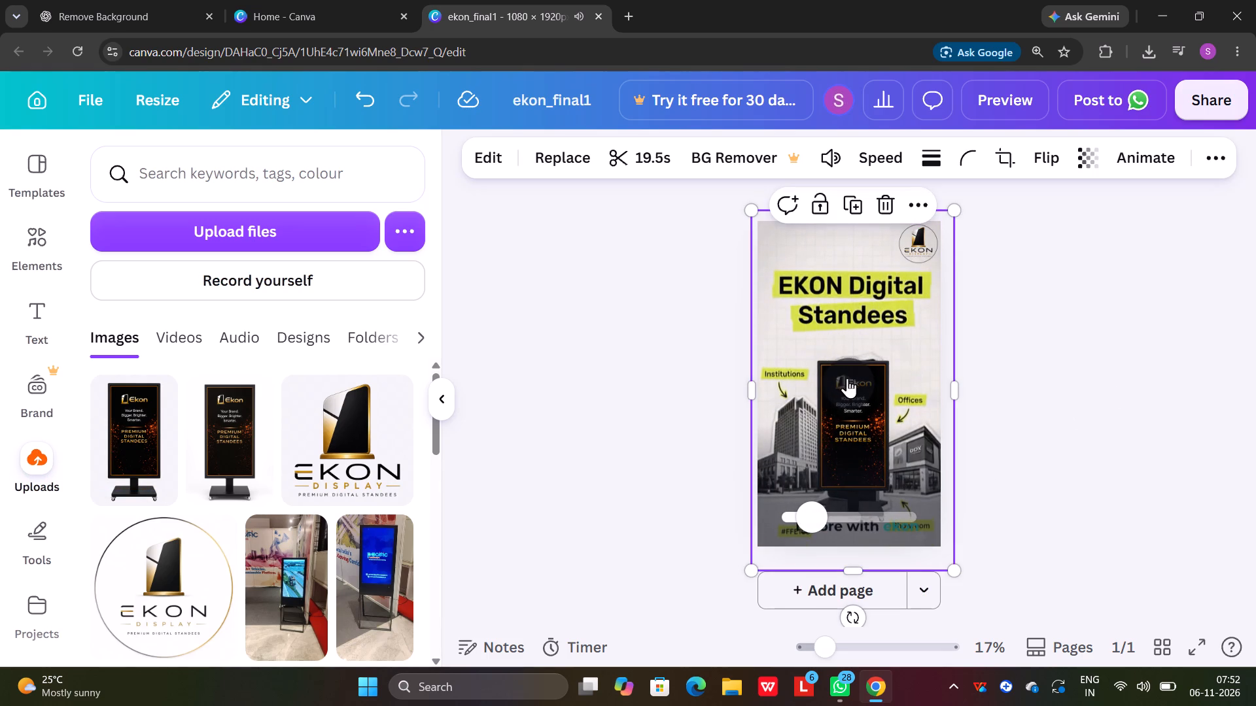
{"action": "left_click_drag", "start_coordinate": [816, 519], "coordinate": [782, 517]}
{"action": "left_click", "coordinate": [846, 384]}
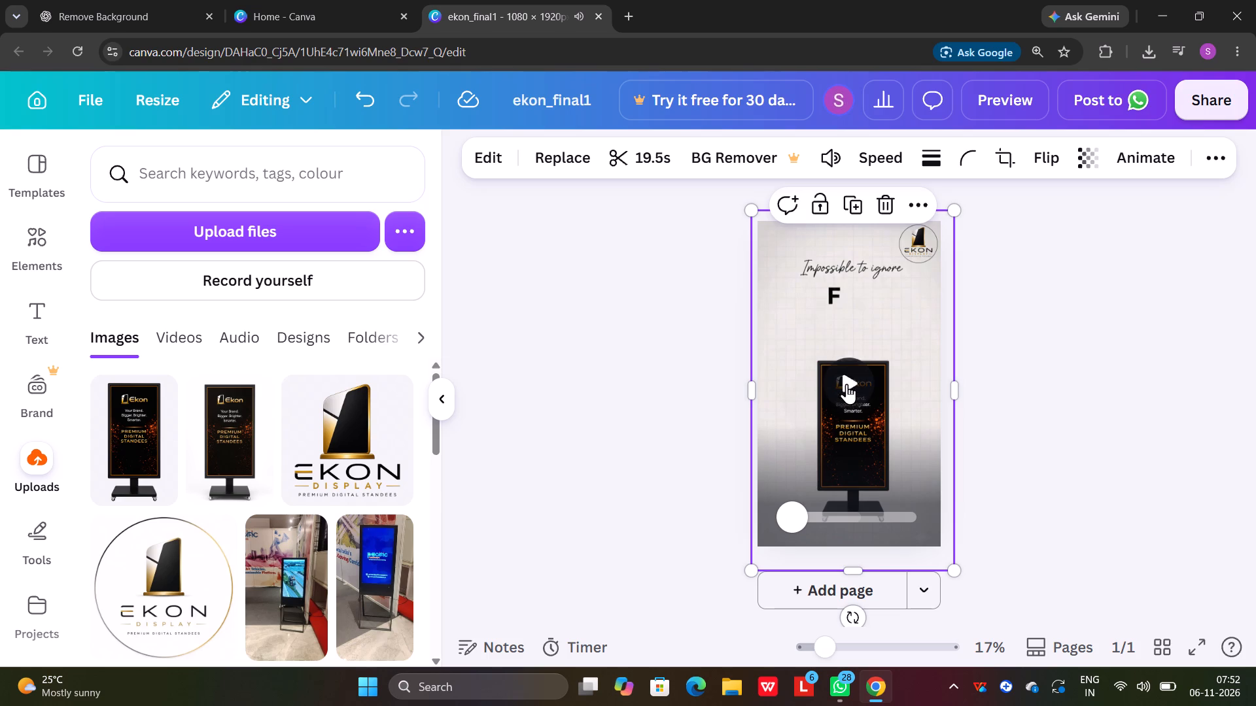
{"action": "left_click", "coordinate": [851, 387]}
{"action": "left_click", "coordinate": [1003, 454]}
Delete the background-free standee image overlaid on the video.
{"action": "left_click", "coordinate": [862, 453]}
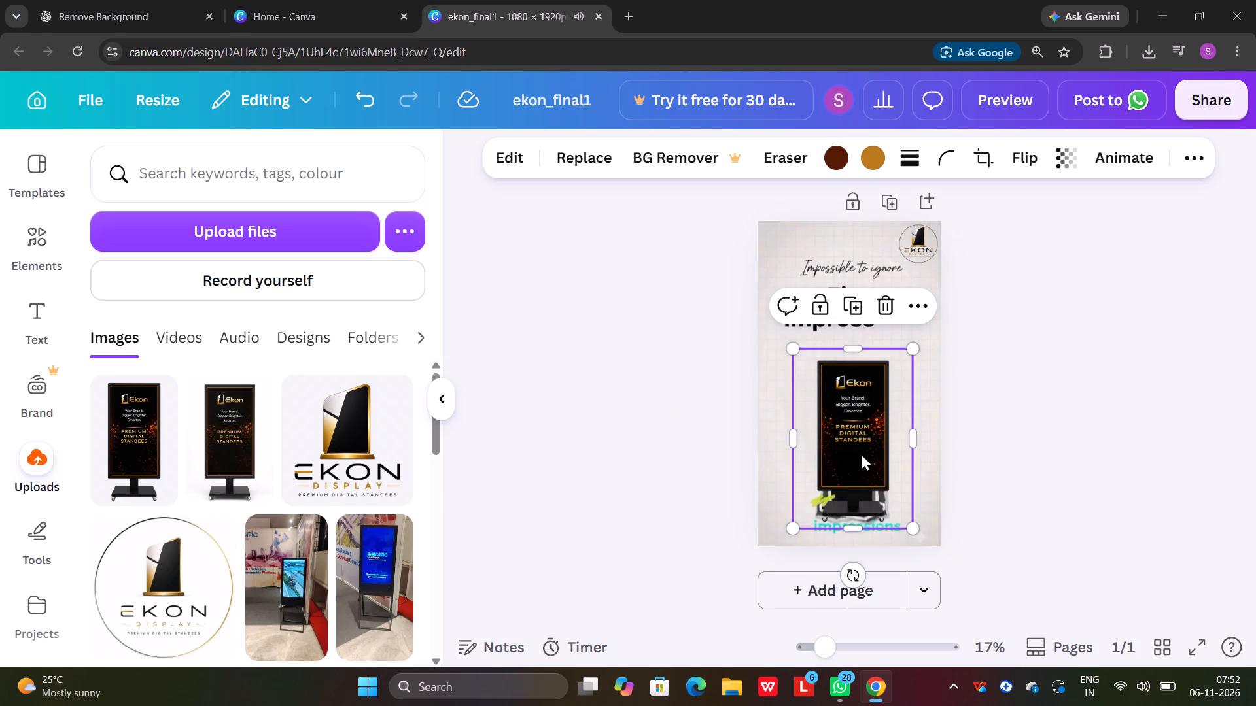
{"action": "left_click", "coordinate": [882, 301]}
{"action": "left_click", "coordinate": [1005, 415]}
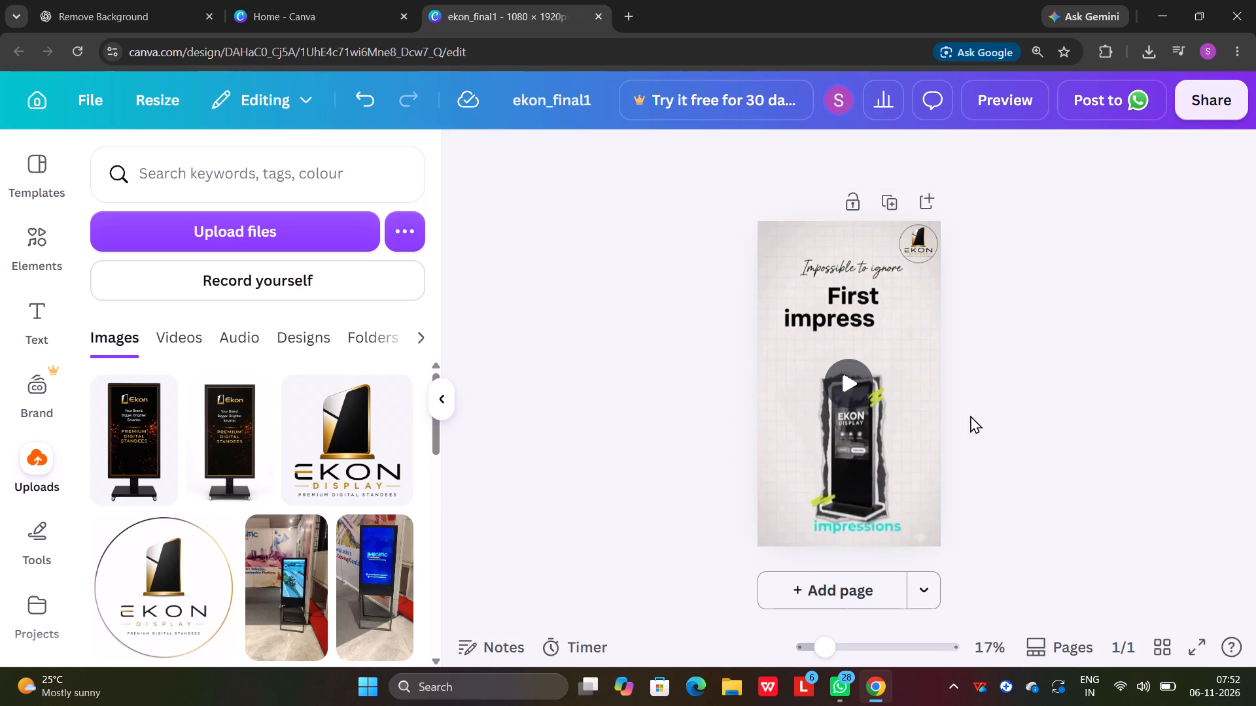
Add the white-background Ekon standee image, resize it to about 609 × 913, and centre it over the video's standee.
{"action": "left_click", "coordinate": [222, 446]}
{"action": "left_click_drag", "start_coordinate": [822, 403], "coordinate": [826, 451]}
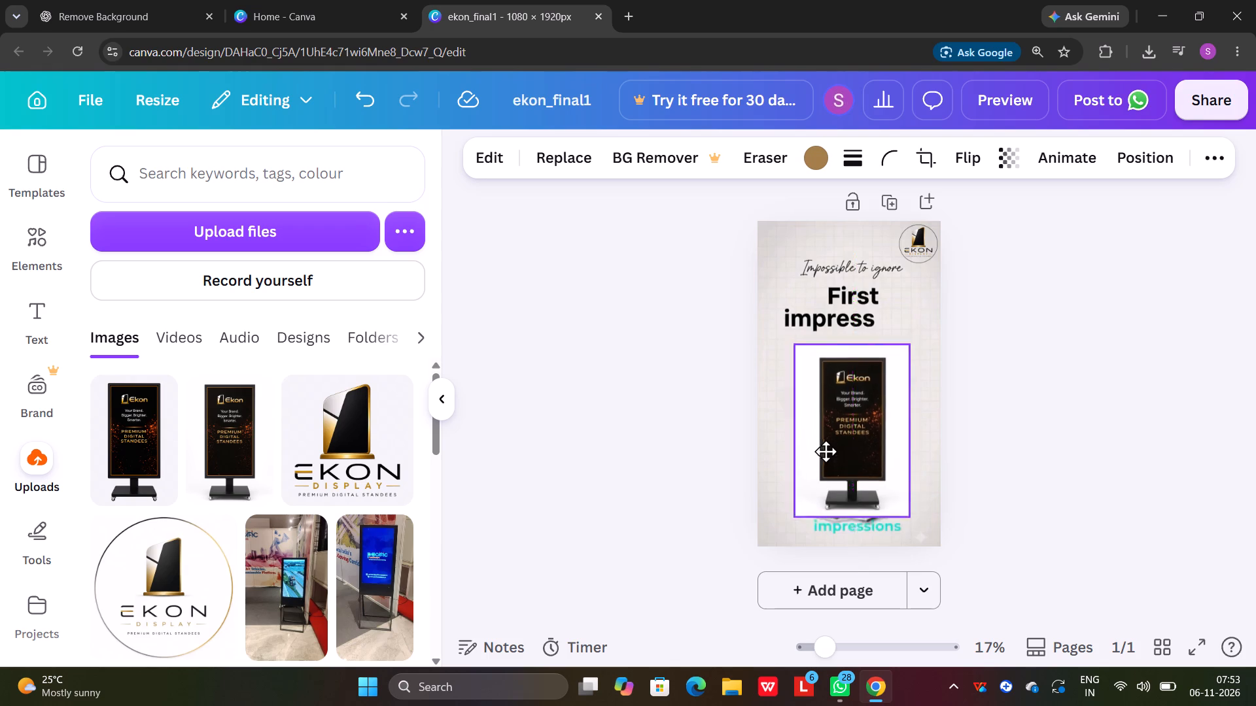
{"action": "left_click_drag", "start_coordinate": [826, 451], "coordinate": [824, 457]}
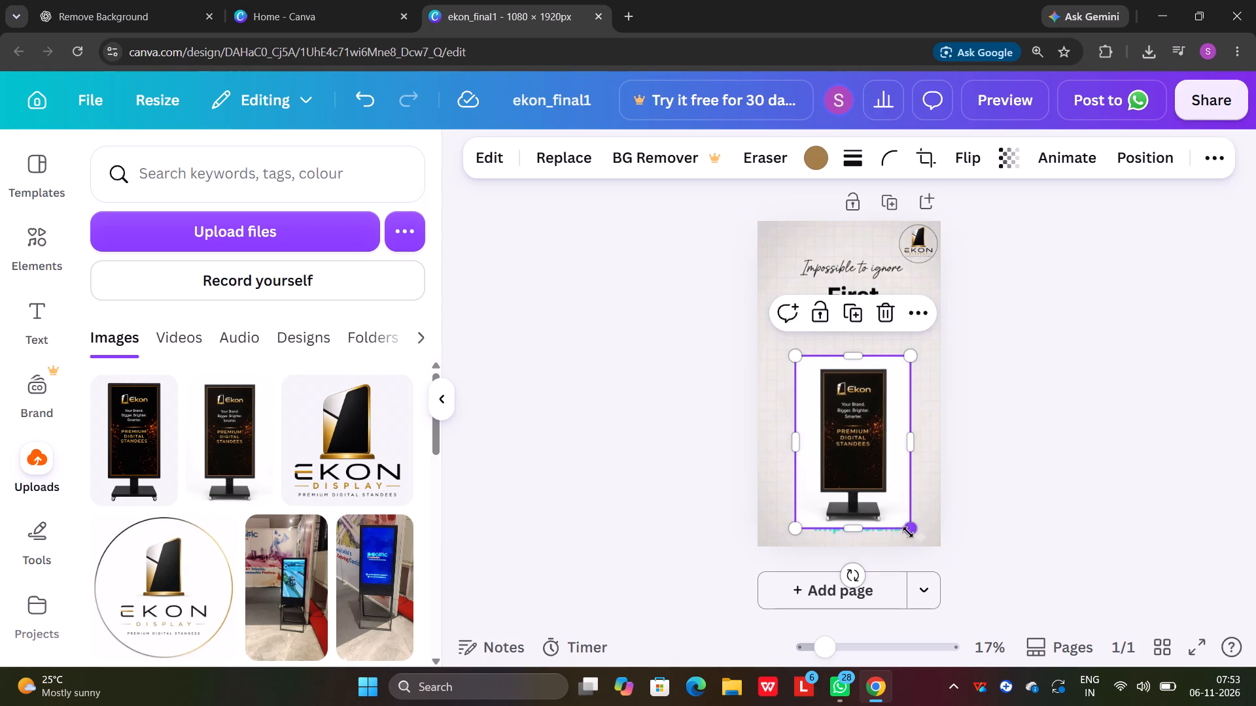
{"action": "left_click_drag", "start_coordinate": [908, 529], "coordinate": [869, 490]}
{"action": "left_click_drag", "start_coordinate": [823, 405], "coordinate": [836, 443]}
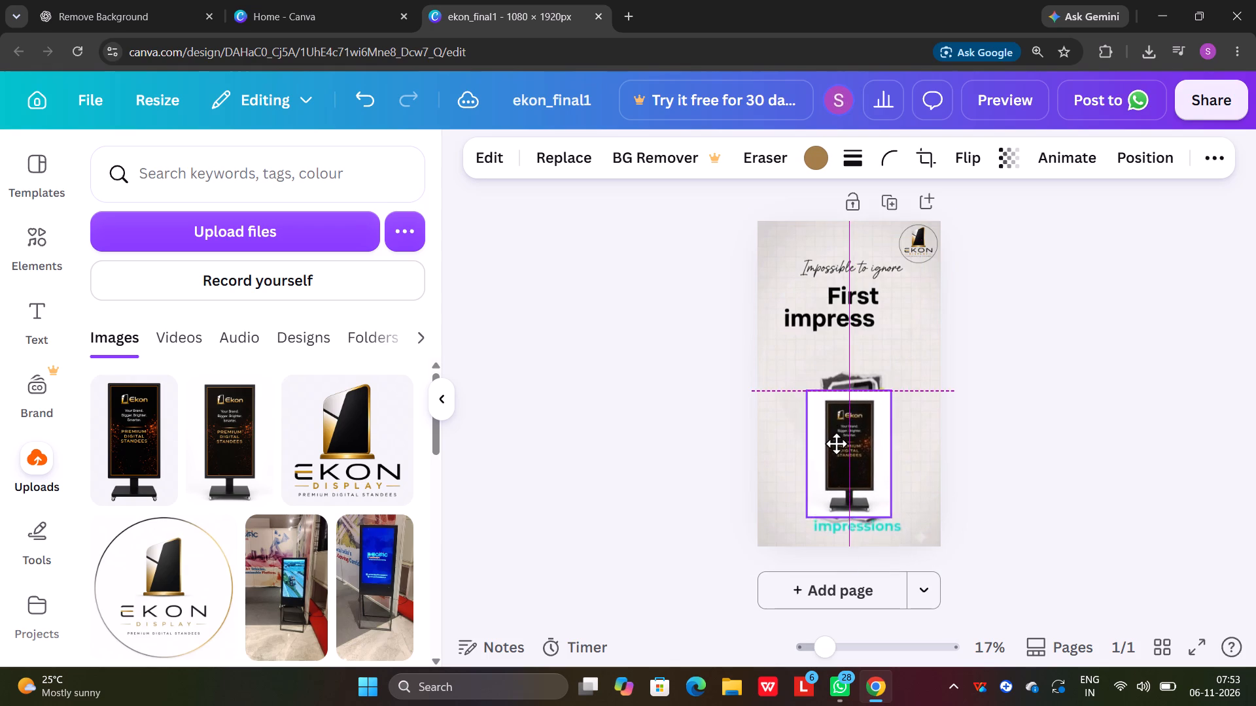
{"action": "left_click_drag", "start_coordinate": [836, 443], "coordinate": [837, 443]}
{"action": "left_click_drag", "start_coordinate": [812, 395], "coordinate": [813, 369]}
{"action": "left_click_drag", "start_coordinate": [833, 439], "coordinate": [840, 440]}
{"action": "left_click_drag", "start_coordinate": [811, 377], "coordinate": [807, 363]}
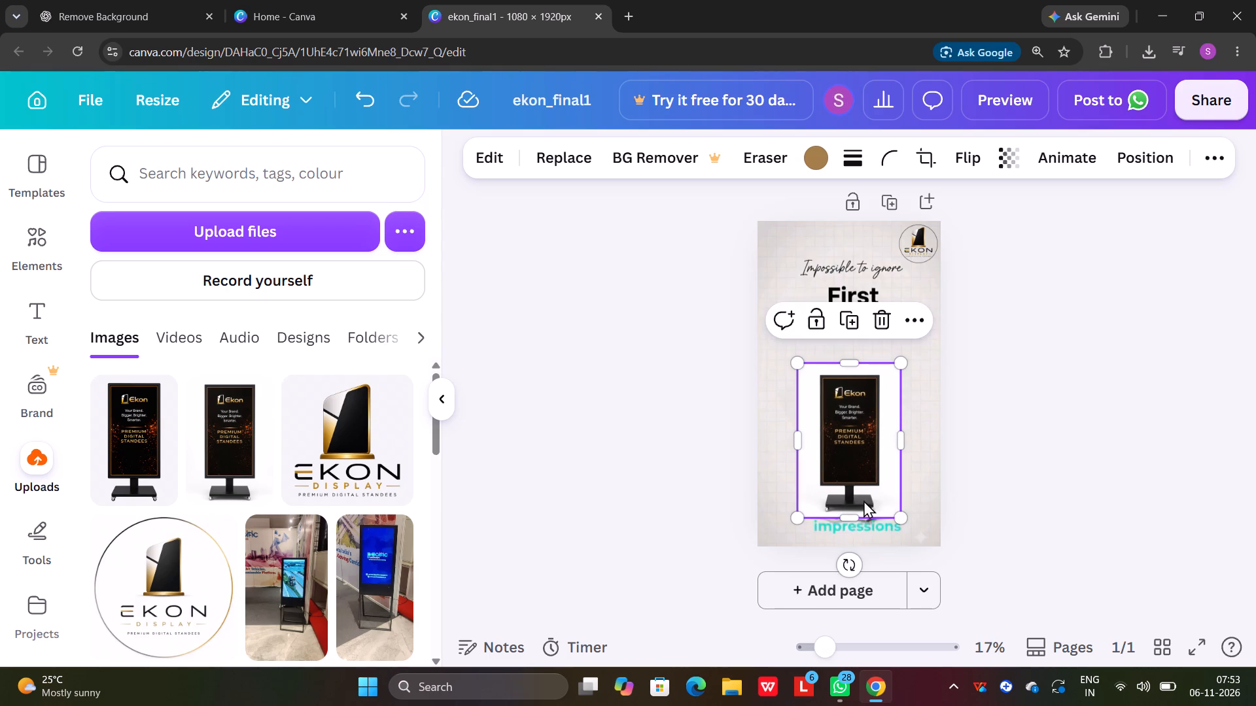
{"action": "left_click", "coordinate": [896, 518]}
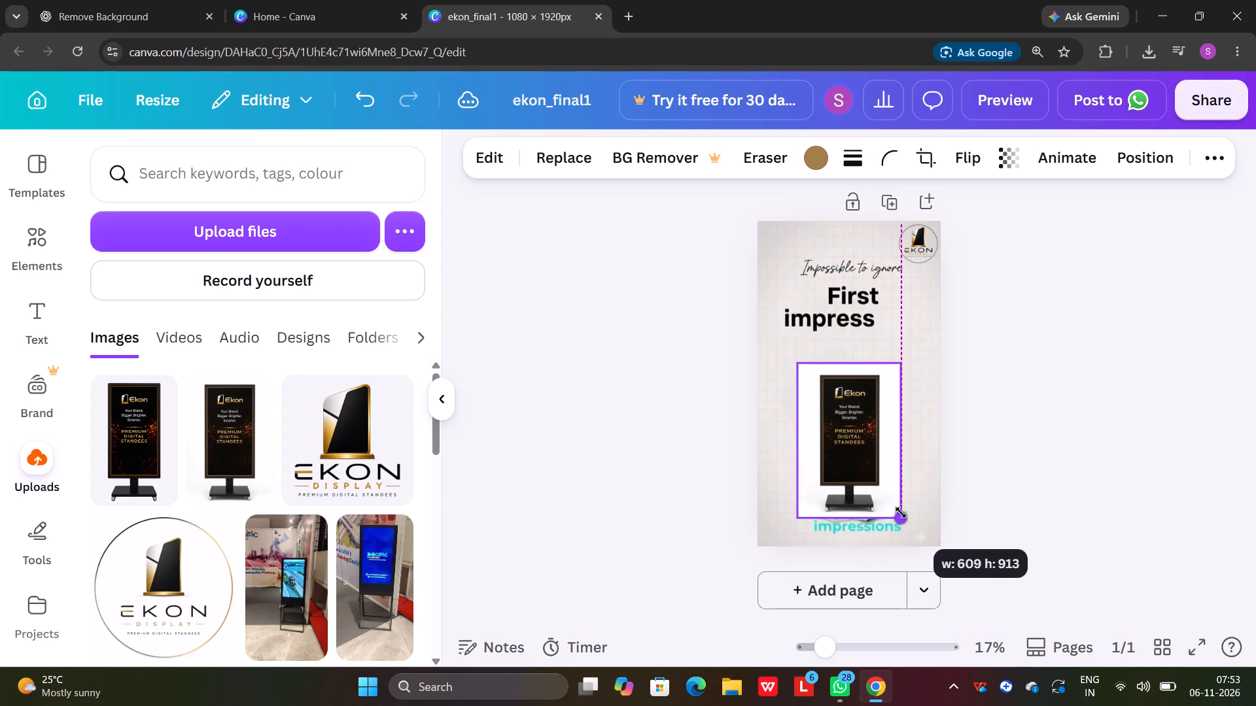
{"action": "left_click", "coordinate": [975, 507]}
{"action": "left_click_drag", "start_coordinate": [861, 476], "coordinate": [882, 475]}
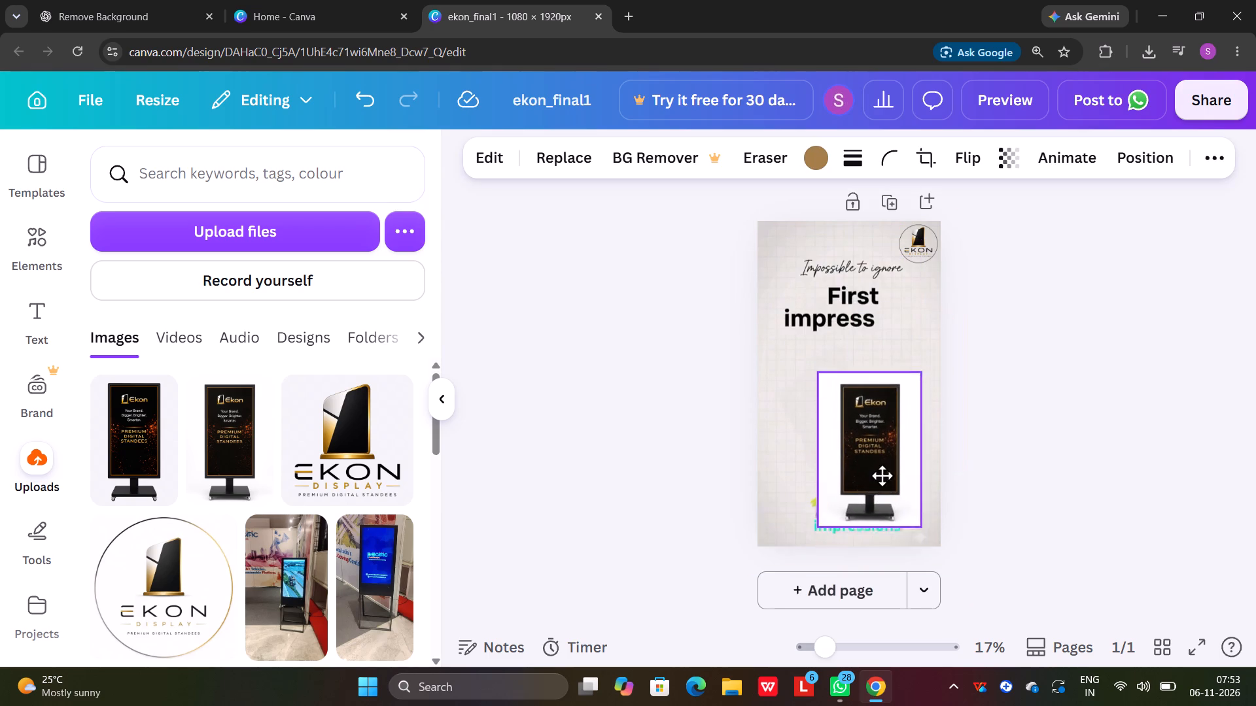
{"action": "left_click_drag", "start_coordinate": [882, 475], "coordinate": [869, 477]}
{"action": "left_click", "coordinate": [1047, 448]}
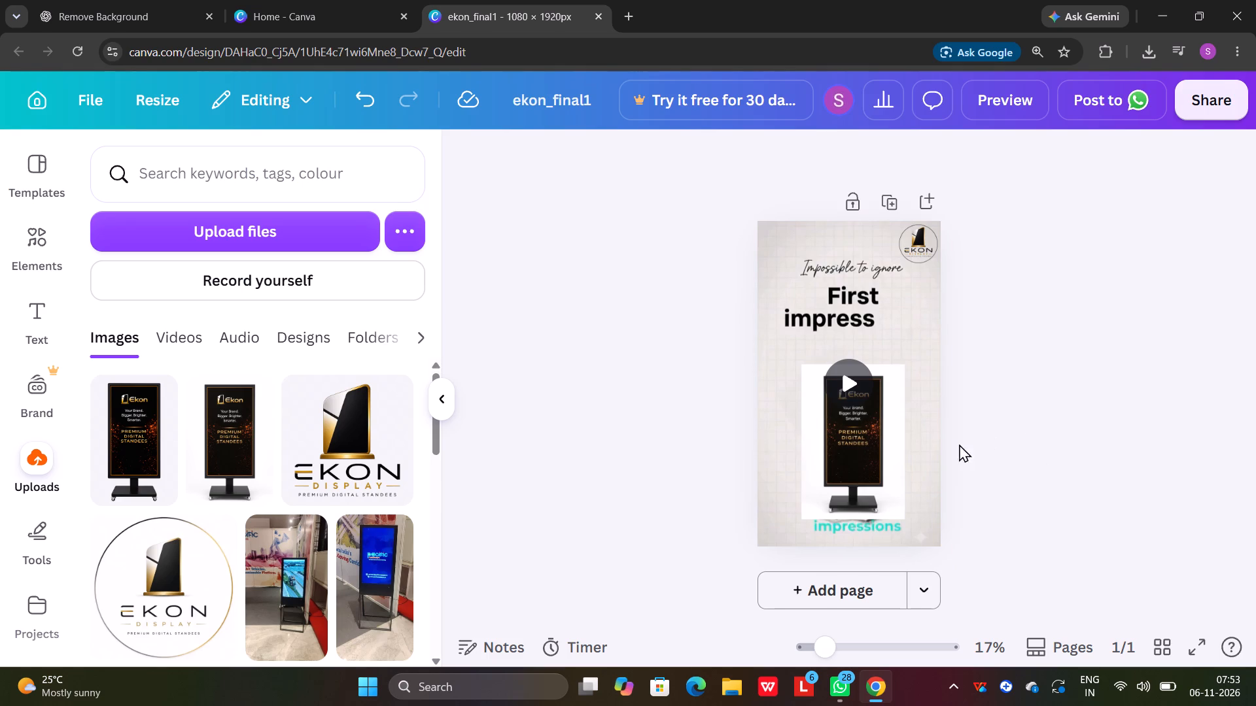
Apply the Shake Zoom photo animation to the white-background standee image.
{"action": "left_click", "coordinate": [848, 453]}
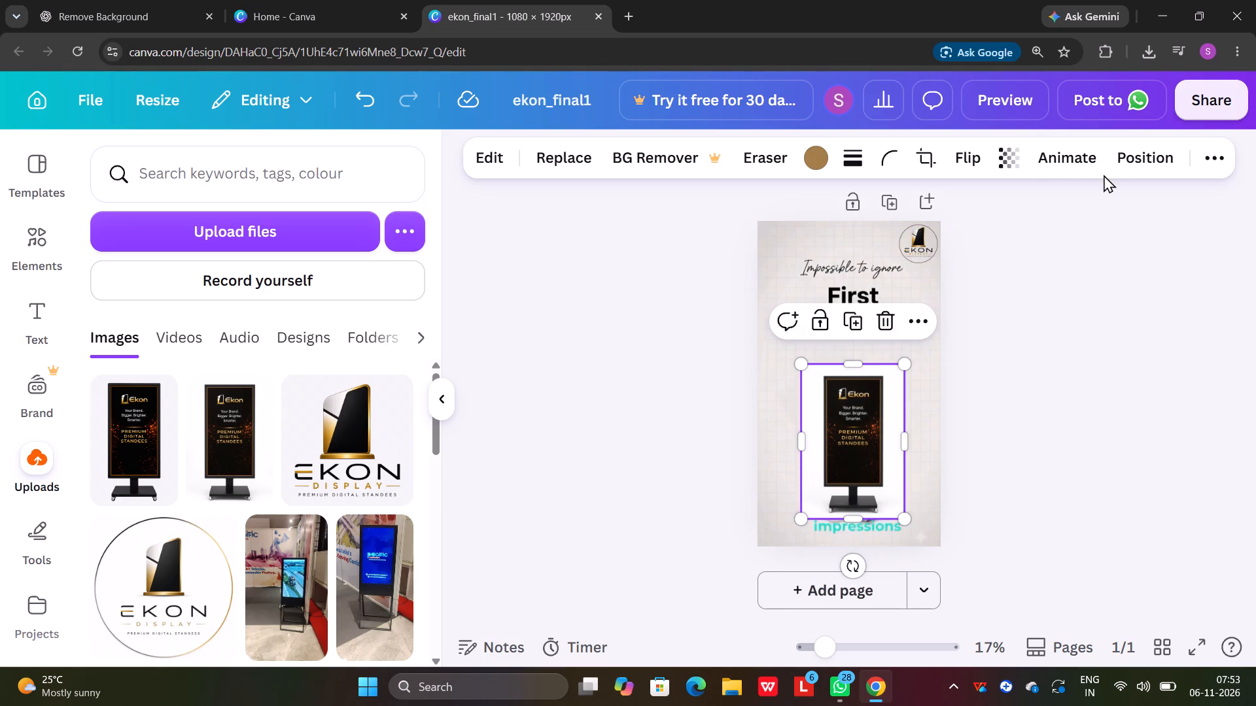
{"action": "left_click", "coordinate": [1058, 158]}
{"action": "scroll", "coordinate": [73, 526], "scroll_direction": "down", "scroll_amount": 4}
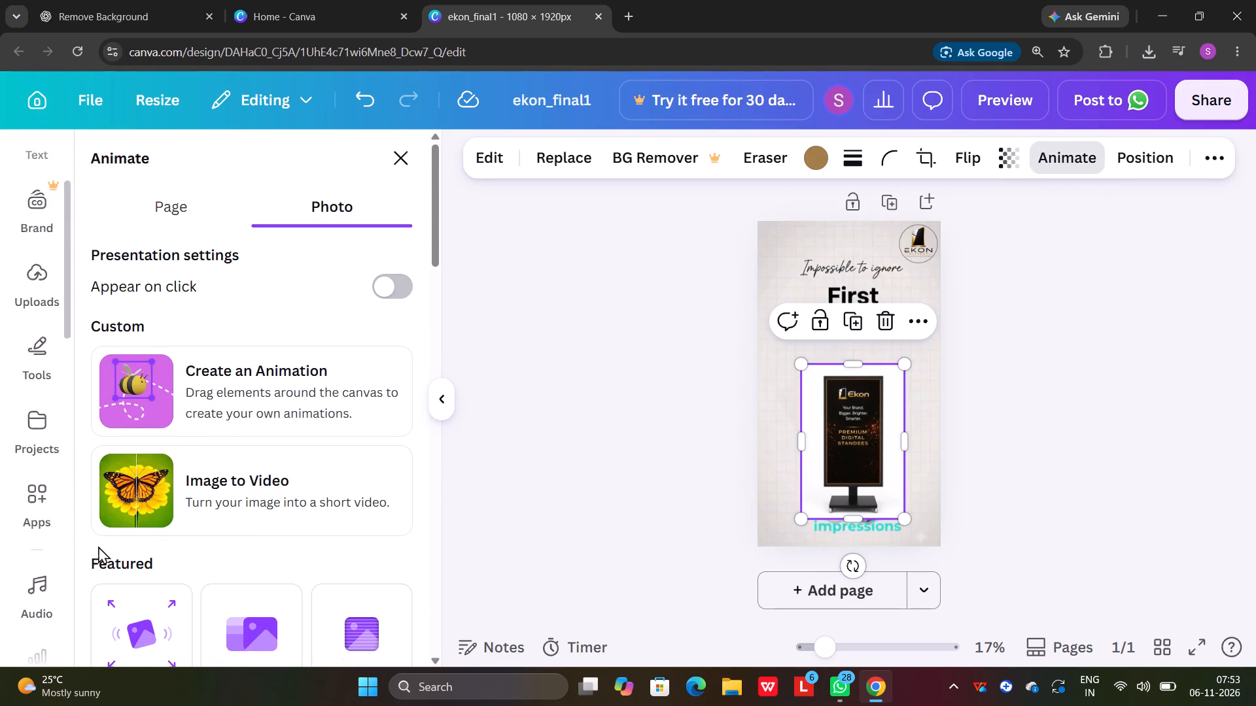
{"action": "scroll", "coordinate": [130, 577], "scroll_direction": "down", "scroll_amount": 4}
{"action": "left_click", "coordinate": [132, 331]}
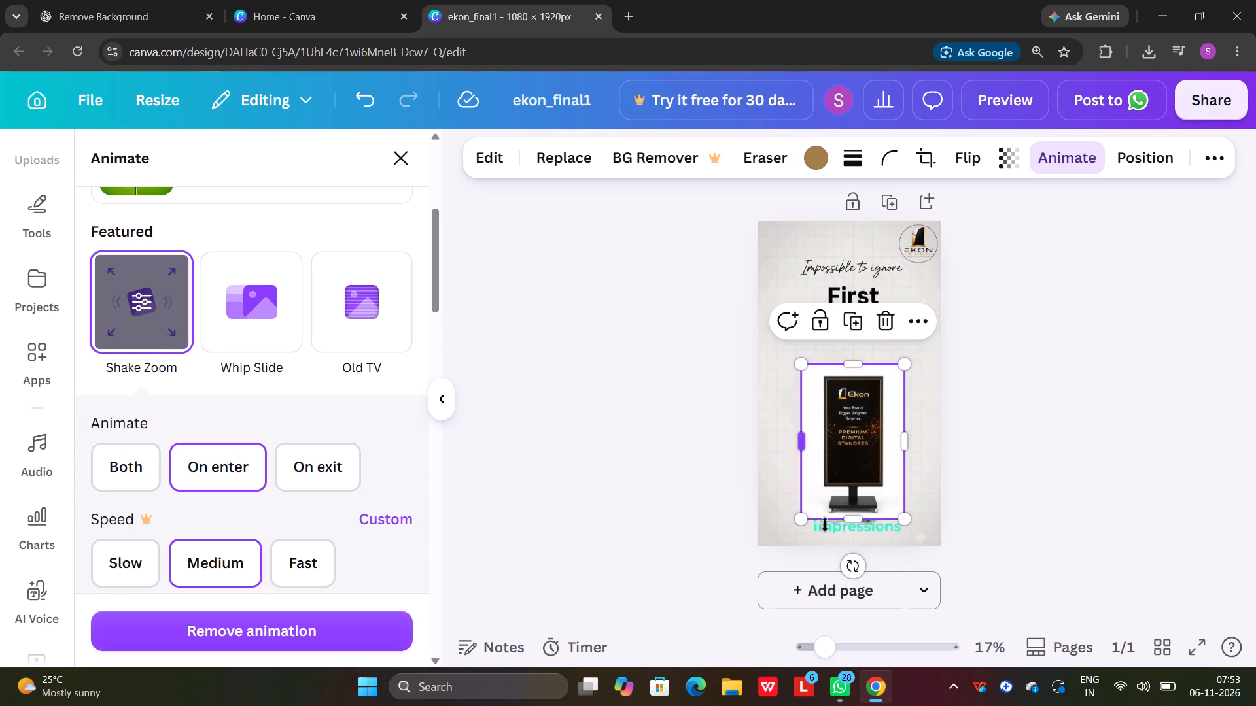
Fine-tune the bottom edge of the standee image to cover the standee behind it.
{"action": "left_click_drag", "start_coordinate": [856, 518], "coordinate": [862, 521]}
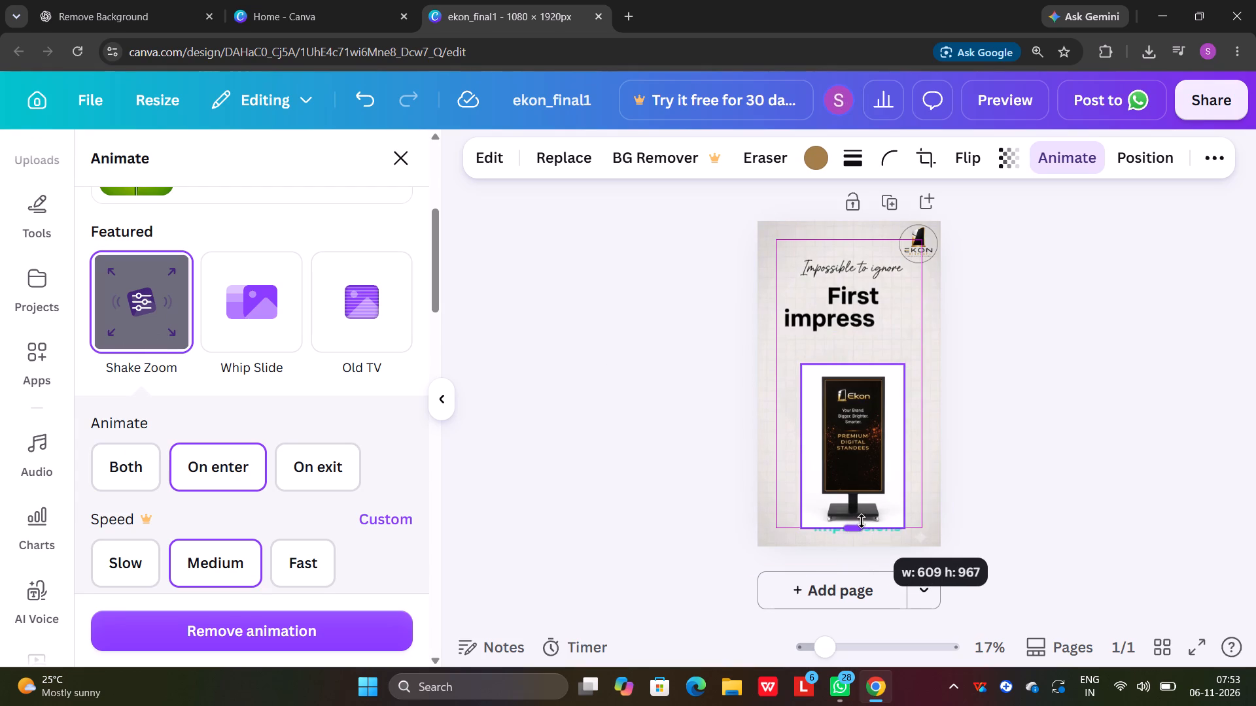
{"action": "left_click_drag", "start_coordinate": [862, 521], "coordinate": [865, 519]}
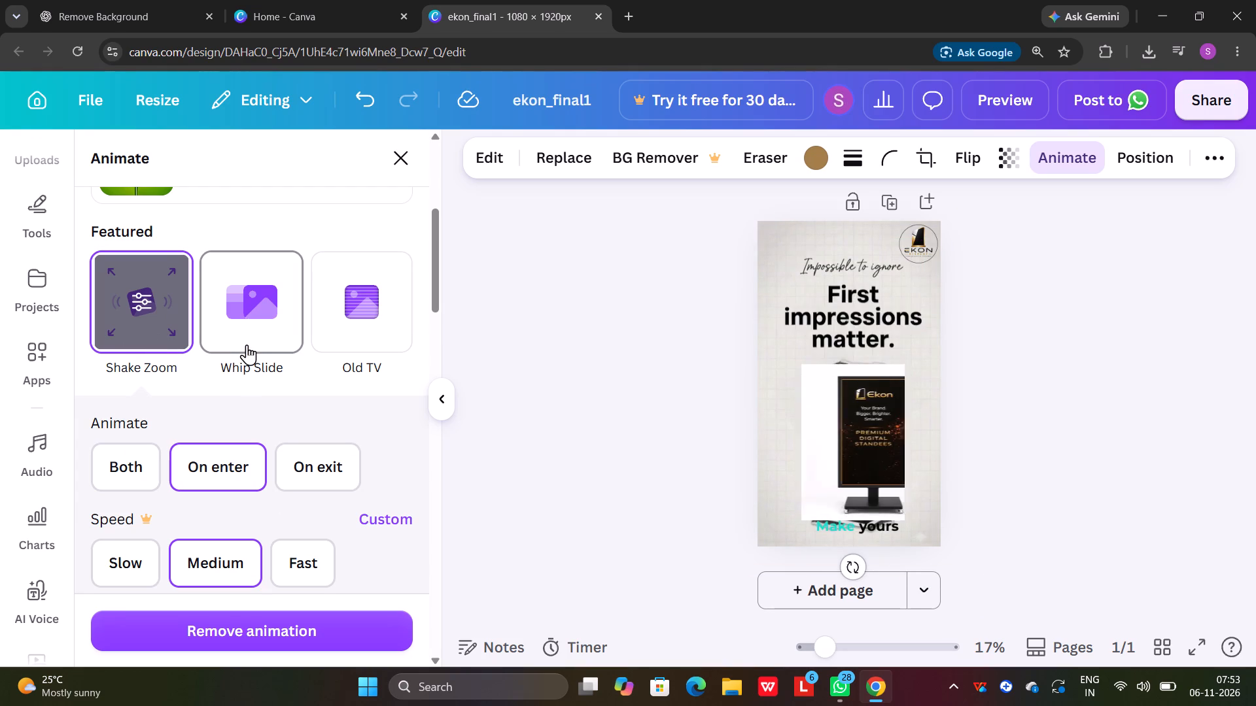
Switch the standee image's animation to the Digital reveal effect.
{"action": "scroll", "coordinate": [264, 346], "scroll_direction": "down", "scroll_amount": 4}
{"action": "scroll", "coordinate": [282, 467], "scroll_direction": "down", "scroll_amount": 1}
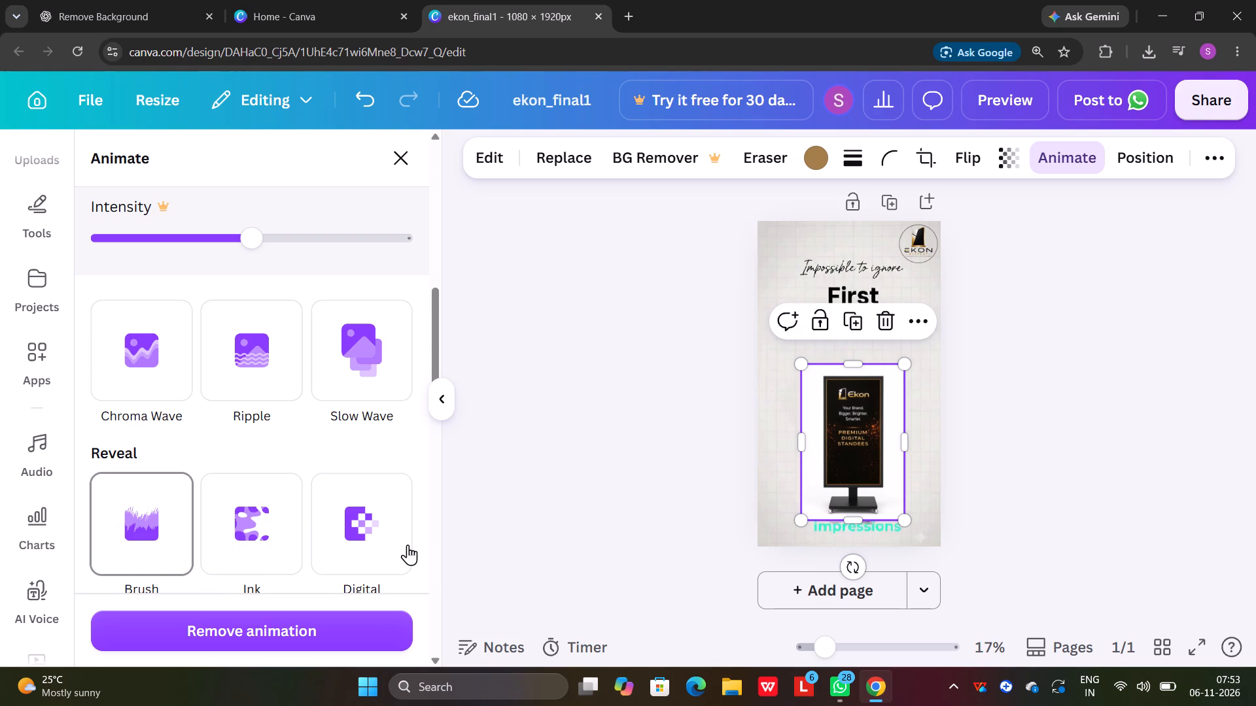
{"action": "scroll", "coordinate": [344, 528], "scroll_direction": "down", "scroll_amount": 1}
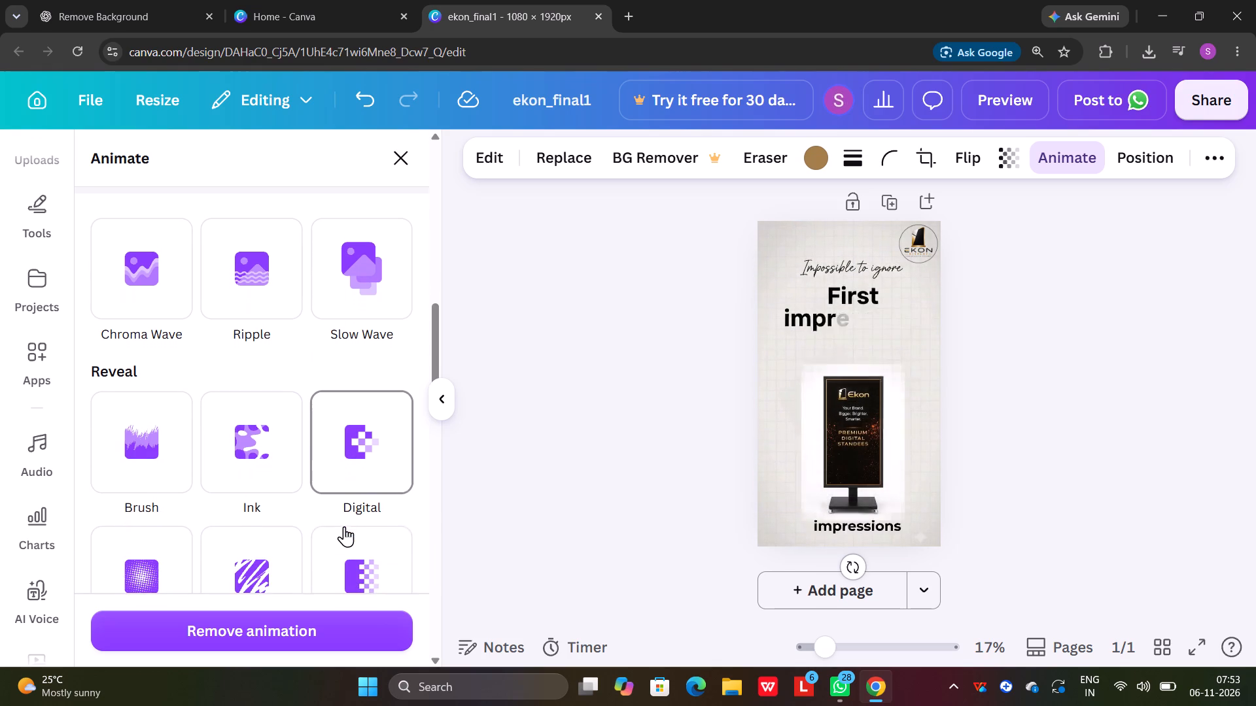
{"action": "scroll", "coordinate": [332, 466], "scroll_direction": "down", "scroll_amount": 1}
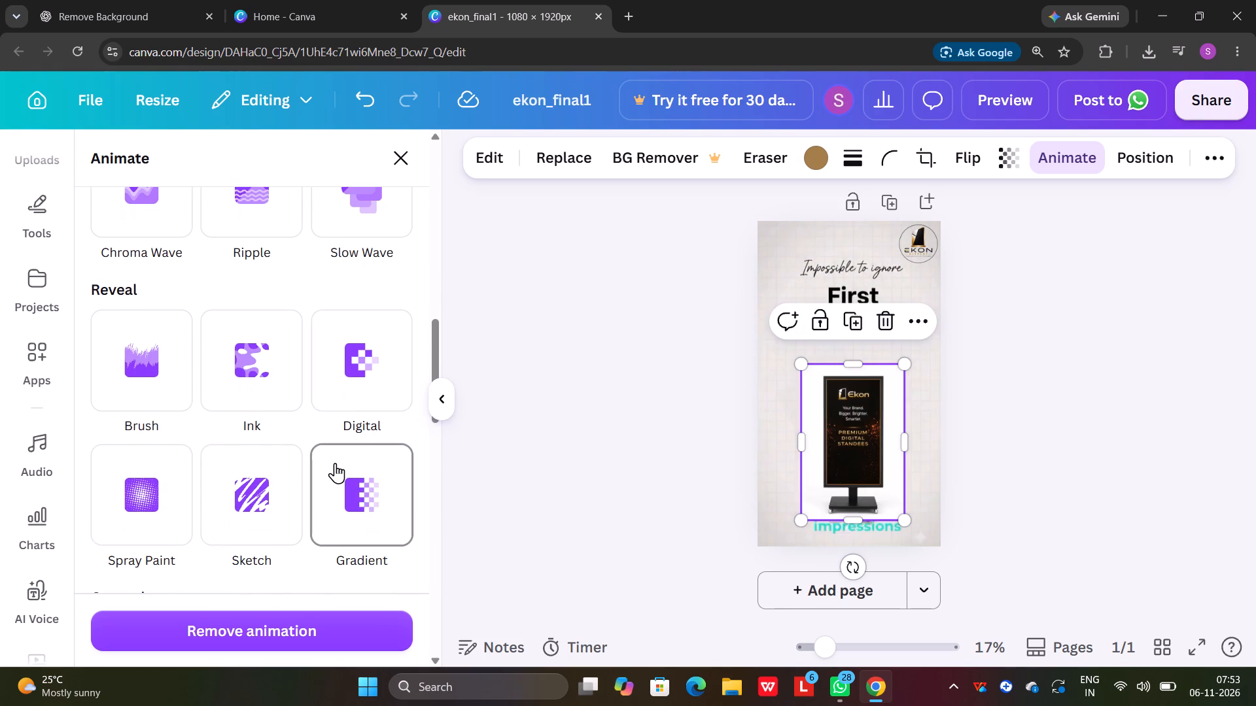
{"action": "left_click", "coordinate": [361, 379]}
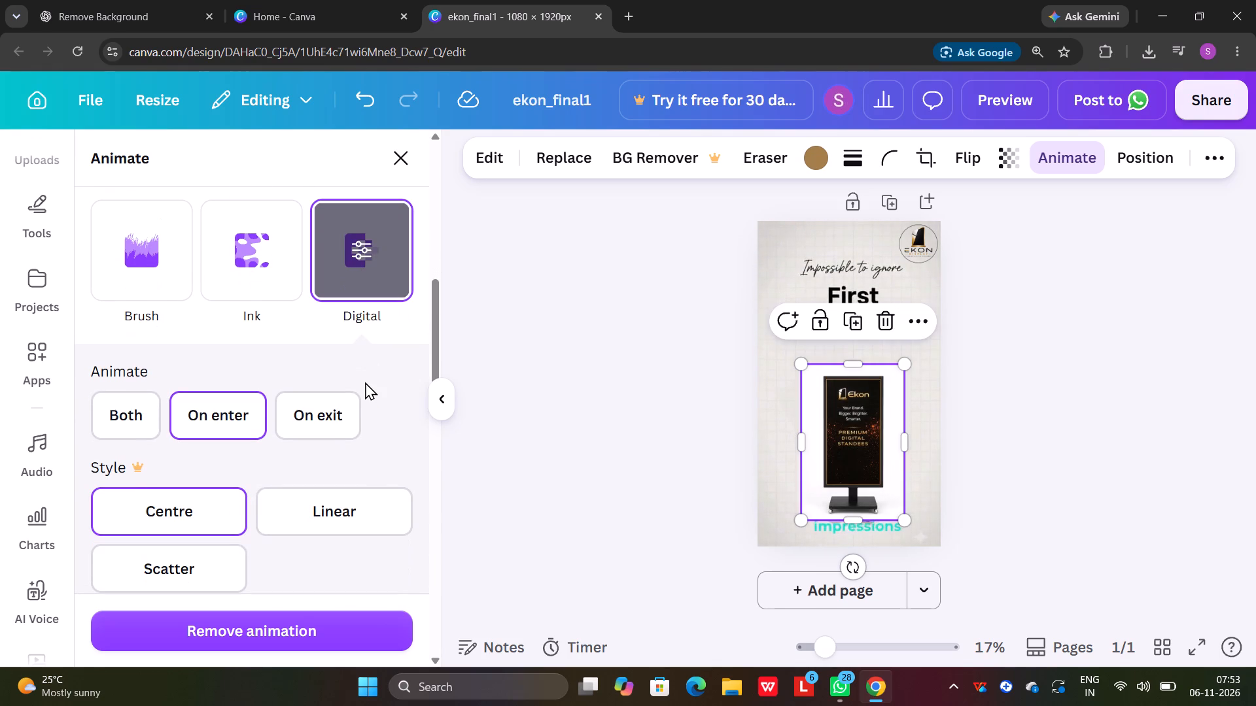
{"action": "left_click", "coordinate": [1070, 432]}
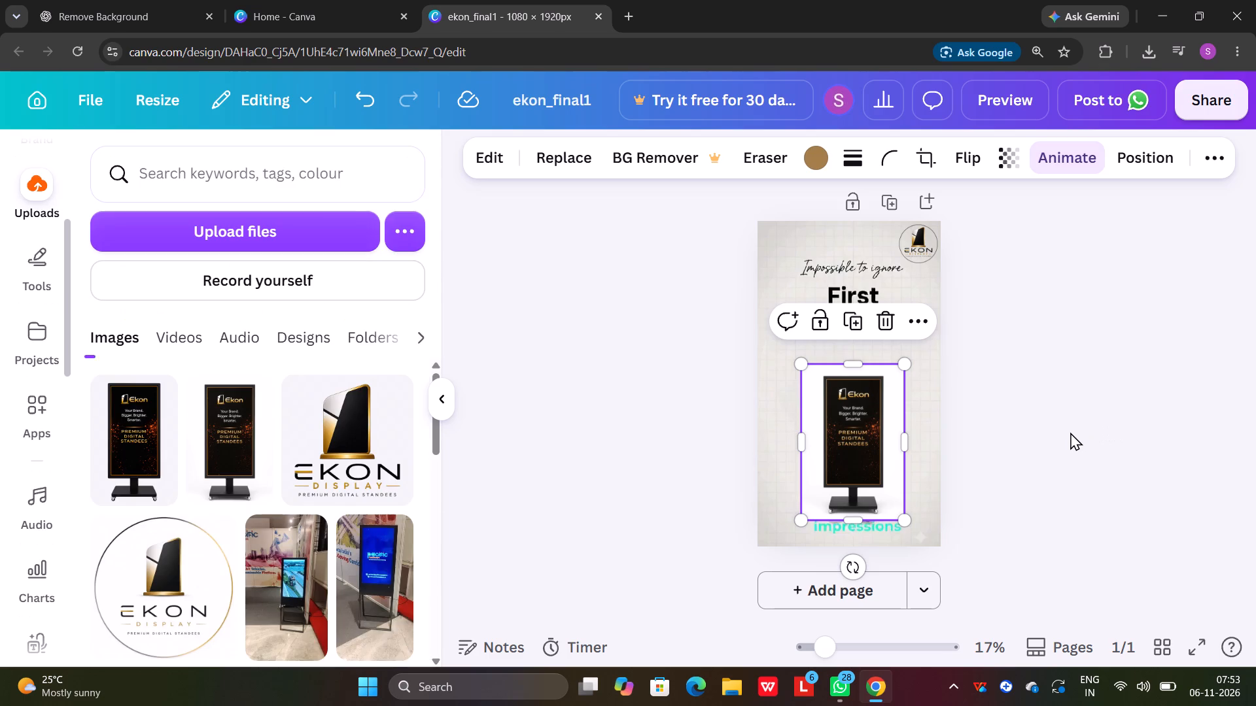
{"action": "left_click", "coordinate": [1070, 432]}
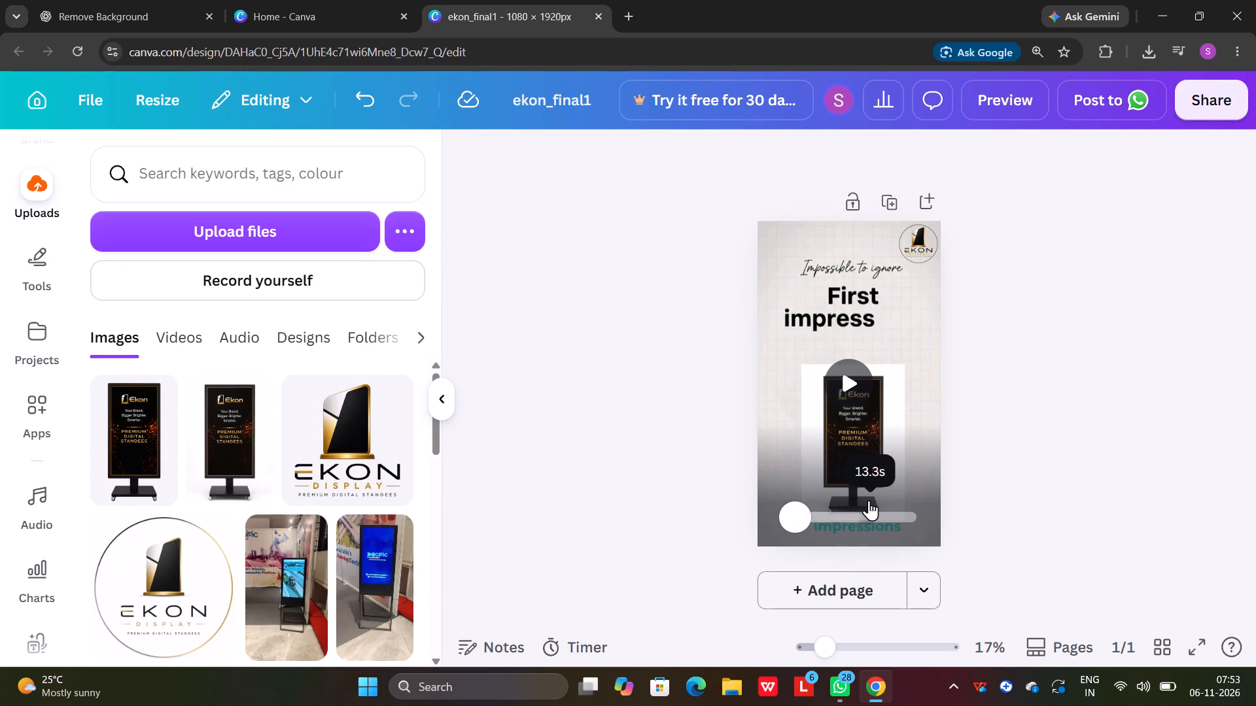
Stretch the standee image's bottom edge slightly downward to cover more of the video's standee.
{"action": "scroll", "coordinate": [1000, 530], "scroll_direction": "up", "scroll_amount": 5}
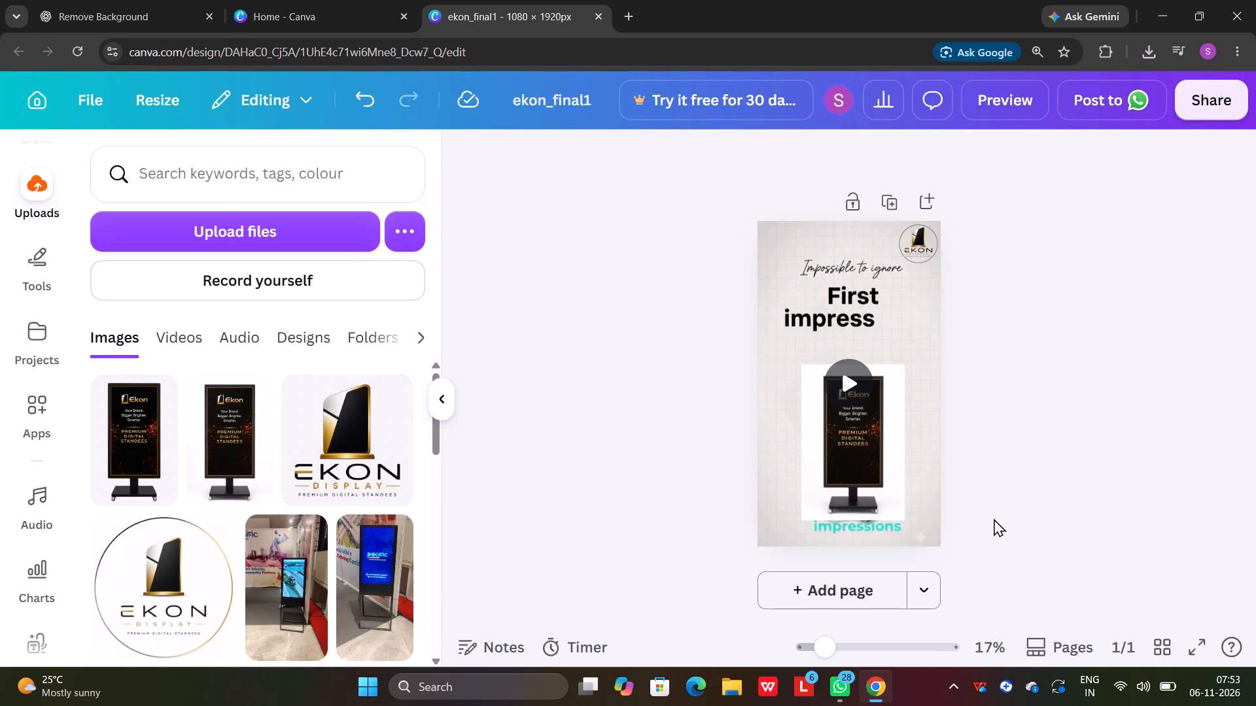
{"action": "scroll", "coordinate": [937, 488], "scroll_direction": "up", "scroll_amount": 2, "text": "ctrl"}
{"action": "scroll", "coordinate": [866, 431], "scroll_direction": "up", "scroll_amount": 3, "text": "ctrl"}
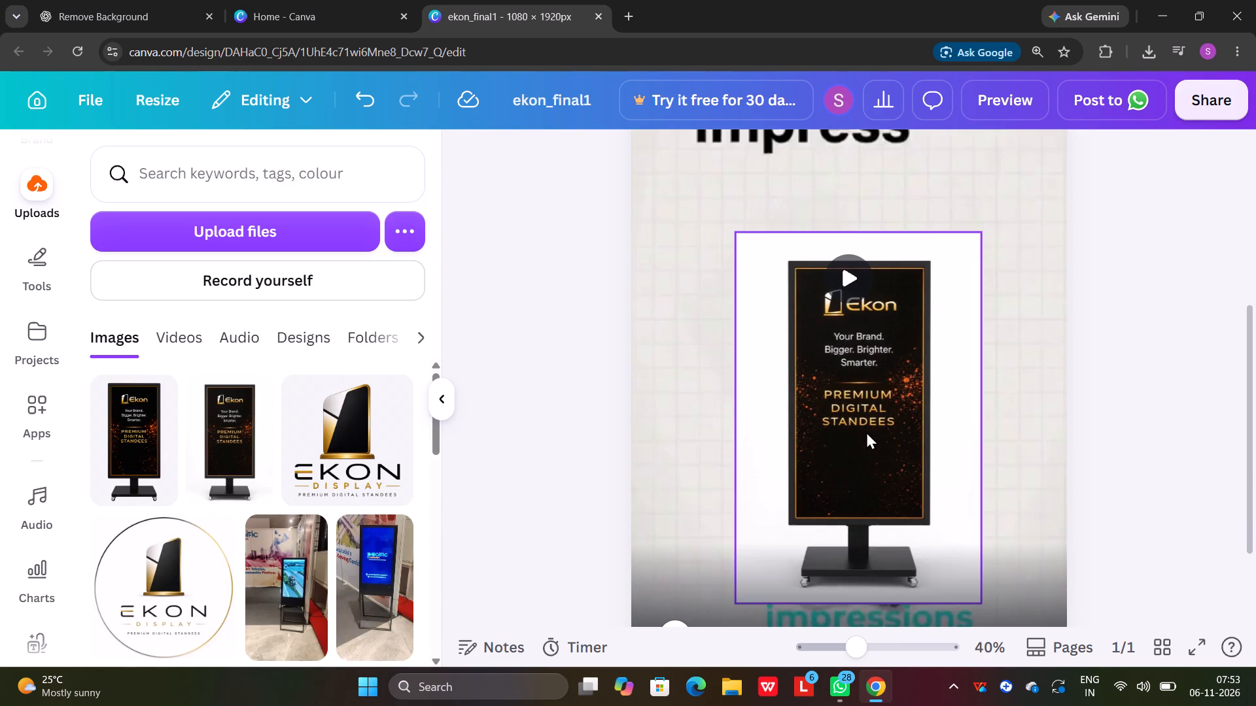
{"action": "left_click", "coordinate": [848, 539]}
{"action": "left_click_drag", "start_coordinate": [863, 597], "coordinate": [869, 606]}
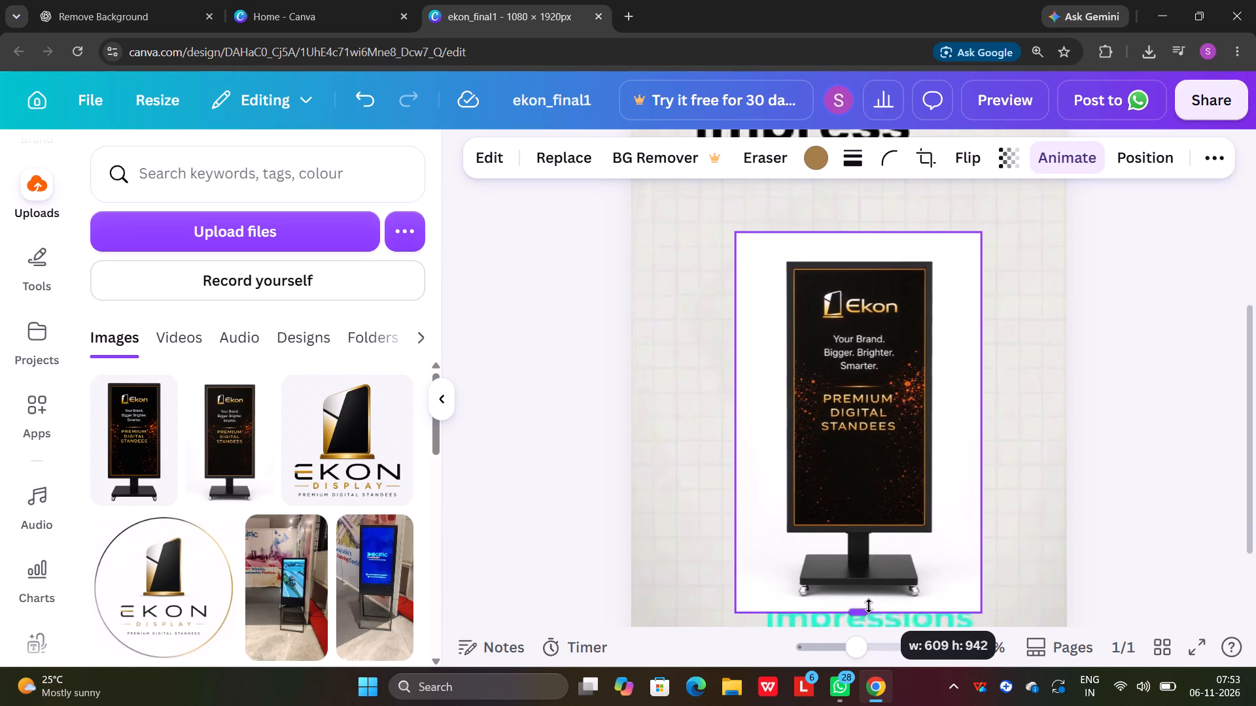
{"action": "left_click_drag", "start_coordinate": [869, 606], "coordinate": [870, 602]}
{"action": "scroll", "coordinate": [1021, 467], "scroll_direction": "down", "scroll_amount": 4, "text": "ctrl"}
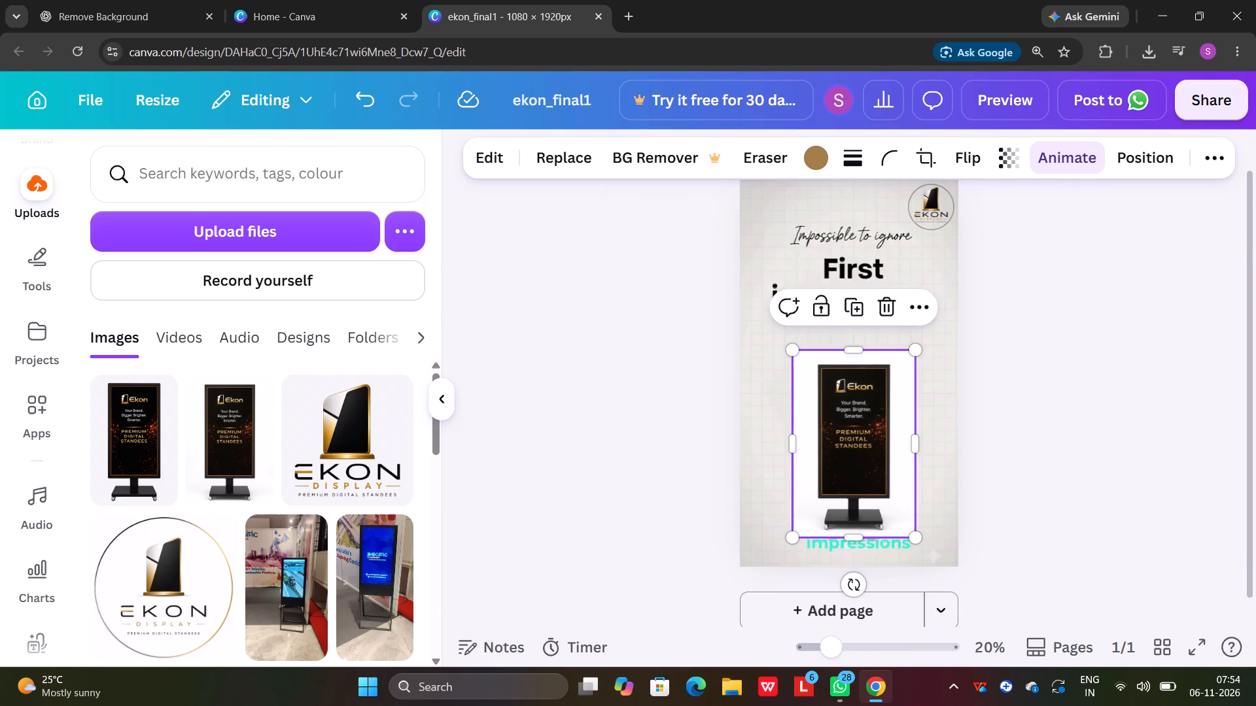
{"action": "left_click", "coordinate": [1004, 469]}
Play the video to check the animated standee overlay against the following scenes.
{"action": "left_click", "coordinate": [859, 367]}
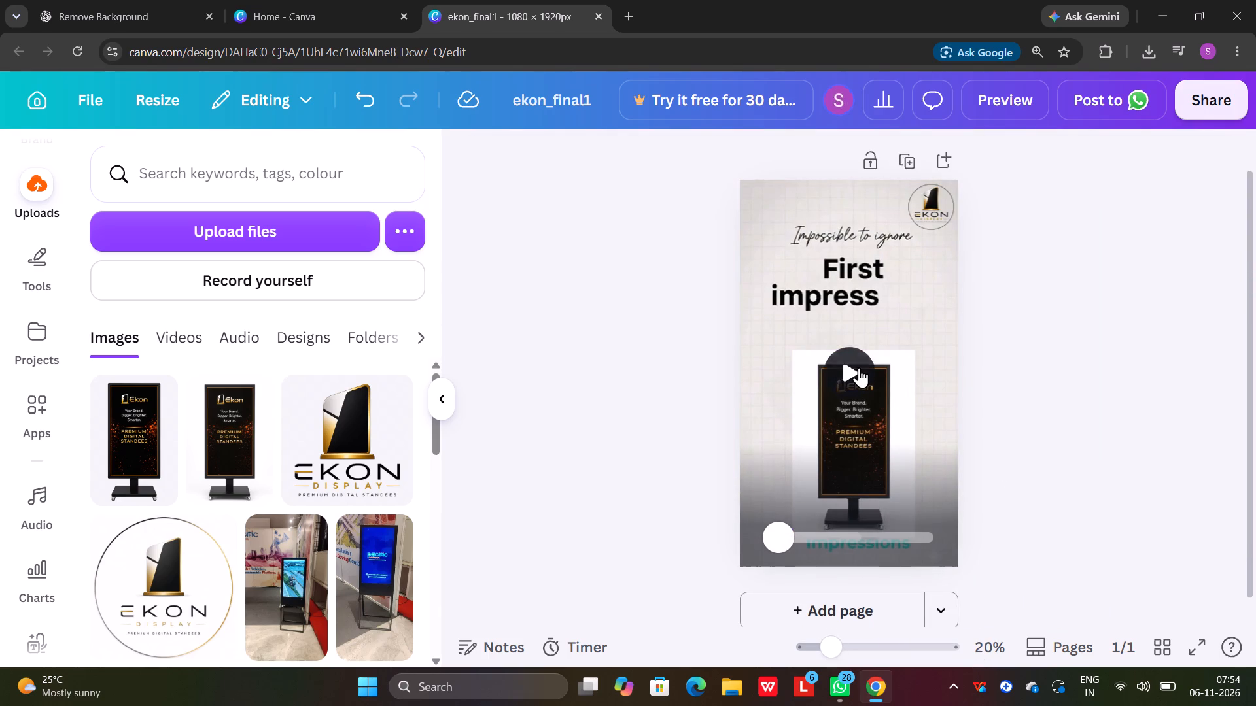
{"action": "left_click", "coordinate": [859, 367]}
{"action": "left_click", "coordinate": [859, 367]}
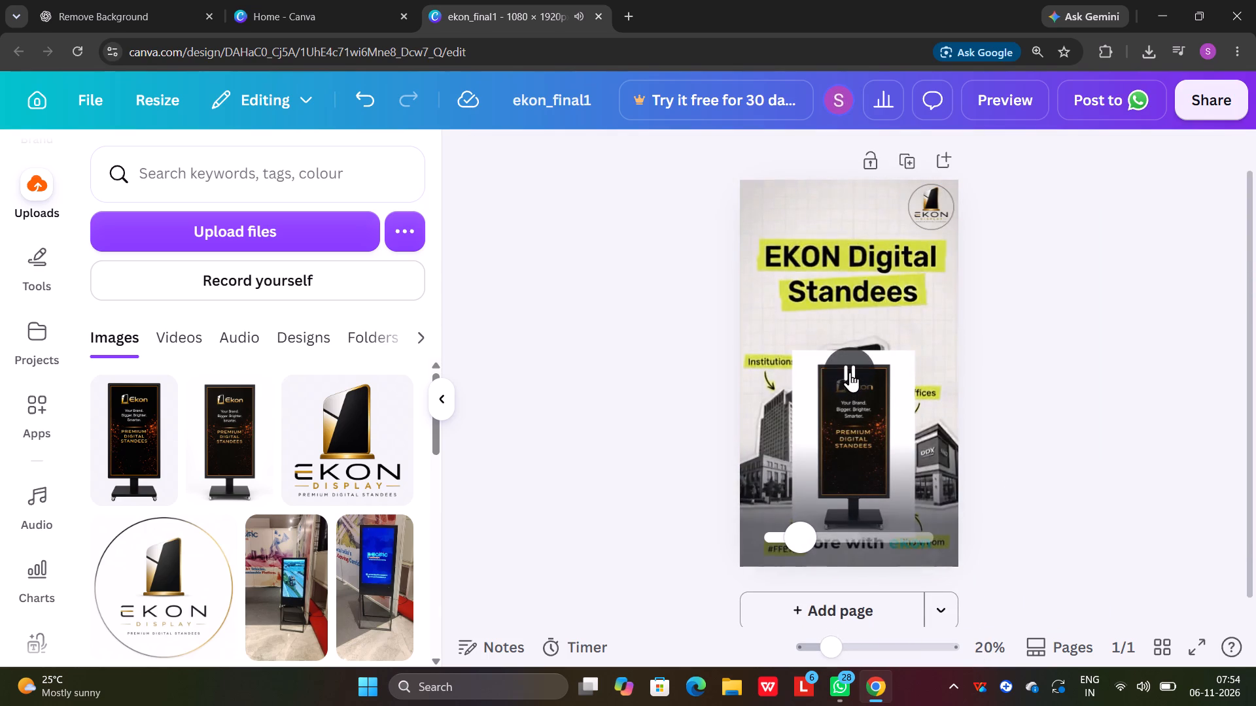
{"action": "left_click", "coordinate": [850, 372]}
{"action": "left_click", "coordinate": [850, 372]}
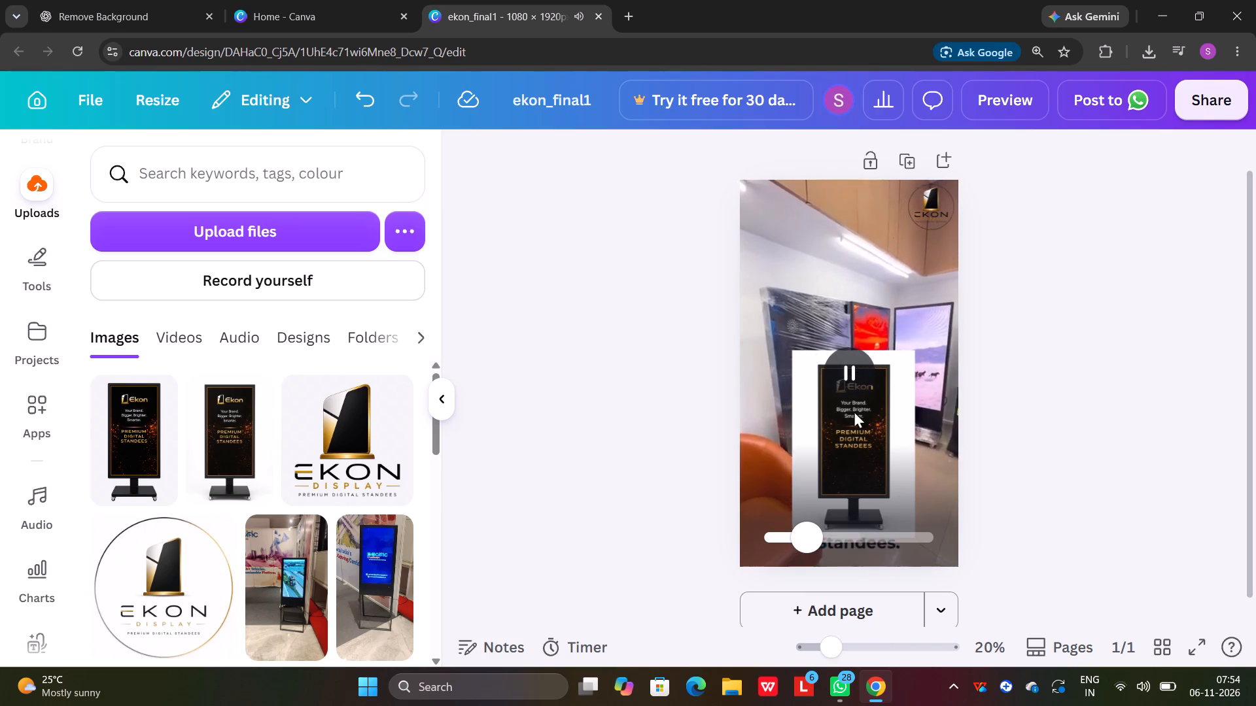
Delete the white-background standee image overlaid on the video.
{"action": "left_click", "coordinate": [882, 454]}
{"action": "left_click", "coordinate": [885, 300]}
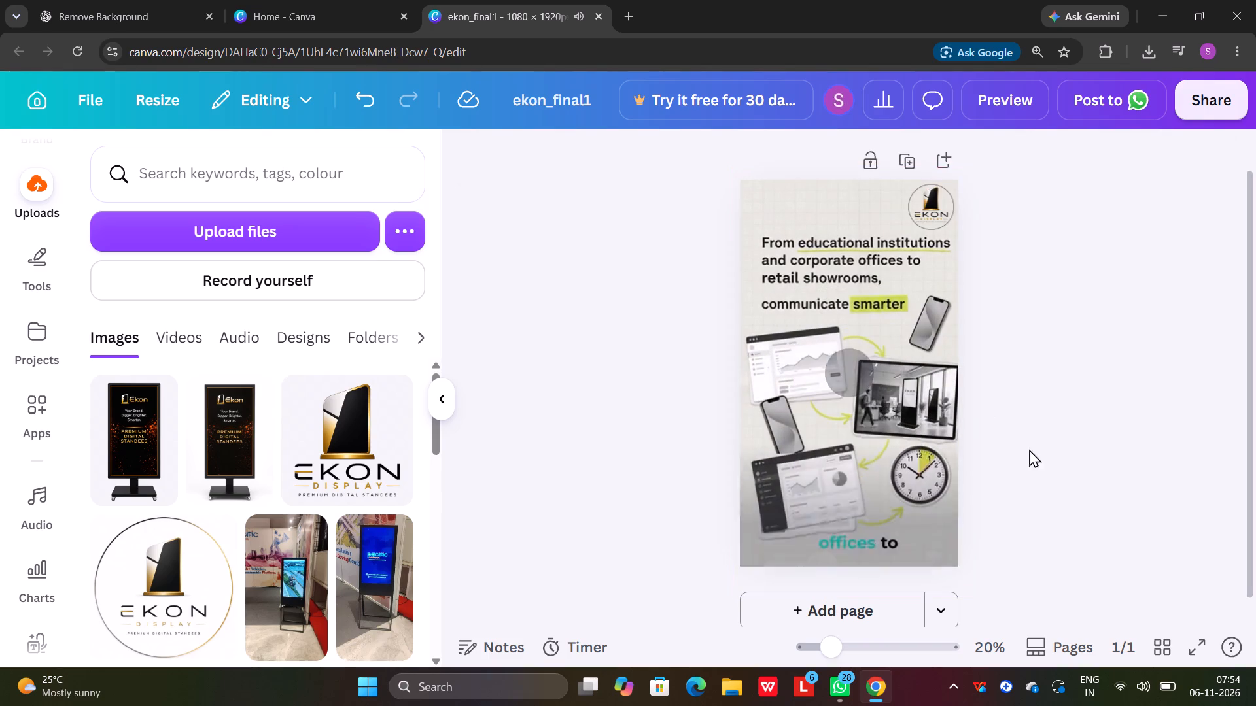
Pause the video playback and close the Canva browser window.
{"action": "left_click", "coordinate": [1039, 461]}
{"action": "left_click", "coordinate": [837, 360]}
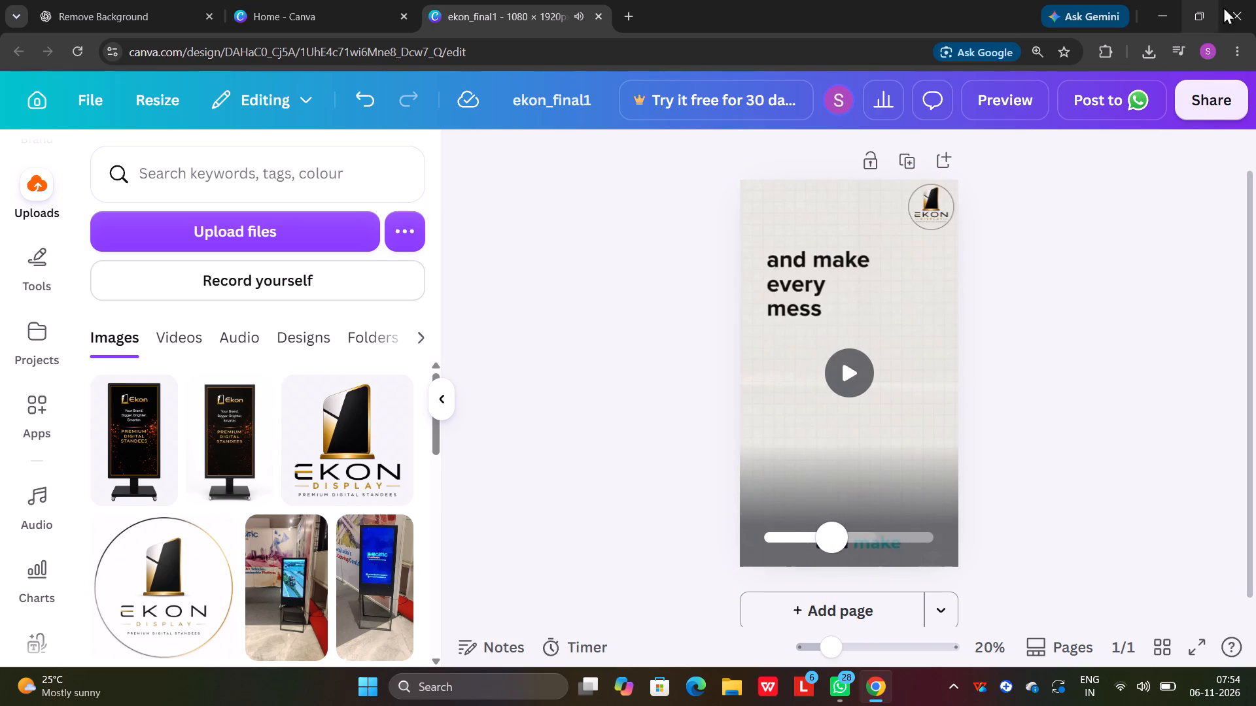
{"action": "left_click", "coordinate": [1247, 1]}
Search the computer for chrome and relaunch Google Chrome.
{"action": "left_click", "coordinate": [383, 684]}
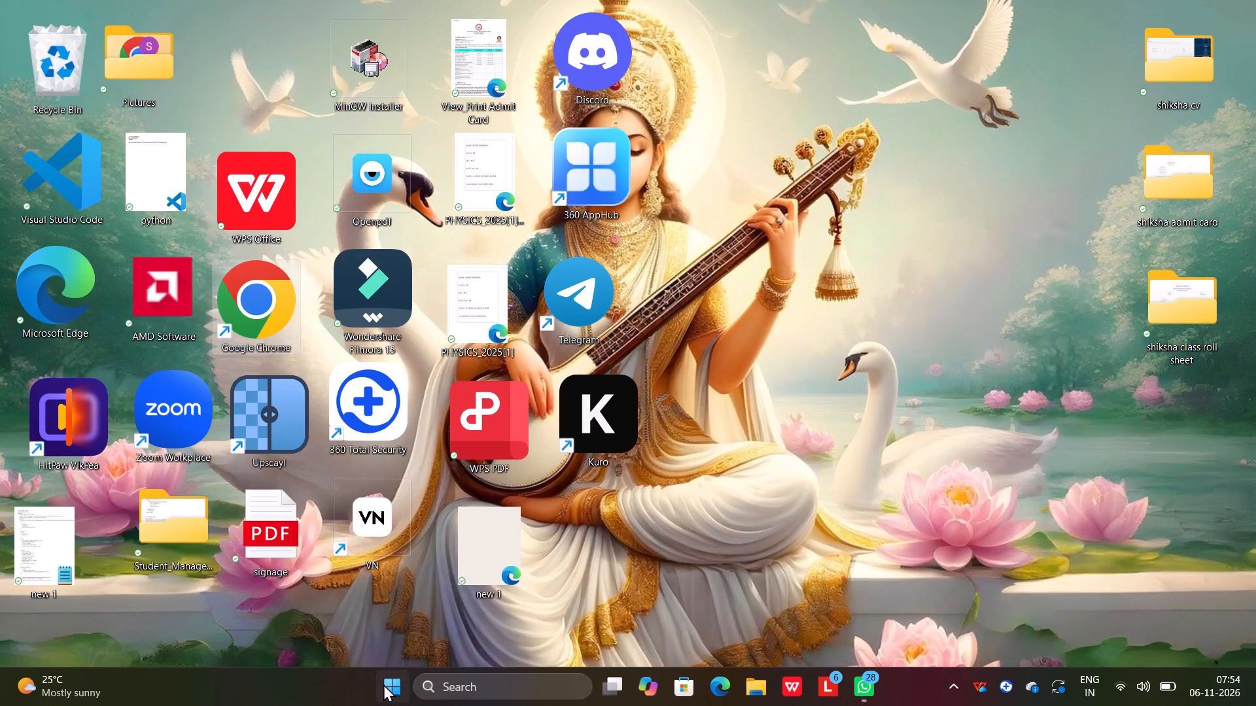
{"action": "type", "text": "chrome"}
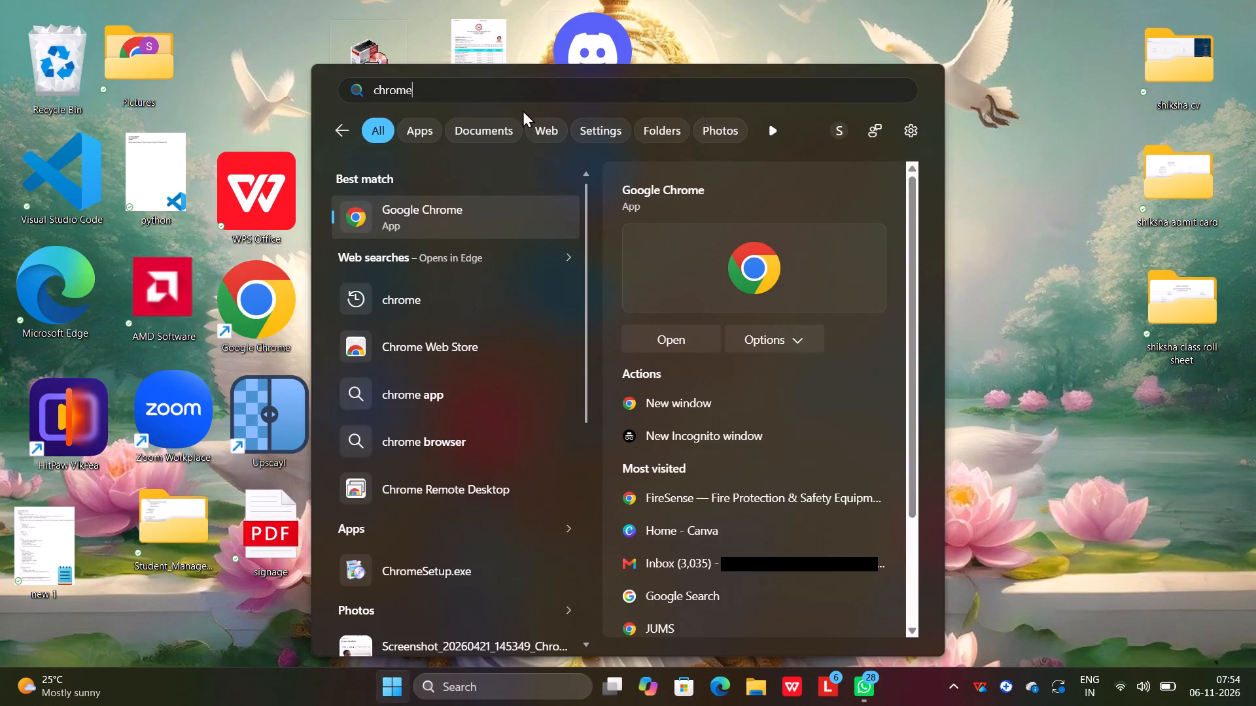
{"action": "left_click", "coordinate": [439, 219]}
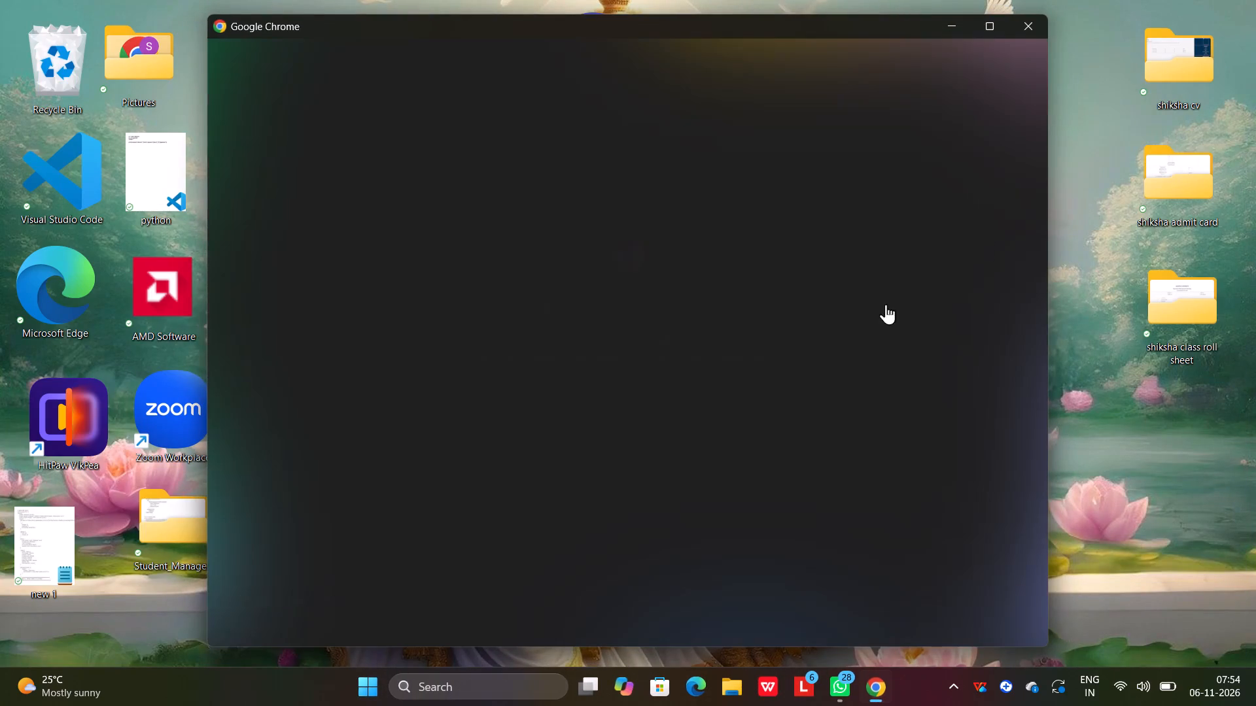
{"action": "left_click", "coordinate": [420, 471]}
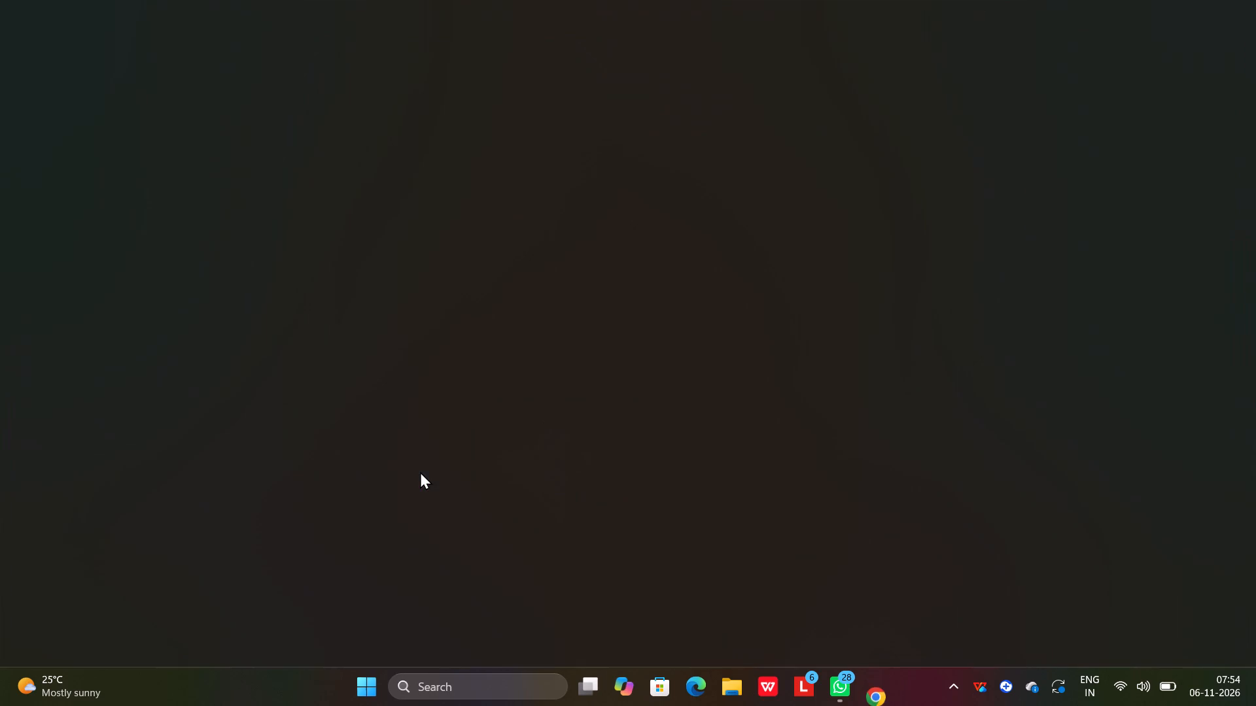
Search Google for "kapwing auto subtitles" and open Kapwing's Auto-Subtitle Generator editor in a new project.
{"action": "left_click", "coordinate": [514, 320]}
{"action": "type", "text": "kapwing"}
{"action": "key", "text": "space"}
{"action": "key", "text": "Return"}
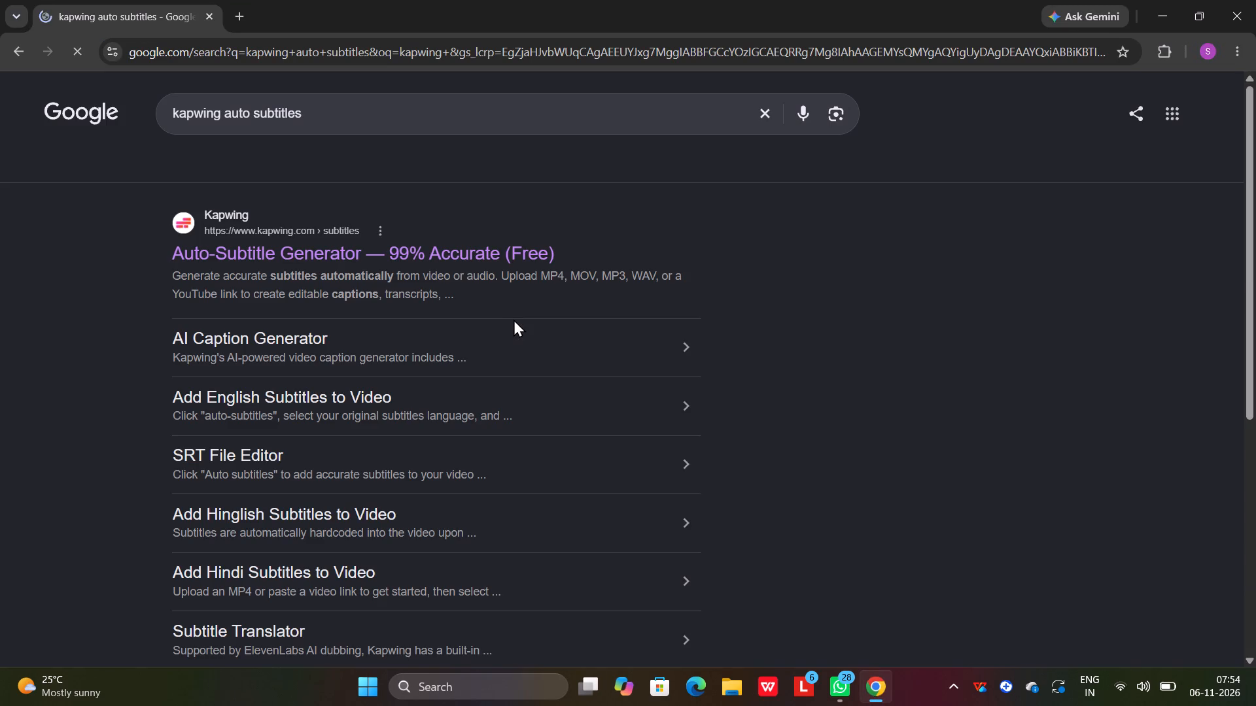
{"action": "left_click", "coordinate": [239, 247]}
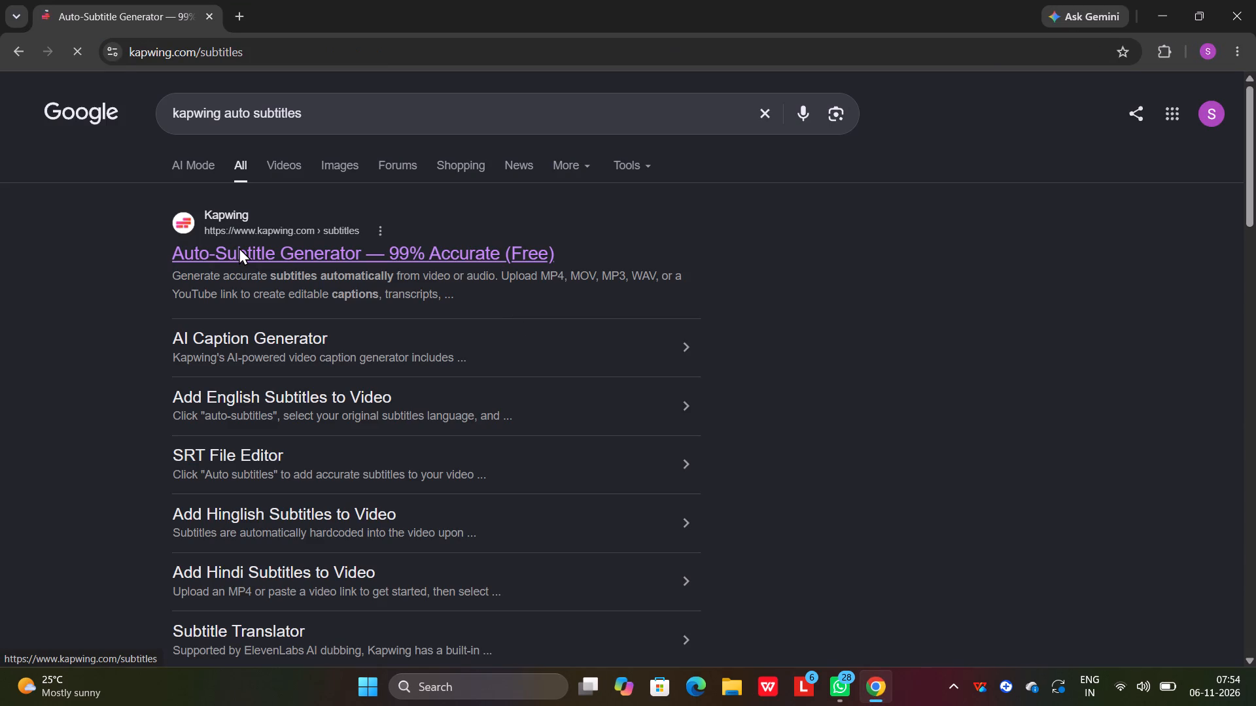
{"action": "left_click", "coordinate": [559, 363]}
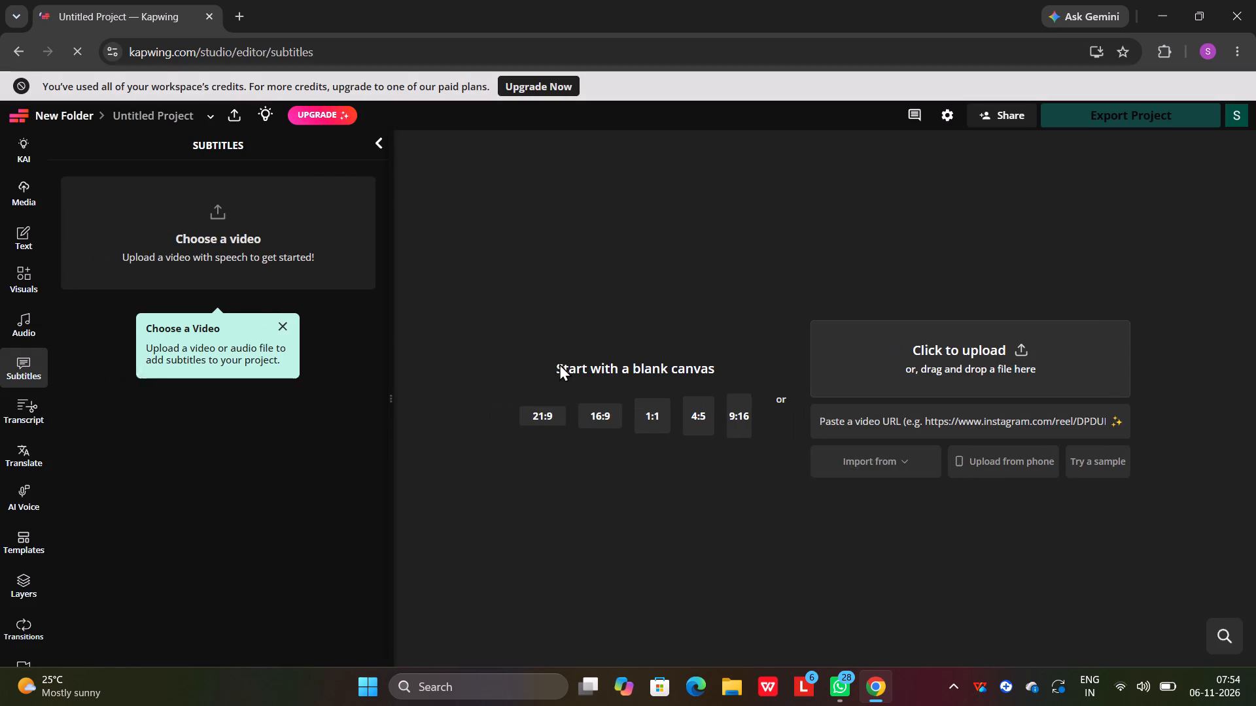
Upload the ekon_final1 video from the Downloads folder into the Kapwing project.
{"action": "left_click", "coordinate": [152, 258]}
{"action": "left_click", "coordinate": [708, 365]}
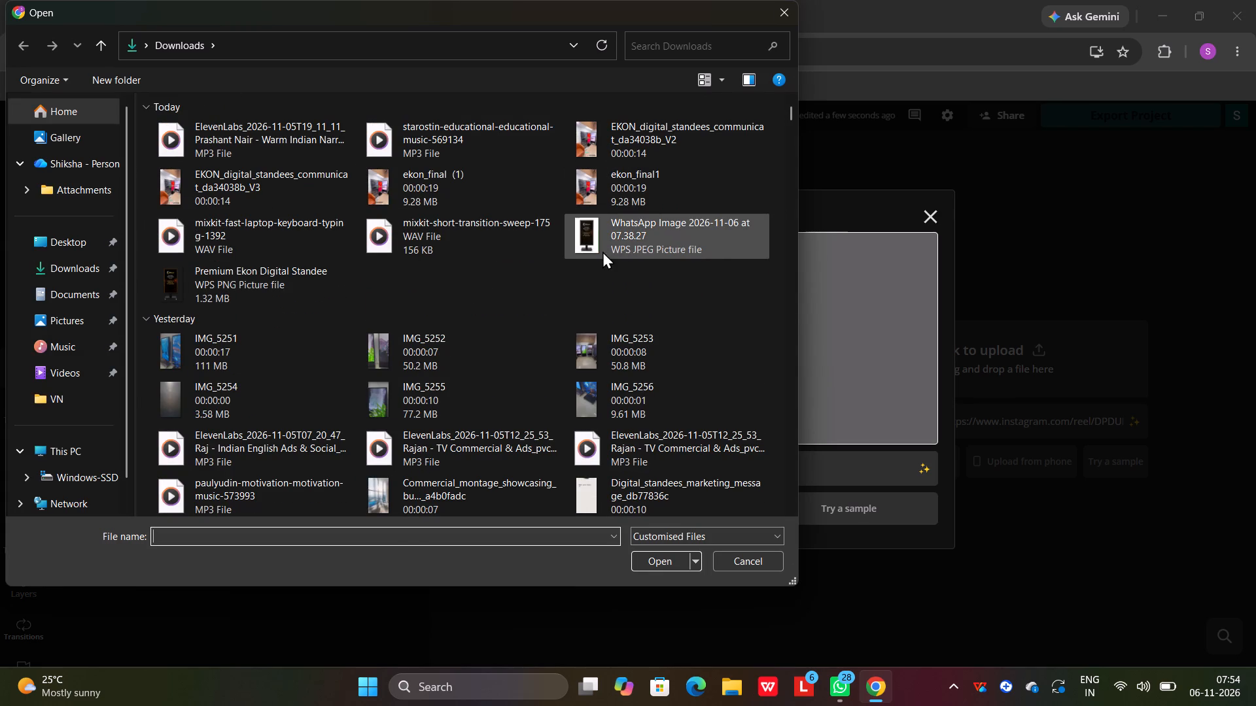
{"action": "scroll", "coordinate": [457, 395], "scroll_direction": "down", "scroll_amount": 1}
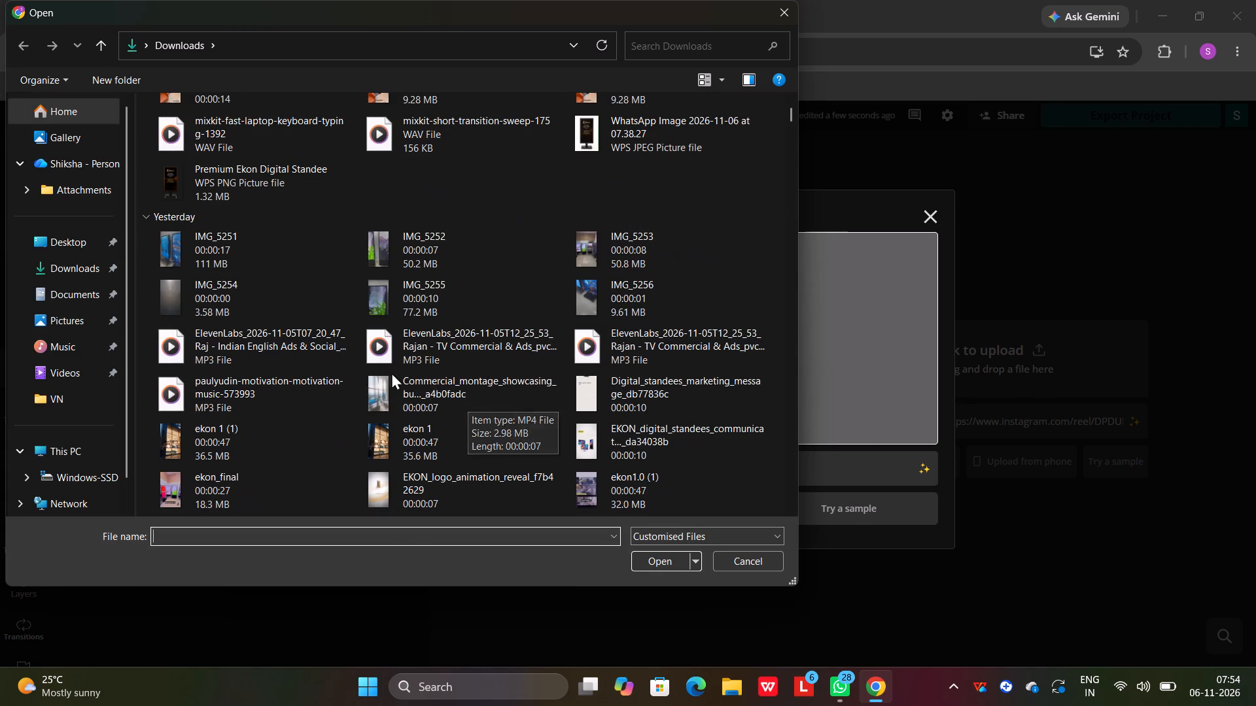
{"action": "scroll", "coordinate": [363, 369], "scroll_direction": "up", "scroll_amount": 2}
{"action": "scroll", "coordinate": [363, 368], "scroll_direction": "down", "scroll_amount": 2}
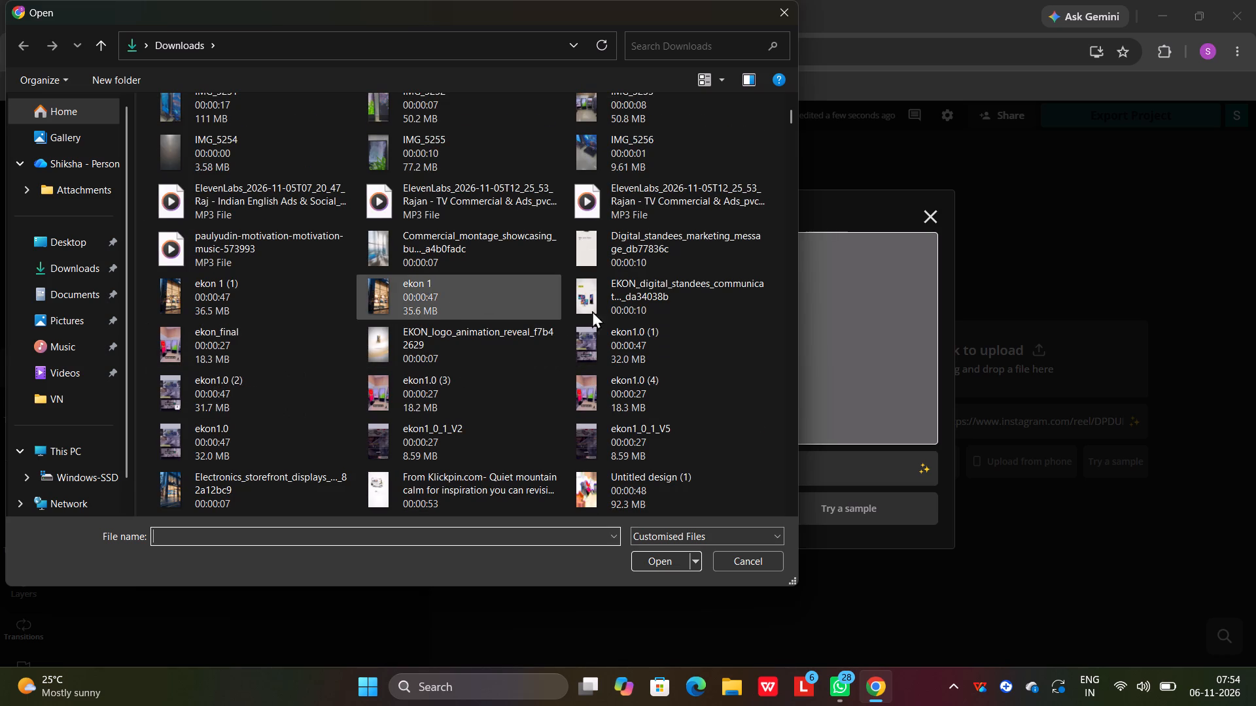
{"action": "scroll", "coordinate": [308, 412], "scroll_direction": "down", "scroll_amount": 1}
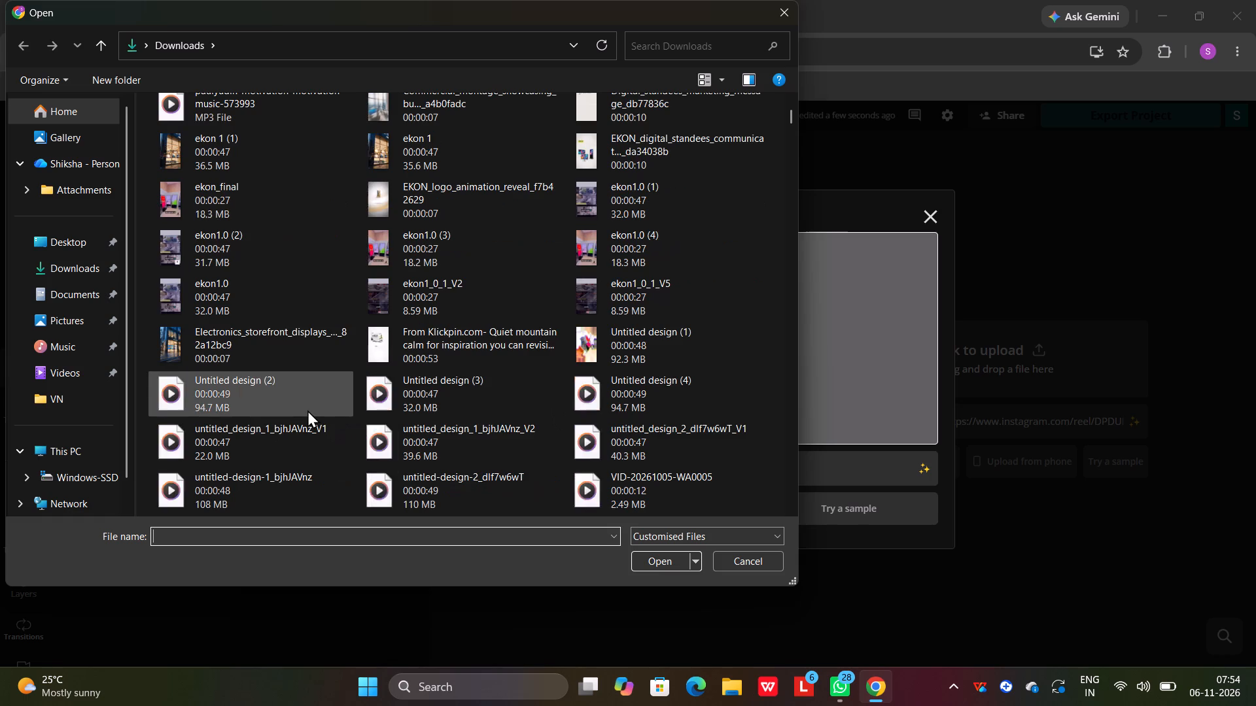
{"action": "scroll", "coordinate": [561, 415], "scroll_direction": "down", "scroll_amount": 1}
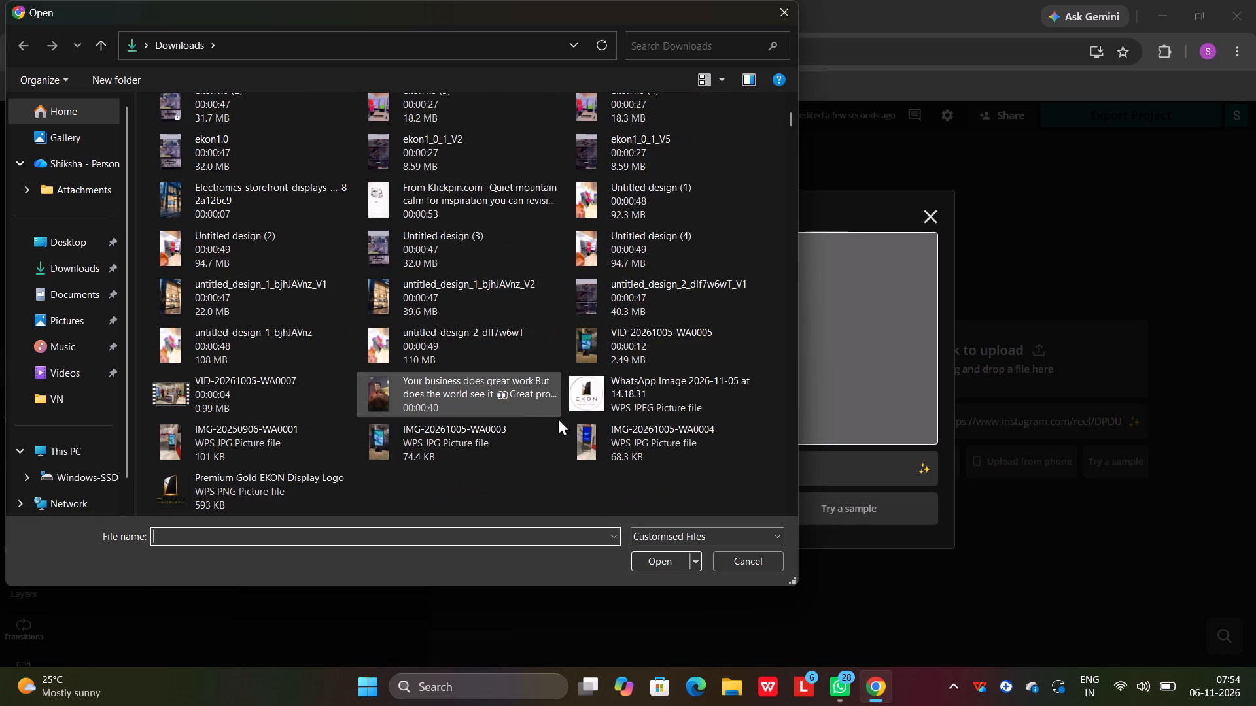
{"action": "scroll", "coordinate": [470, 439], "scroll_direction": "up", "scroll_amount": 1}
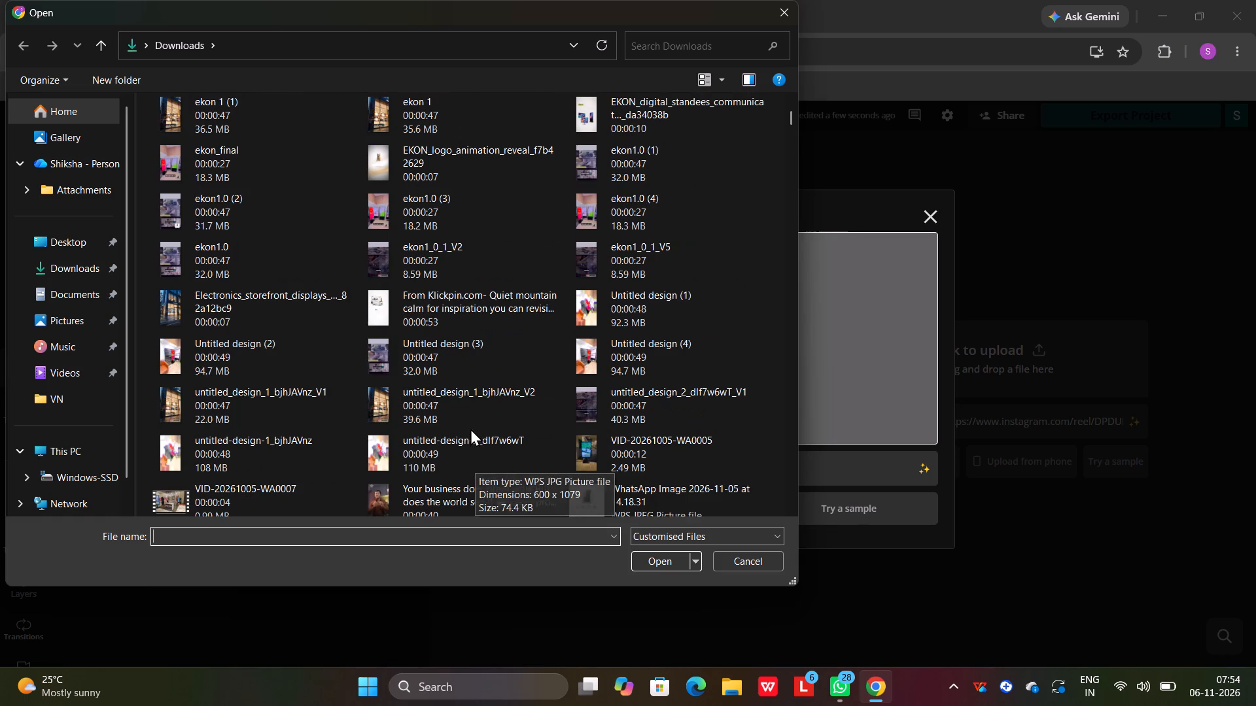
{"action": "scroll", "coordinate": [470, 420], "scroll_direction": "up", "scroll_amount": 1}
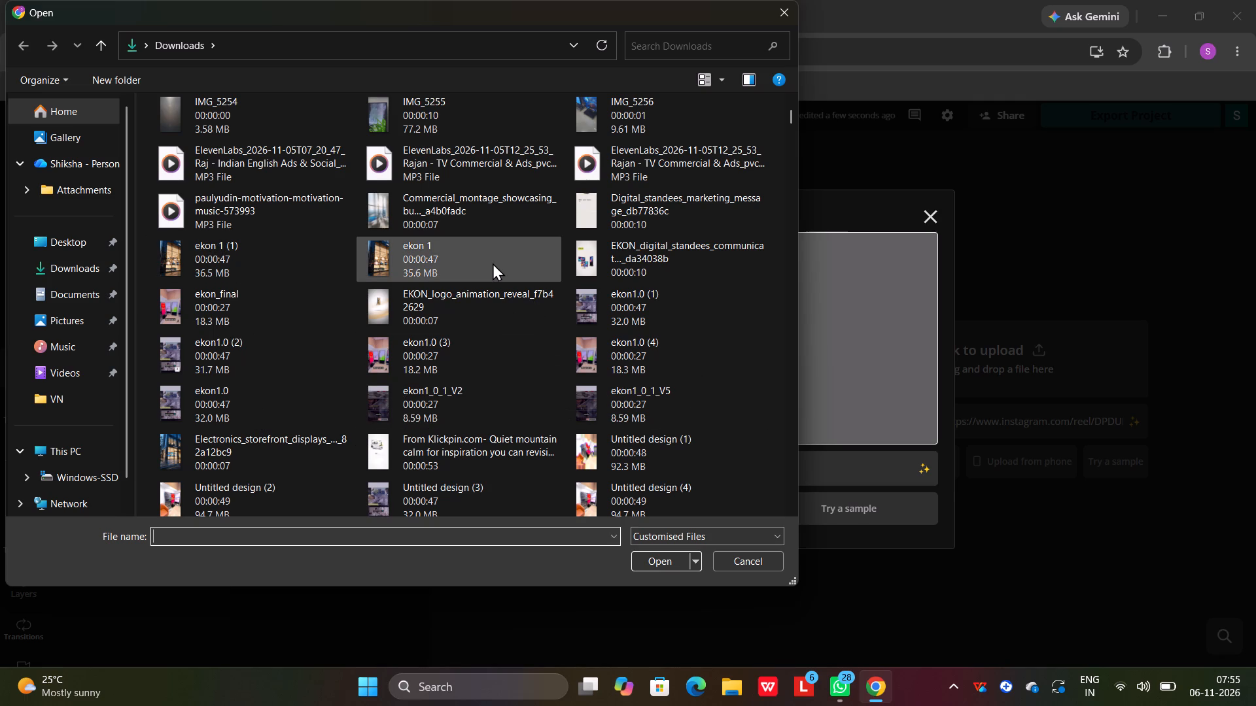
{"action": "scroll", "coordinate": [482, 275], "scroll_direction": "up", "scroll_amount": 2}
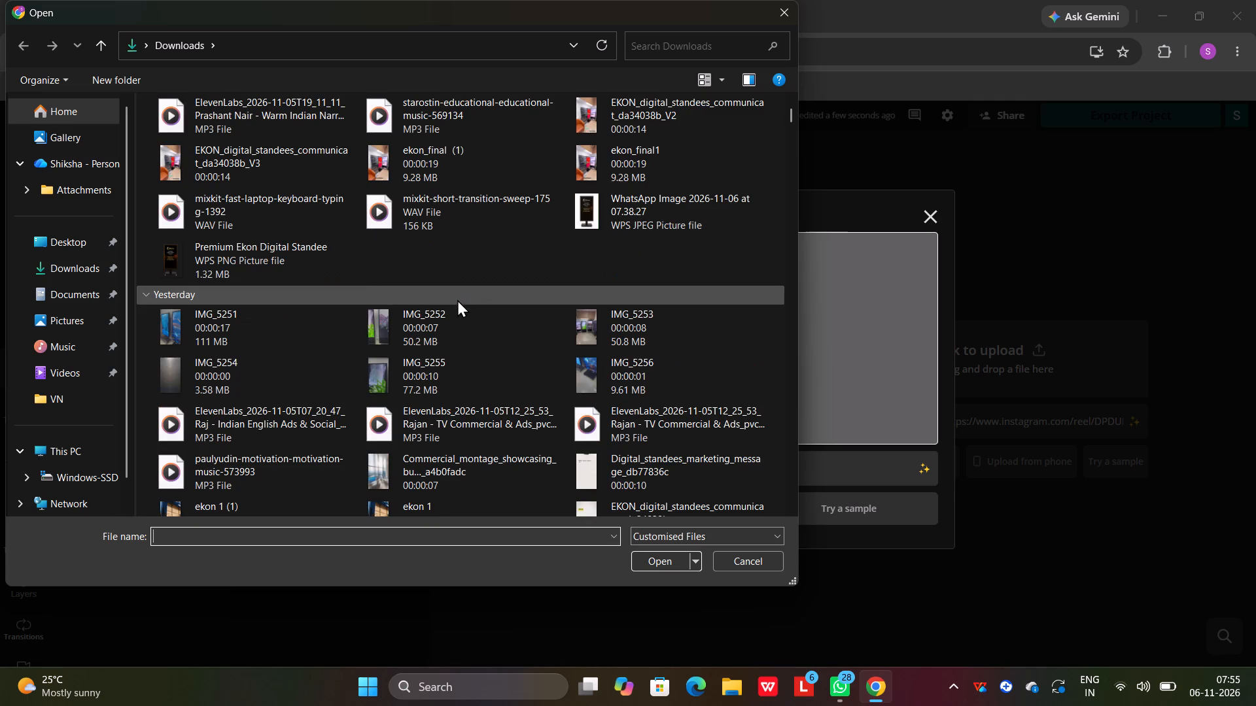
{"action": "scroll", "coordinate": [491, 279], "scroll_direction": "up", "scroll_amount": 1}
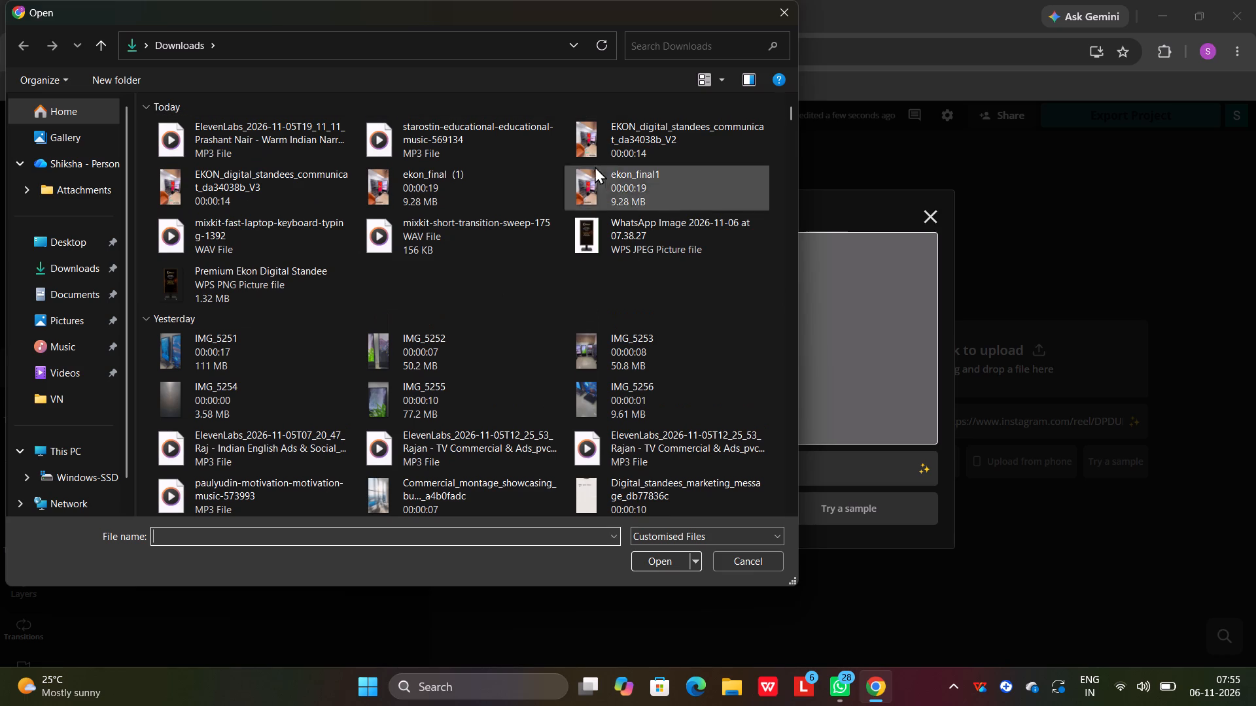
{"action": "left_click", "coordinate": [621, 193]}
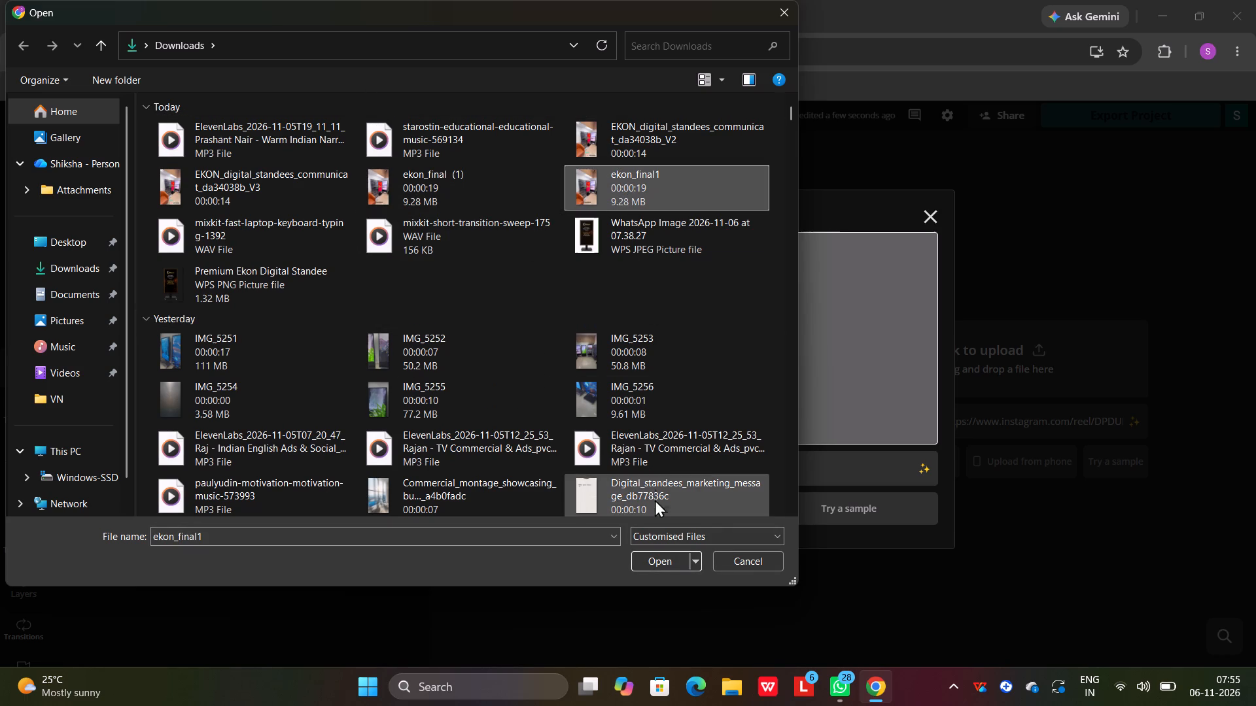
{"action": "left_click", "coordinate": [660, 560]}
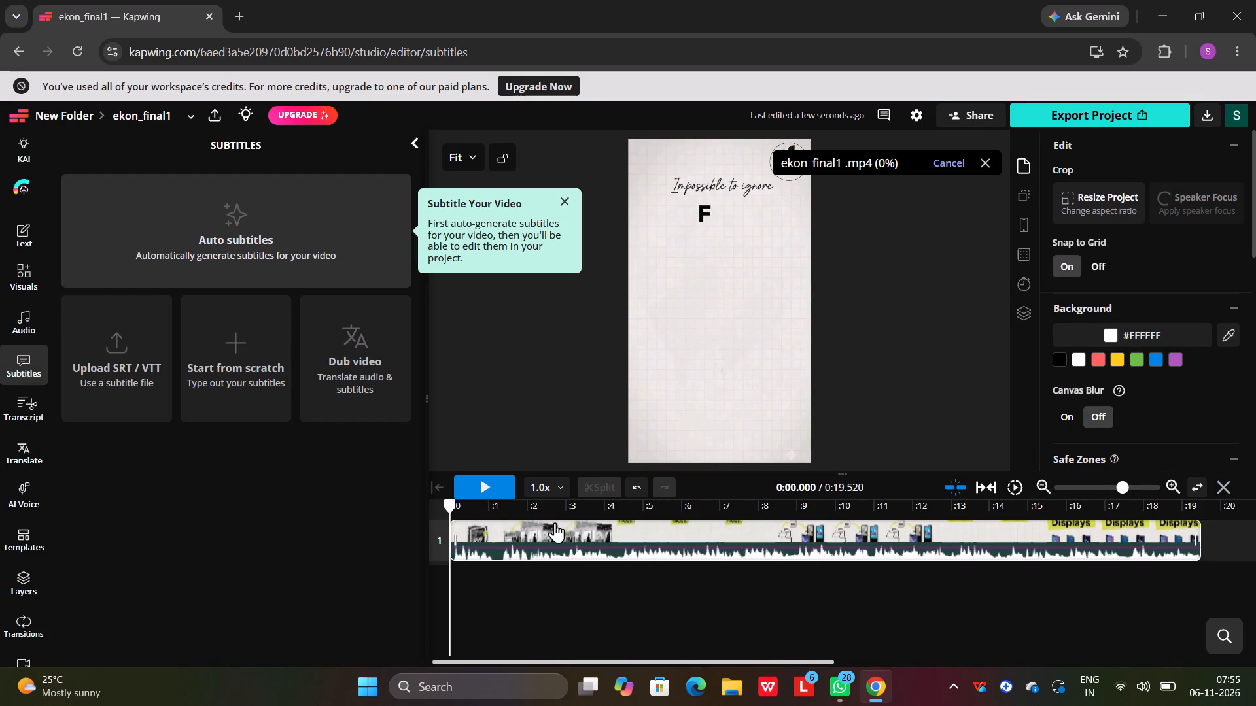
Preview the opening moment of the ekon_final1 video and pause playback.
{"action": "left_click", "coordinate": [480, 490]}
{"action": "left_click", "coordinate": [481, 489]}
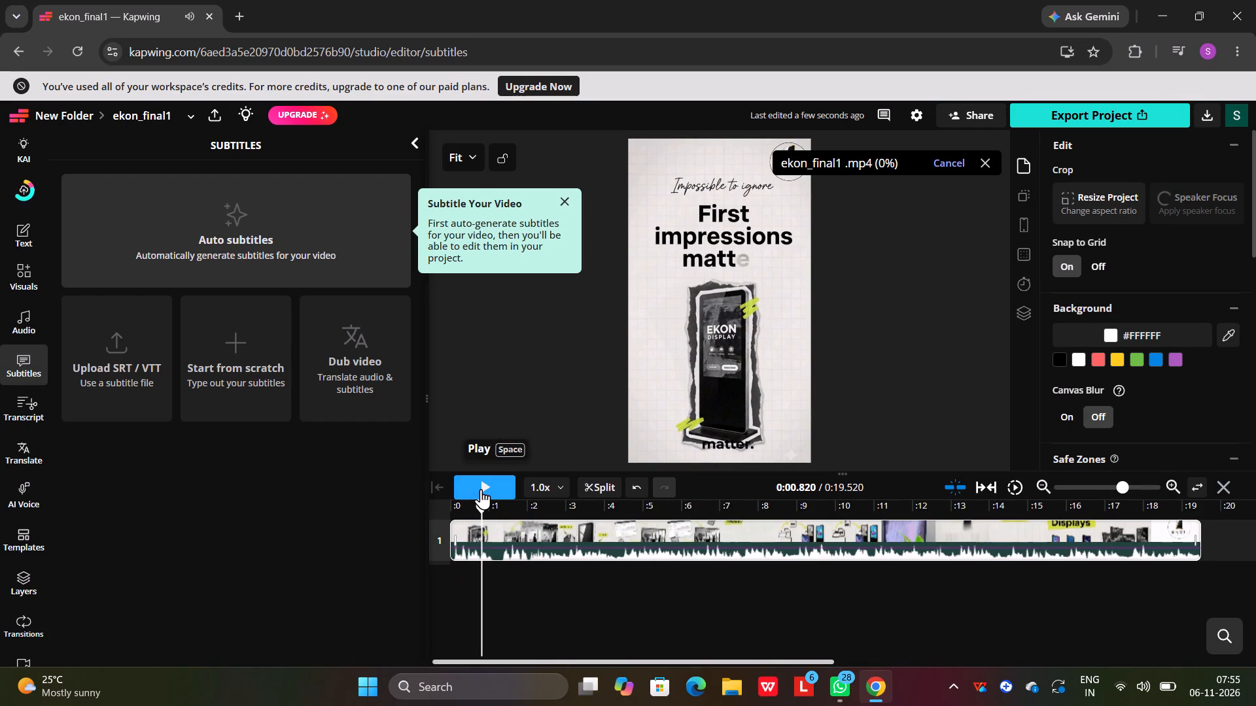
Upload the WhatsApp Image 2026-11-06 standee picture from the Downloads folder and show it in the project's media library.
{"action": "left_click", "coordinate": [20, 195]}
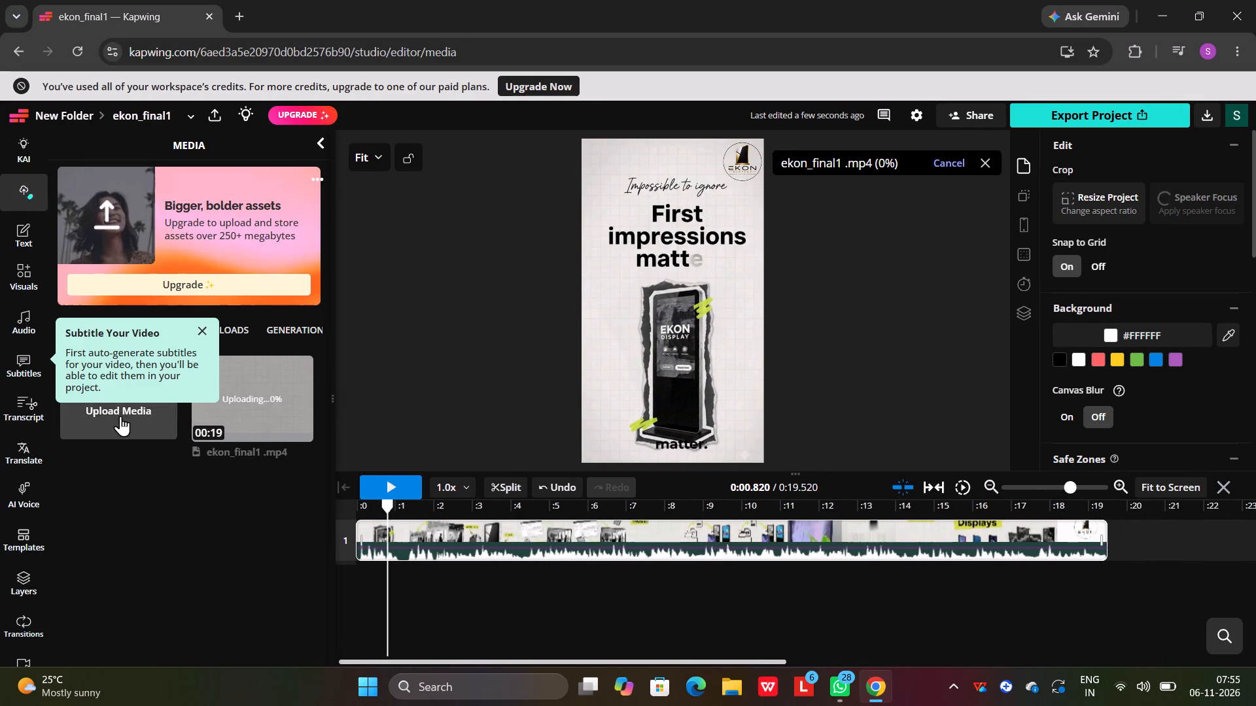
{"action": "left_click", "coordinate": [120, 416]}
{"action": "left_click", "coordinate": [627, 462]}
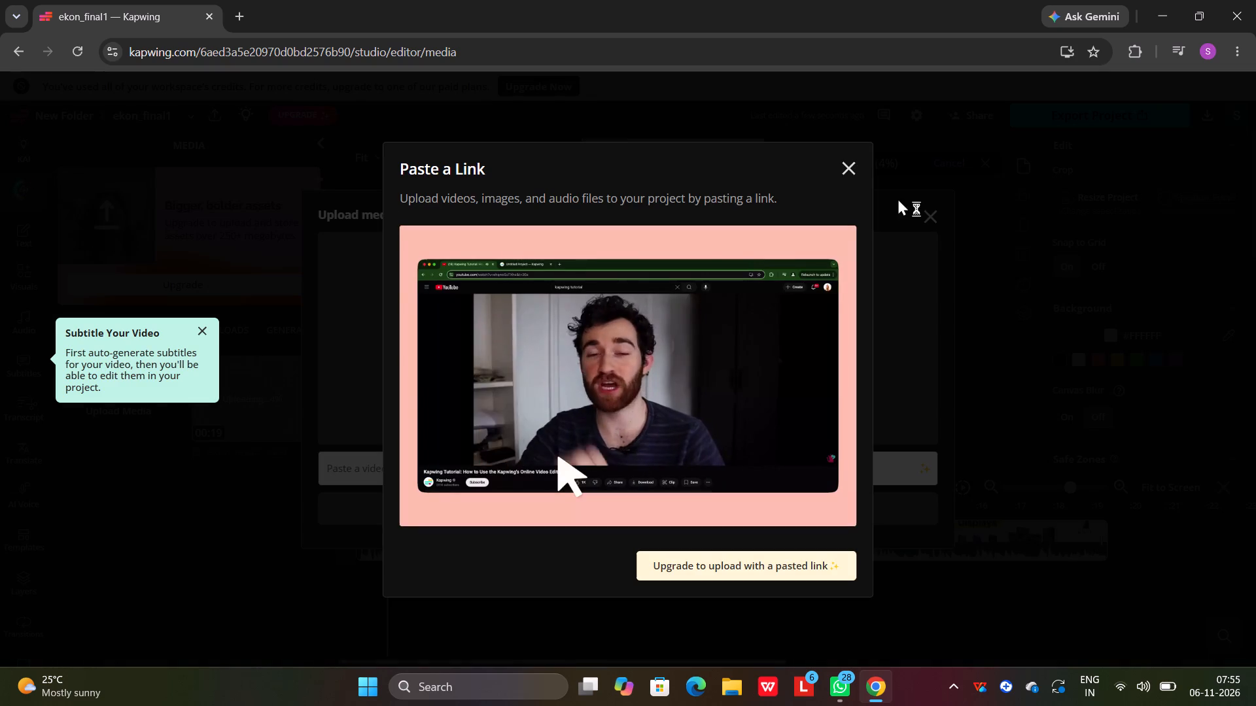
{"action": "left_click", "coordinate": [845, 166]}
{"action": "left_click", "coordinate": [490, 378]}
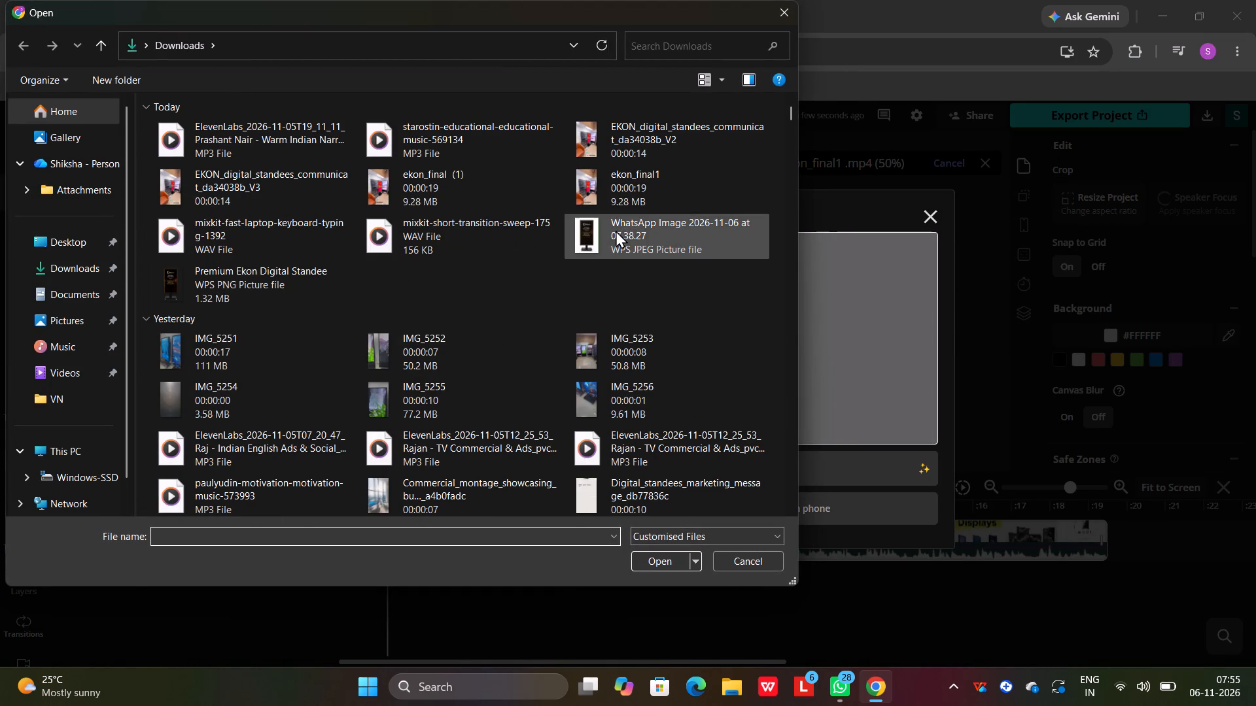
{"action": "left_click", "coordinate": [616, 230]}
{"action": "left_click", "coordinate": [641, 568]}
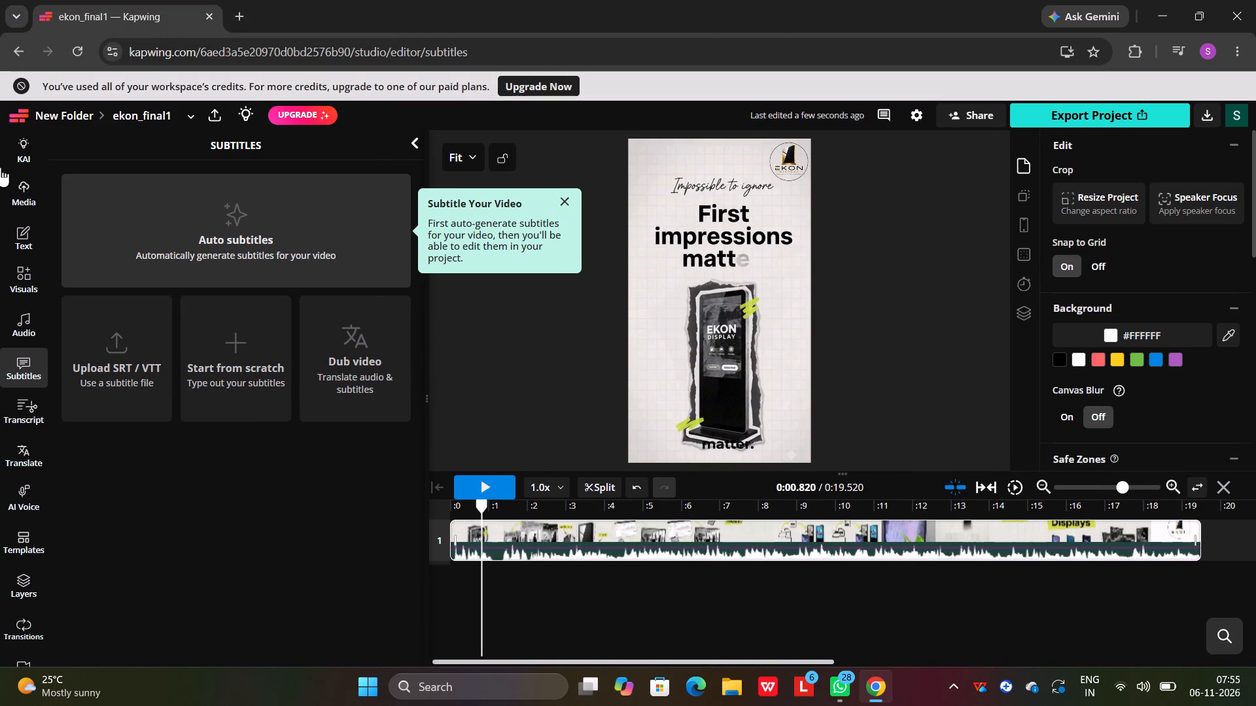
{"action": "scroll", "coordinate": [9, 167], "scroll_direction": "up", "scroll_amount": 1}
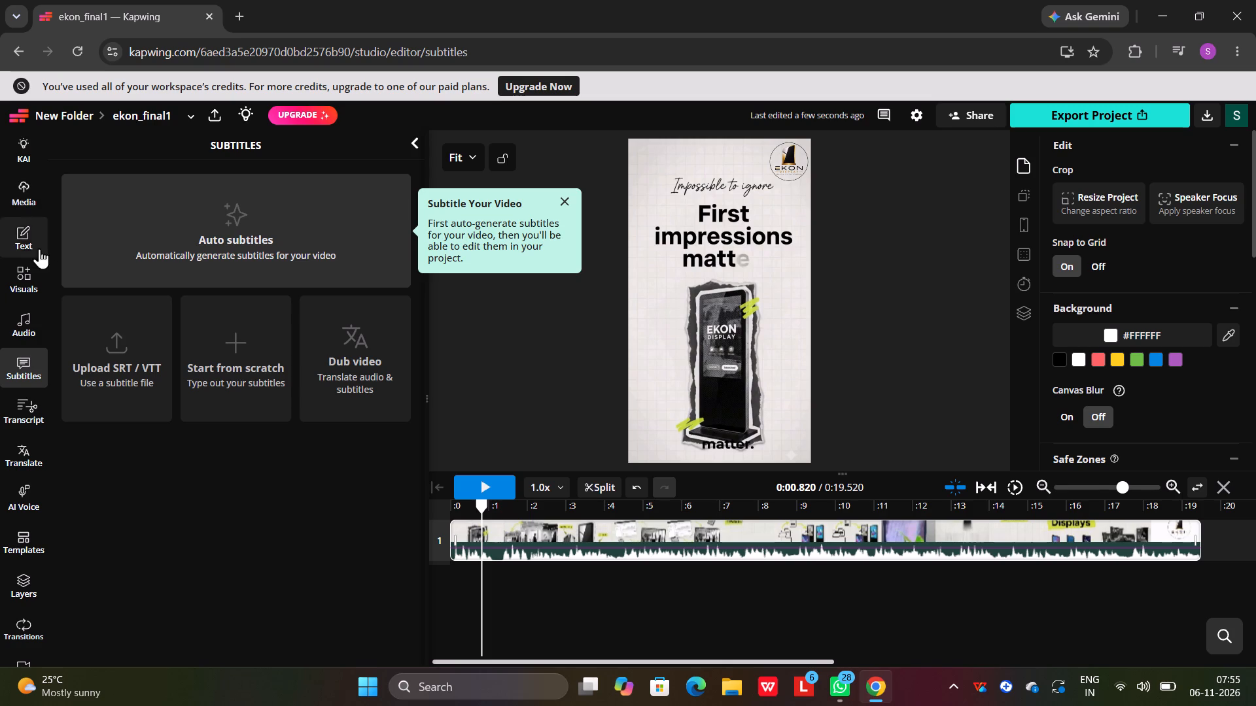
{"action": "left_click", "coordinate": [29, 197]}
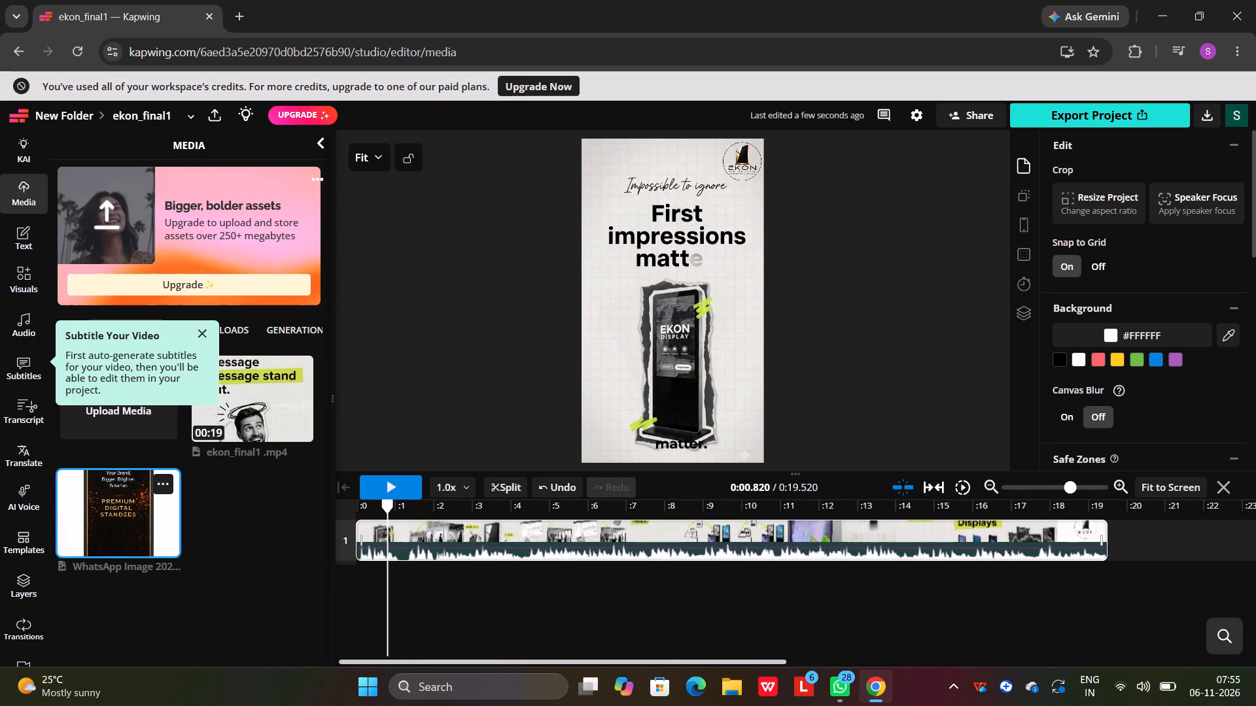
Add the white-background standee image on a second timeline track near the video's start and trim its end to about 1.2 s.
{"action": "left_click_drag", "start_coordinate": [119, 537], "coordinate": [454, 594]}
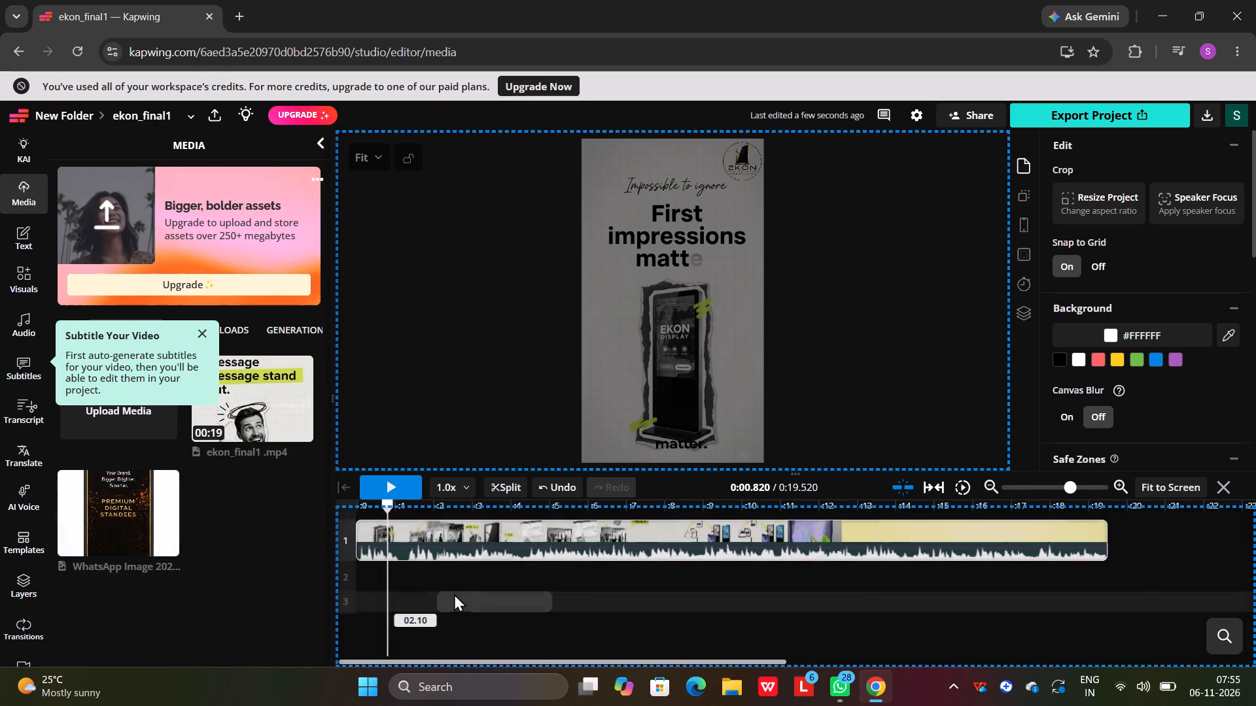
{"action": "left_click_drag", "start_coordinate": [454, 594], "coordinate": [376, 570]}
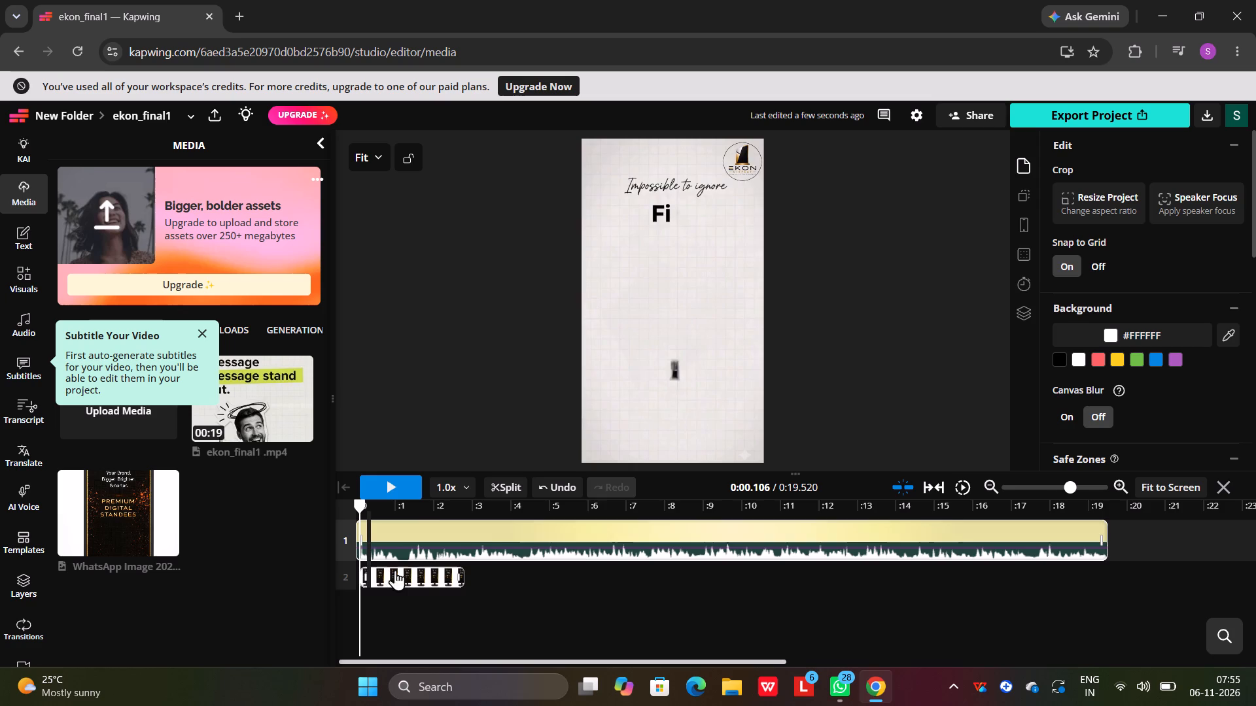
{"action": "left_click_drag", "start_coordinate": [464, 579], "coordinate": [406, 568]}
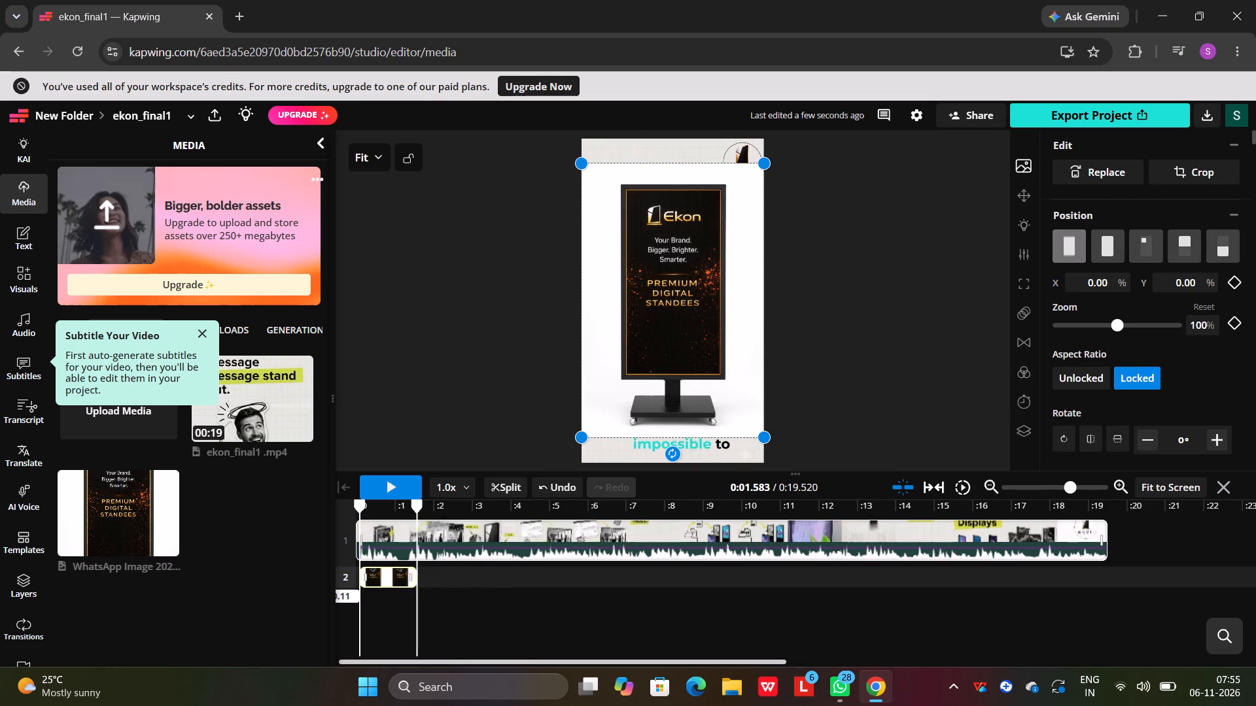
{"action": "left_click_drag", "start_coordinate": [406, 568], "coordinate": [401, 567]}
Shrink the standee image proportionally and place it over the video's original standee, at about X 7.7% and Y -36.8%.
{"action": "left_click_drag", "start_coordinate": [763, 440], "coordinate": [704, 363]}
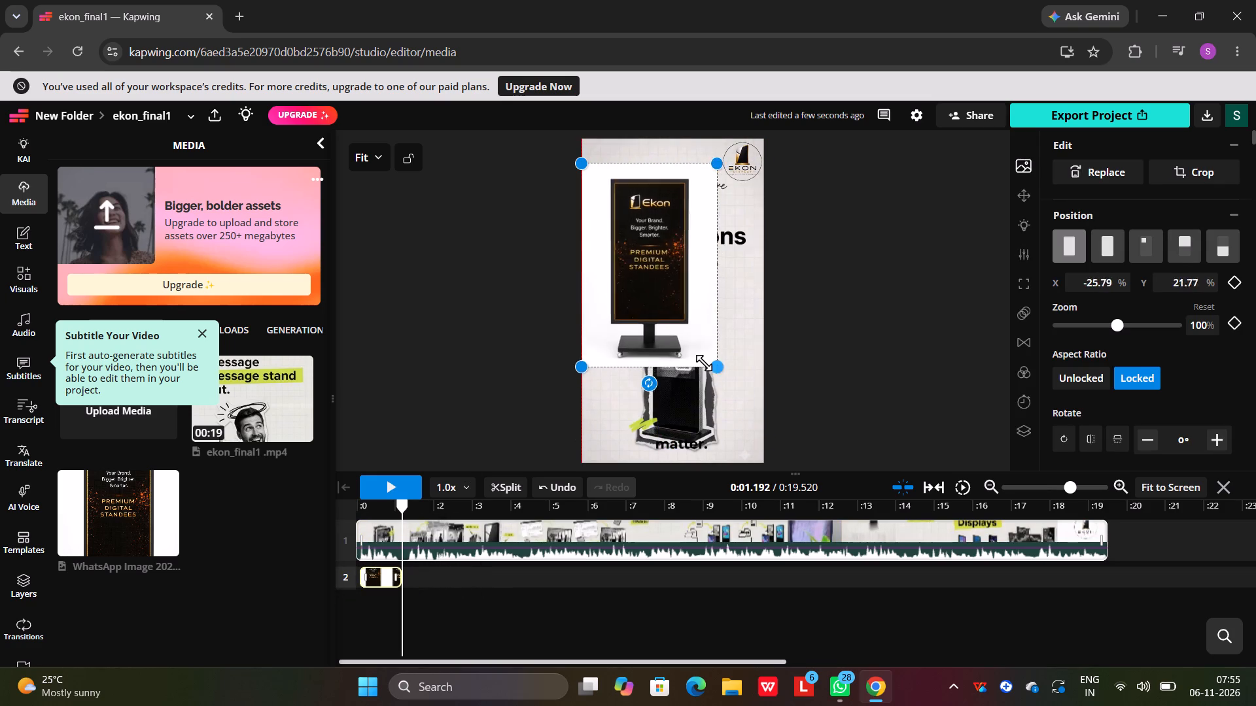
{"action": "left_click_drag", "start_coordinate": [704, 363], "coordinate": [637, 292]}
{"action": "left_click_drag", "start_coordinate": [619, 219], "coordinate": [674, 335]}
{"action": "left_click_drag", "start_coordinate": [706, 393], "coordinate": [702, 438]}
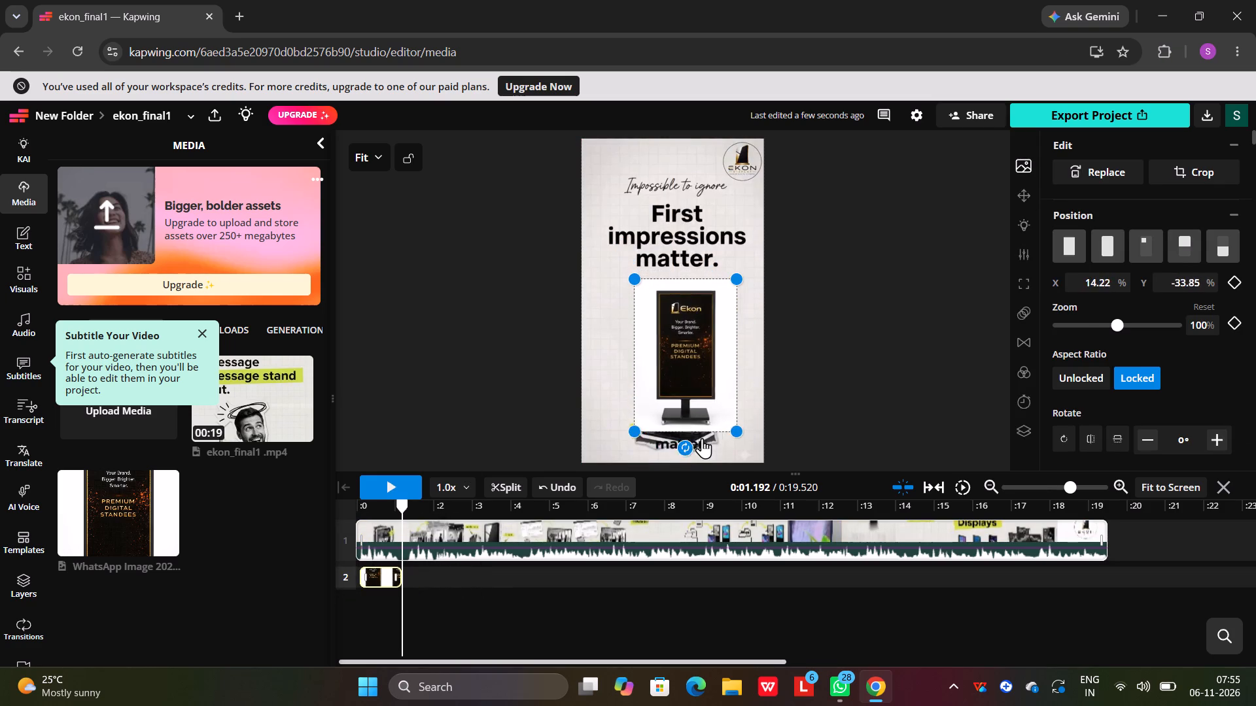
{"action": "left_click_drag", "start_coordinate": [702, 438], "coordinate": [717, 456]}
{"action": "left_click_drag", "start_coordinate": [695, 376], "coordinate": [687, 376]}
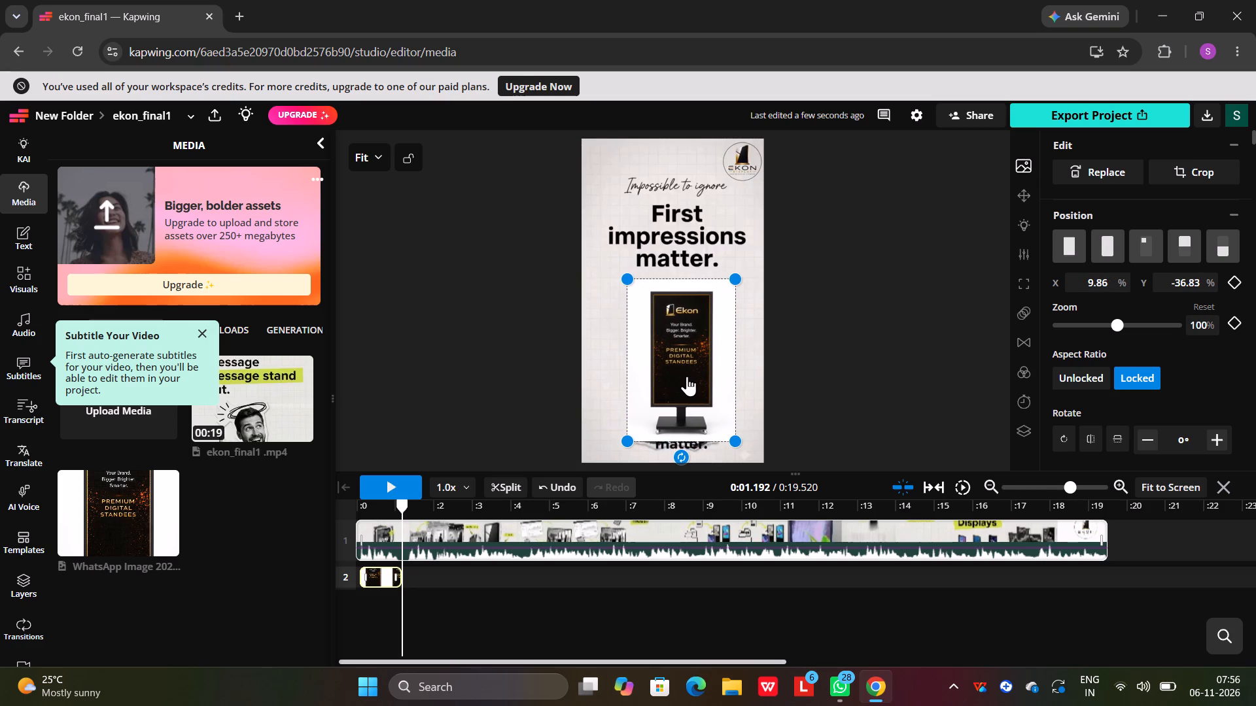
{"action": "left_click_drag", "start_coordinate": [687, 376], "coordinate": [686, 376]}
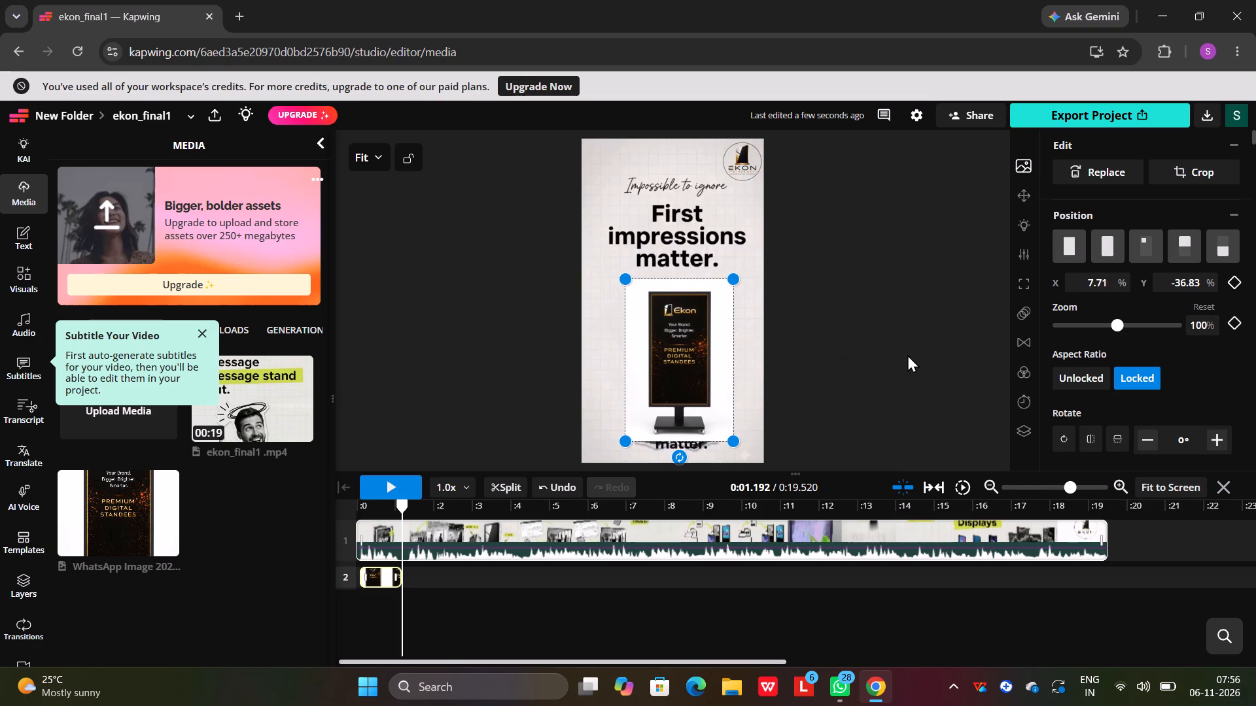
Apply the Butterfly Wave Scrawler transition to the standee image clip.
{"action": "scroll", "coordinate": [18, 450], "scroll_direction": "down", "scroll_amount": 1}
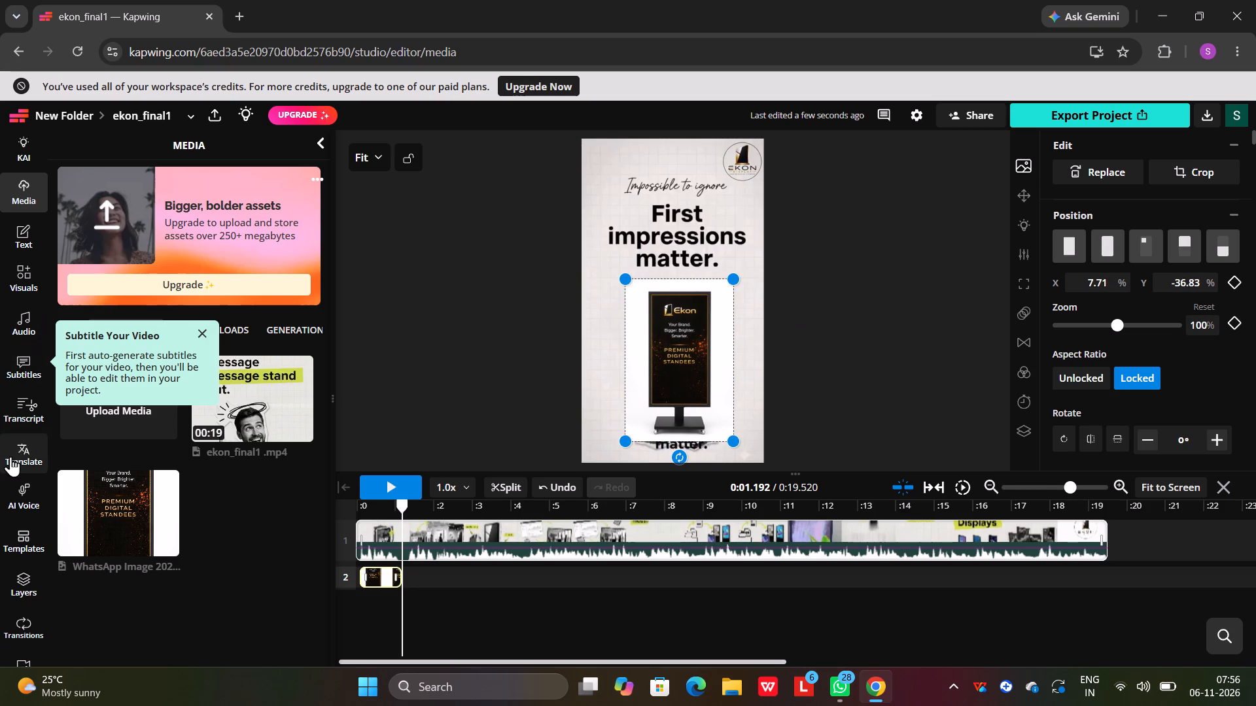
{"action": "scroll", "coordinate": [10, 456], "scroll_direction": "down", "scroll_amount": 6}
{"action": "scroll", "coordinate": [1045, 318], "scroll_direction": "down", "scroll_amount": 5}
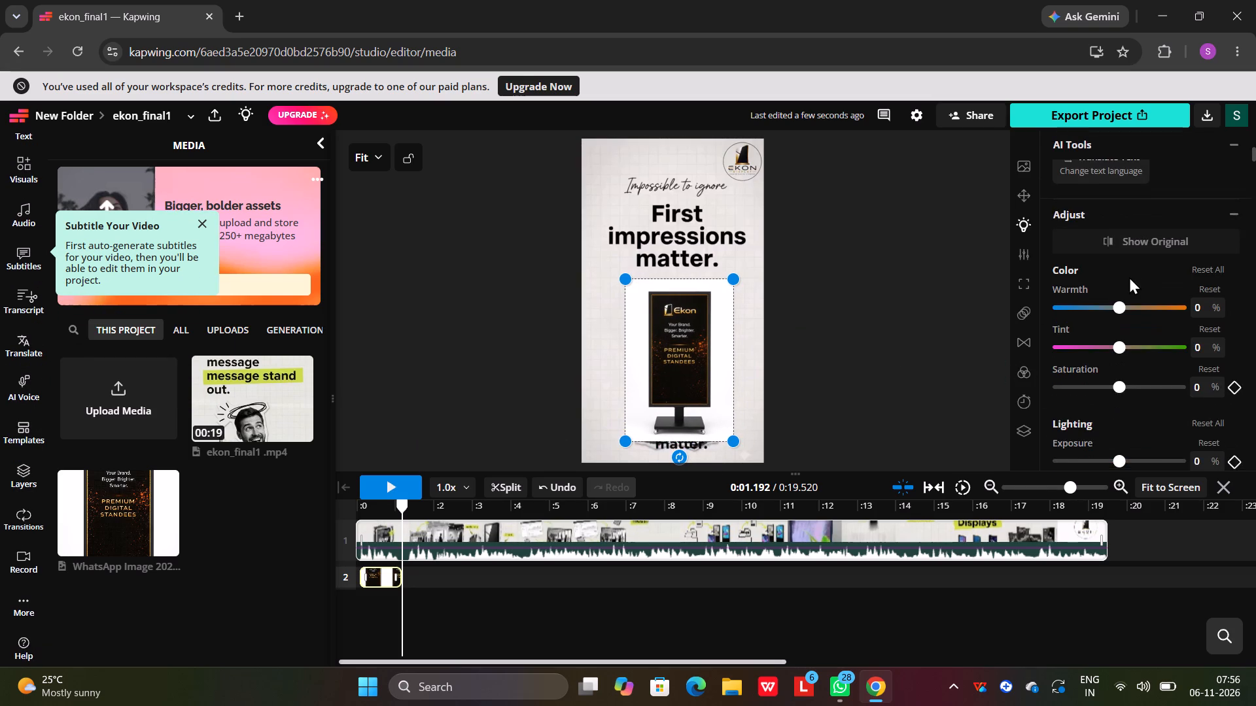
{"action": "scroll", "coordinate": [1129, 277], "scroll_direction": "down", "scroll_amount": 13}
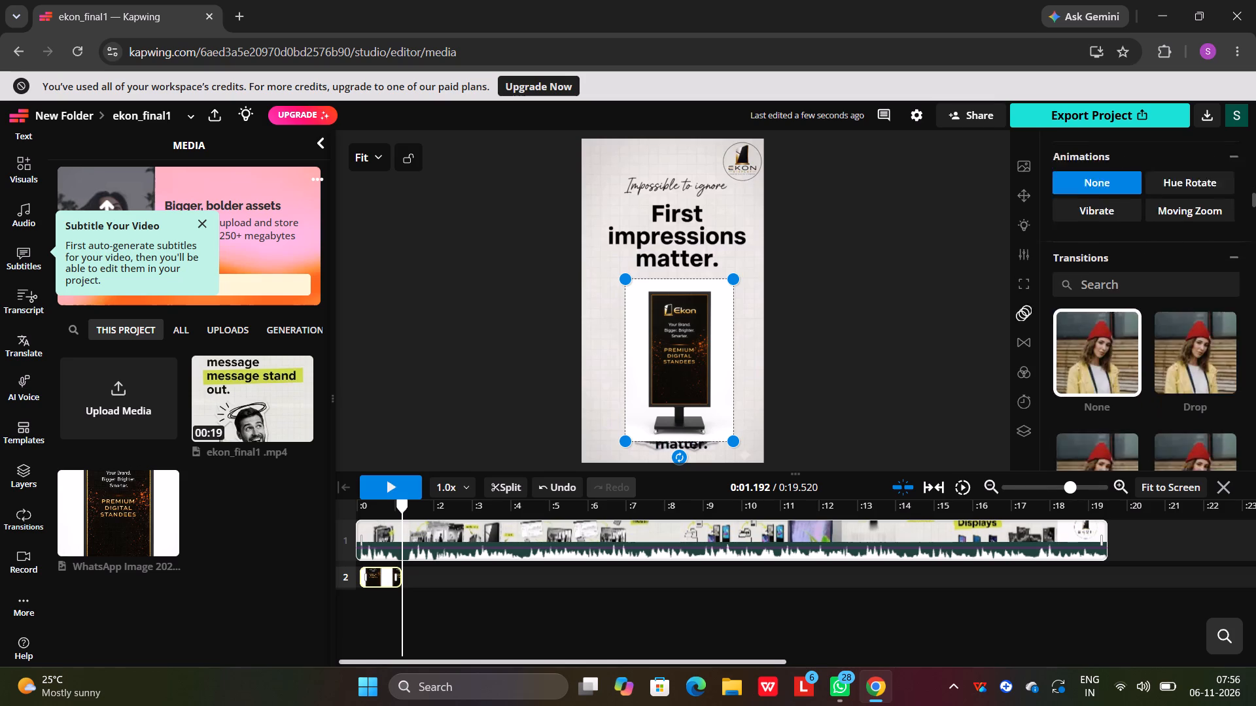
{"action": "scroll", "coordinate": [1125, 325], "scroll_direction": "down", "scroll_amount": 2}
{"action": "scroll", "coordinate": [1165, 267], "scroll_direction": "up", "scroll_amount": 1}
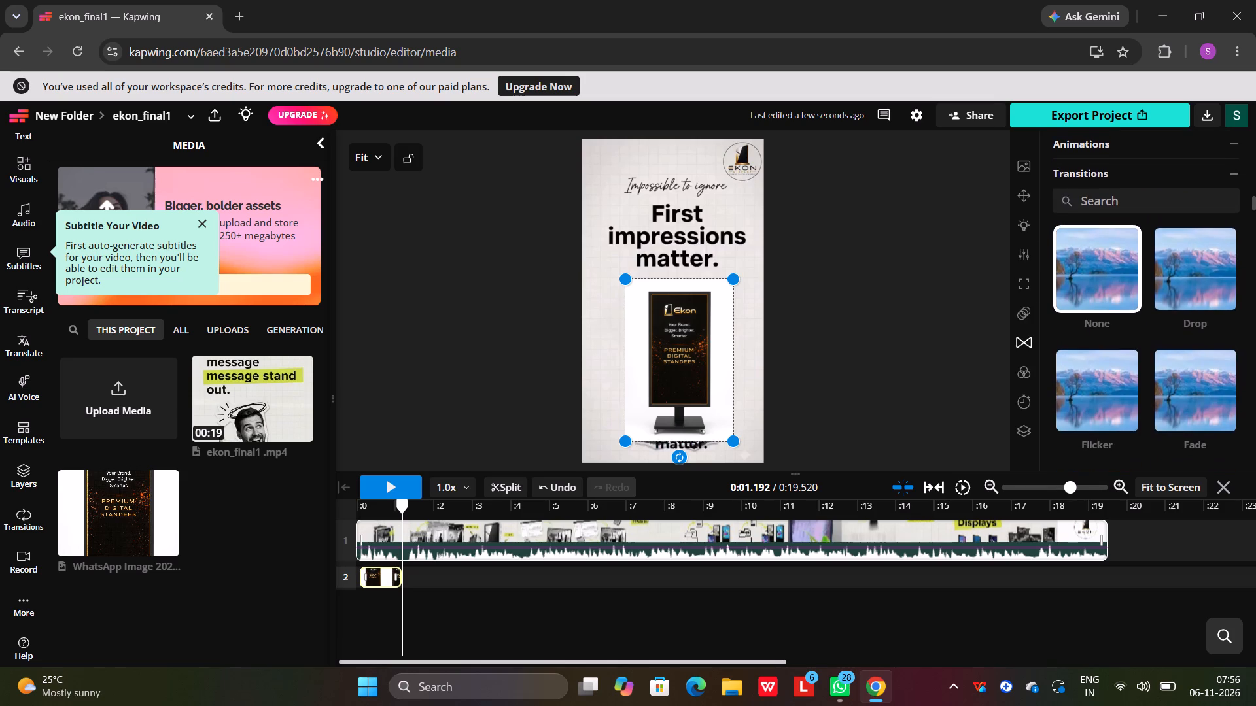
{"action": "scroll", "coordinate": [1104, 416], "scroll_direction": "down", "scroll_amount": 1}
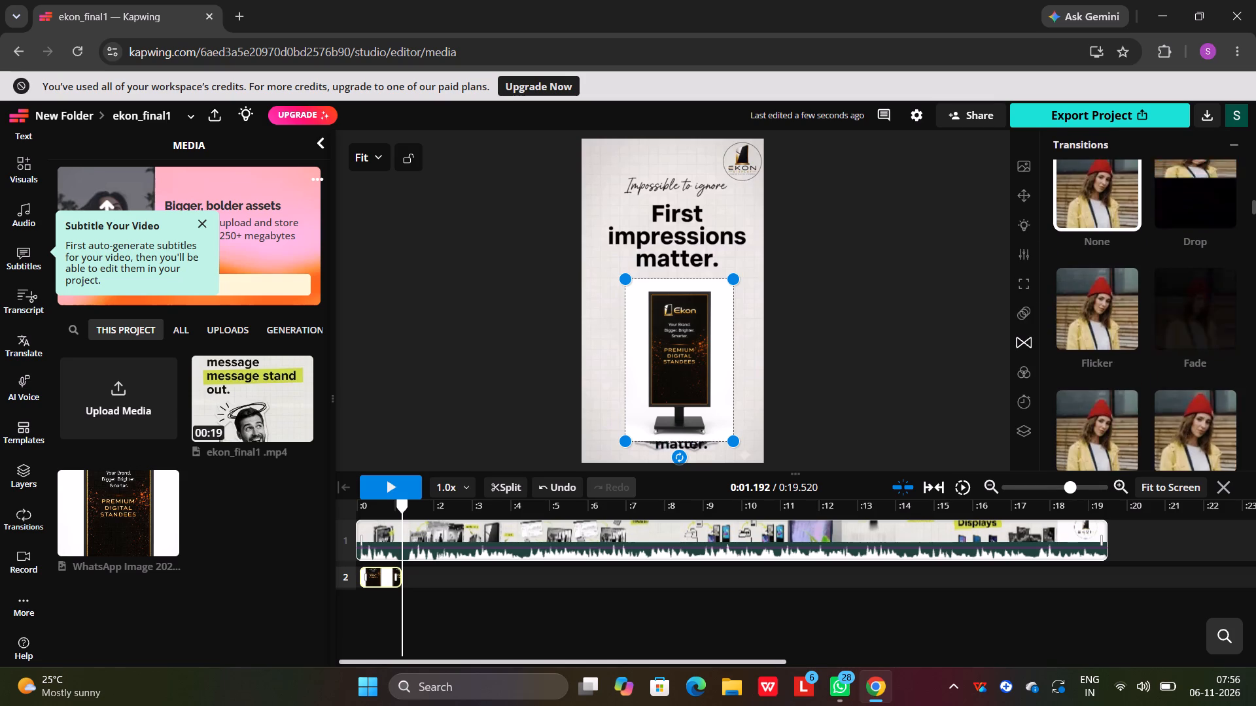
{"action": "scroll", "coordinate": [1165, 438], "scroll_direction": "down", "scroll_amount": 2}
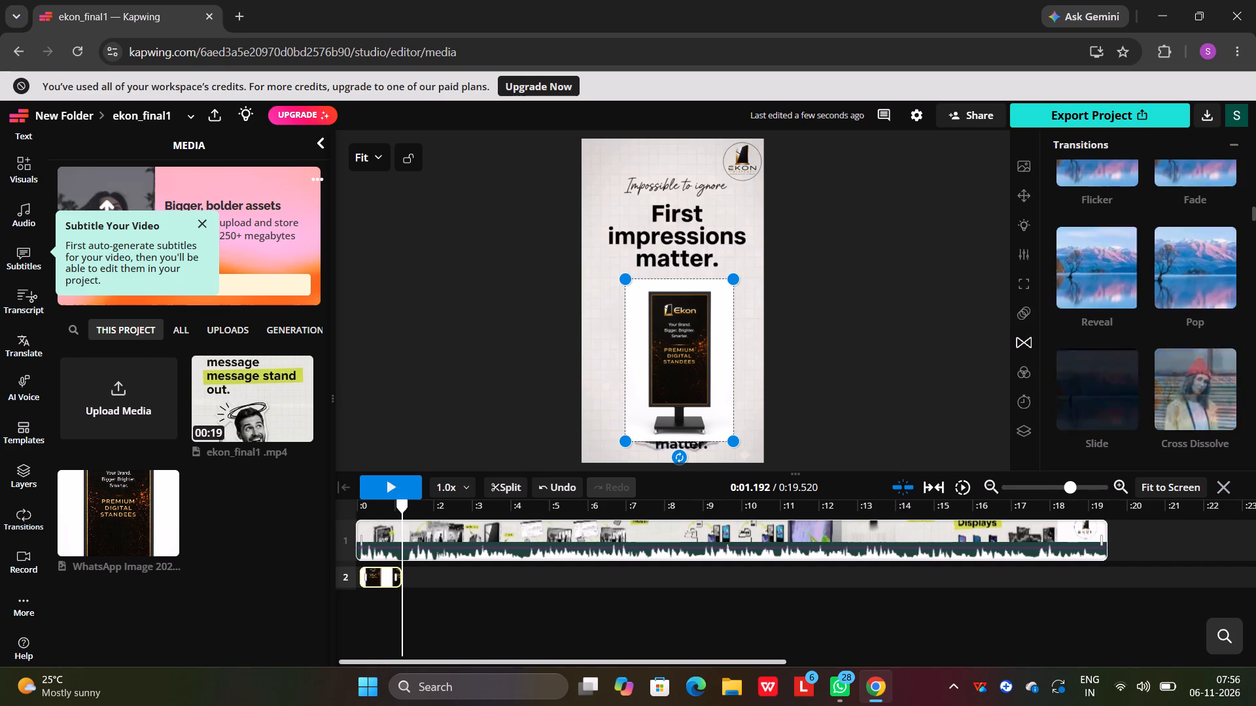
{"action": "scroll", "coordinate": [1196, 409], "scroll_direction": "down", "scroll_amount": 3}
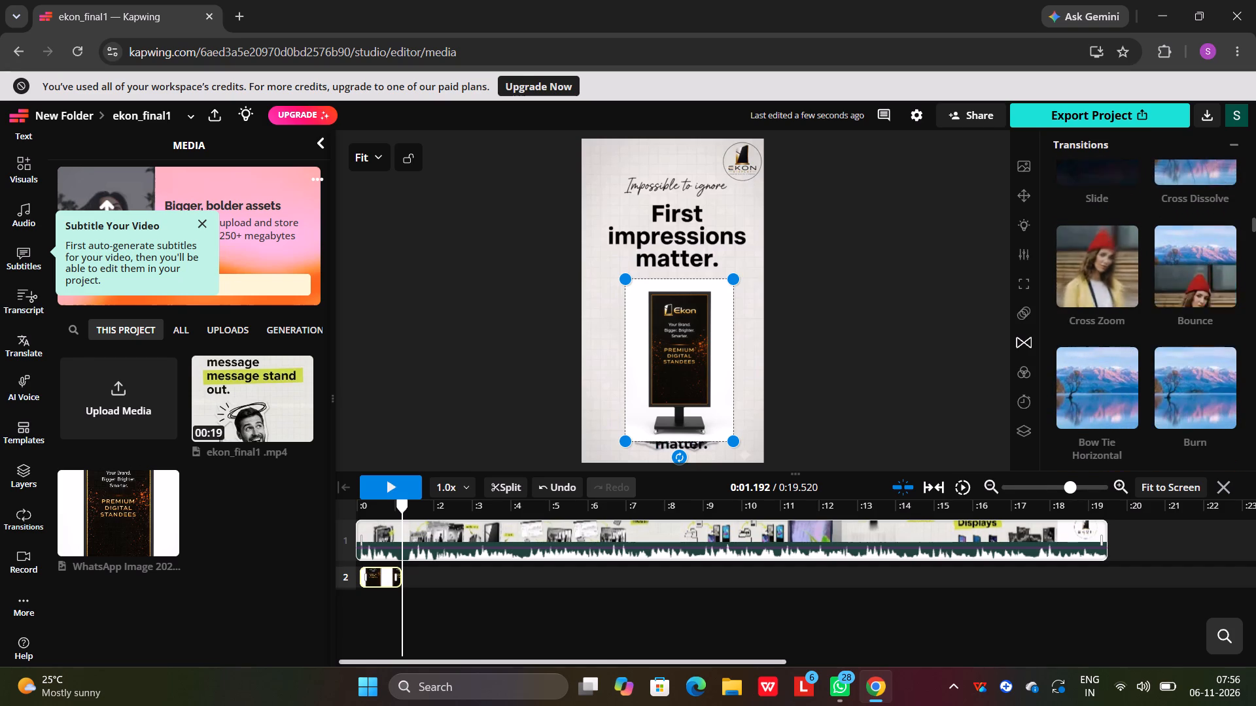
{"action": "scroll", "coordinate": [1117, 398], "scroll_direction": "down", "scroll_amount": 3}
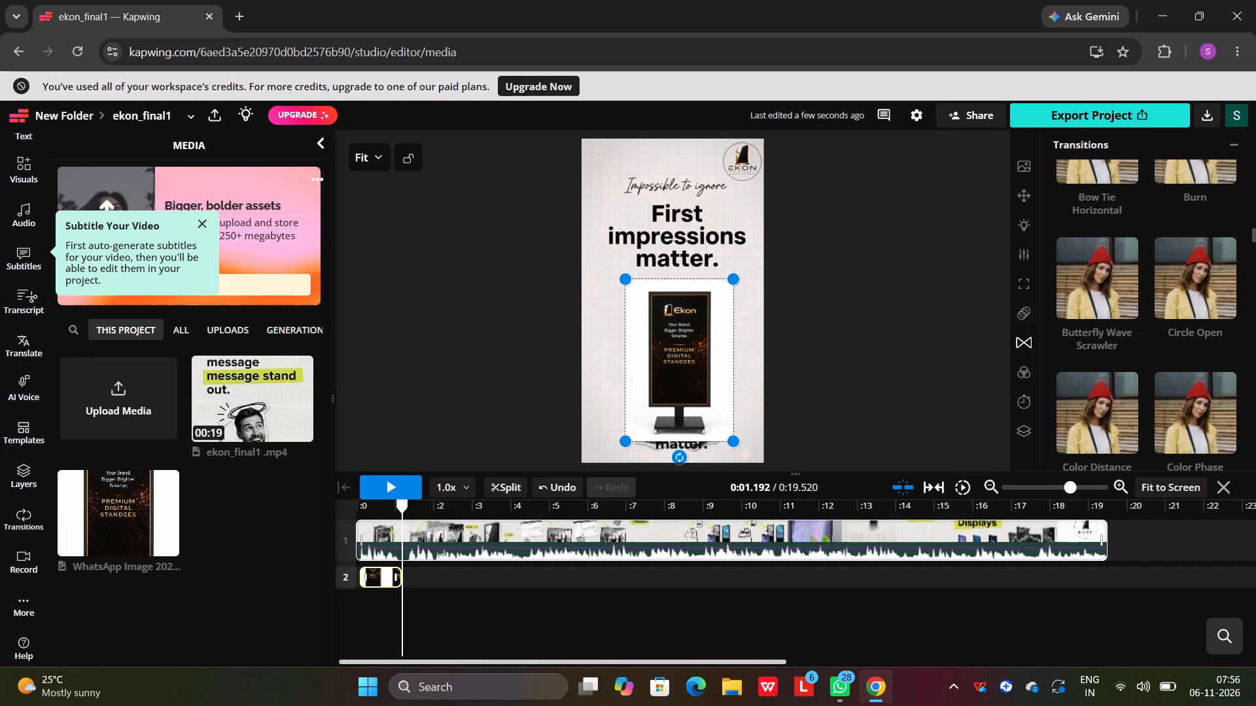
{"action": "left_click", "coordinate": [1092, 305]}
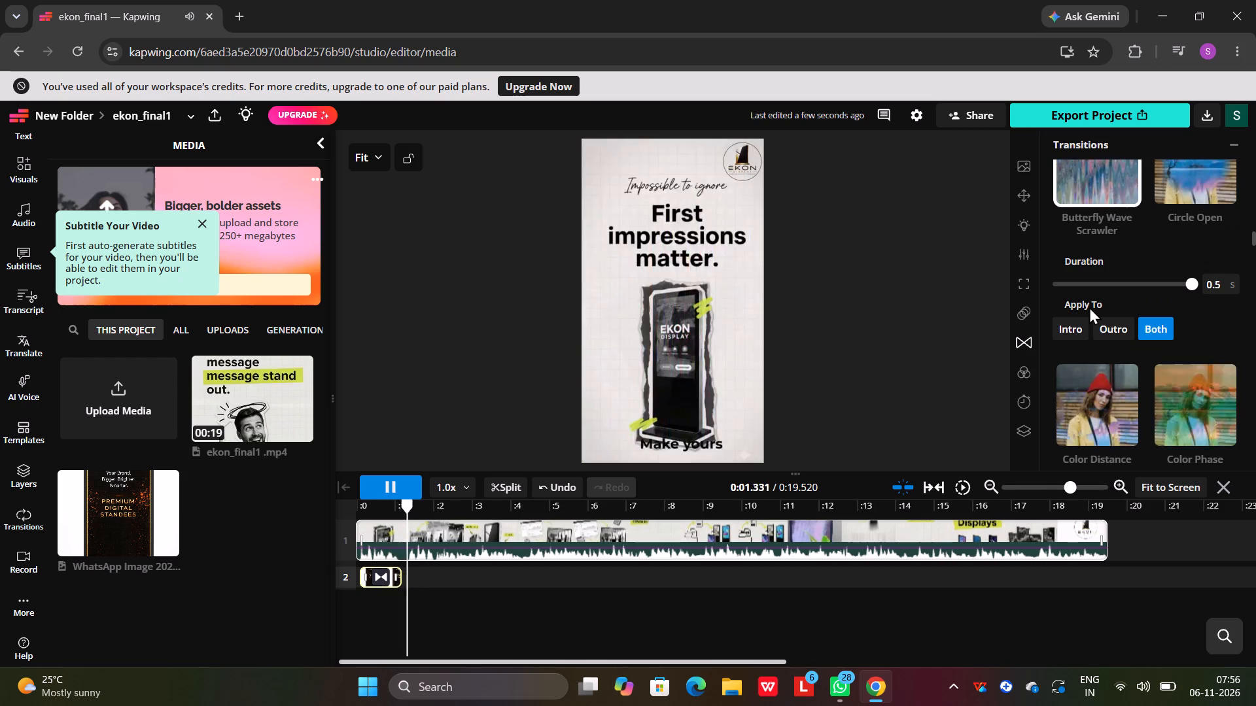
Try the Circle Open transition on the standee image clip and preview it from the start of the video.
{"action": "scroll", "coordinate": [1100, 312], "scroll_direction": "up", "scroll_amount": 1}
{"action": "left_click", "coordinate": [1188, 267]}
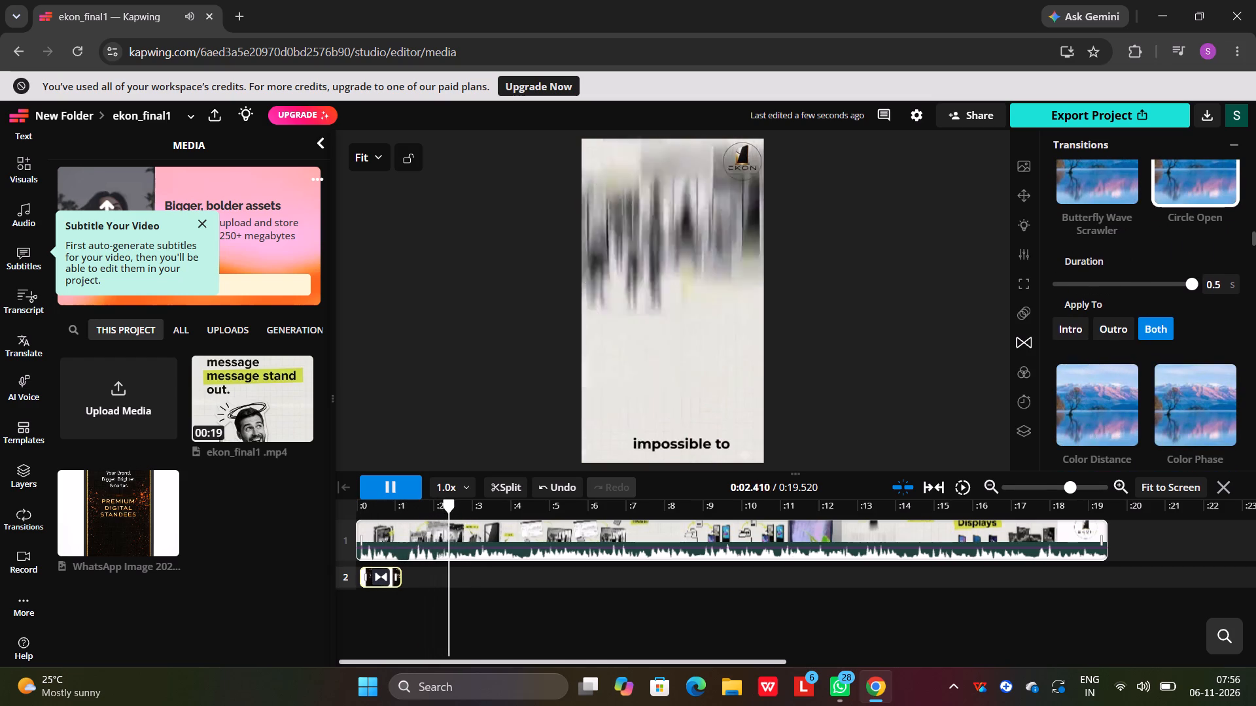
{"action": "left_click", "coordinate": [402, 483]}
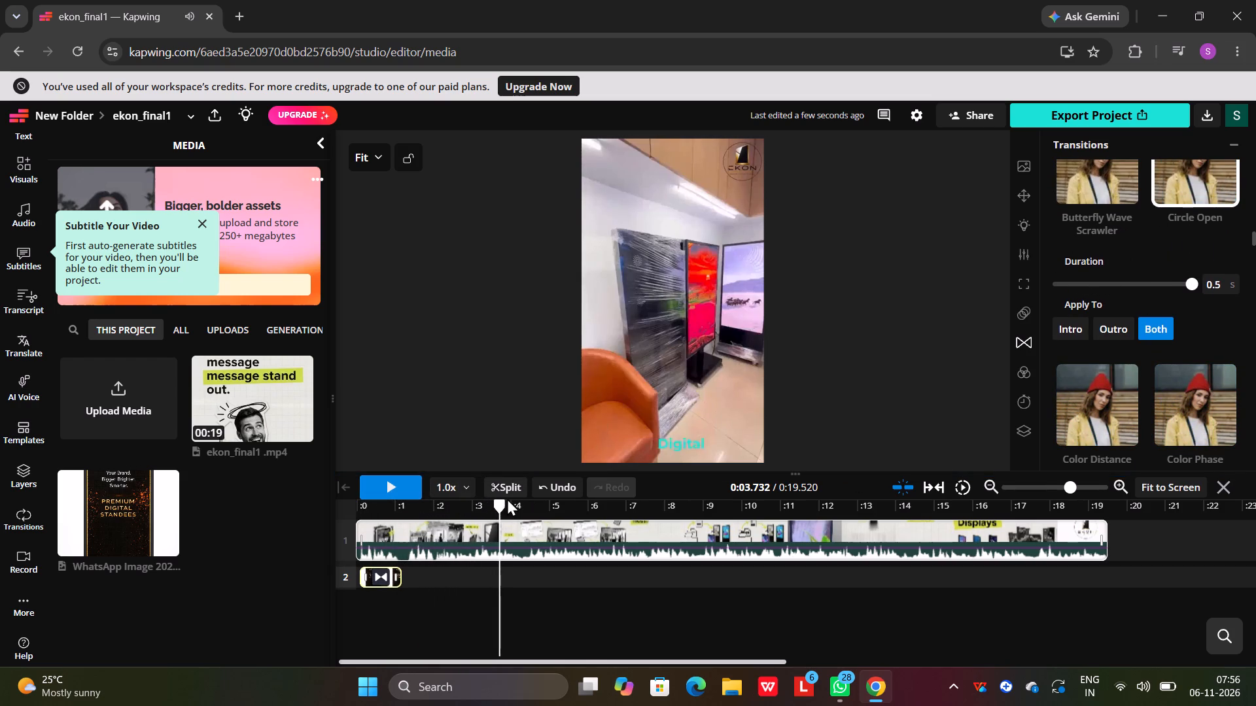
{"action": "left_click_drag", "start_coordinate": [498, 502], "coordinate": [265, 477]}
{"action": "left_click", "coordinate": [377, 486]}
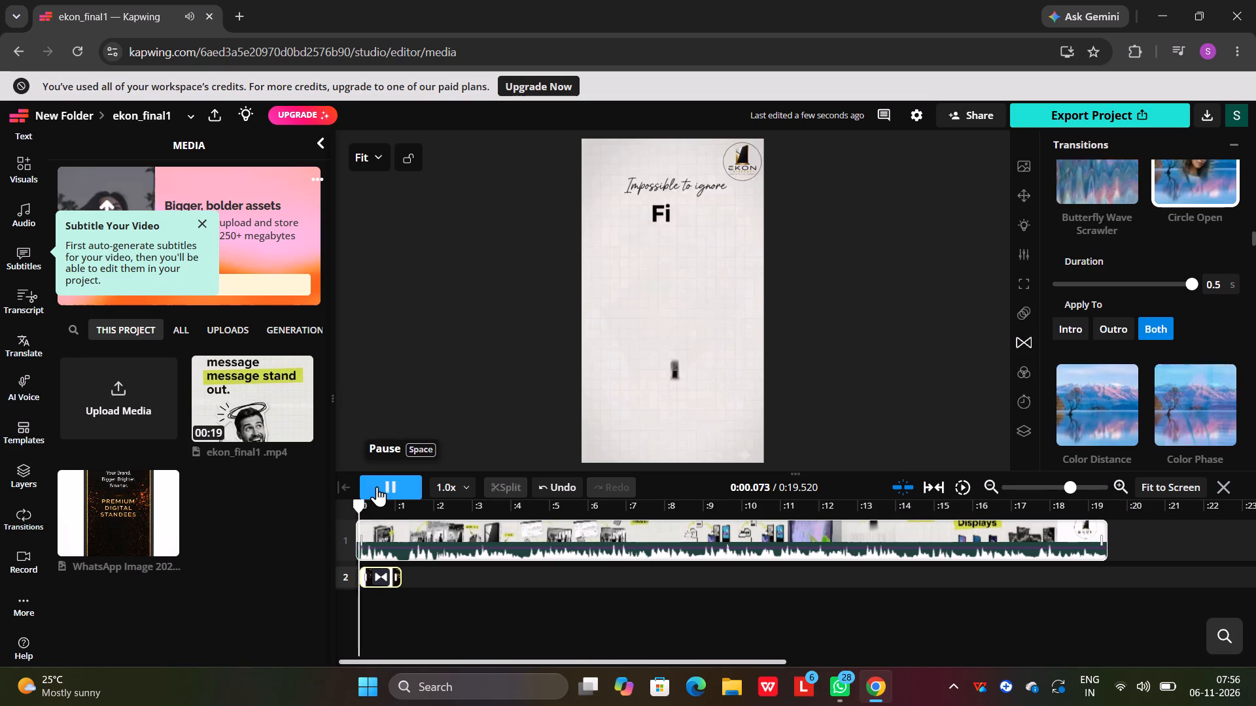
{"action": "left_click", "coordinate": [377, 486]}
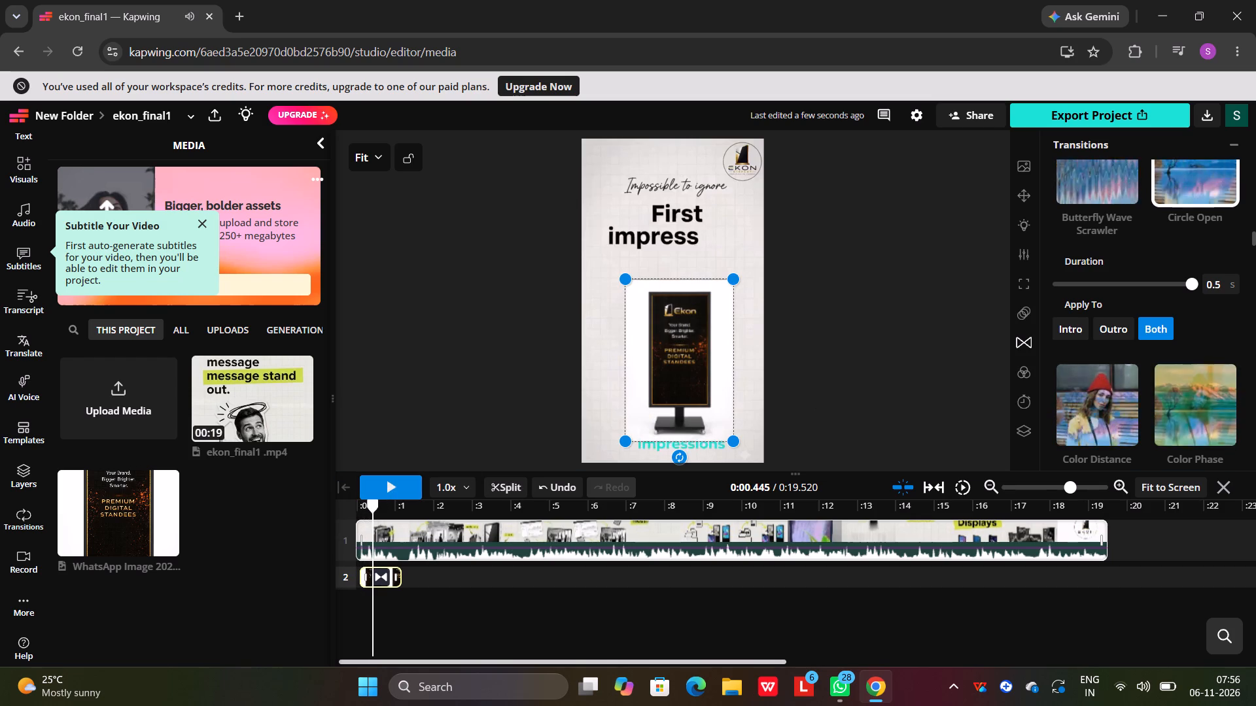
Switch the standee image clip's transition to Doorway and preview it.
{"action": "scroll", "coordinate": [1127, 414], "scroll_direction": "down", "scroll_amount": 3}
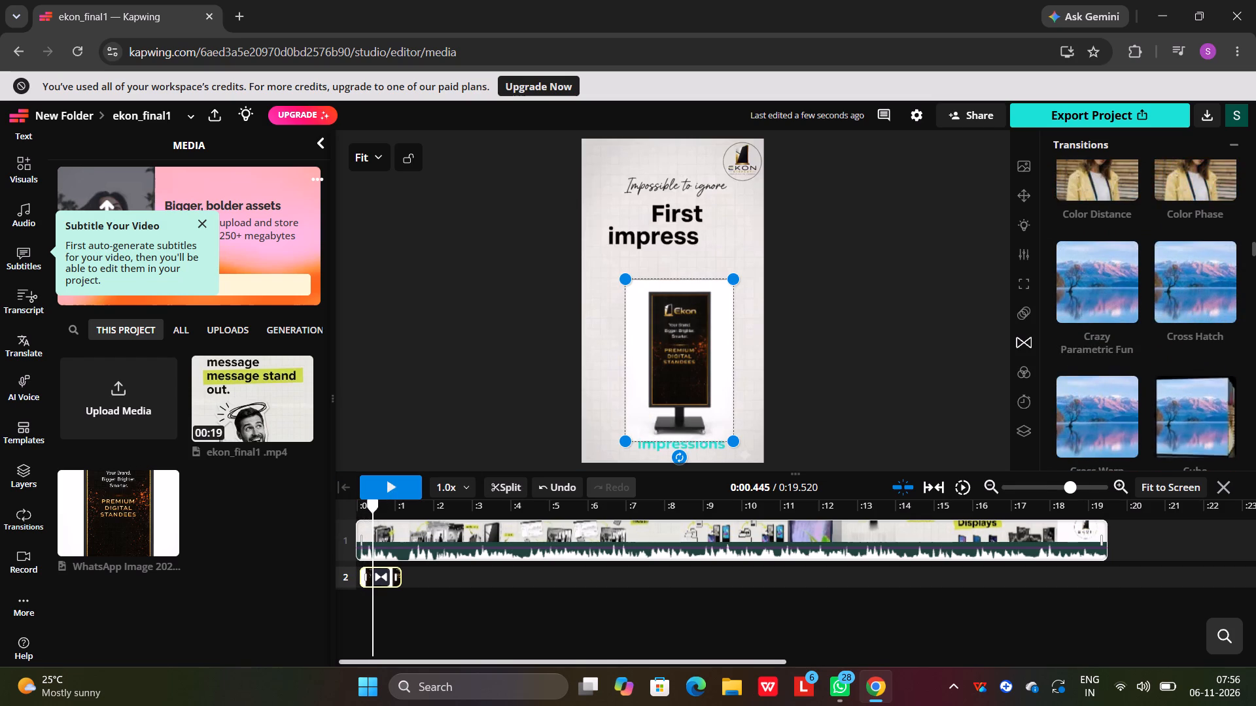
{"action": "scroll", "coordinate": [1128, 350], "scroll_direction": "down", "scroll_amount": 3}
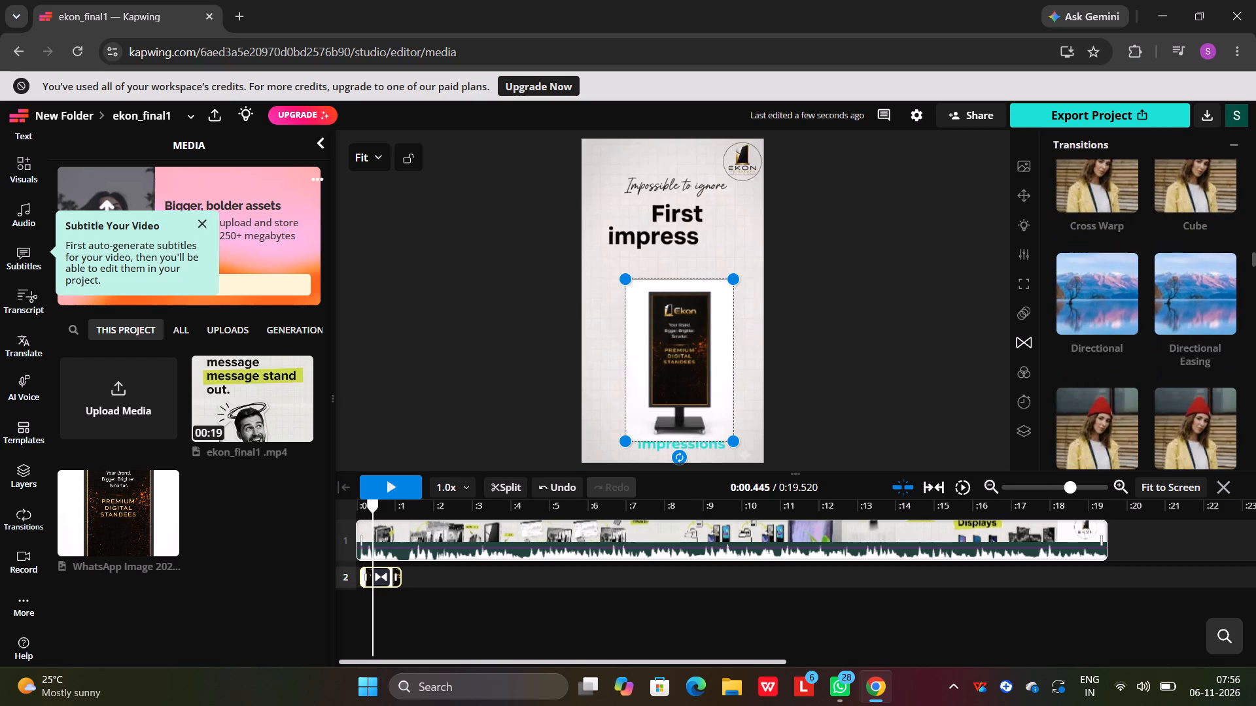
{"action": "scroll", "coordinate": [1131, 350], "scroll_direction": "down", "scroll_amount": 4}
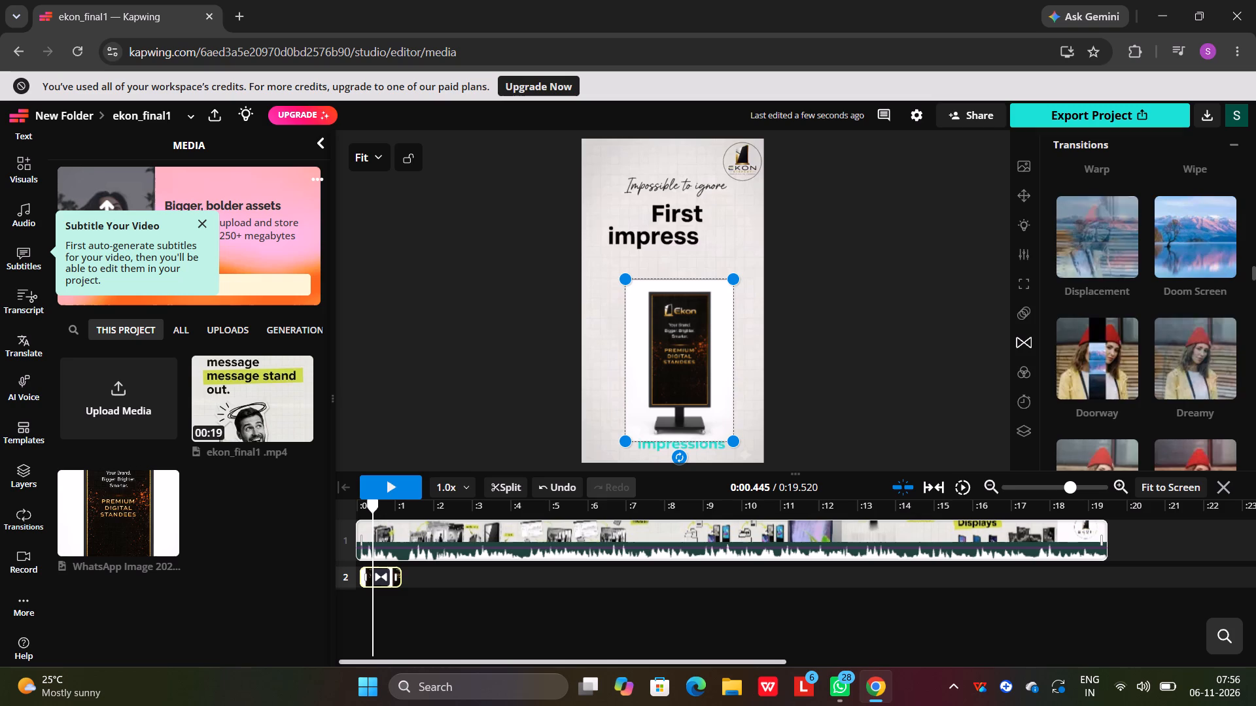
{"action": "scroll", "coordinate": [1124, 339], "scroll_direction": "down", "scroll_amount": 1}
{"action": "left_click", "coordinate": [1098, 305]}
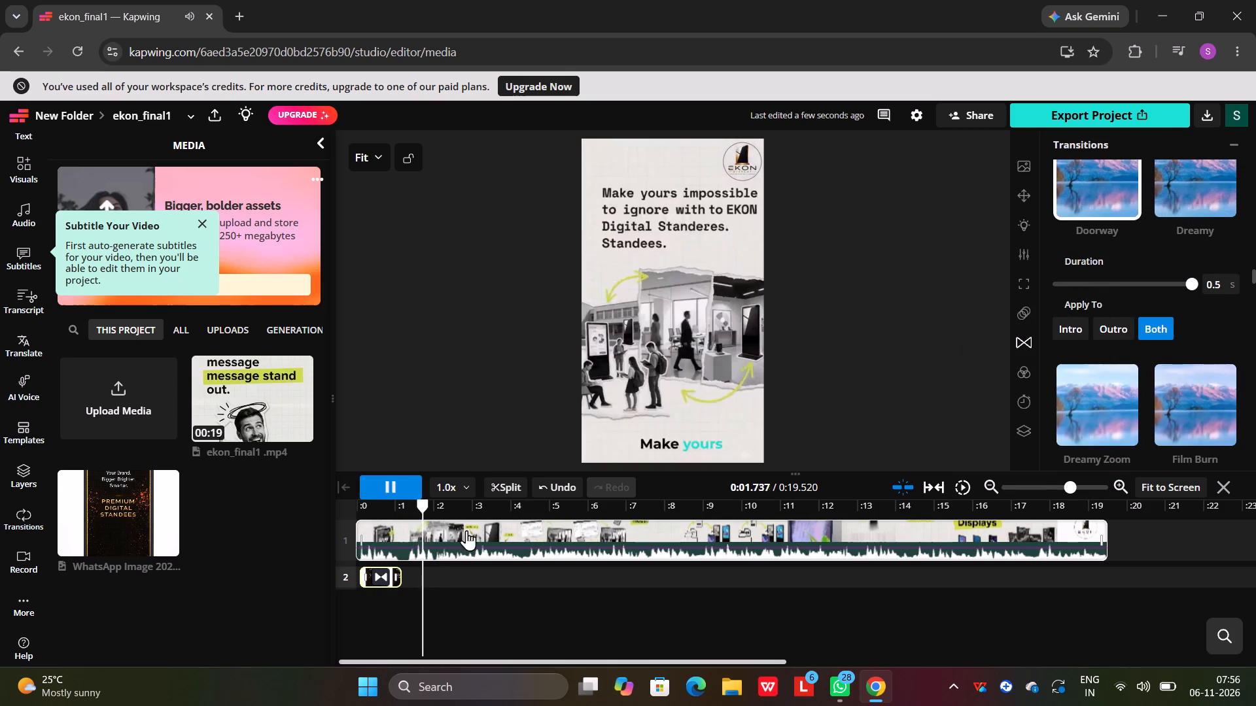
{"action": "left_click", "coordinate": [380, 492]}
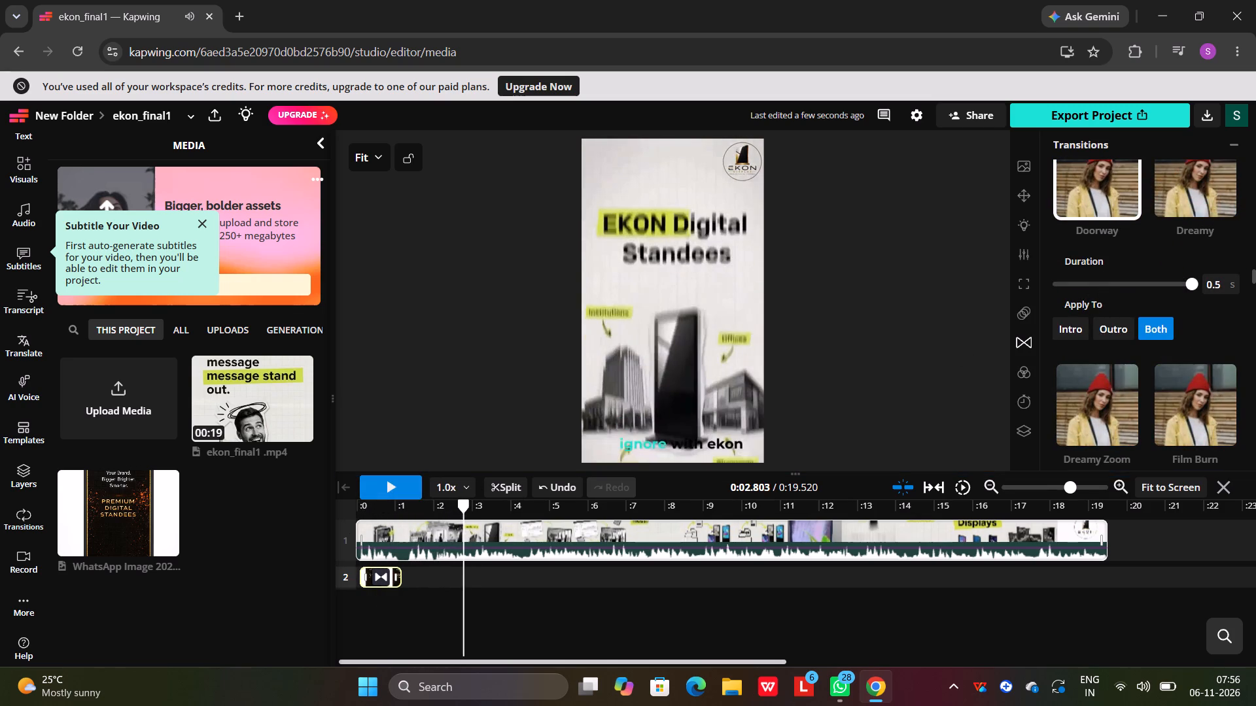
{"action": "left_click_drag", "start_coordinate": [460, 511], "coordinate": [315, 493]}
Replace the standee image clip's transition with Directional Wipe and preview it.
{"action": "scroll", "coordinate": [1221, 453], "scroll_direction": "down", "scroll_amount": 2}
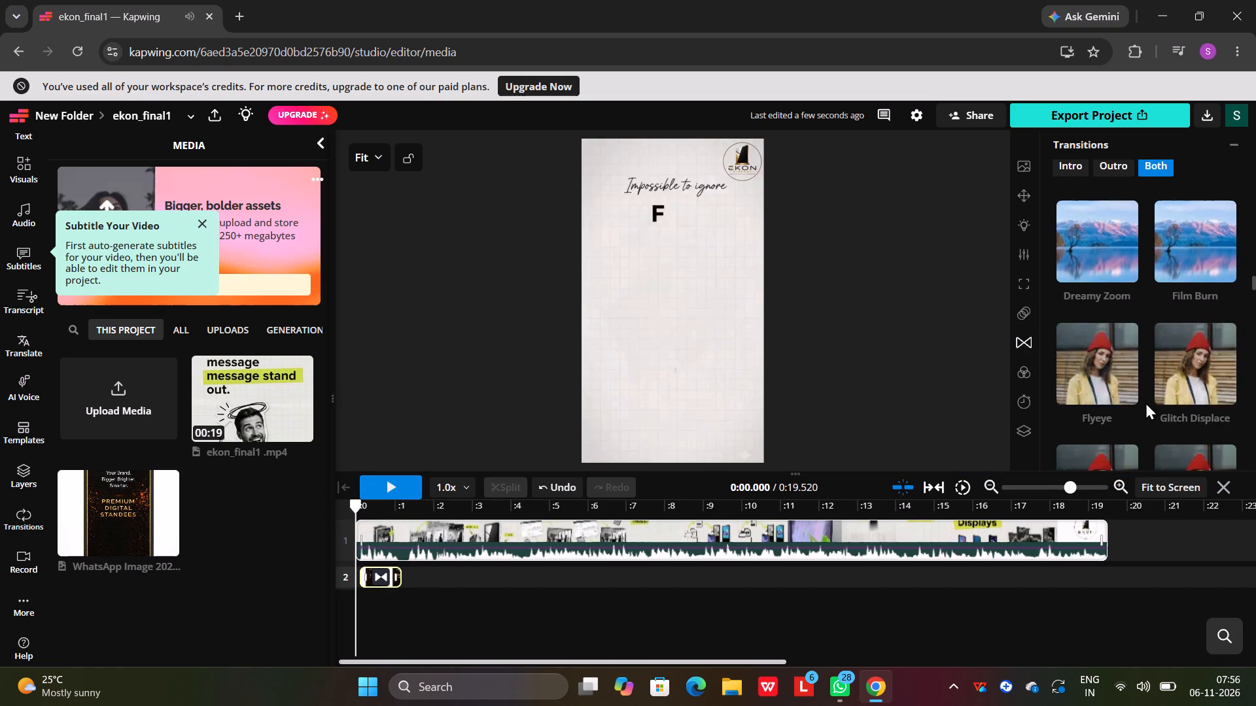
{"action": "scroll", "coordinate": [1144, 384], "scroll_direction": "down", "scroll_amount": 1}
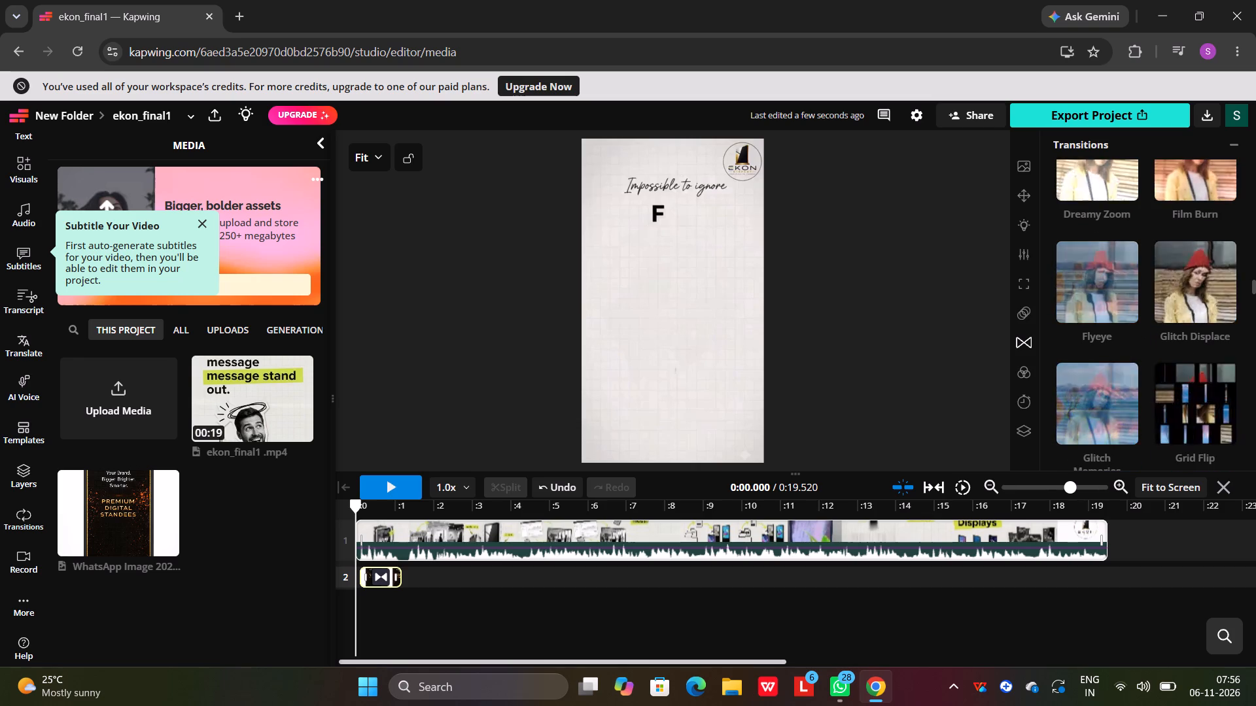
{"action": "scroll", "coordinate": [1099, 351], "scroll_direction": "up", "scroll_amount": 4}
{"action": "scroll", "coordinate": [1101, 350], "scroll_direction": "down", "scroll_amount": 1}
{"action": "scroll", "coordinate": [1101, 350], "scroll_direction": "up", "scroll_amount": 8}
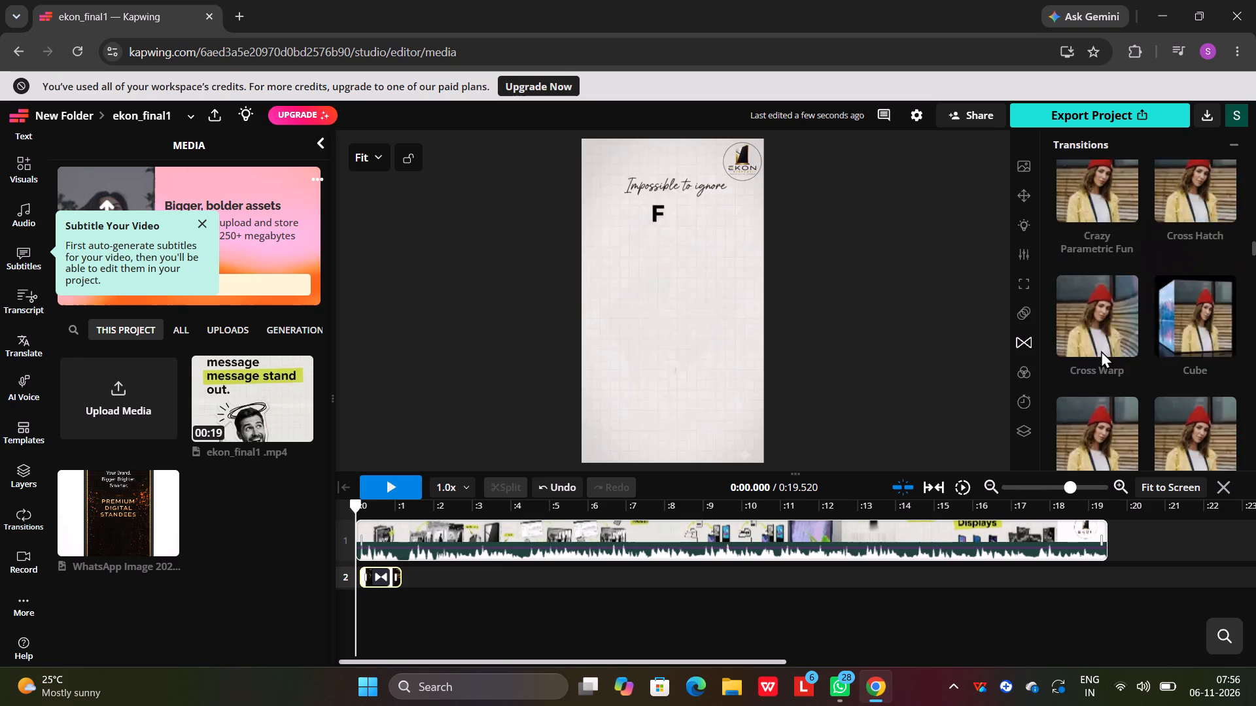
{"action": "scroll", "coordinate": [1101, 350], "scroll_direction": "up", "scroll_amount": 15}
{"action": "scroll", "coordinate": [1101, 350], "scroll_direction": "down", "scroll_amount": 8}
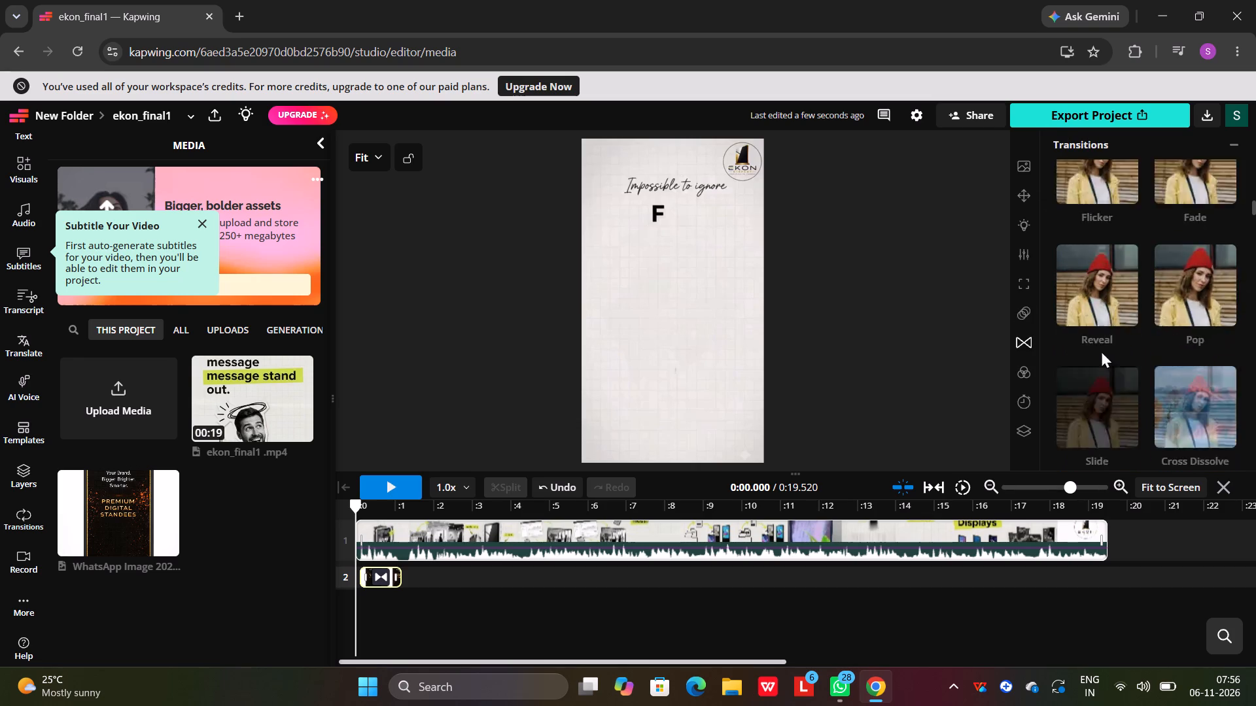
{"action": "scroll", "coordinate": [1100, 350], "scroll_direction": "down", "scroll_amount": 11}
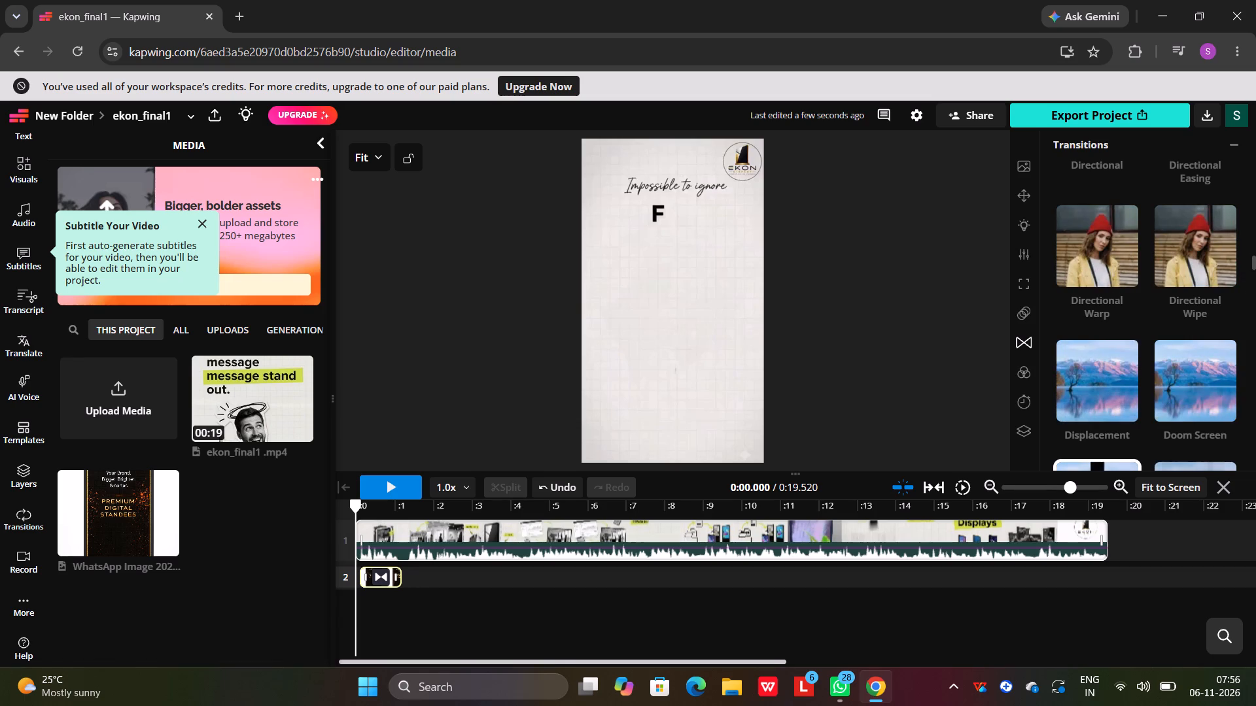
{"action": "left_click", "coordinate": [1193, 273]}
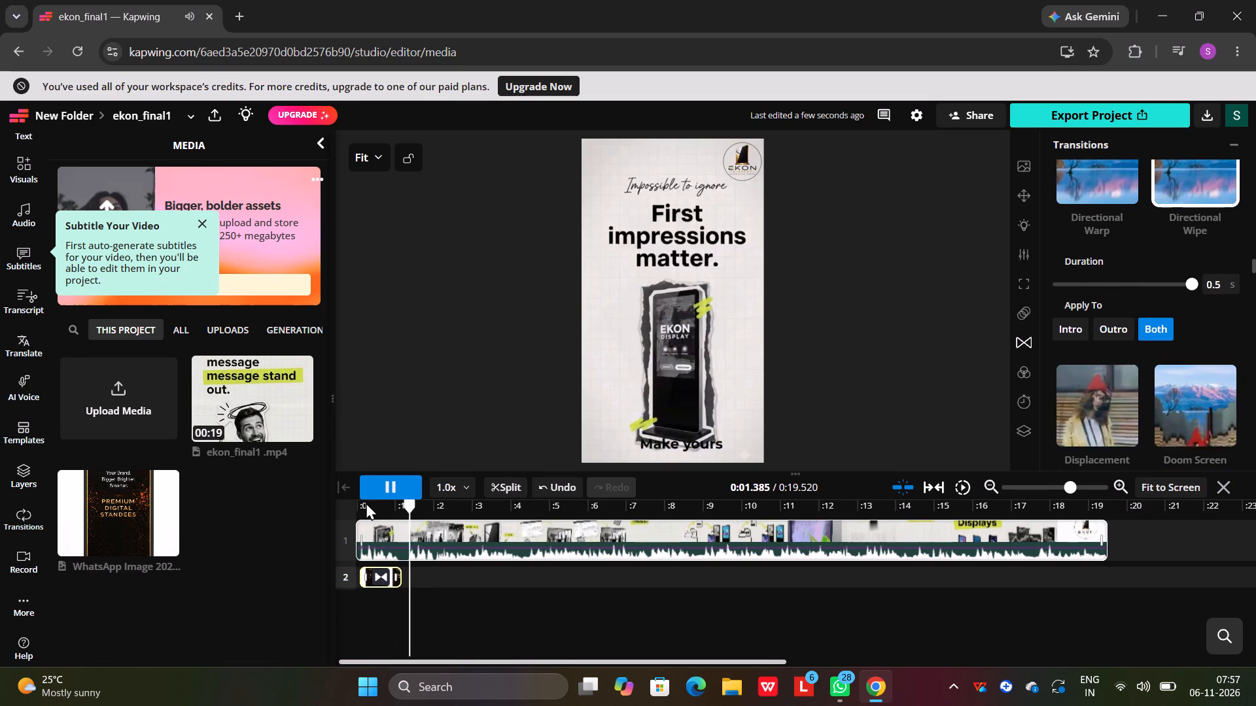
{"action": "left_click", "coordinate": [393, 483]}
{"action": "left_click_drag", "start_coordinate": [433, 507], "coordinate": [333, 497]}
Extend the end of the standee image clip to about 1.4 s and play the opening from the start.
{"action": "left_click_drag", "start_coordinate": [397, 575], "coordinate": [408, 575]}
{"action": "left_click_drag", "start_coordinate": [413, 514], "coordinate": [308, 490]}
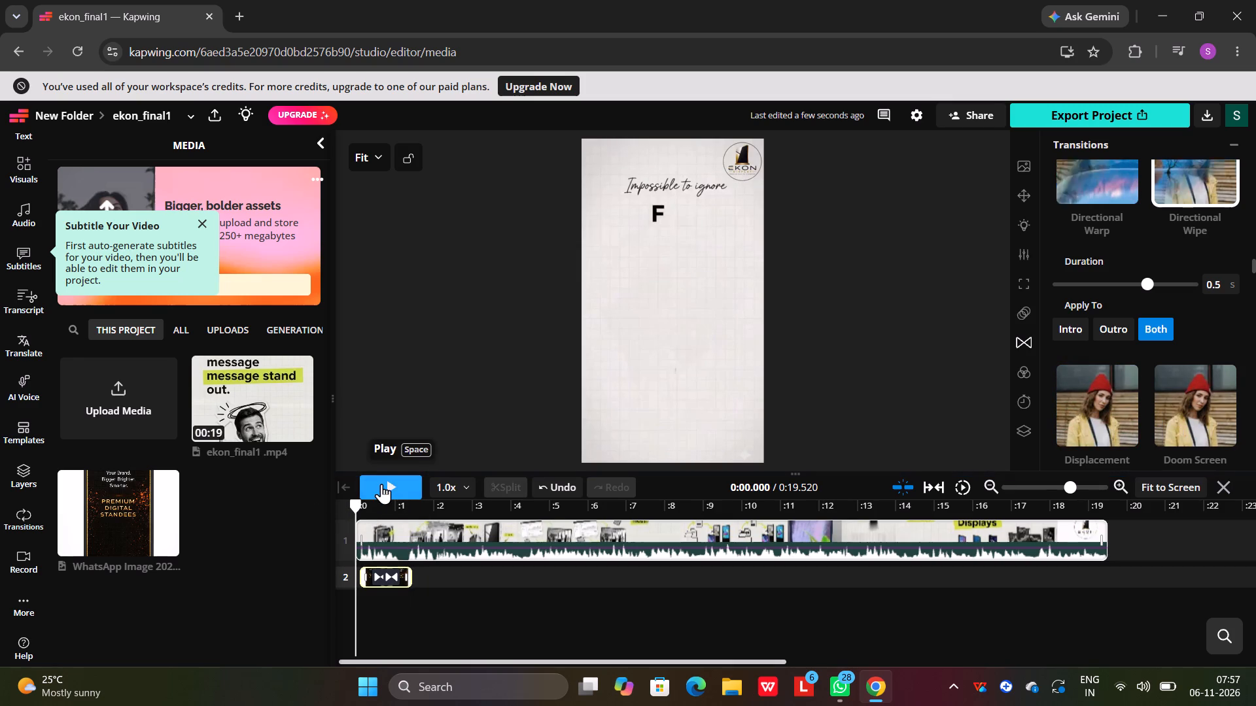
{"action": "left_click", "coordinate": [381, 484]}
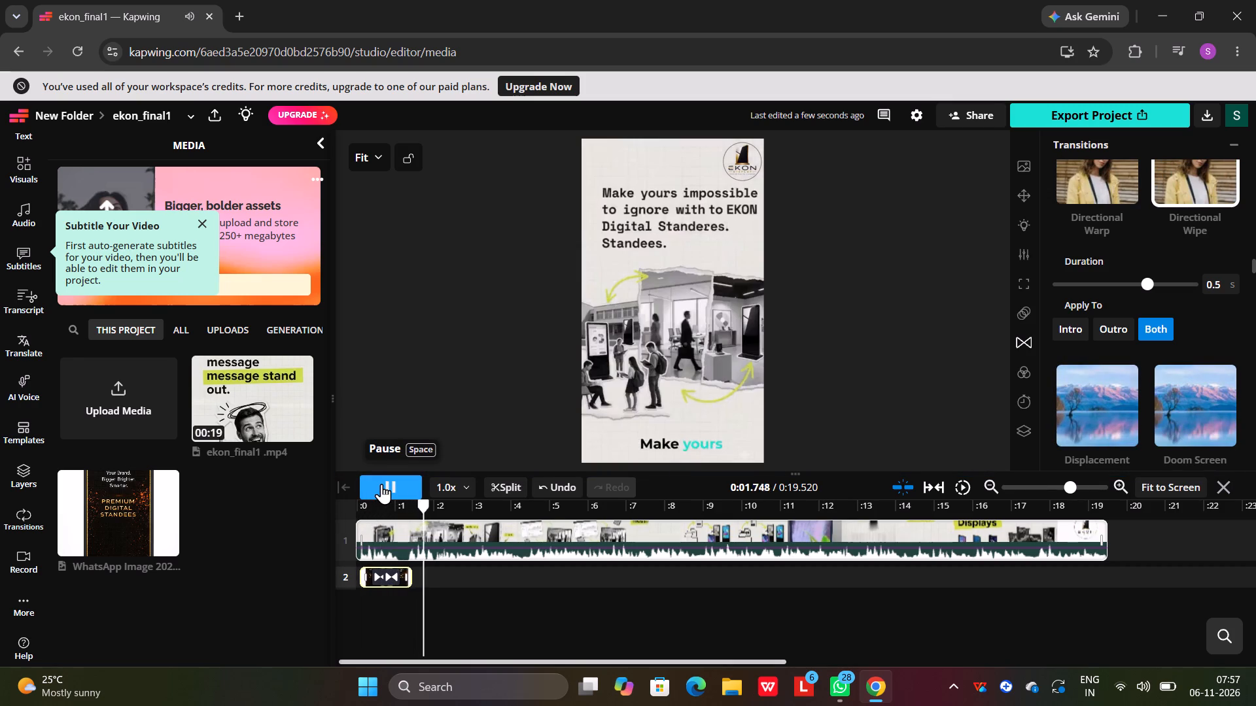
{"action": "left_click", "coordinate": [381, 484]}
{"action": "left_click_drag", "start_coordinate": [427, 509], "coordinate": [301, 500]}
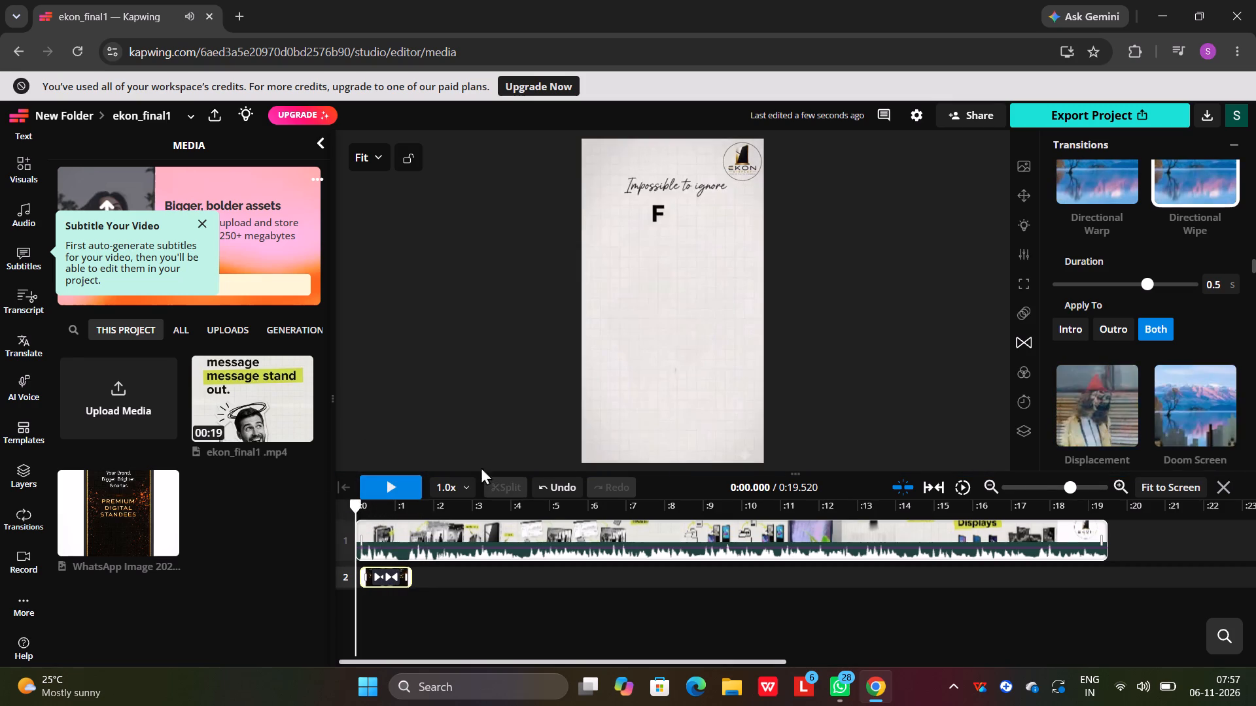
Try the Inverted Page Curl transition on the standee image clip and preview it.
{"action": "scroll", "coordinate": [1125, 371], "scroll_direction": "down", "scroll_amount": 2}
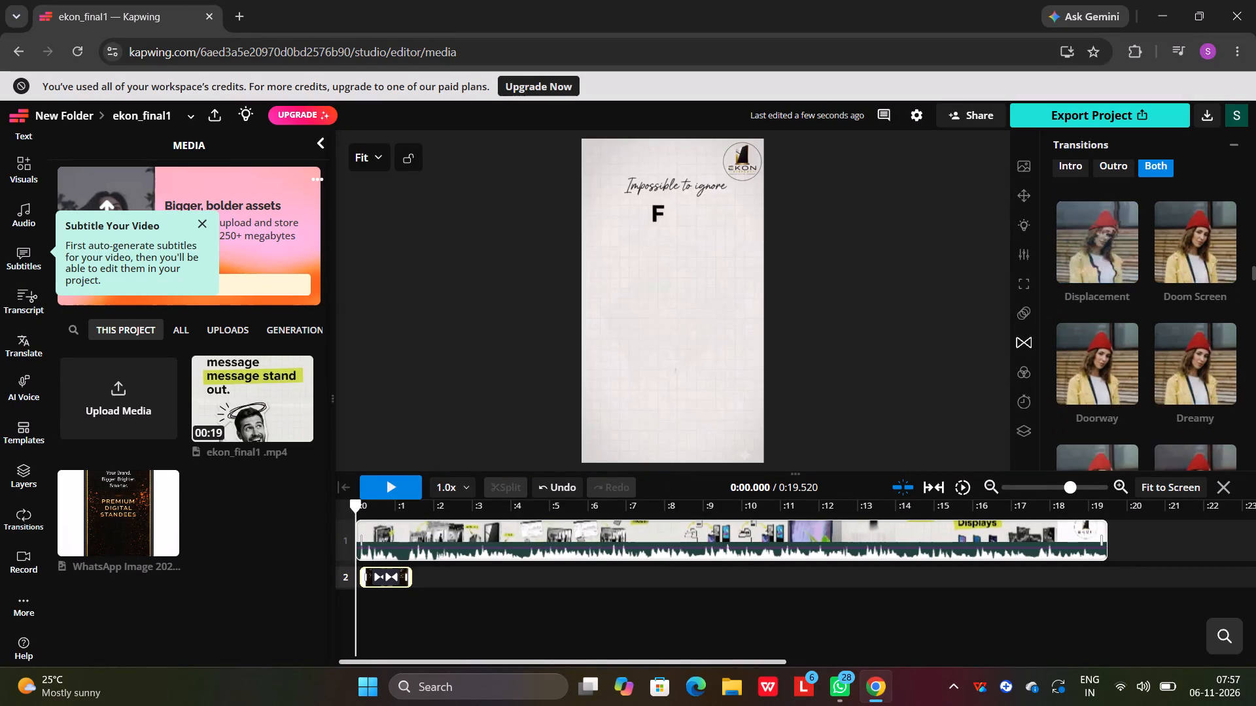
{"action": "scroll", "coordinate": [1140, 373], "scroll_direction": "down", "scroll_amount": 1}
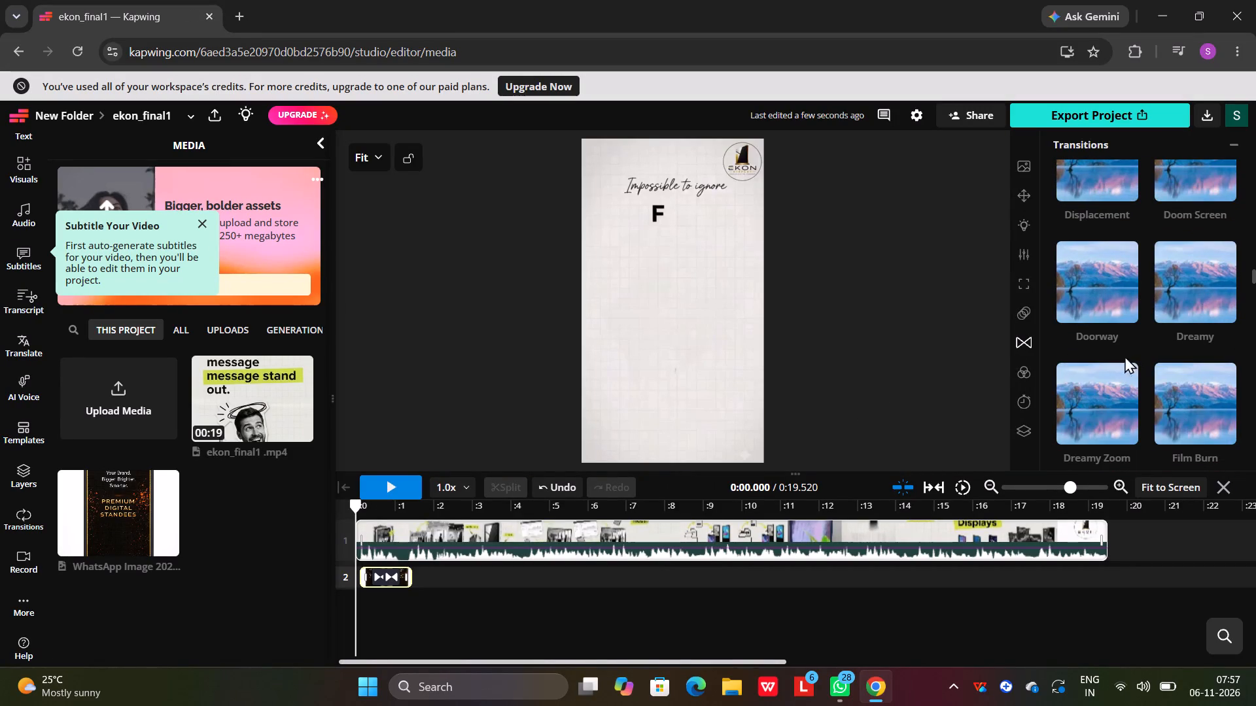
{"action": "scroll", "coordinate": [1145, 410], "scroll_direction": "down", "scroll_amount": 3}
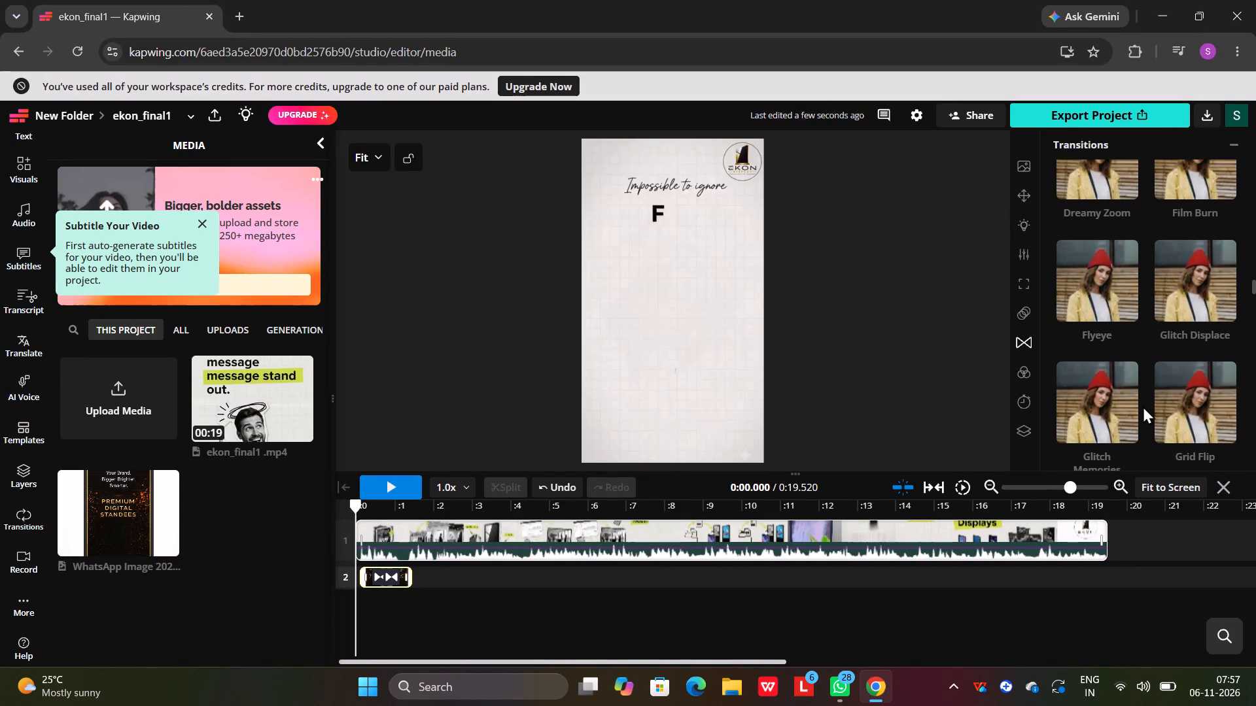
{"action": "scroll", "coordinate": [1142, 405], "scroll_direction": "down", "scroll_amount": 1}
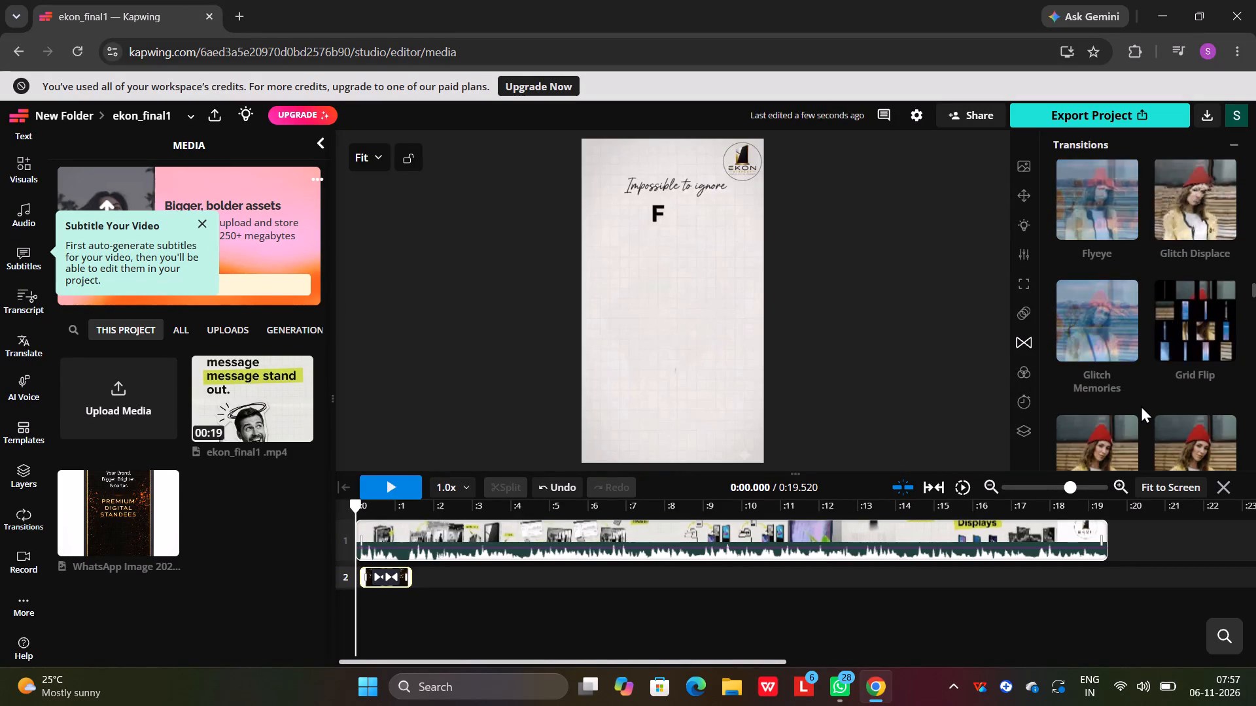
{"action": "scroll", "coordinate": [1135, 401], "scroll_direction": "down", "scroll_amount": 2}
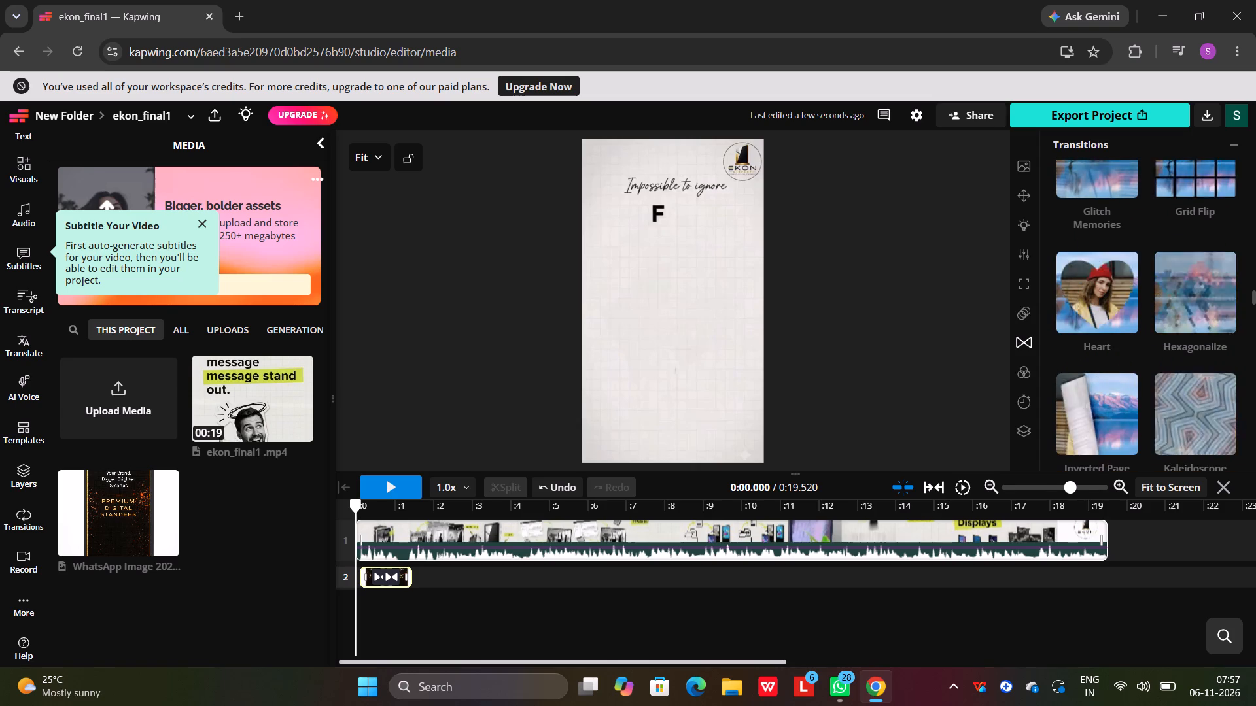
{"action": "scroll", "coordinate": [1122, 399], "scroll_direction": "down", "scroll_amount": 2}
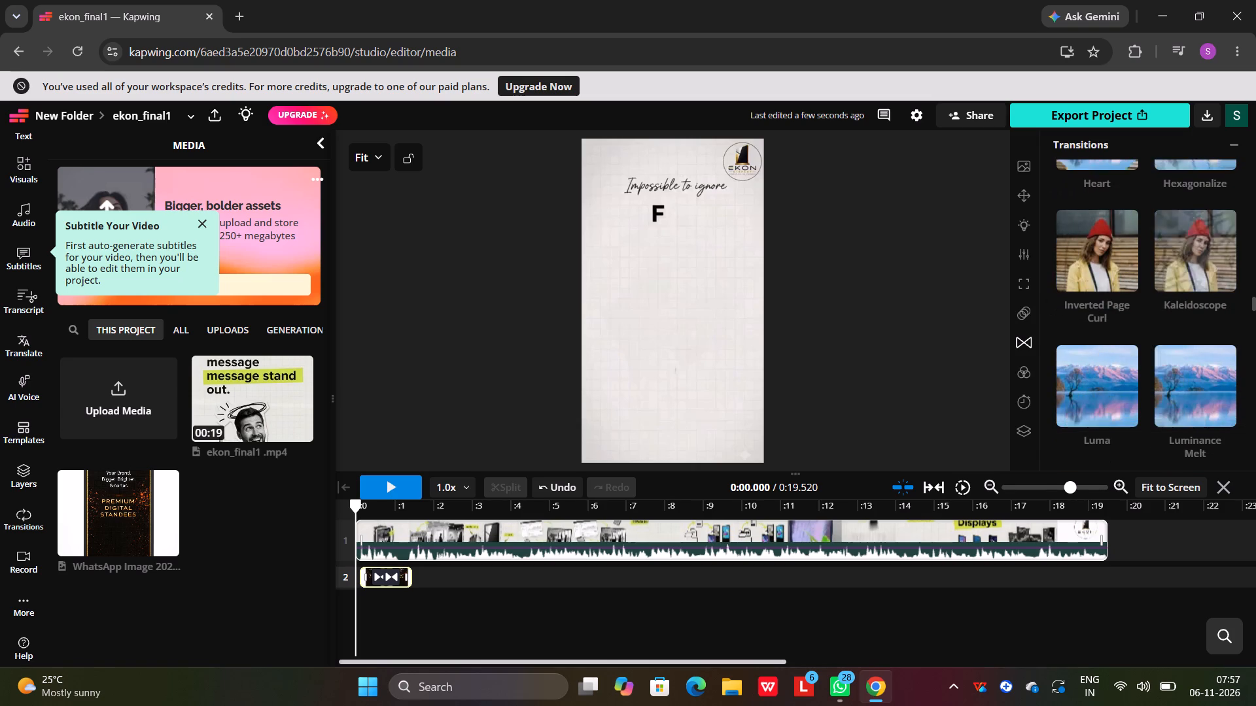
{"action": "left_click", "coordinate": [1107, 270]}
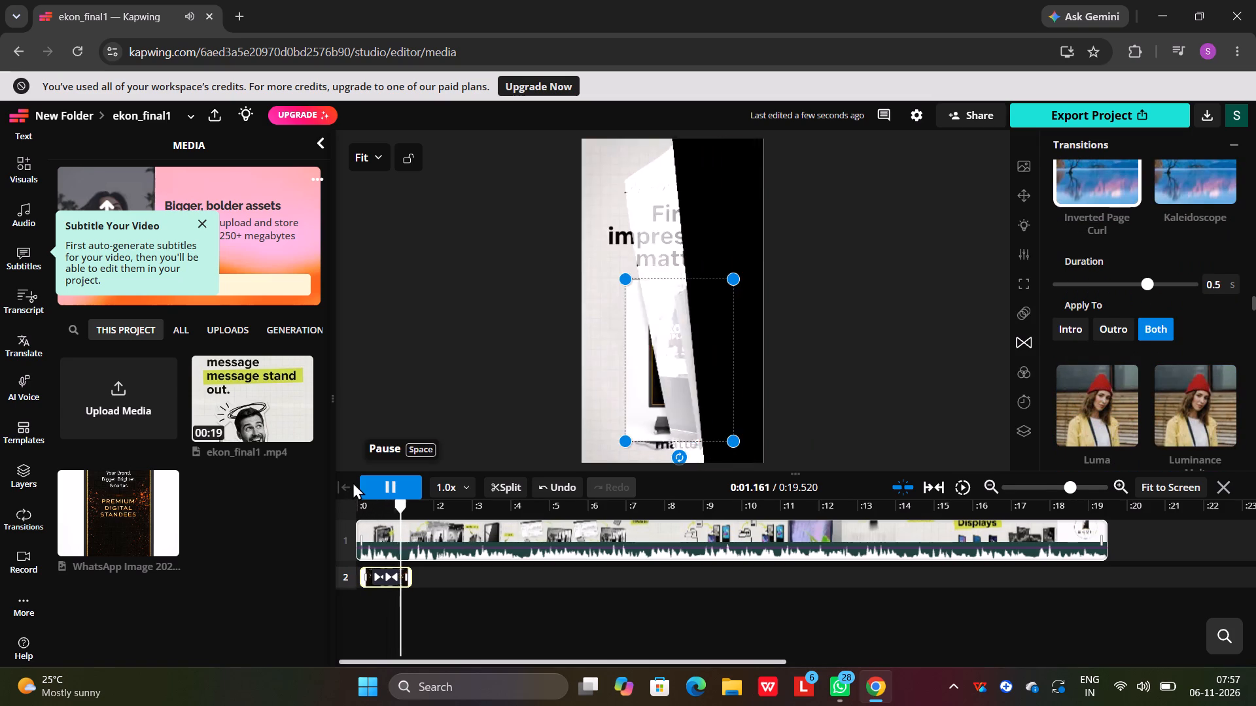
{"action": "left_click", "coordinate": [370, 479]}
Apply the Multiply Blend transition to the standee image clip and preview it.
{"action": "scroll", "coordinate": [1146, 399], "scroll_direction": "down", "scroll_amount": 4}
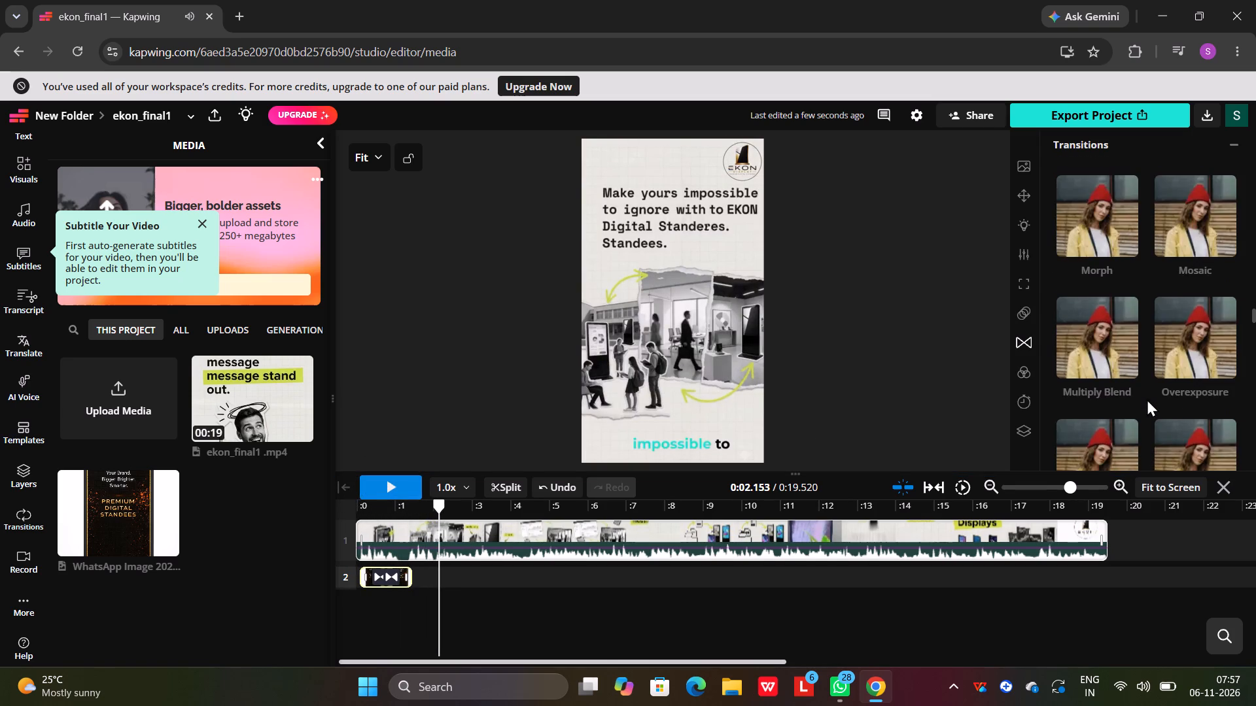
{"action": "scroll", "coordinate": [1100, 375], "scroll_direction": "down", "scroll_amount": 1}
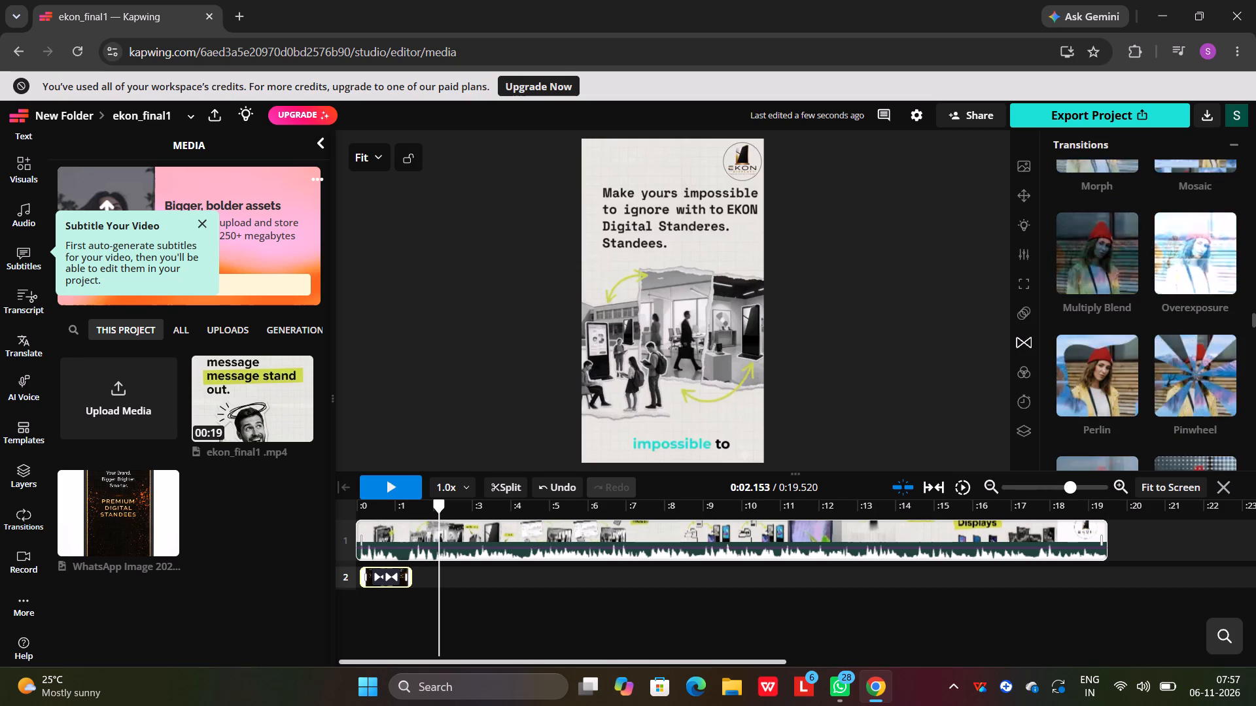
{"action": "left_click", "coordinate": [1100, 246]}
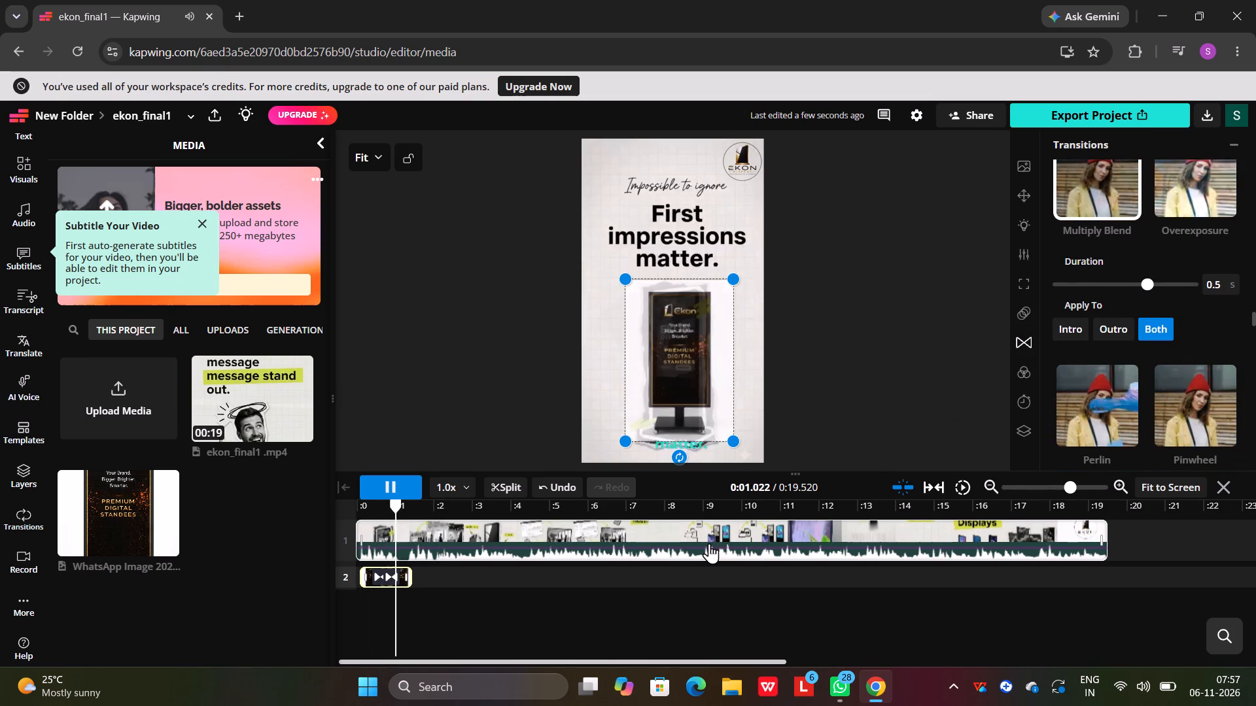
{"action": "left_click", "coordinate": [375, 486]}
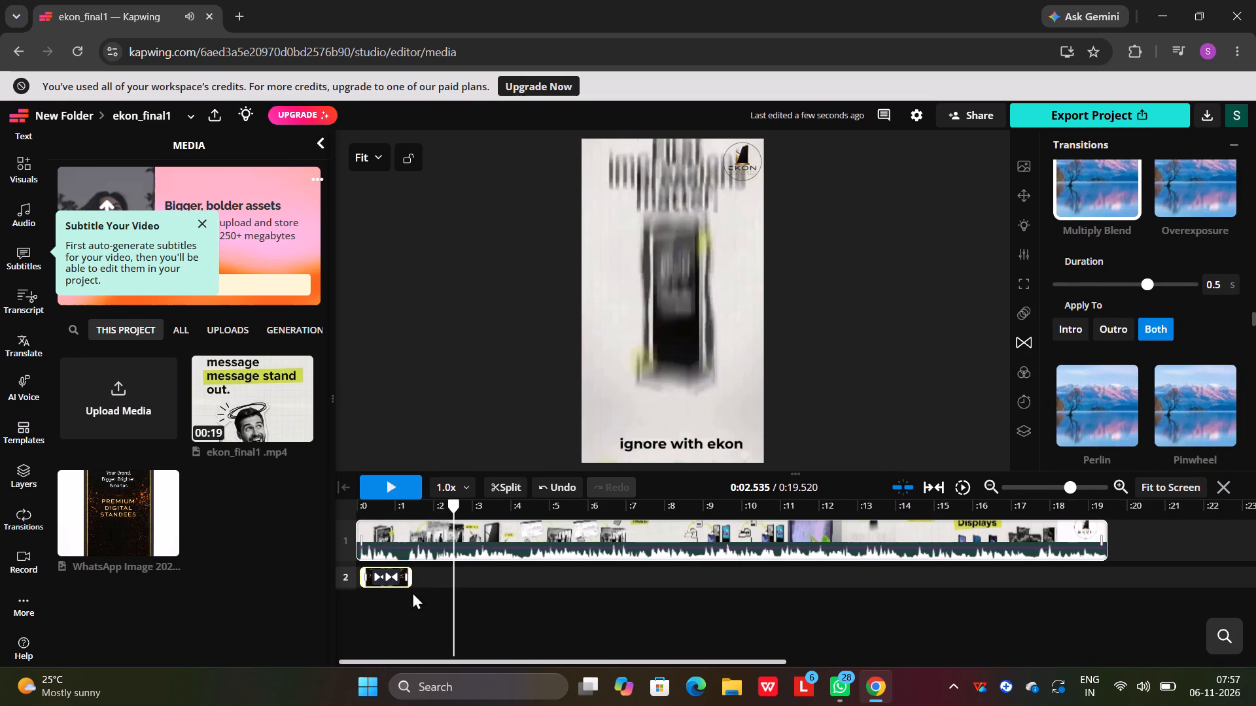
Extend the end of the standee image clip to about 2 s on the second track, checking its timing against the video.
{"action": "left_click", "coordinate": [392, 578]}
{"action": "left_click_drag", "start_coordinate": [410, 579], "coordinate": [420, 579]}
{"action": "left_click_drag", "start_coordinate": [427, 508], "coordinate": [352, 505]}
{"action": "left_click", "coordinate": [396, 486]}
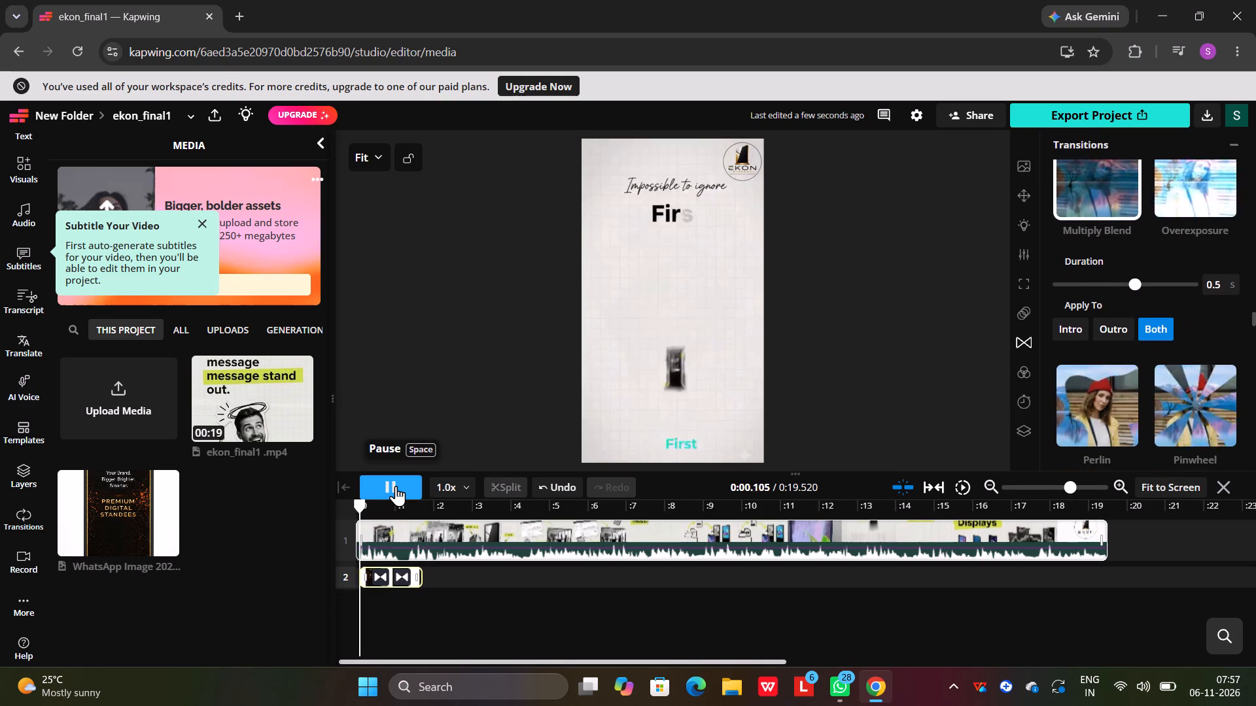
{"action": "left_click", "coordinate": [396, 486]}
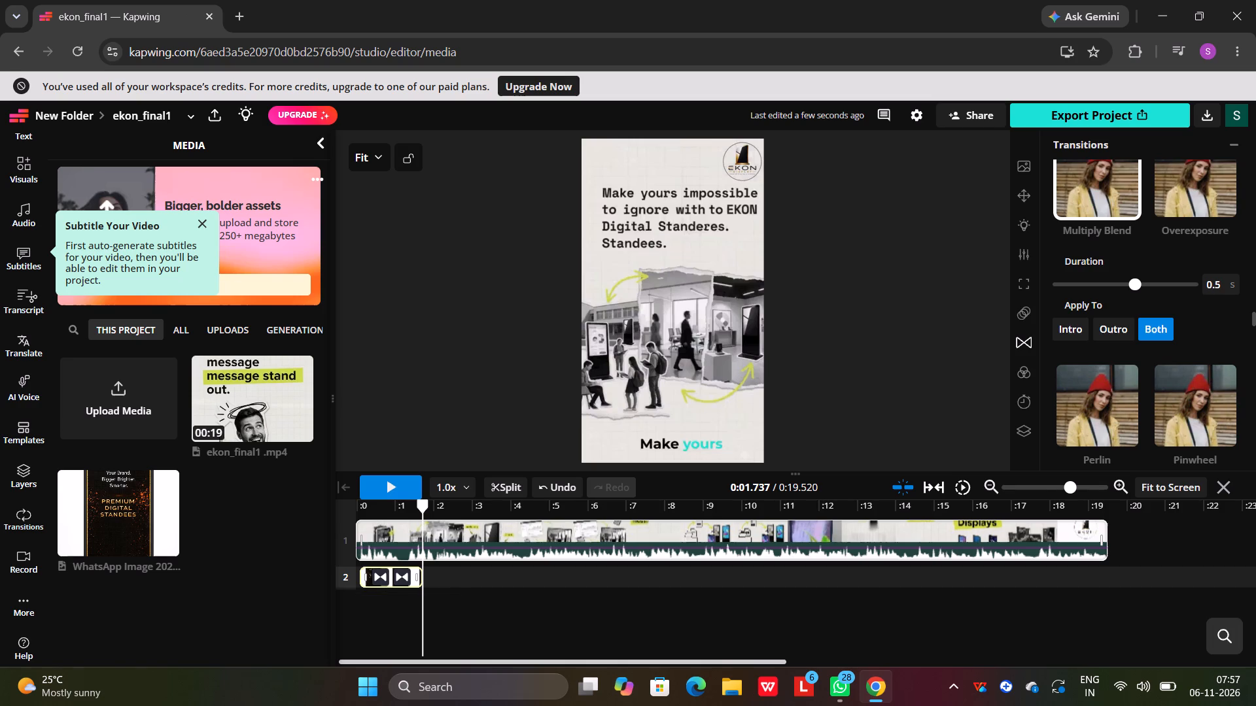
{"action": "left_click_drag", "start_coordinate": [423, 582], "coordinate": [434, 580]}
{"action": "left_click_drag", "start_coordinate": [419, 574], "coordinate": [425, 574]}
{"action": "left_click_drag", "start_coordinate": [438, 508], "coordinate": [374, 519]}
{"action": "left_click_drag", "start_coordinate": [381, 520], "coordinate": [400, 522]}
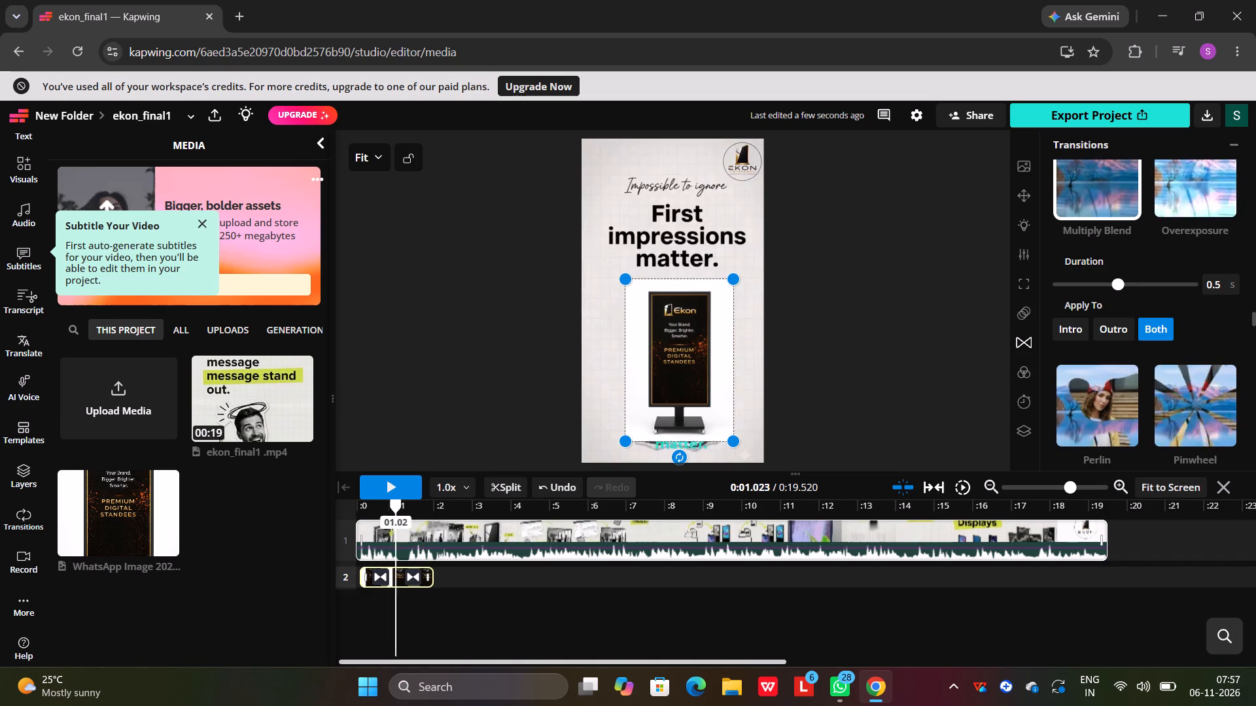
{"action": "left_click_drag", "start_coordinate": [400, 522], "coordinate": [402, 522]}
Extend the beginning of the standee image clip back to 0 s and play the opening to check it.
{"action": "left_click_drag", "start_coordinate": [365, 582], "coordinate": [354, 582]}
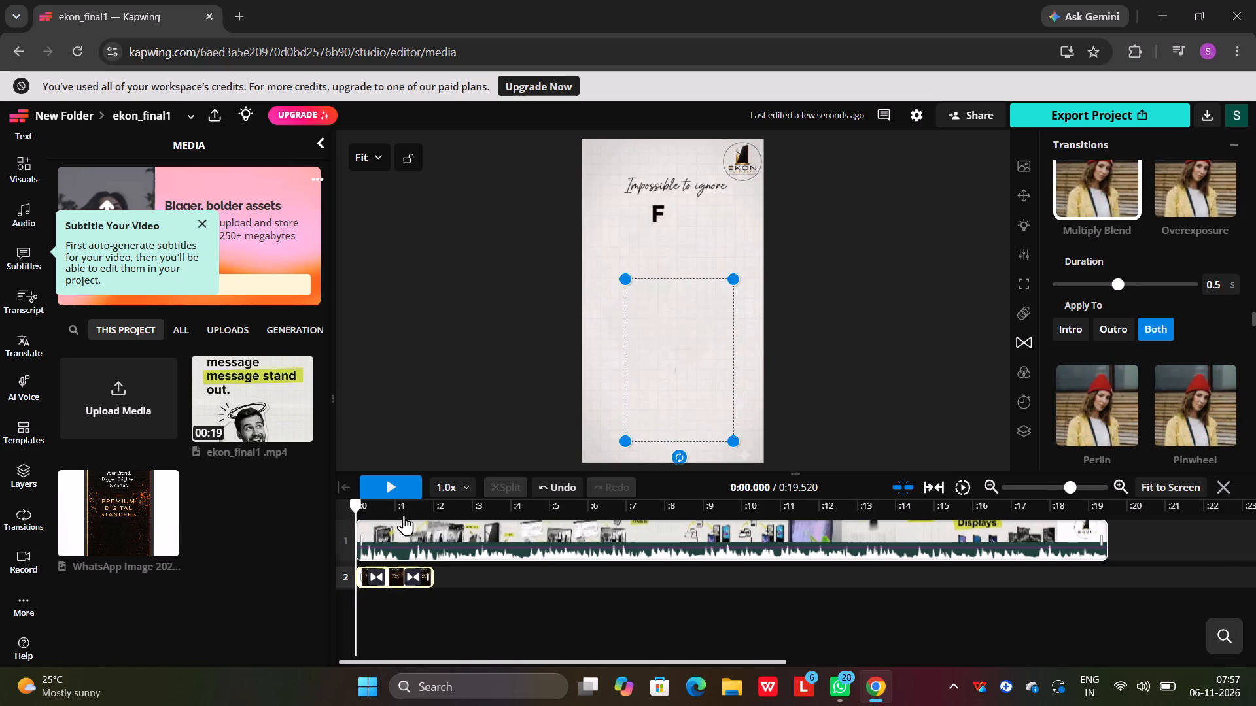
{"action": "left_click", "coordinate": [379, 487]}
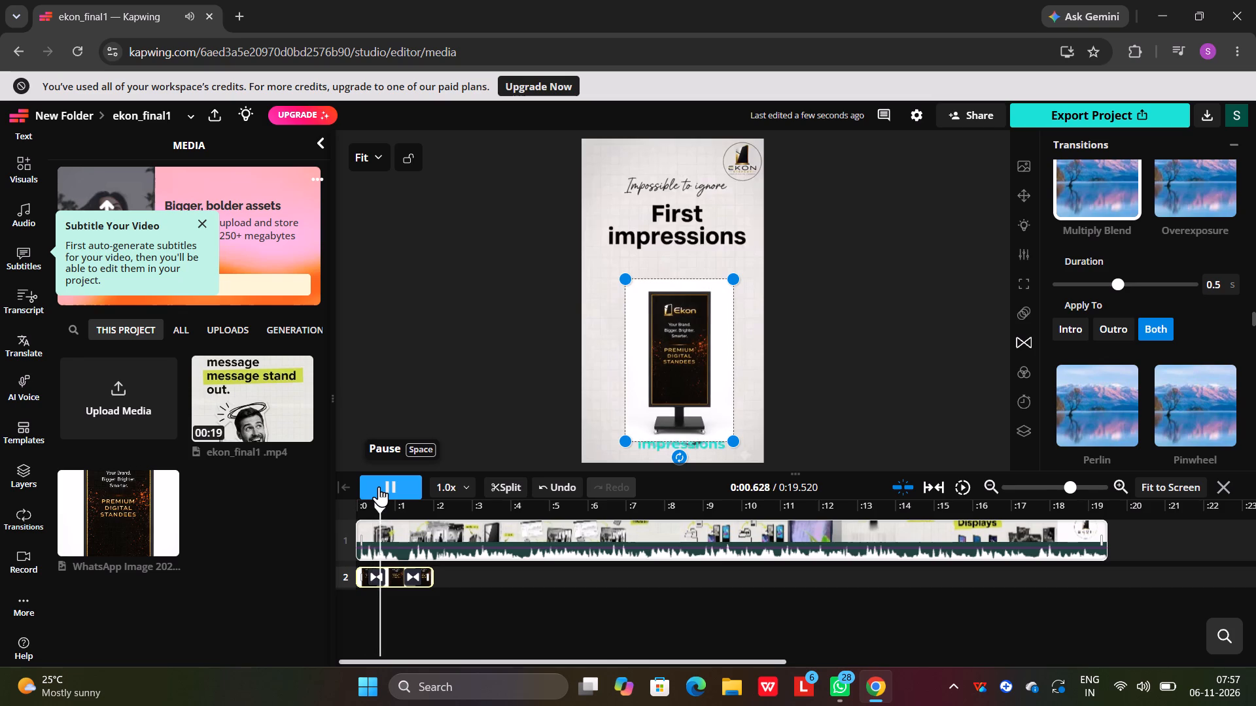
{"action": "left_click", "coordinate": [379, 486]}
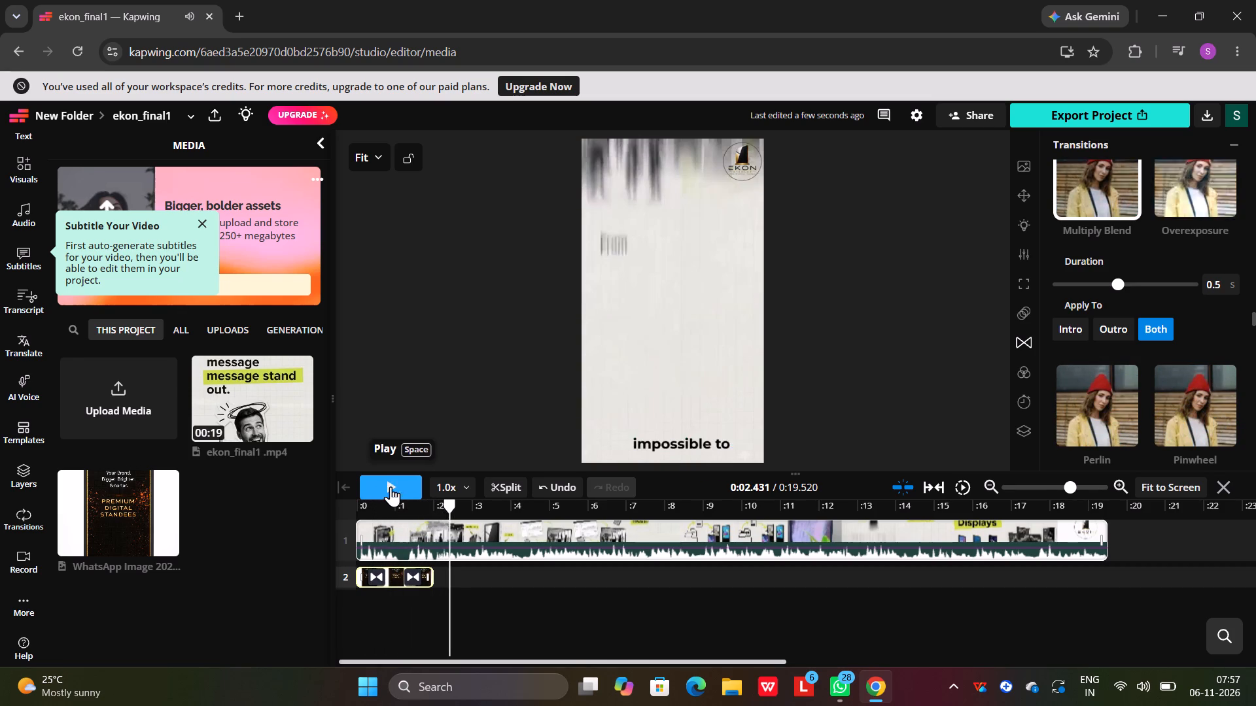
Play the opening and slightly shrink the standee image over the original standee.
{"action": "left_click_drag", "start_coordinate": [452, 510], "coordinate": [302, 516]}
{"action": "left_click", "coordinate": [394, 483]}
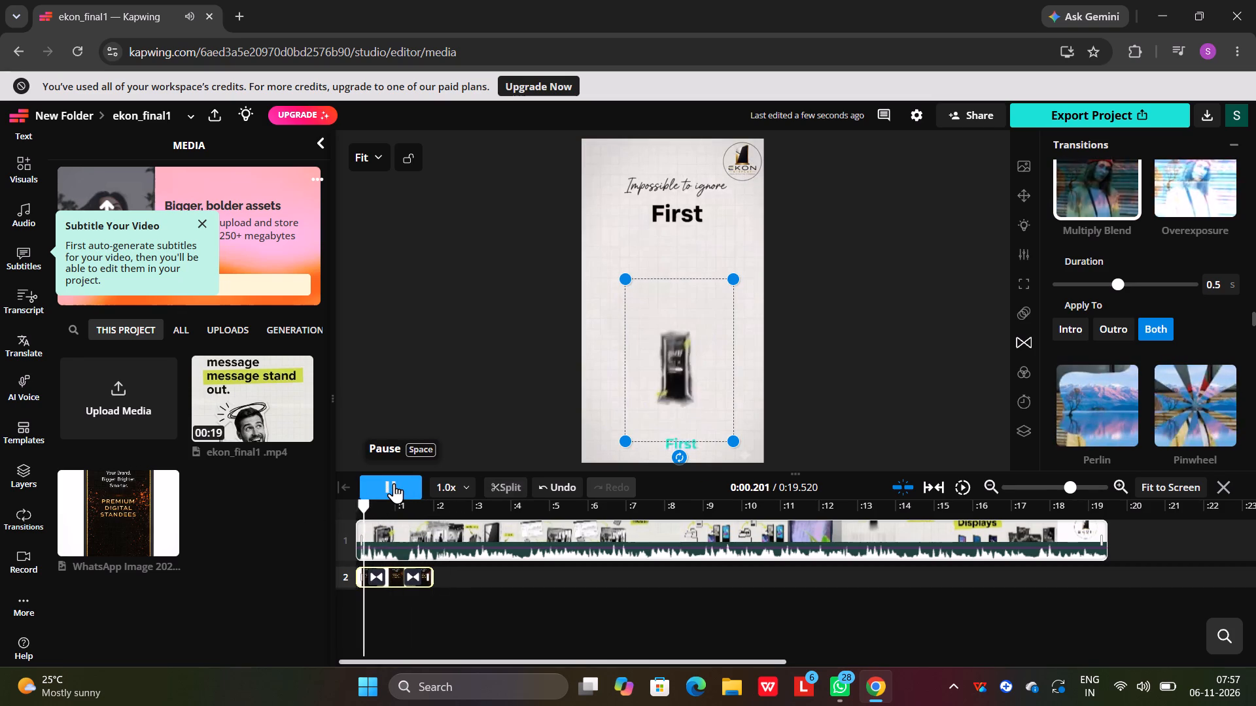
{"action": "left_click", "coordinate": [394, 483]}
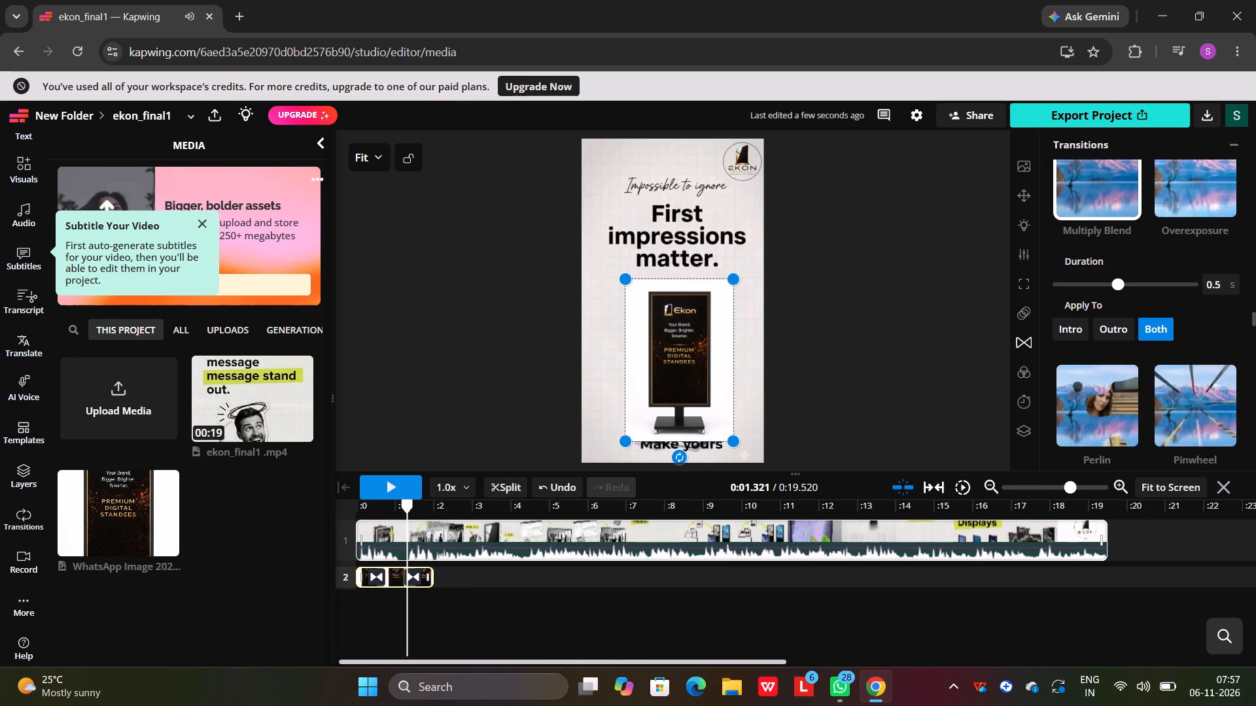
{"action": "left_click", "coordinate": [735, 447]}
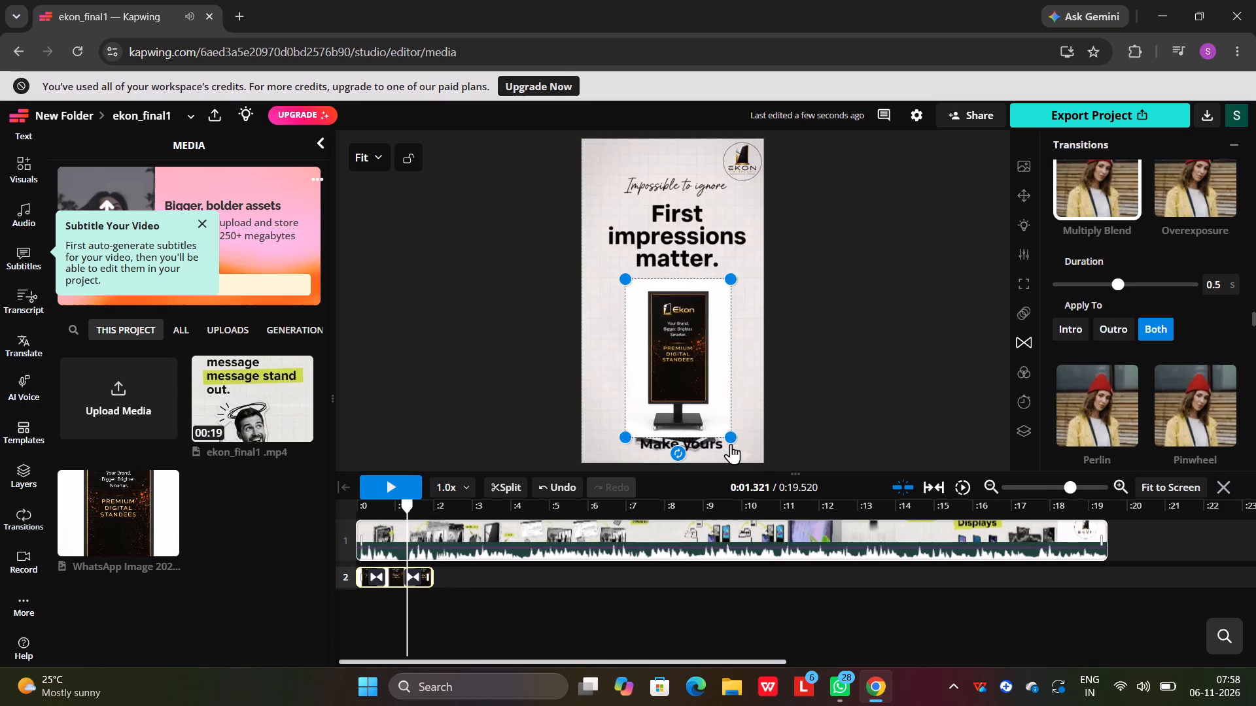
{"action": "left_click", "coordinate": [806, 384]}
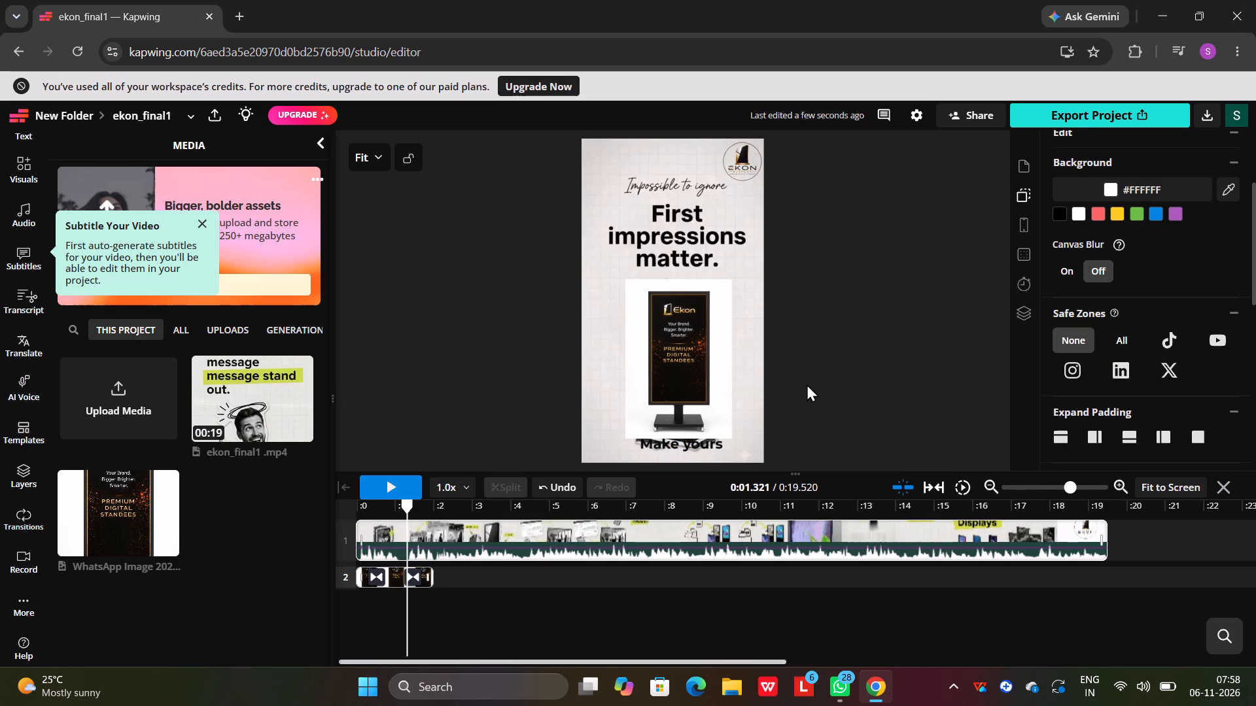
Replay the opening from 0 s to check how the resized standee image covers the original standee.
{"action": "left_click_drag", "start_coordinate": [407, 518], "coordinate": [323, 514]}
{"action": "left_click", "coordinate": [396, 476]}
{"action": "left_click", "coordinate": [395, 486]}
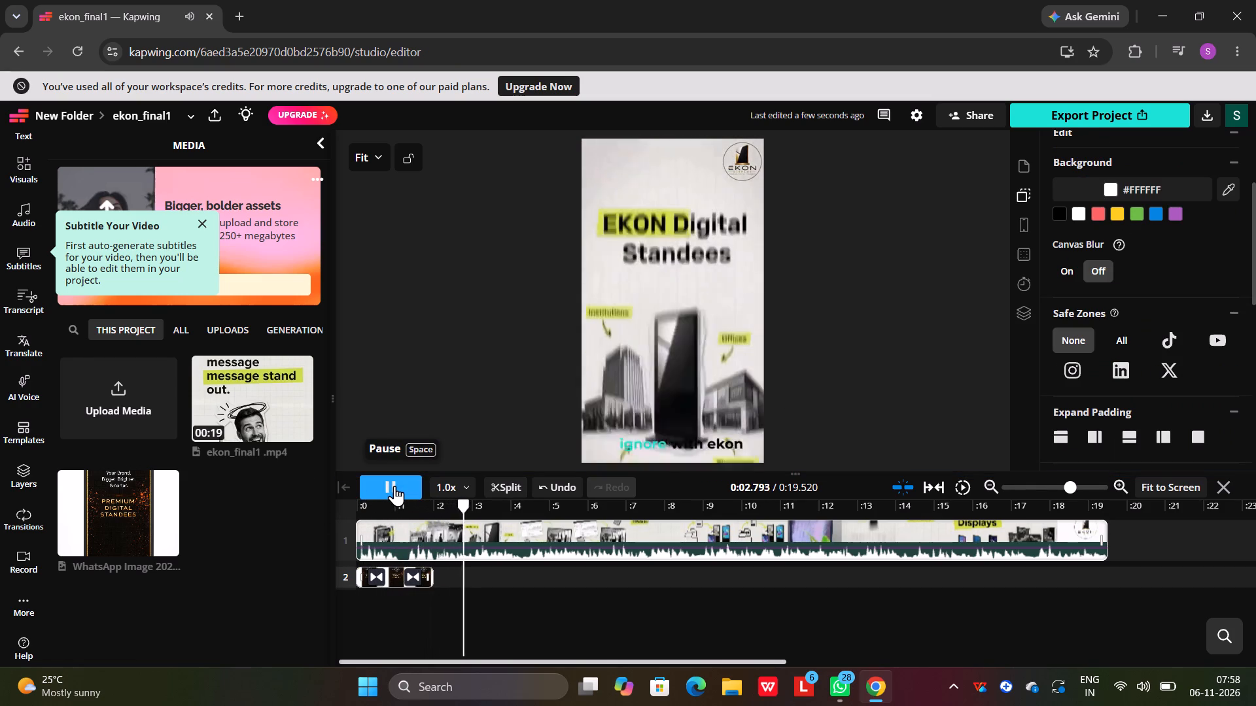
{"action": "left_click", "coordinate": [394, 486]}
{"action": "left_click_drag", "start_coordinate": [479, 506], "coordinate": [331, 504]}
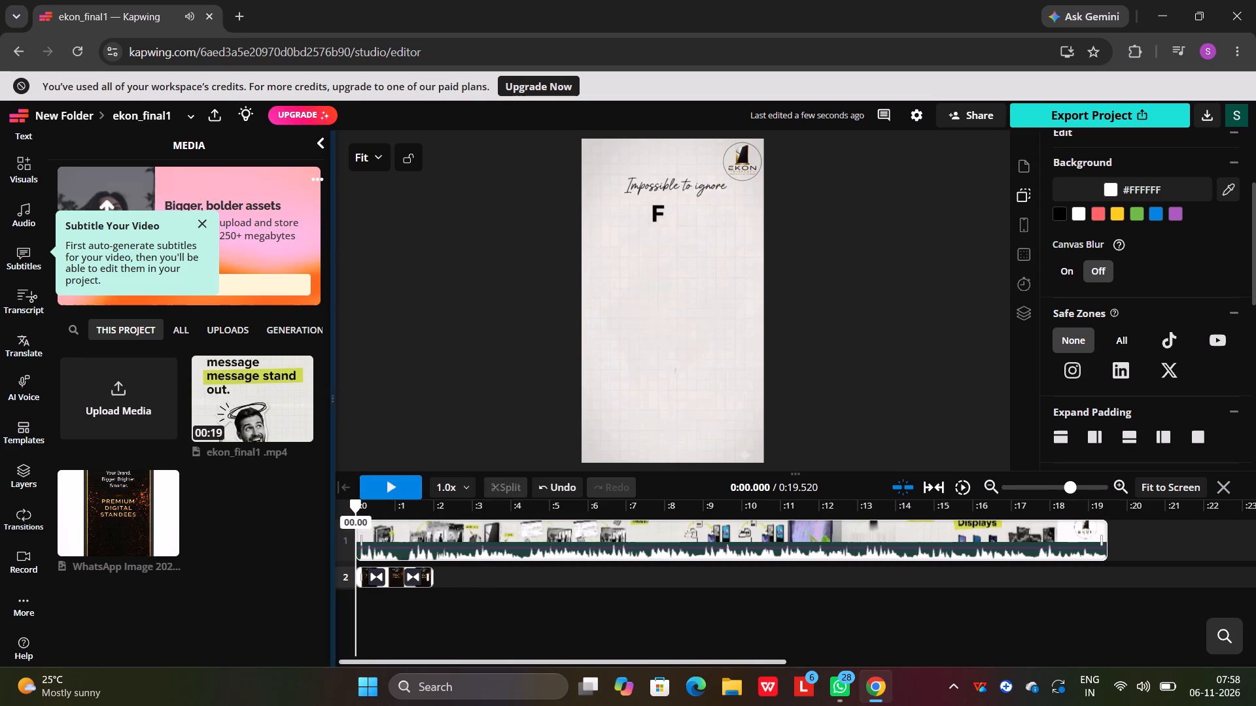
{"action": "left_click_drag", "start_coordinate": [331, 504], "coordinate": [330, 504]}
{"action": "left_click", "coordinate": [386, 483]}
{"action": "left_click", "coordinate": [386, 483]}
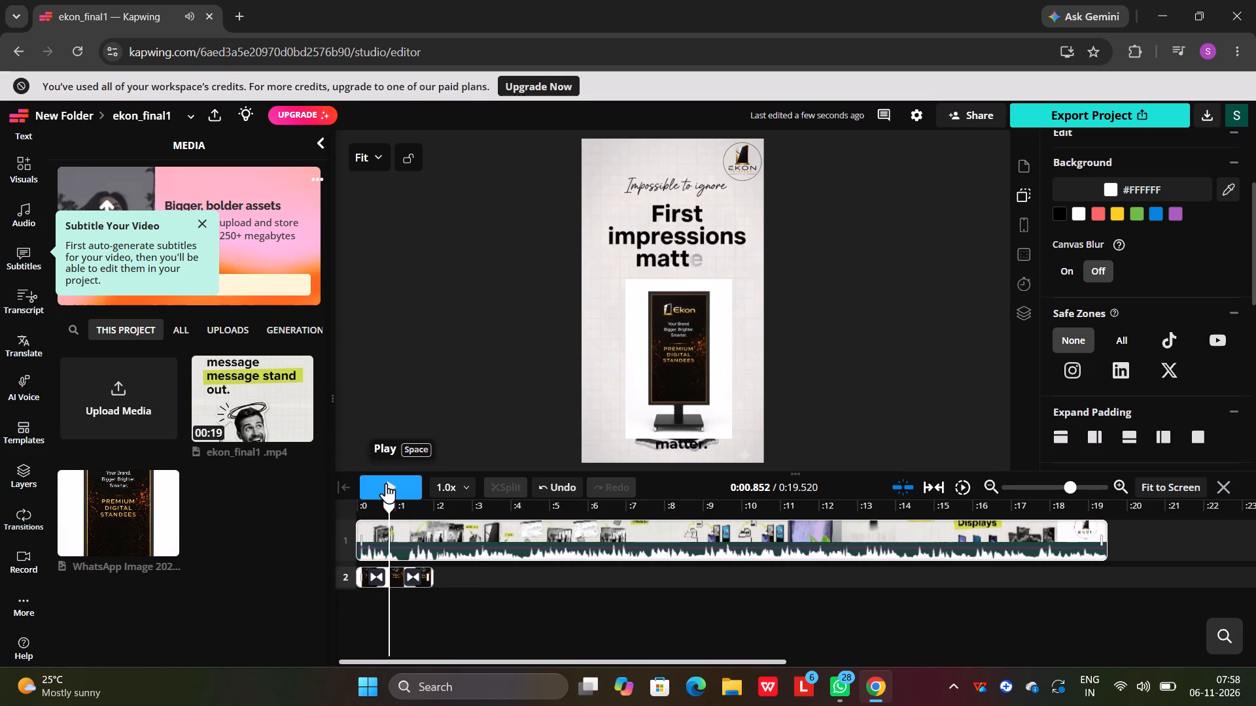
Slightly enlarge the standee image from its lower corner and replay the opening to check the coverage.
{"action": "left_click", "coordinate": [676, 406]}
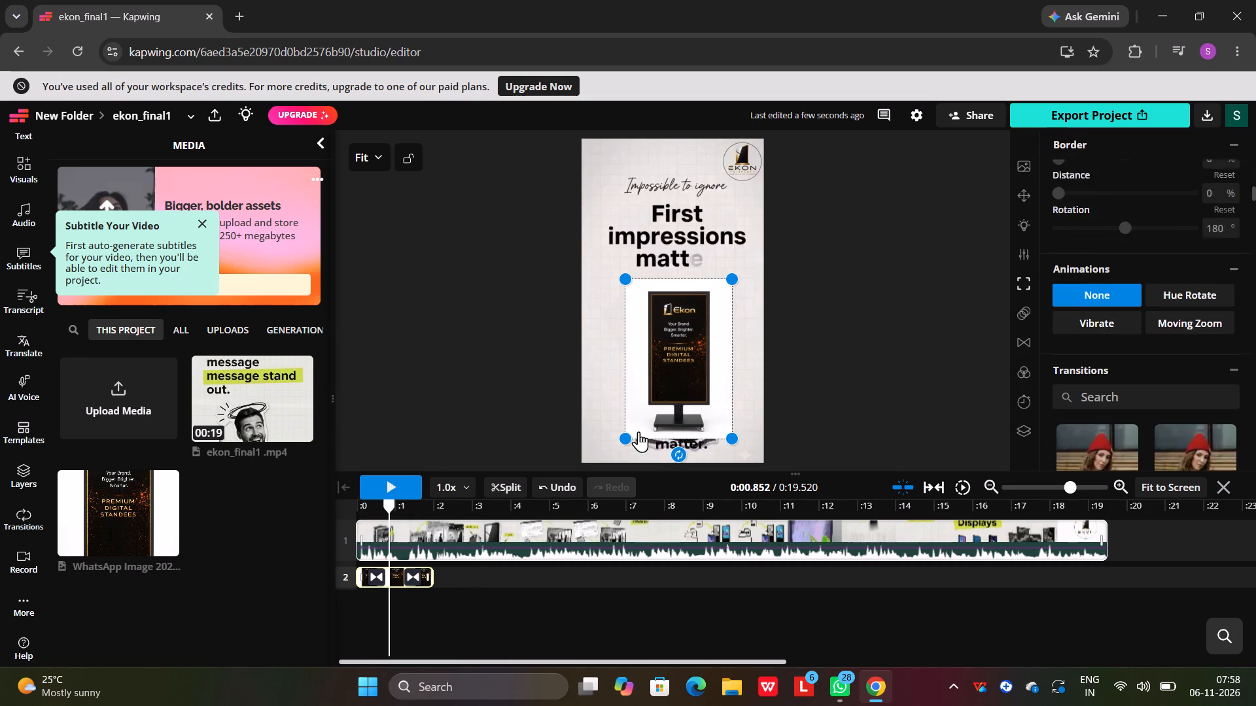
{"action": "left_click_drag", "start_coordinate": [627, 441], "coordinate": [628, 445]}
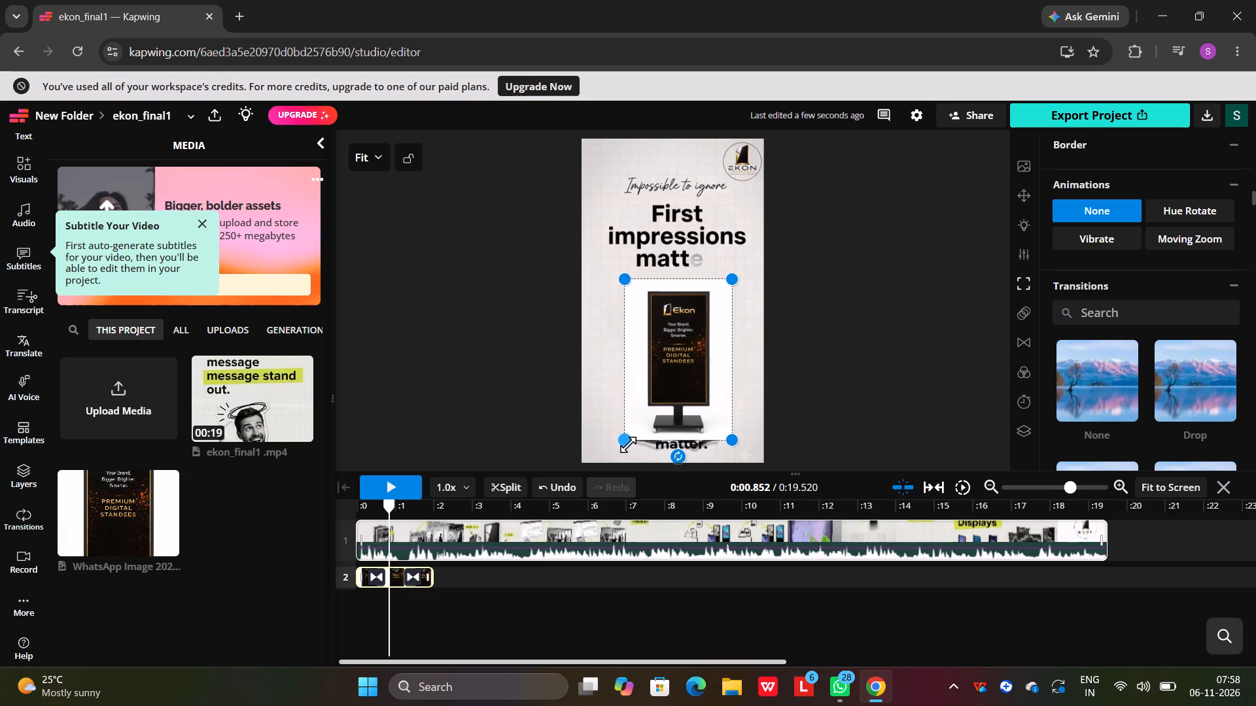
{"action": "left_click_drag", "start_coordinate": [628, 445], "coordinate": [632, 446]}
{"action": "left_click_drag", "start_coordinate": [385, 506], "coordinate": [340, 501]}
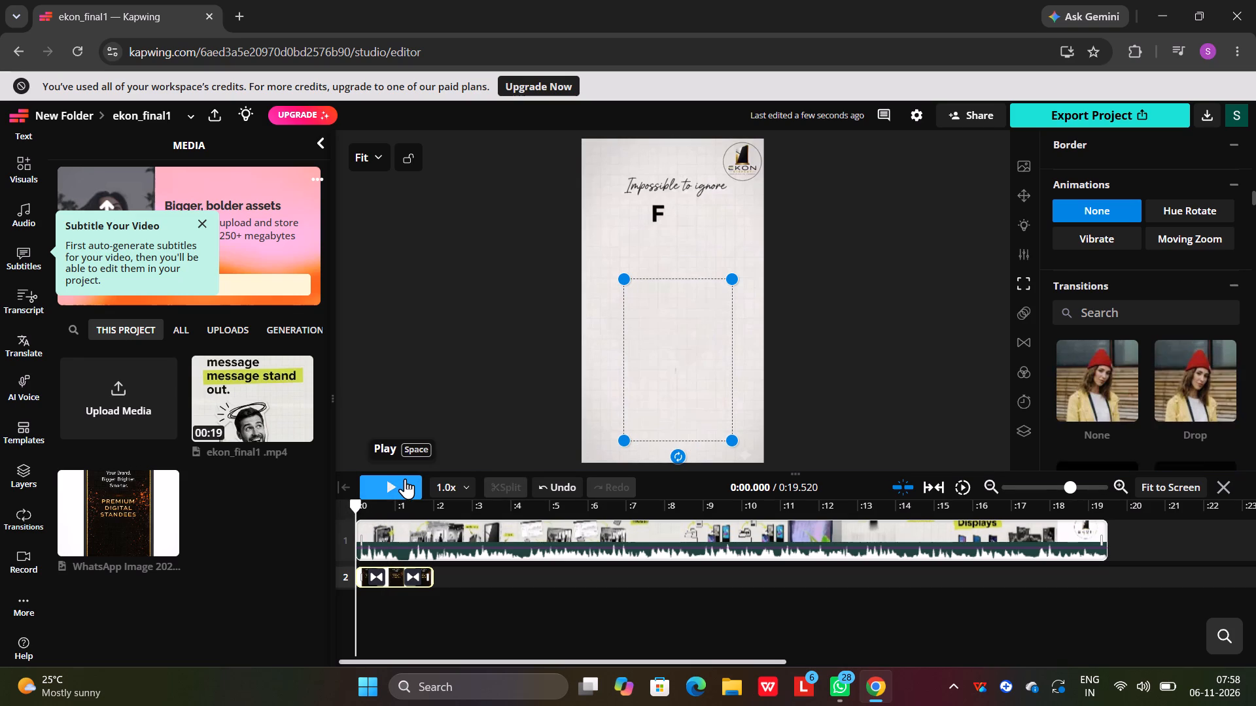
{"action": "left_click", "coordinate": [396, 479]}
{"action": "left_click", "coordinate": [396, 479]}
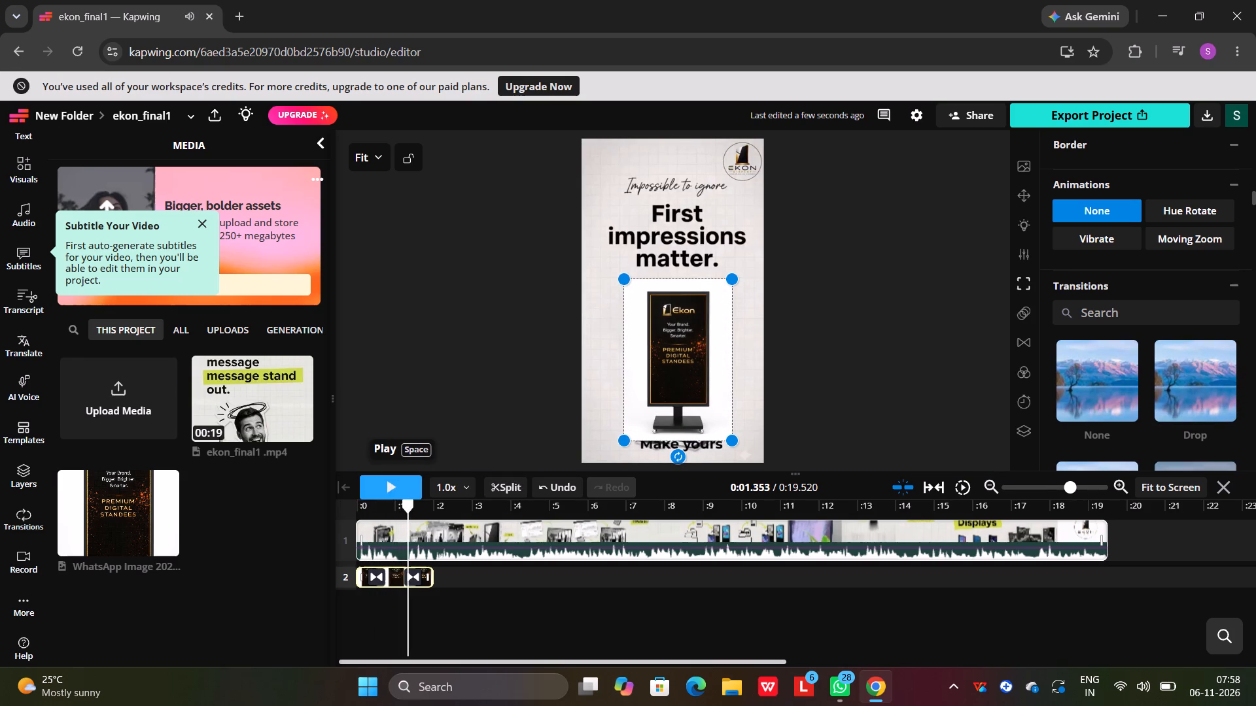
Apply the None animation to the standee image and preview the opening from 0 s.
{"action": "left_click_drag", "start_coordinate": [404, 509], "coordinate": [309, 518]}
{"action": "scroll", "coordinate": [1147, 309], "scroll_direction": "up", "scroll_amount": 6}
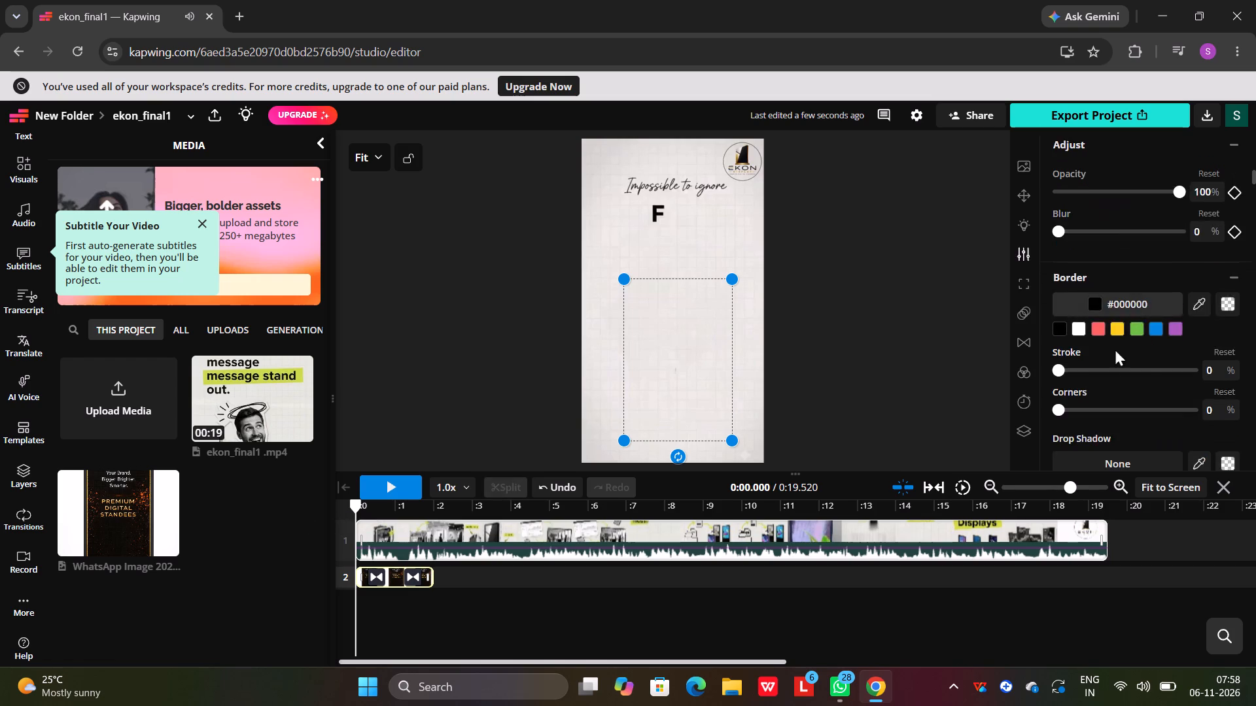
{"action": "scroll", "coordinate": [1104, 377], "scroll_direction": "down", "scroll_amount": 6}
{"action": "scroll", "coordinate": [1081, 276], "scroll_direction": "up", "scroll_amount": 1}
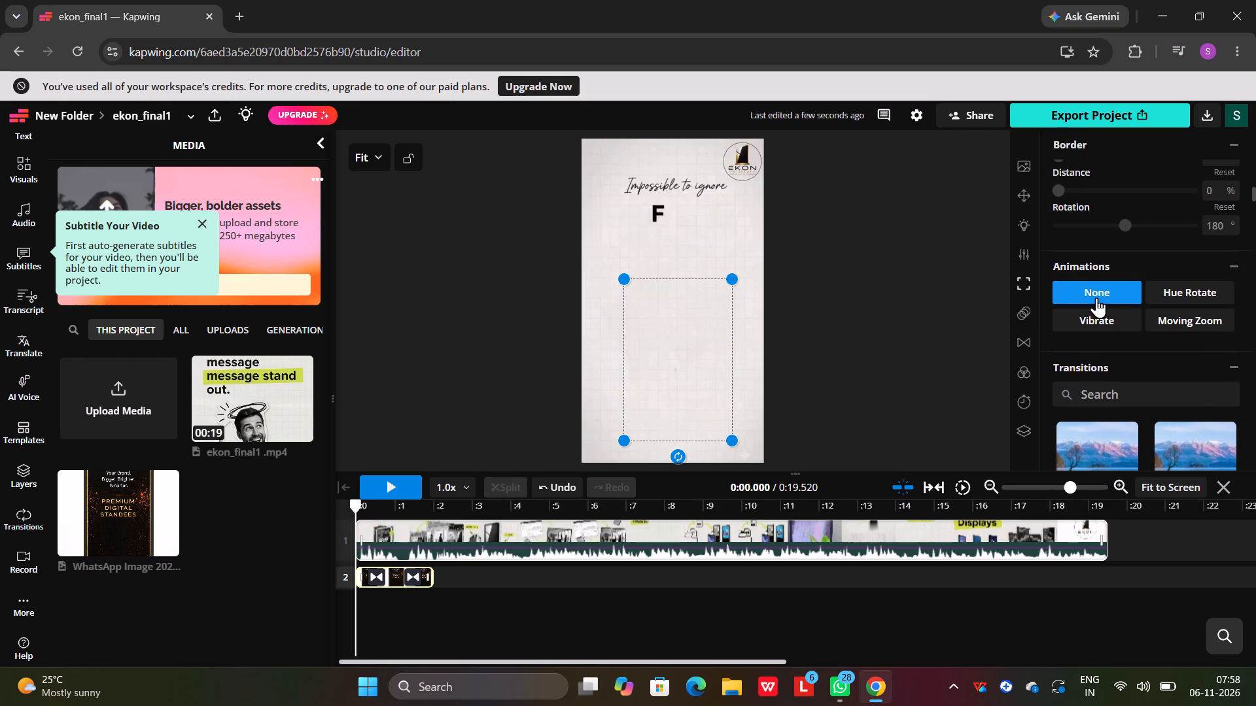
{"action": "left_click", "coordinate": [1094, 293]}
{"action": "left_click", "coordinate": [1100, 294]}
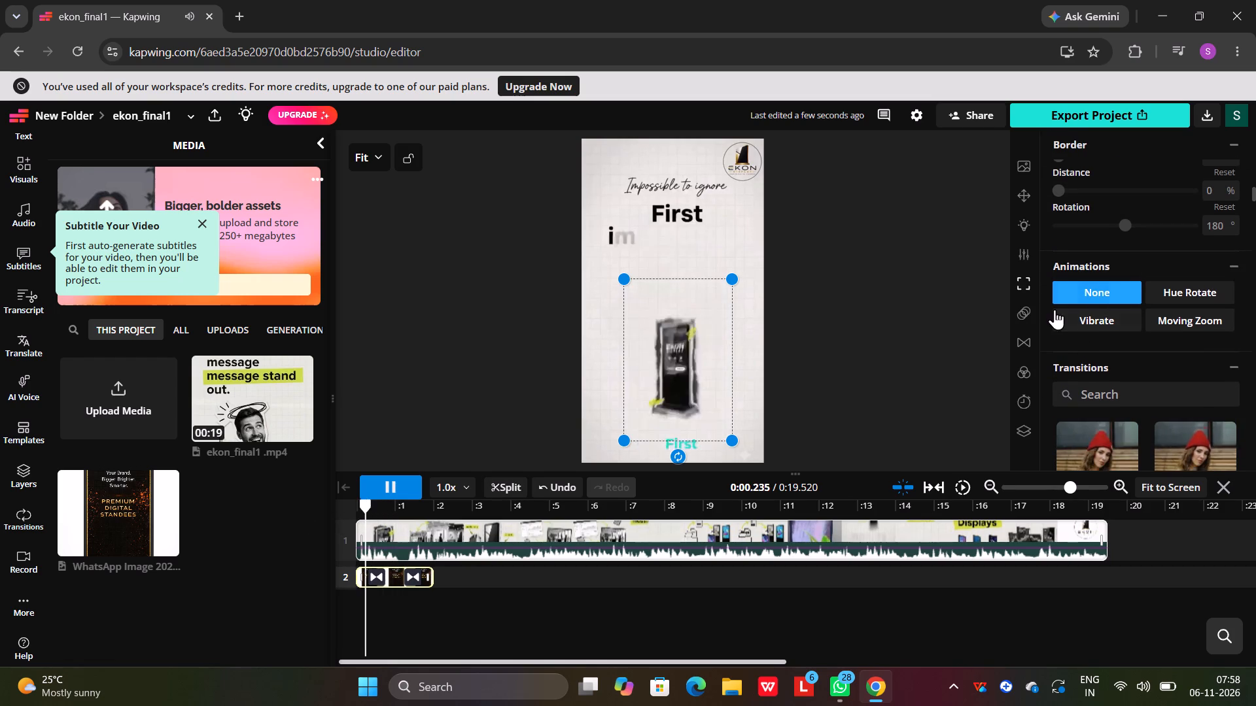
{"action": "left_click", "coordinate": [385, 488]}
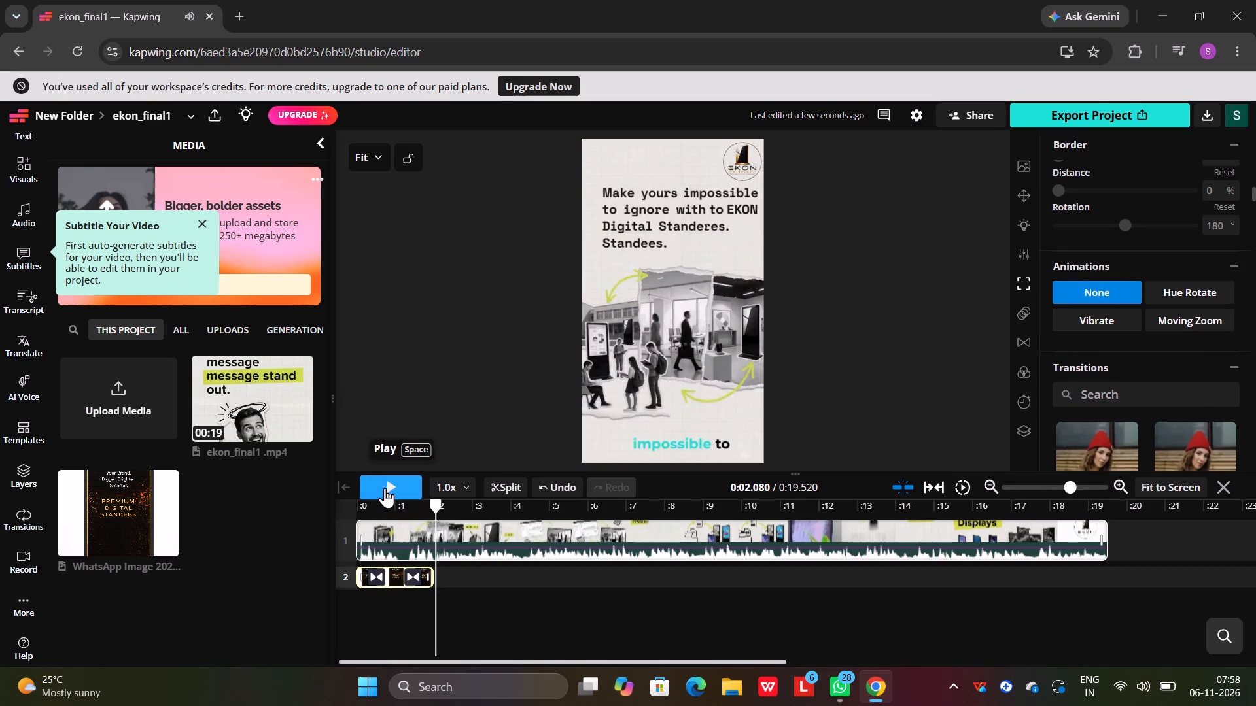
Delete the standee image clip with its transition from the second track.
{"action": "scroll", "coordinate": [1246, 349], "scroll_direction": "down", "scroll_amount": 3}
{"action": "scroll", "coordinate": [1125, 301], "scroll_direction": "down", "scroll_amount": 4}
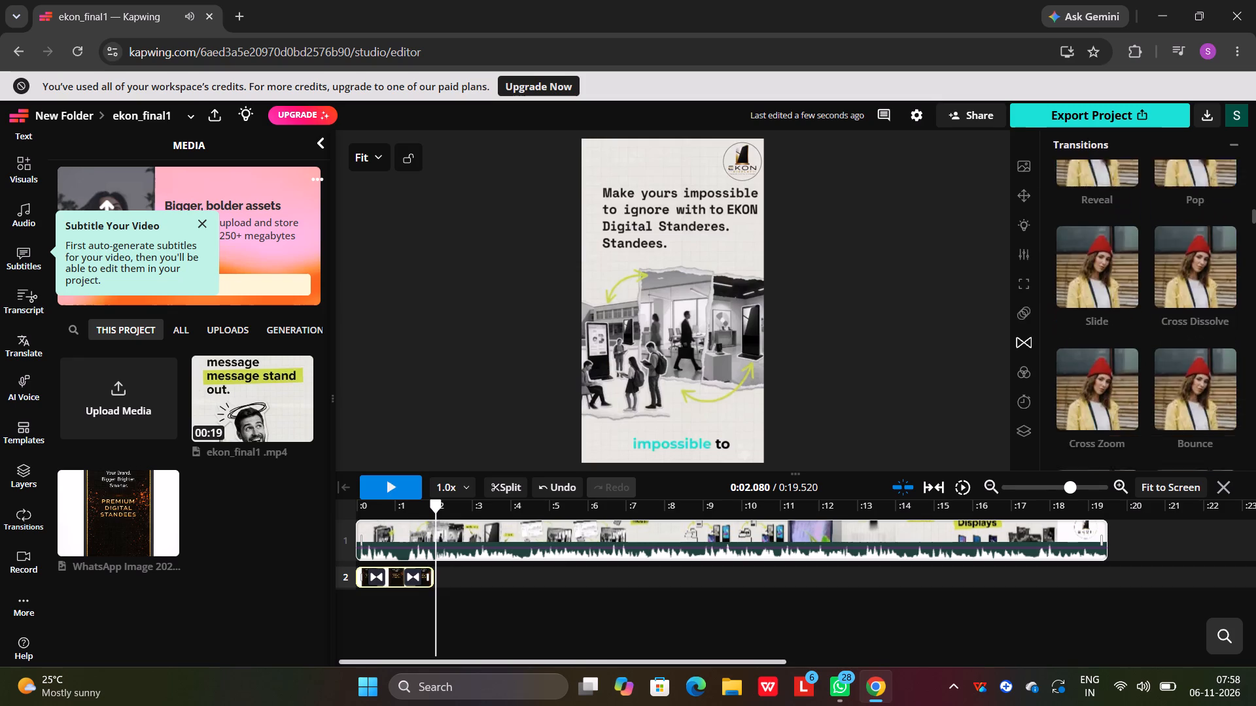
{"action": "scroll", "coordinate": [1126, 301], "scroll_direction": "up", "scroll_amount": 20}
{"action": "scroll", "coordinate": [1126, 301], "scroll_direction": "up", "scroll_amount": 17}
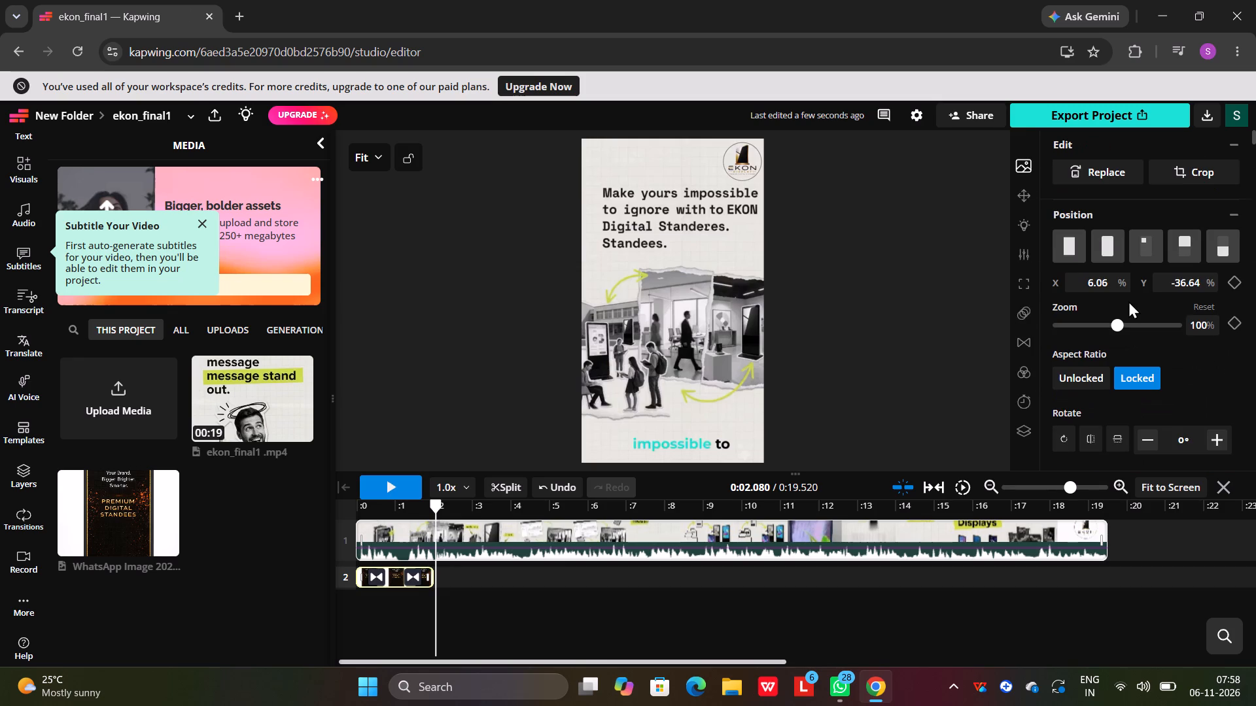
{"action": "scroll", "coordinate": [1134, 304], "scroll_direction": "down", "scroll_amount": 20}
{"action": "scroll", "coordinate": [1134, 304], "scroll_direction": "down", "scroll_amount": 20}
{"action": "scroll", "coordinate": [1134, 304], "scroll_direction": "down", "scroll_amount": 6}
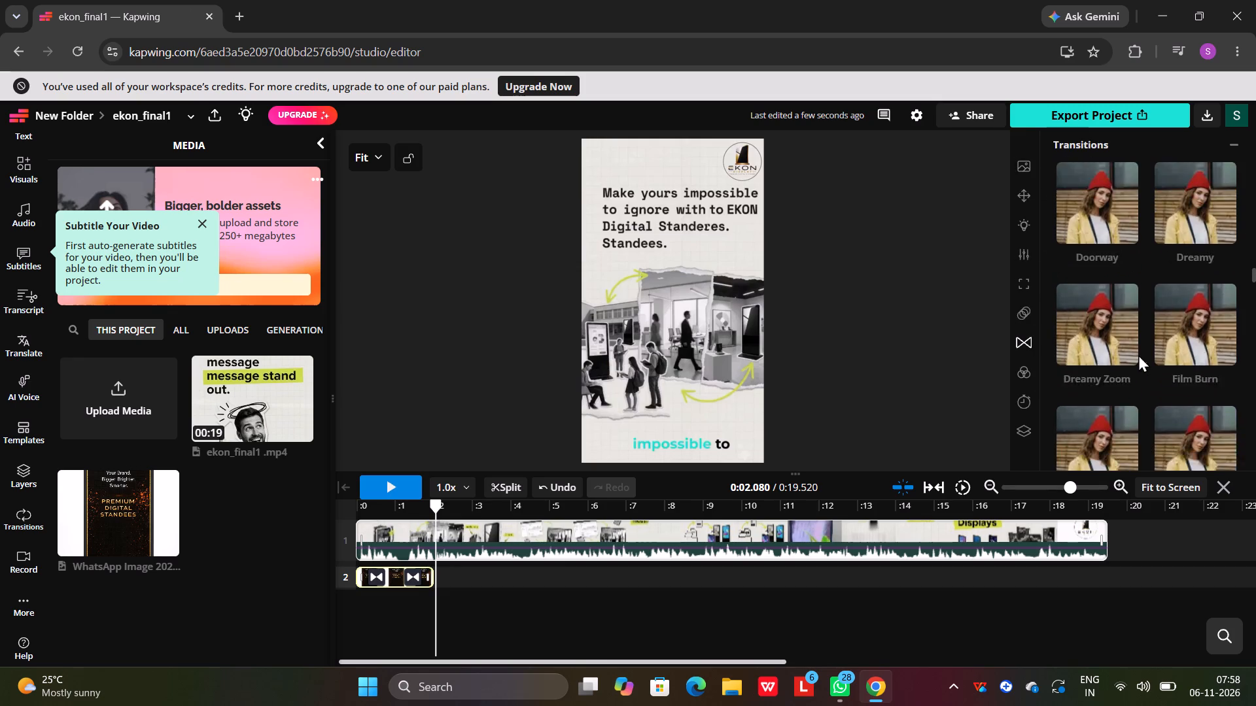
{"action": "scroll", "coordinate": [1138, 354], "scroll_direction": "down", "scroll_amount": 20}
{"action": "scroll", "coordinate": [1138, 354], "scroll_direction": "down", "scroll_amount": 20}
{"action": "scroll", "coordinate": [1138, 354], "scroll_direction": "down", "scroll_amount": 9}
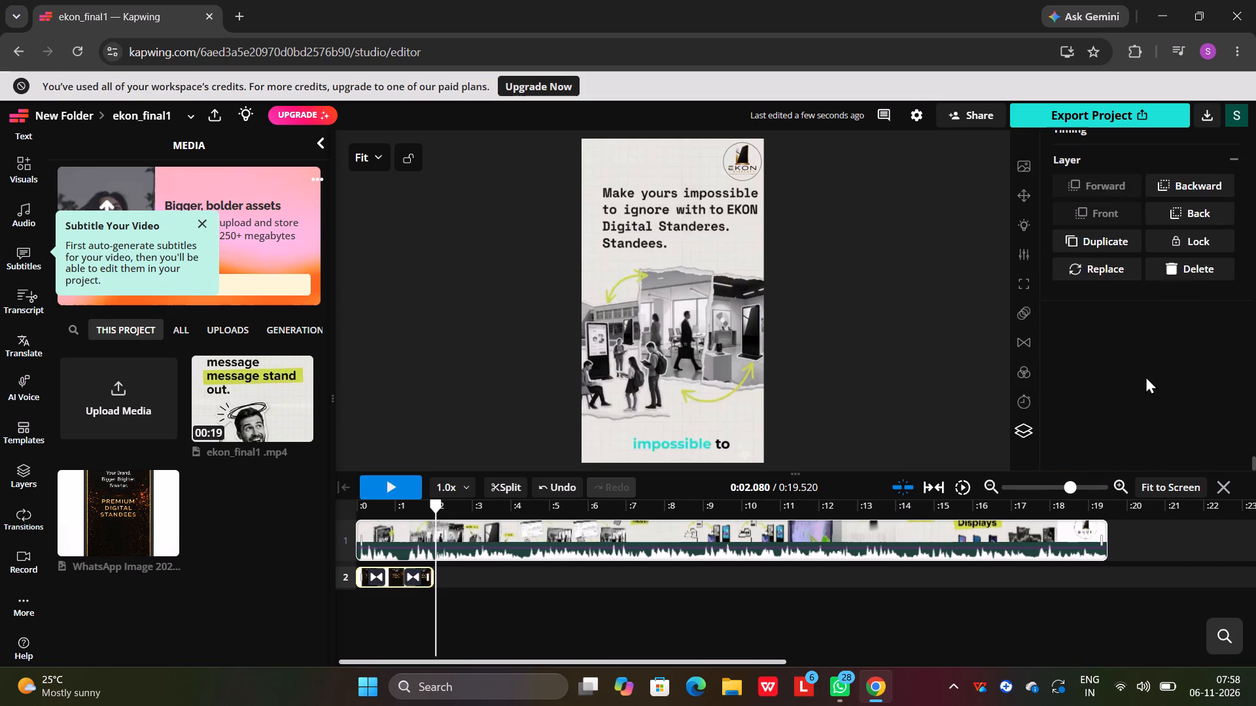
{"action": "scroll", "coordinate": [1145, 376], "scroll_direction": "down", "scroll_amount": 1}
{"action": "scroll", "coordinate": [1131, 350], "scroll_direction": "up", "scroll_amount": 5}
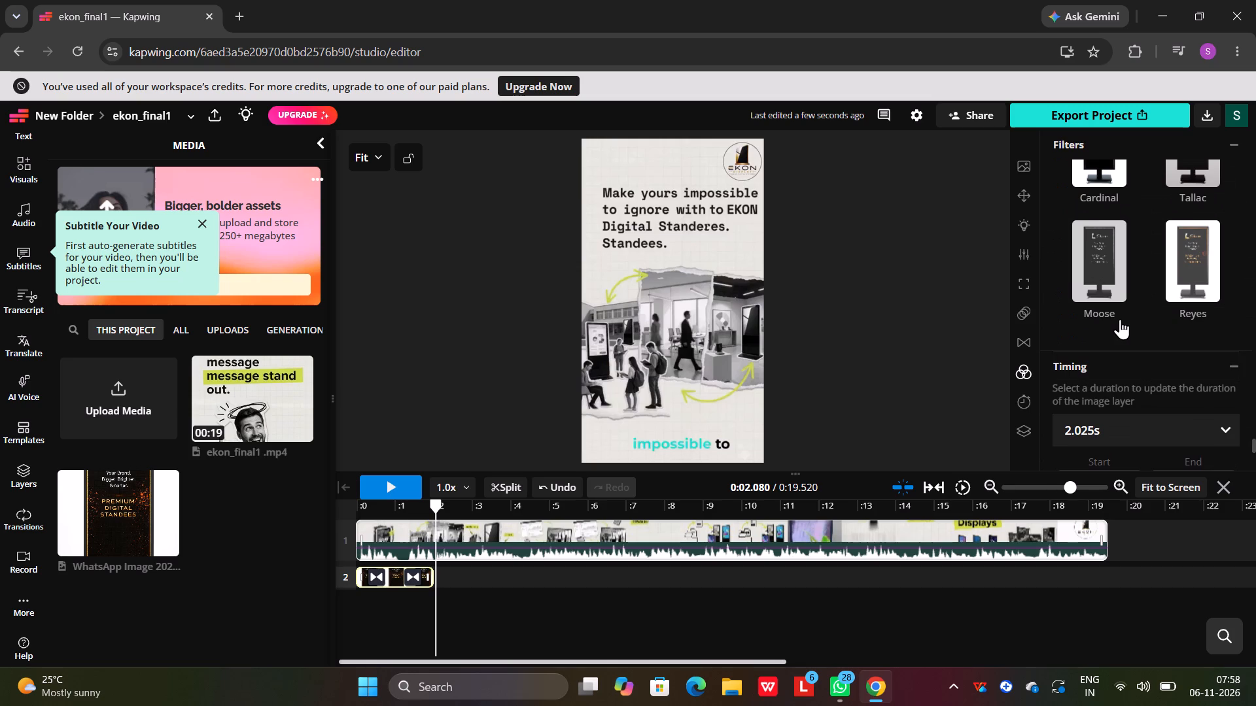
{"action": "scroll", "coordinate": [1121, 320], "scroll_direction": "down", "scroll_amount": 9}
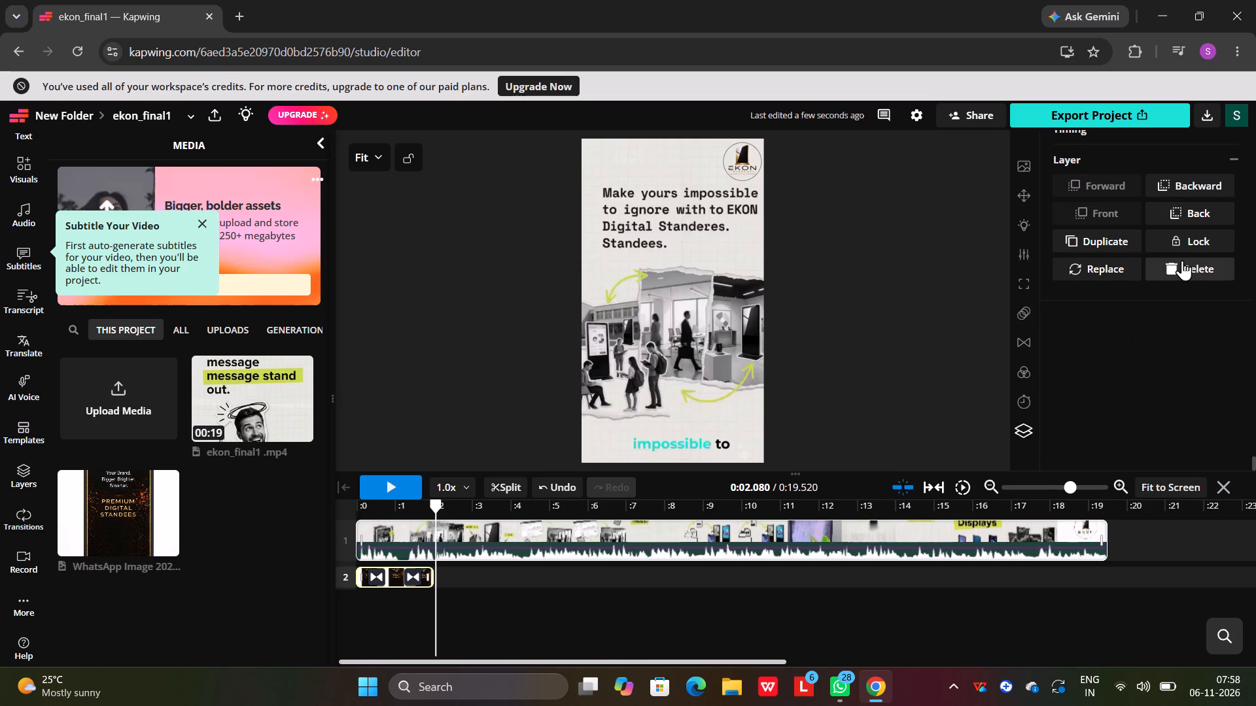
{"action": "left_click", "coordinate": [1177, 261]}
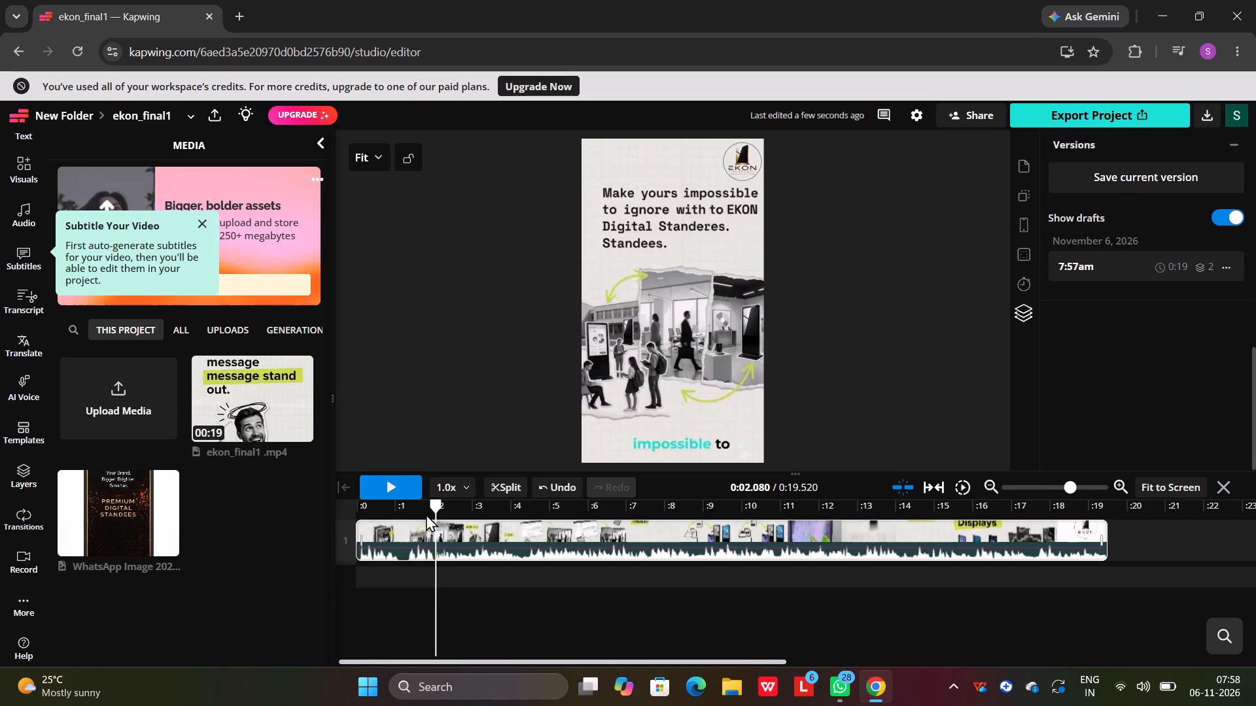
Add the standee image from the project media again and move its clip to start at 0 s on the second track.
{"action": "left_click", "coordinate": [160, 532]}
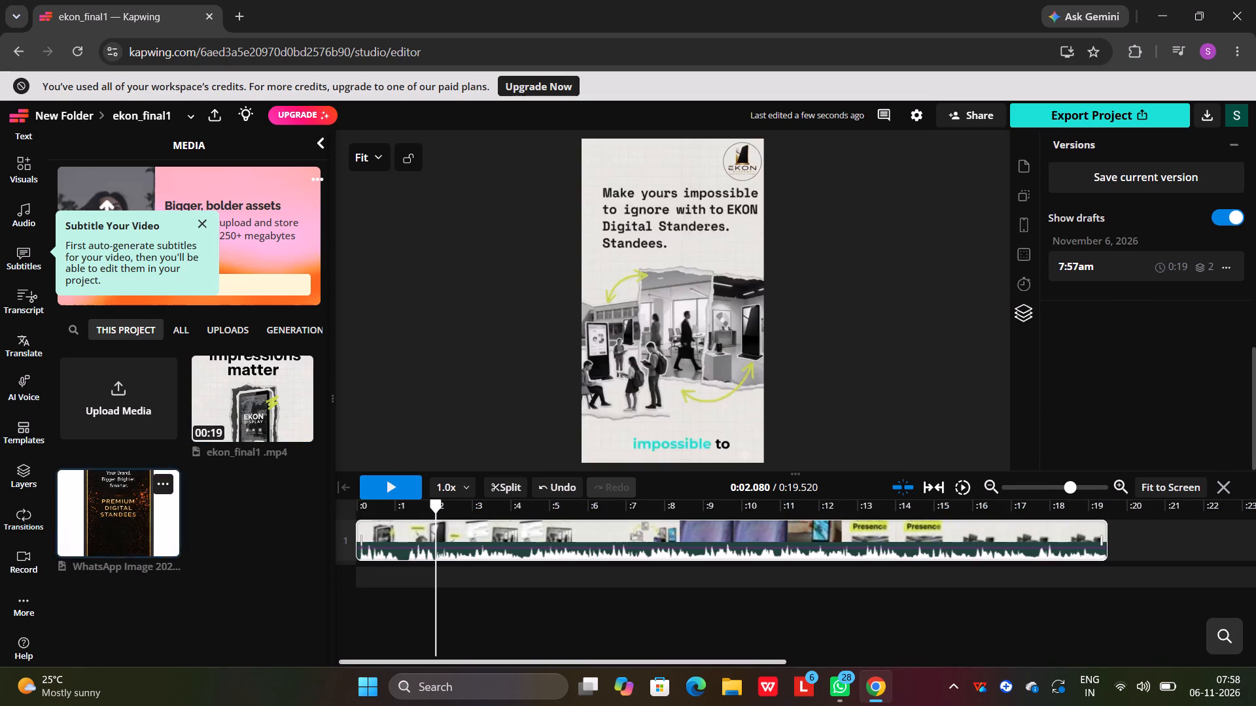
{"action": "left_click", "coordinate": [90, 535]}
{"action": "left_click_drag", "start_coordinate": [463, 581], "coordinate": [444, 580]}
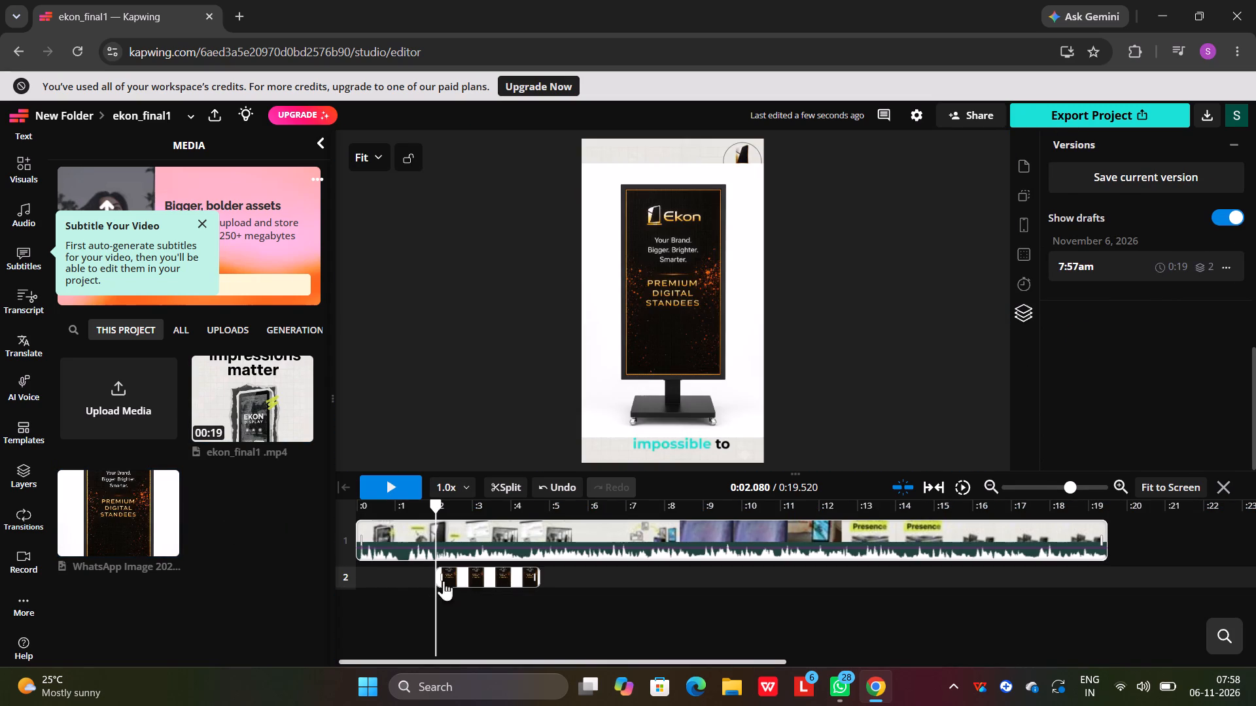
{"action": "left_click_drag", "start_coordinate": [444, 580], "coordinate": [376, 581]}
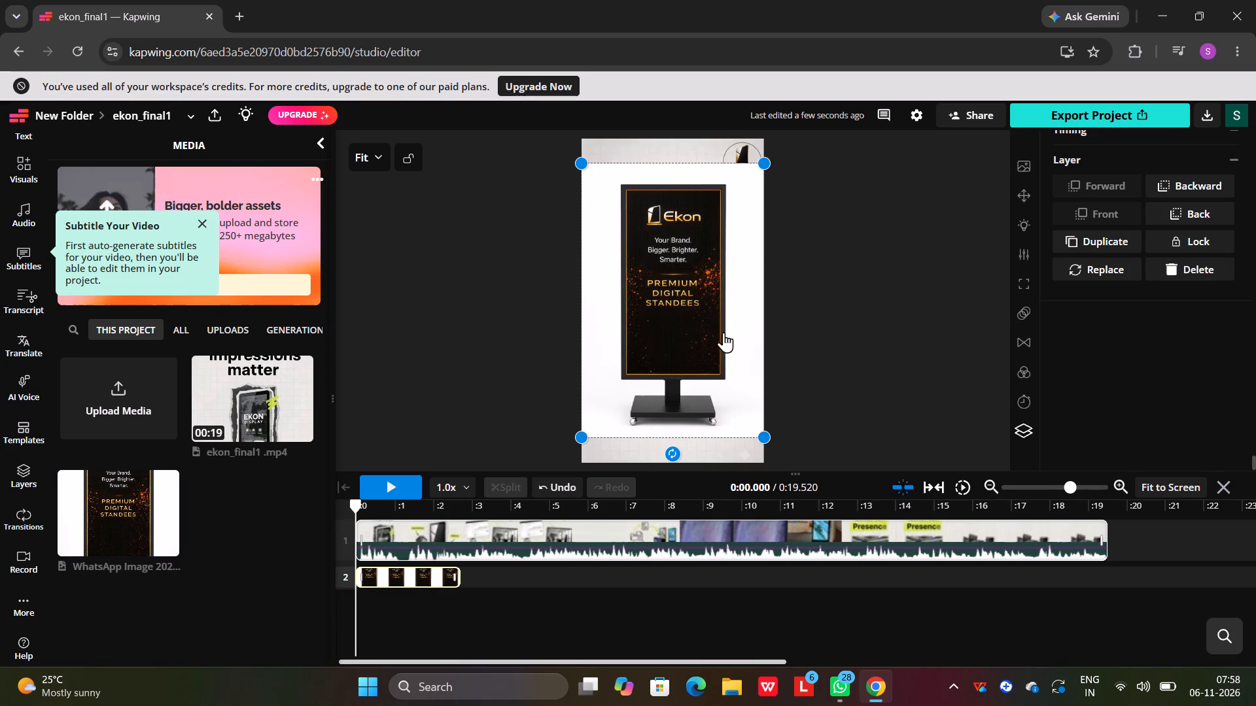
Shrink the new standee image and position it below the "First impressions matter." heading, covering the original standee.
{"action": "left_click_drag", "start_coordinate": [582, 163], "coordinate": [693, 293]}
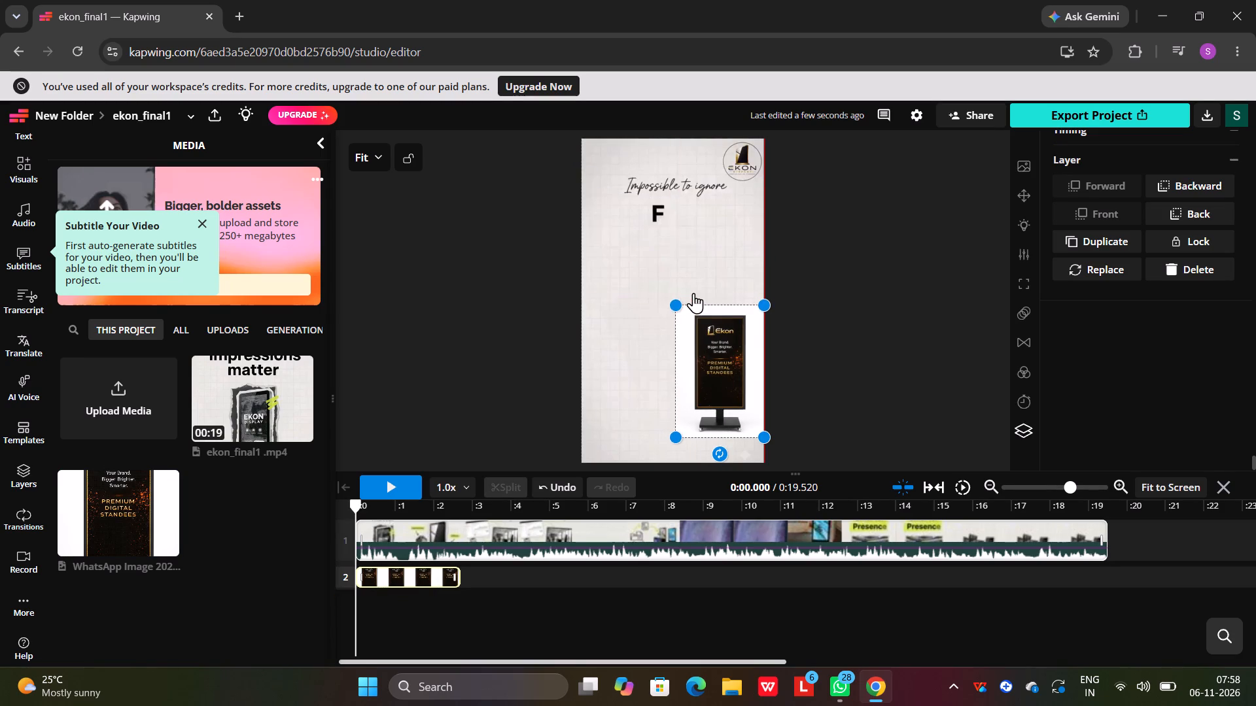
{"action": "left_click_drag", "start_coordinate": [693, 293], "coordinate": [663, 280]}
{"action": "left_click_drag", "start_coordinate": [701, 322], "coordinate": [663, 303]}
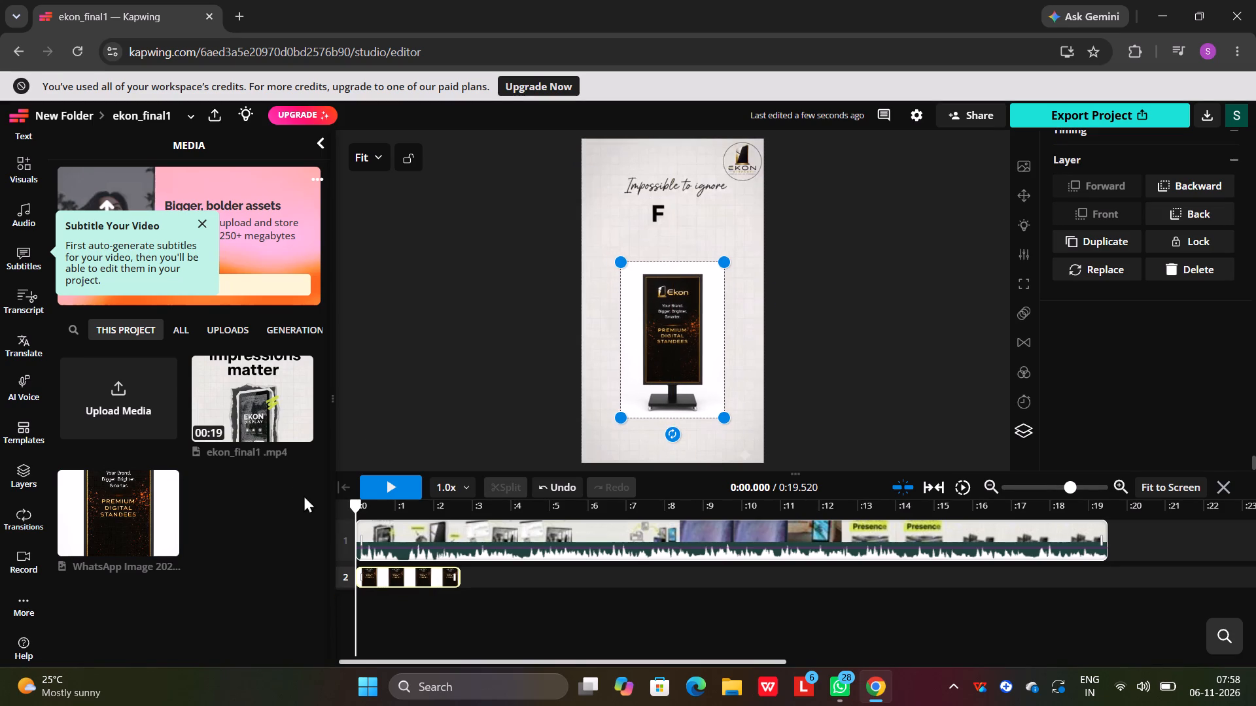
{"action": "left_click", "coordinate": [385, 484]}
{"action": "left_click", "coordinate": [385, 484]}
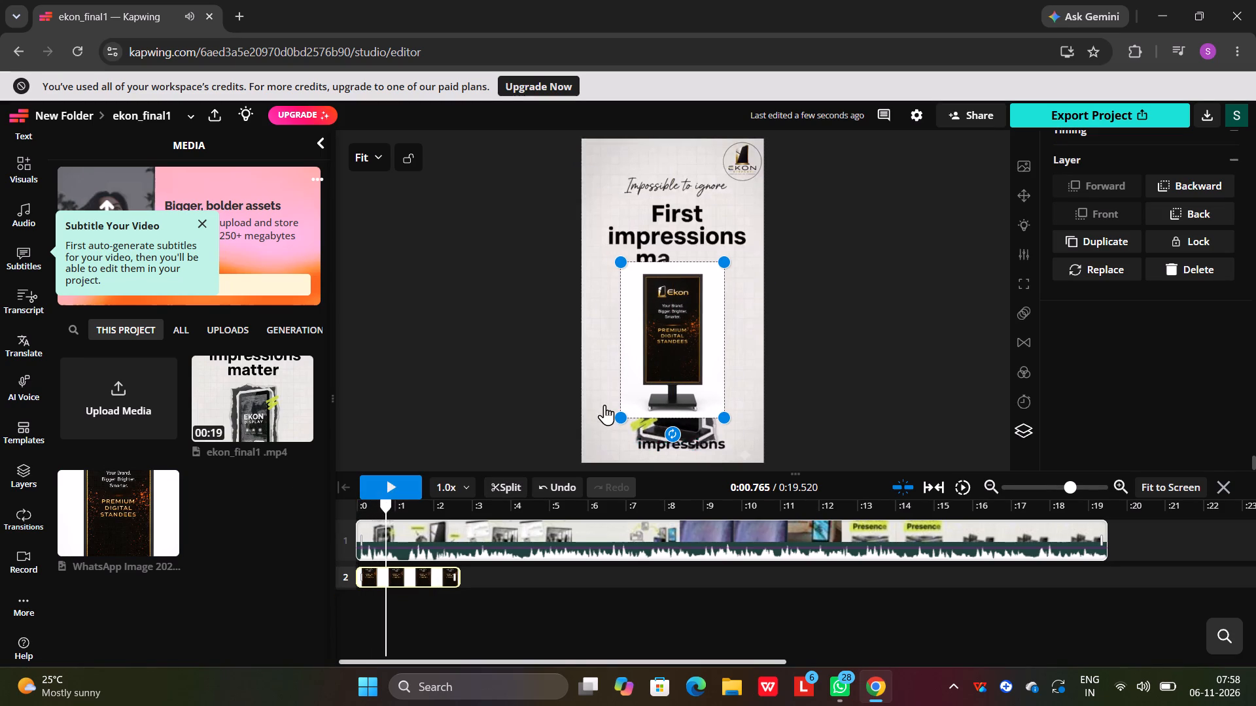
{"action": "left_click_drag", "start_coordinate": [655, 359], "coordinate": [659, 375]}
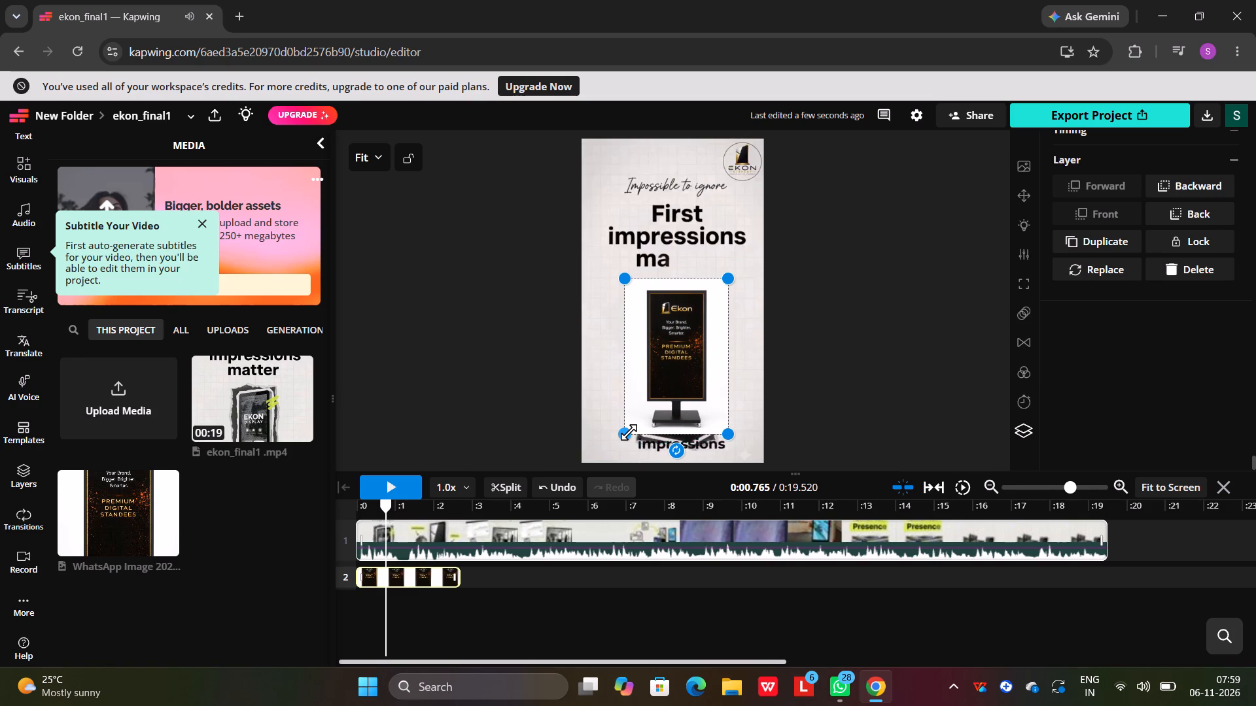
{"action": "left_click_drag", "start_coordinate": [629, 432], "coordinate": [627, 440]}
{"action": "left_click", "coordinate": [671, 409]}
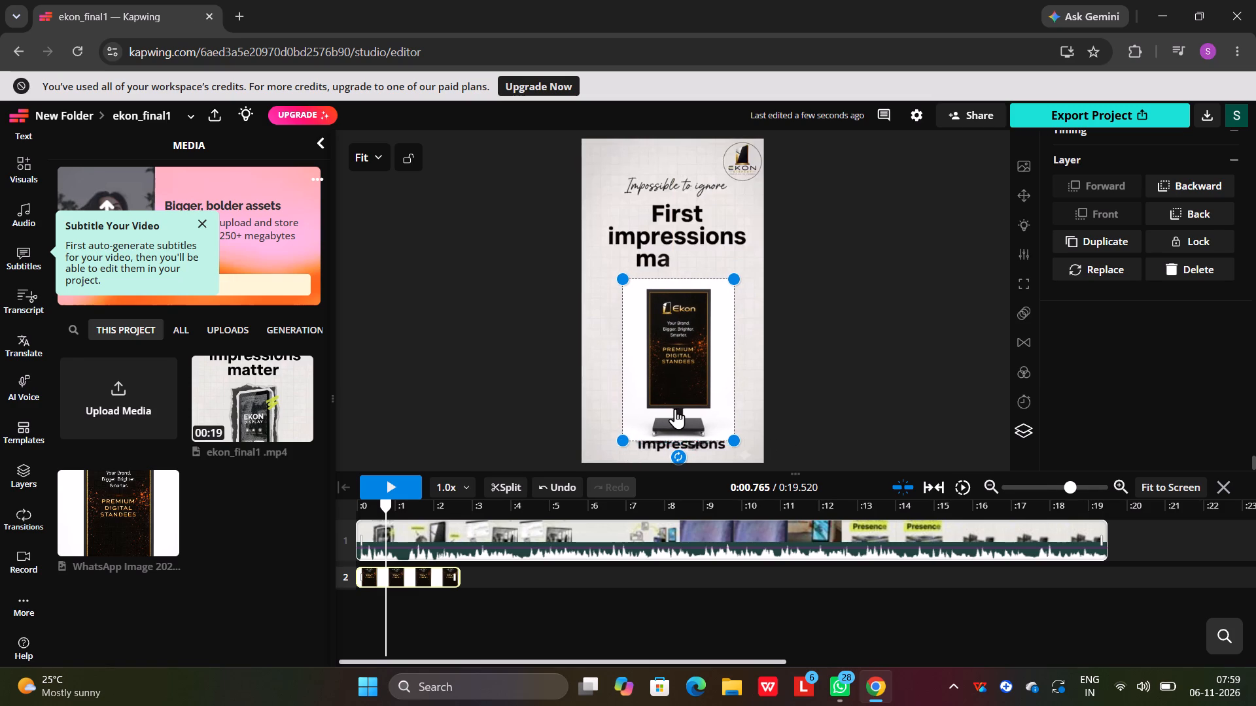
Play the opening from 0 s twice to check how long the standee image should stay over the original standee.
{"action": "left_click_drag", "start_coordinate": [384, 510], "coordinate": [343, 508]}
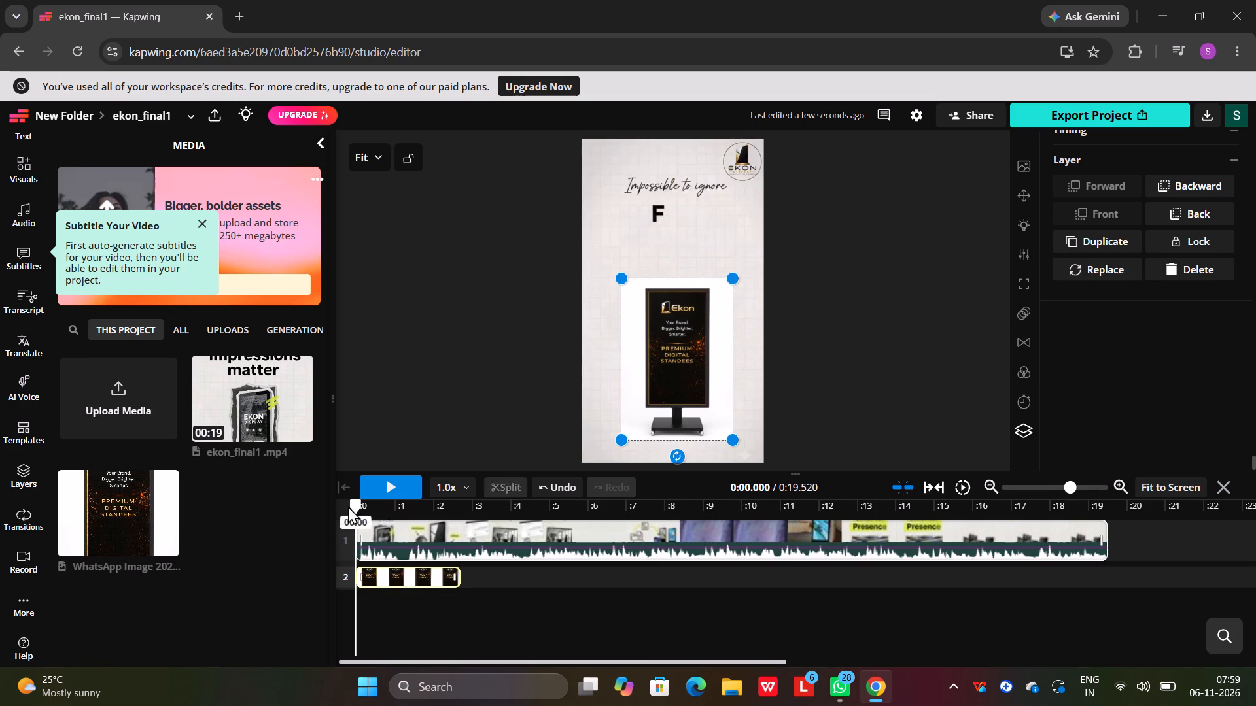
{"action": "left_click", "coordinate": [396, 487]}
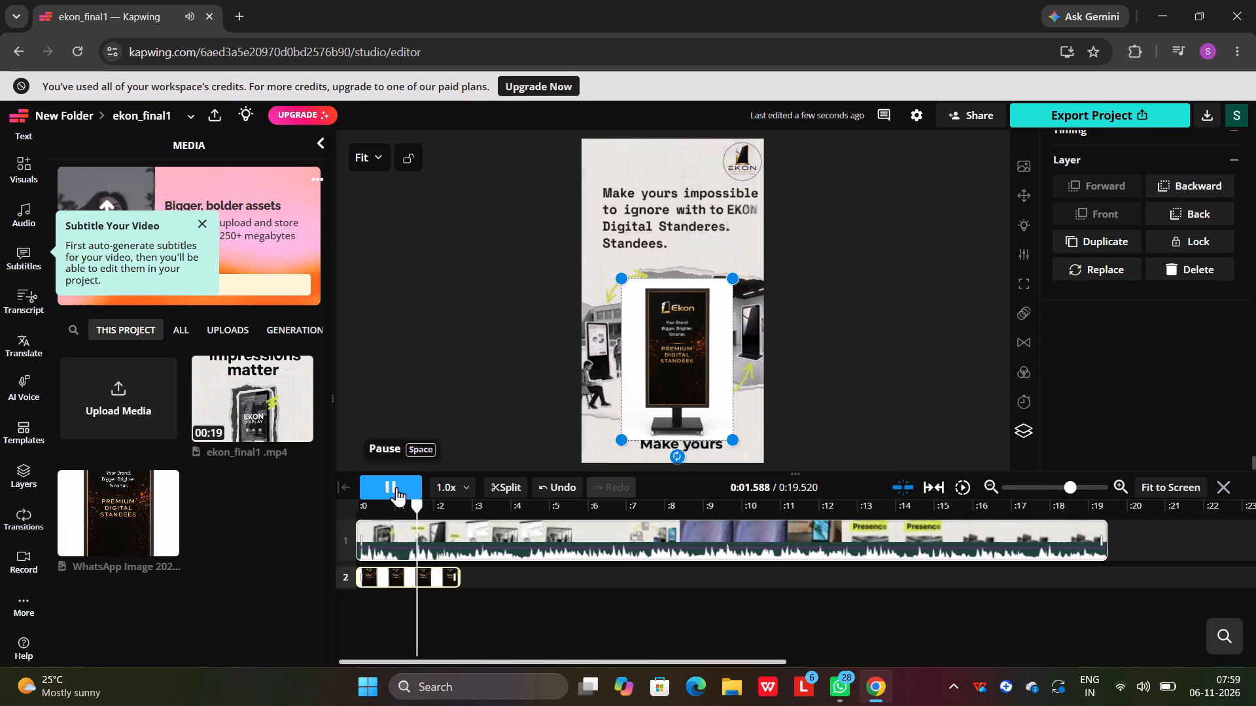
{"action": "left_click", "coordinate": [396, 487]}
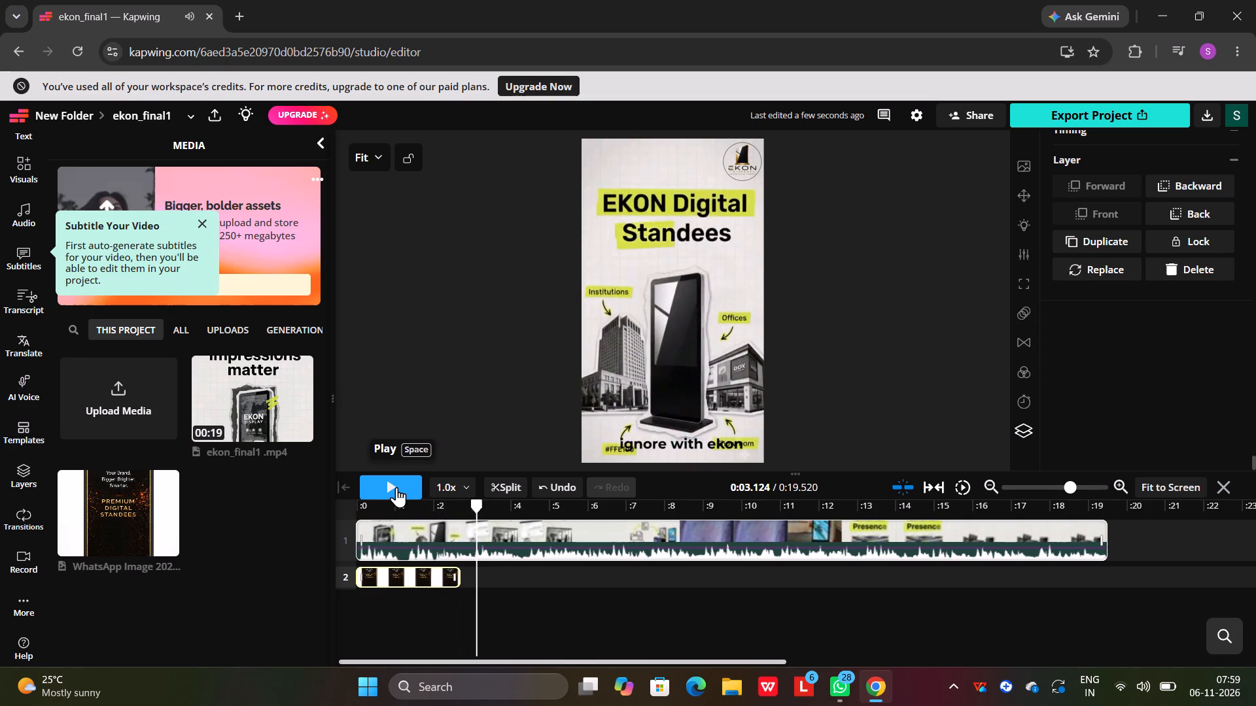
{"action": "left_click_drag", "start_coordinate": [475, 511], "coordinate": [472, 510]}
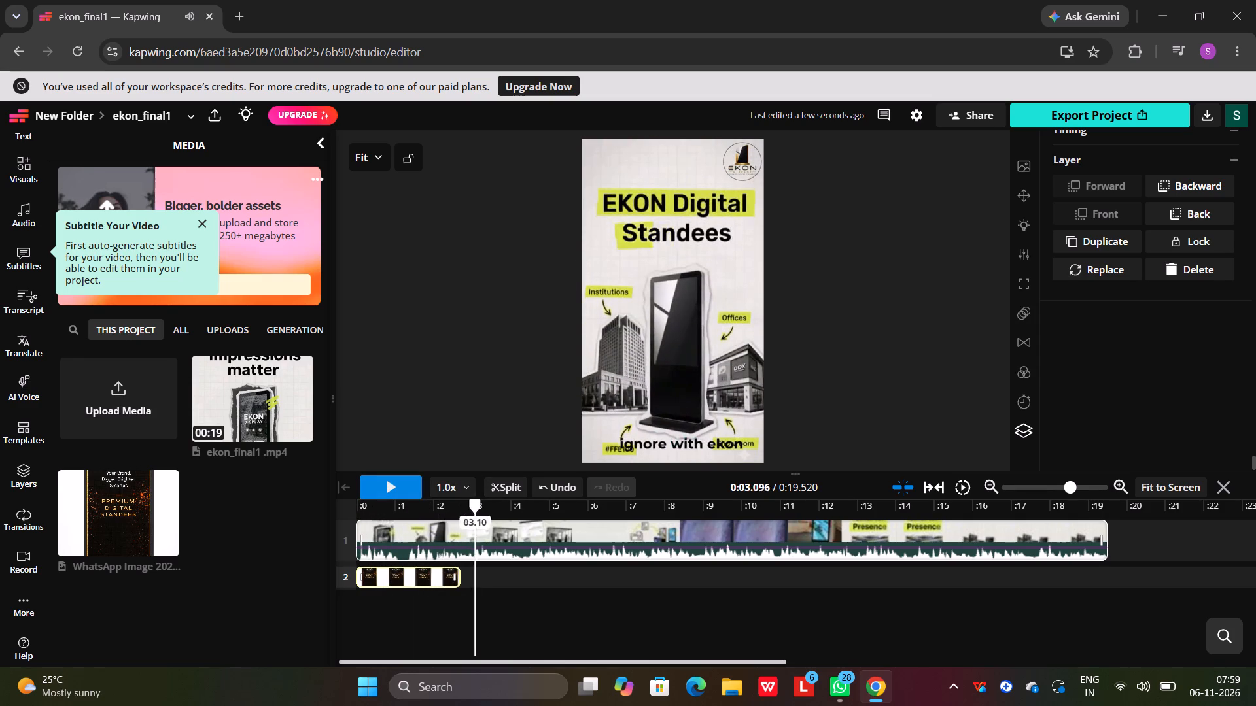
{"action": "left_click_drag", "start_coordinate": [472, 510], "coordinate": [317, 511]}
{"action": "left_click", "coordinate": [381, 492]}
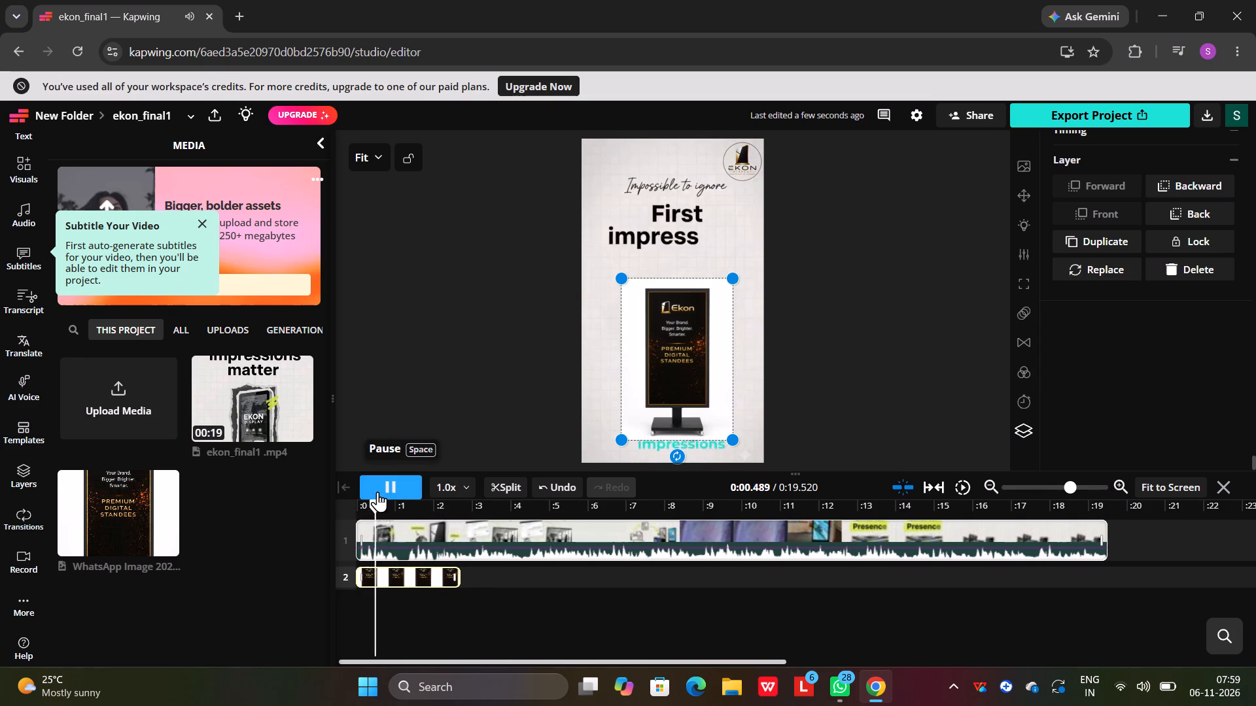
{"action": "left_click", "coordinate": [376, 492]}
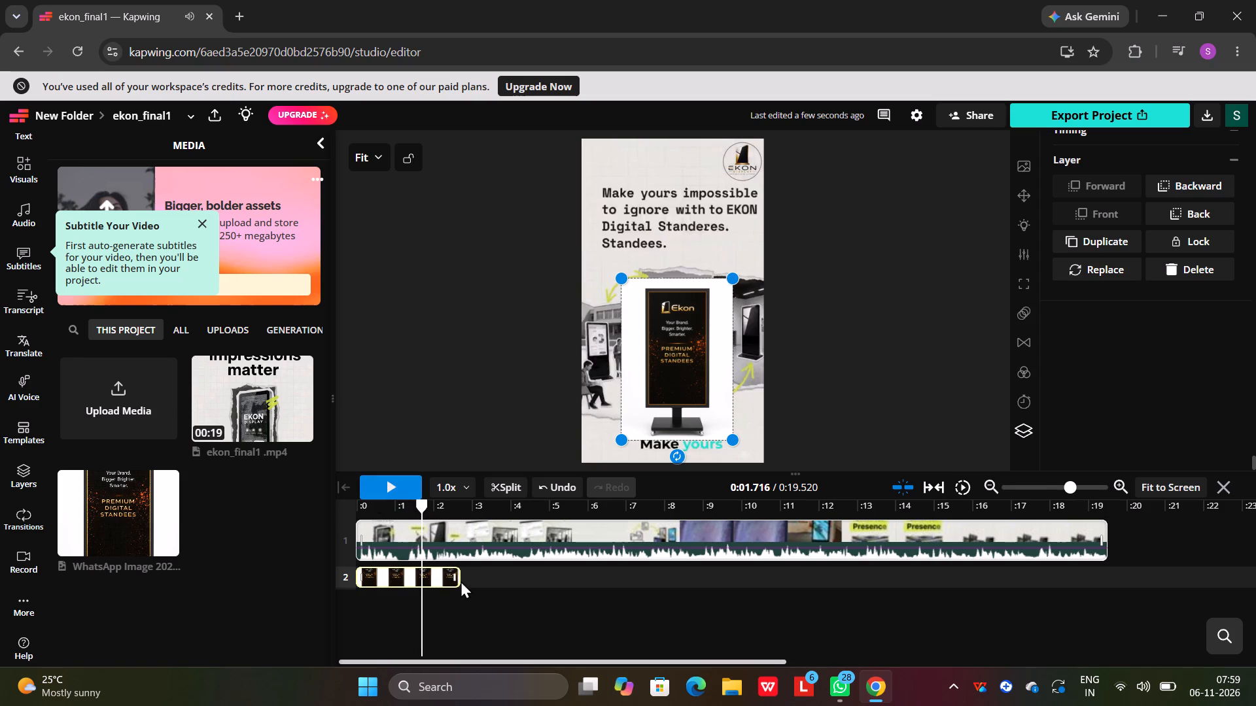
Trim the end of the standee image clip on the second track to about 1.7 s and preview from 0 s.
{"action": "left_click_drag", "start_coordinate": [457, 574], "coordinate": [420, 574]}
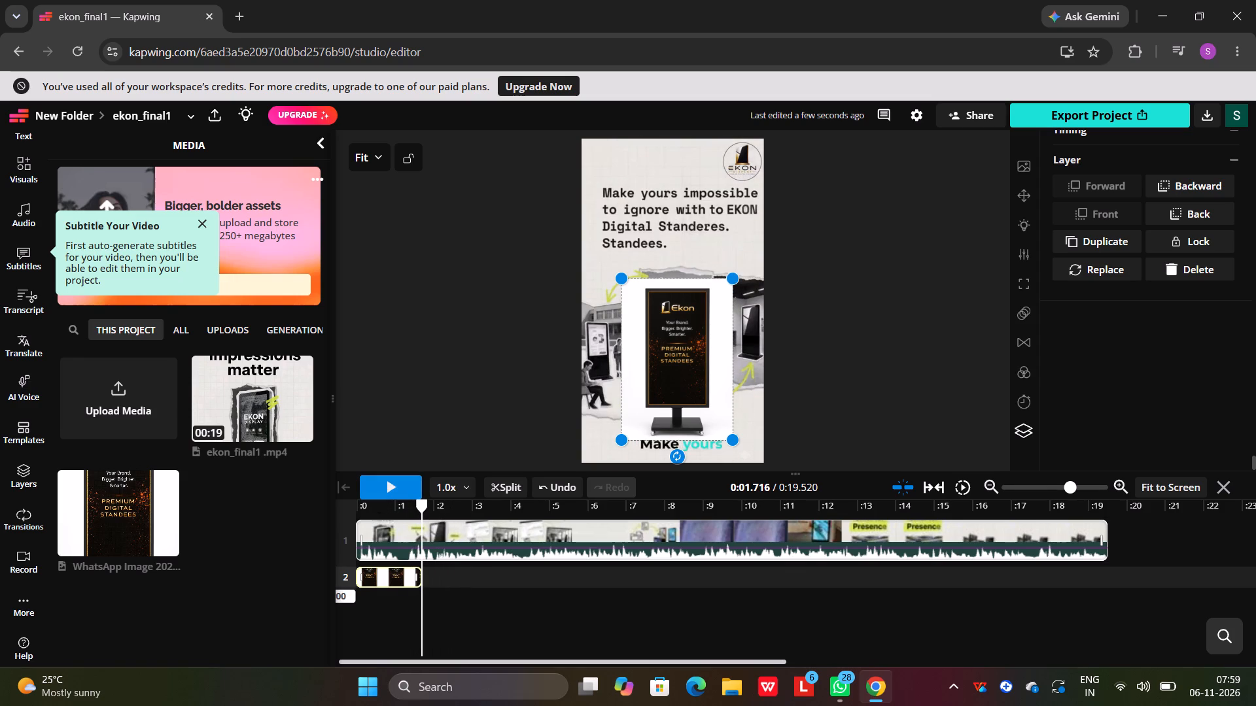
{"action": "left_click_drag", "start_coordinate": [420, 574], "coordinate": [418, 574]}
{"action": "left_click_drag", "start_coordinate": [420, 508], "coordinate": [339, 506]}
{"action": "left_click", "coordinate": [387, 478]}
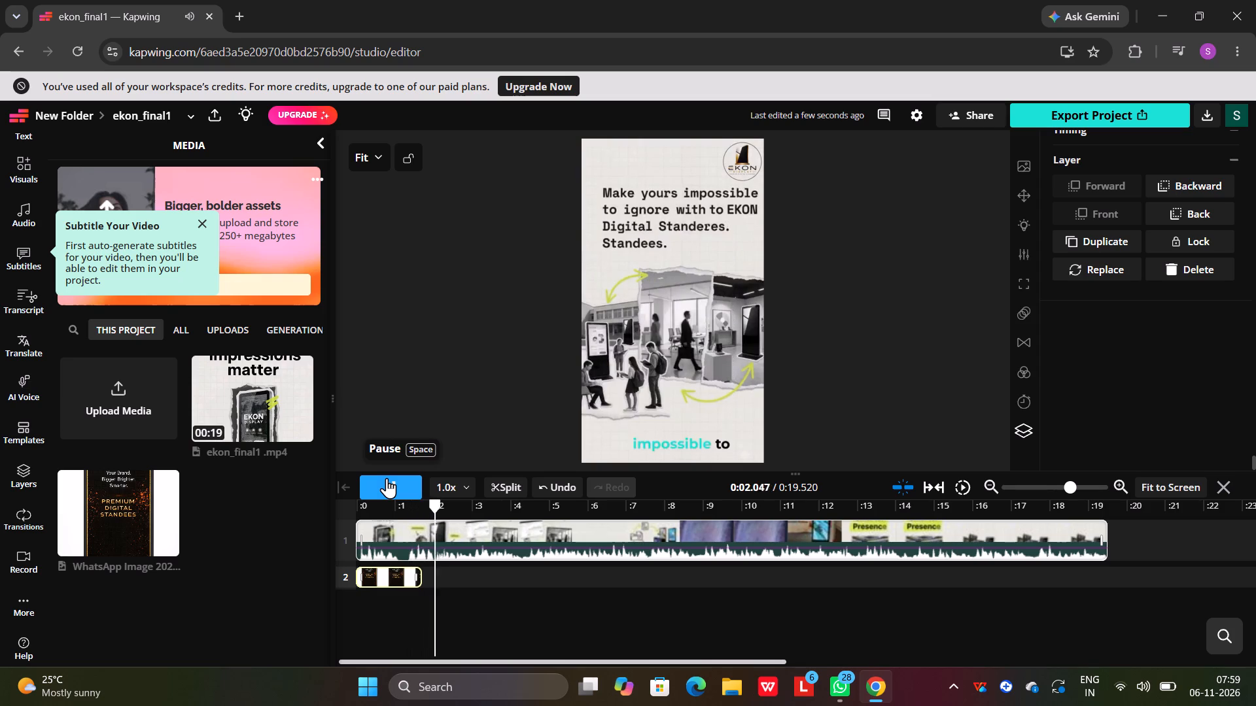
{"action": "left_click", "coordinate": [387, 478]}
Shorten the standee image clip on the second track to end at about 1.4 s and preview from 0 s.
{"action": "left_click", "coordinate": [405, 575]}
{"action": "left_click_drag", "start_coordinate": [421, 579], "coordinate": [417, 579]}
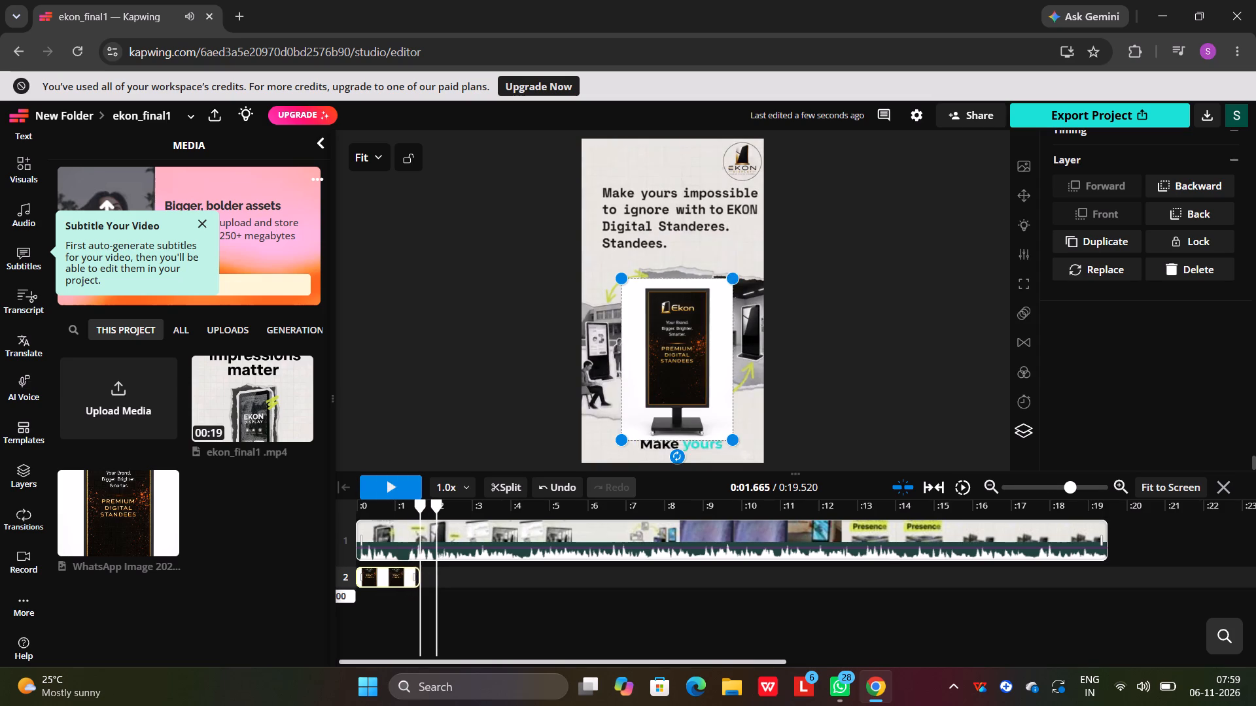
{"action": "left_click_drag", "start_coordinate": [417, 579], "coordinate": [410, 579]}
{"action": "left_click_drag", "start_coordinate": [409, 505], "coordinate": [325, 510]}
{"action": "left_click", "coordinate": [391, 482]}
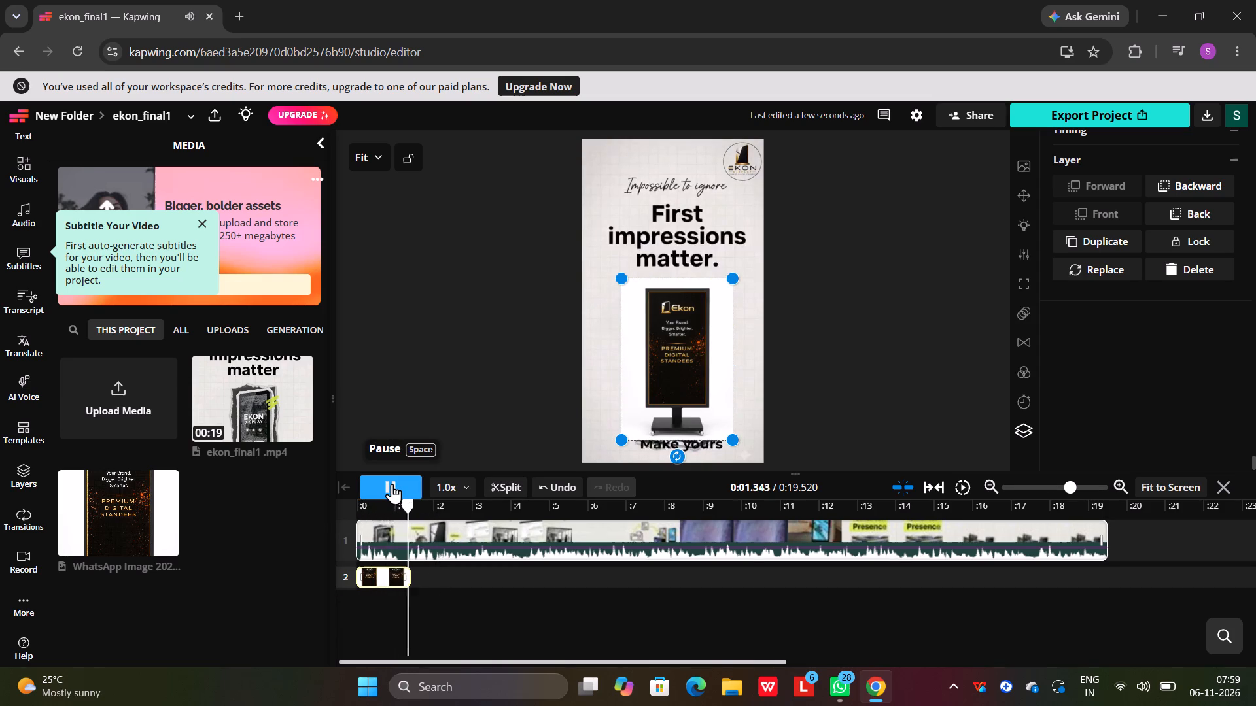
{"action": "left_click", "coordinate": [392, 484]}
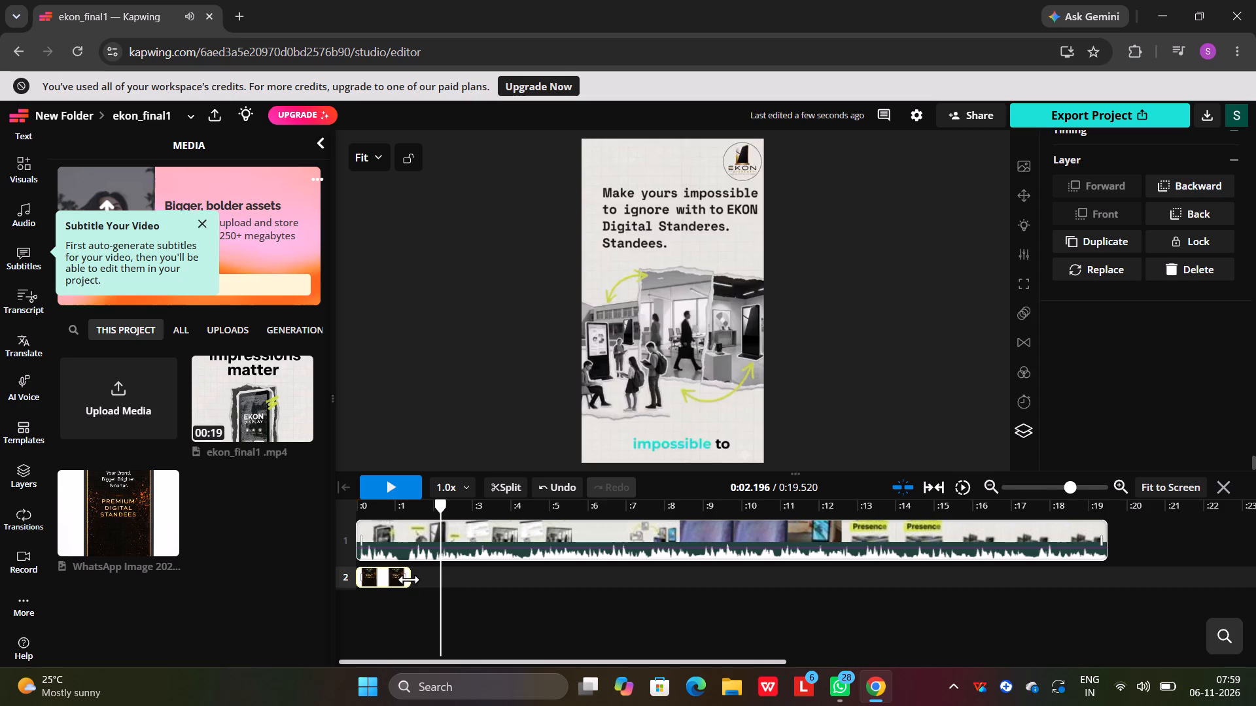
Set the end of the standee image clip on the second track to about 1.6 s and preview the opening from 0 s.
{"action": "left_click_drag", "start_coordinate": [408, 579], "coordinate": [415, 578]}
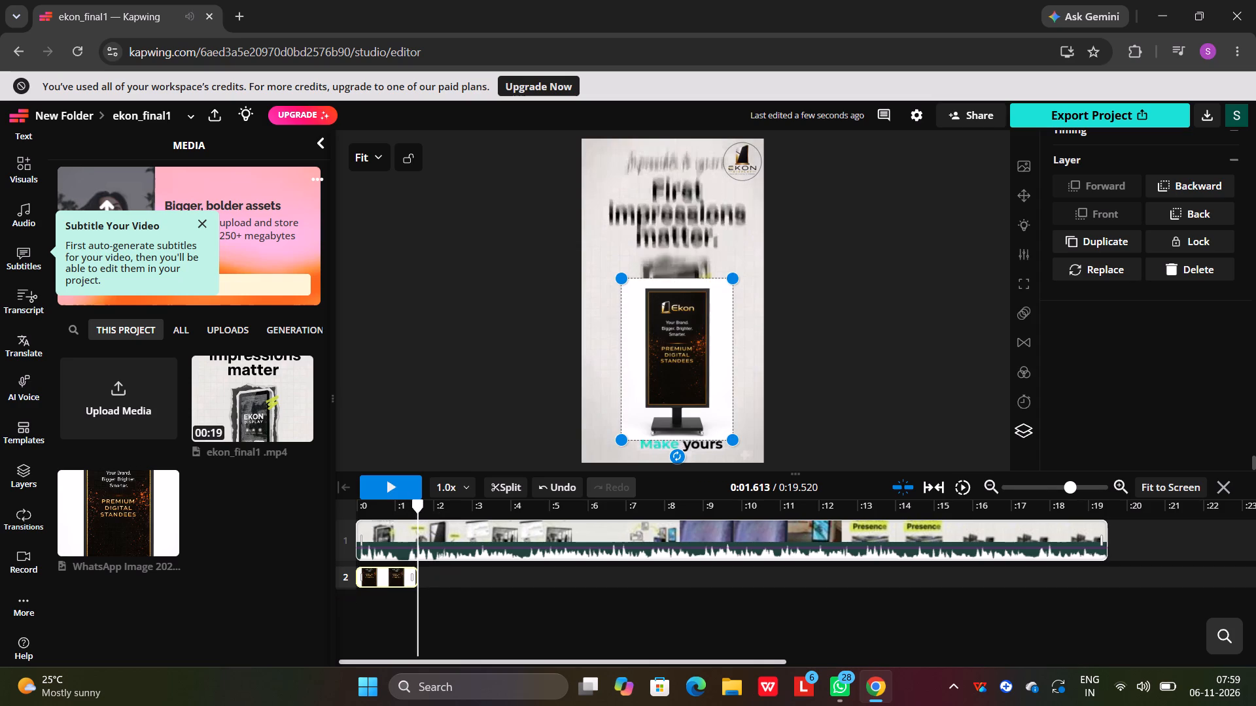
{"action": "left_click_drag", "start_coordinate": [417, 512], "coordinate": [359, 511]}
{"action": "left_click", "coordinate": [399, 469]}
{"action": "left_click", "coordinate": [397, 479]}
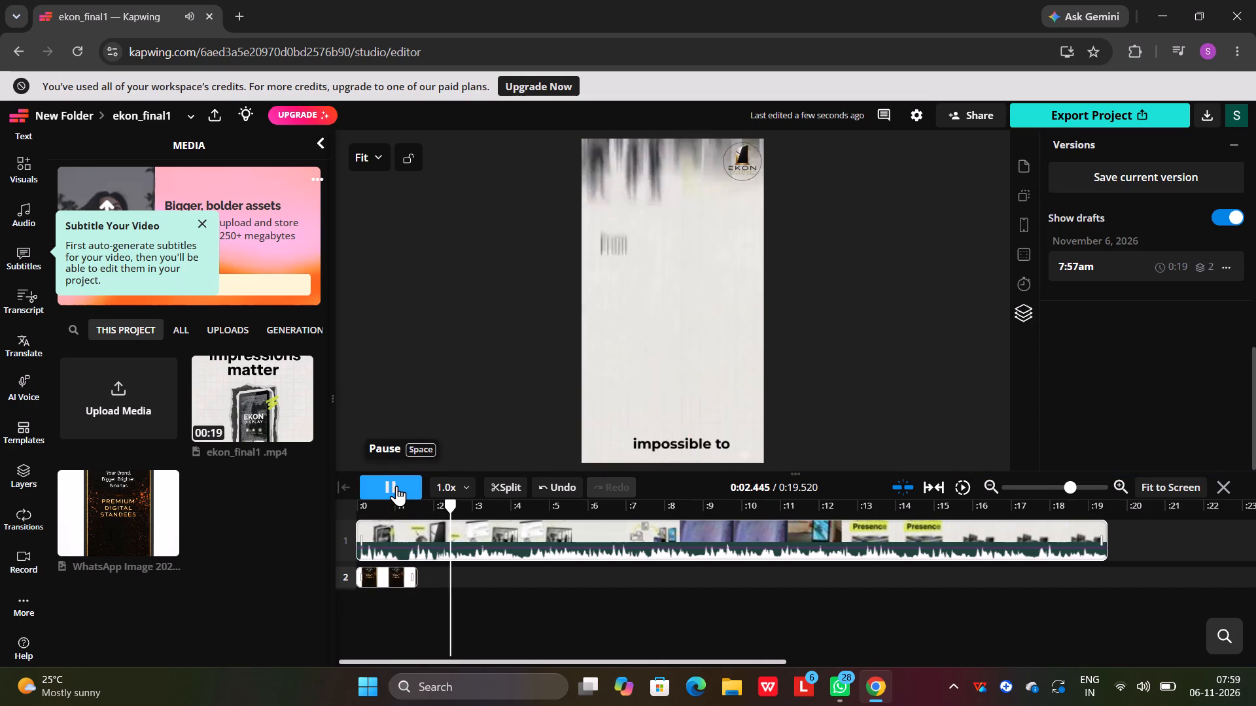
{"action": "left_click", "coordinate": [396, 486]}
{"action": "left_click", "coordinate": [415, 577]}
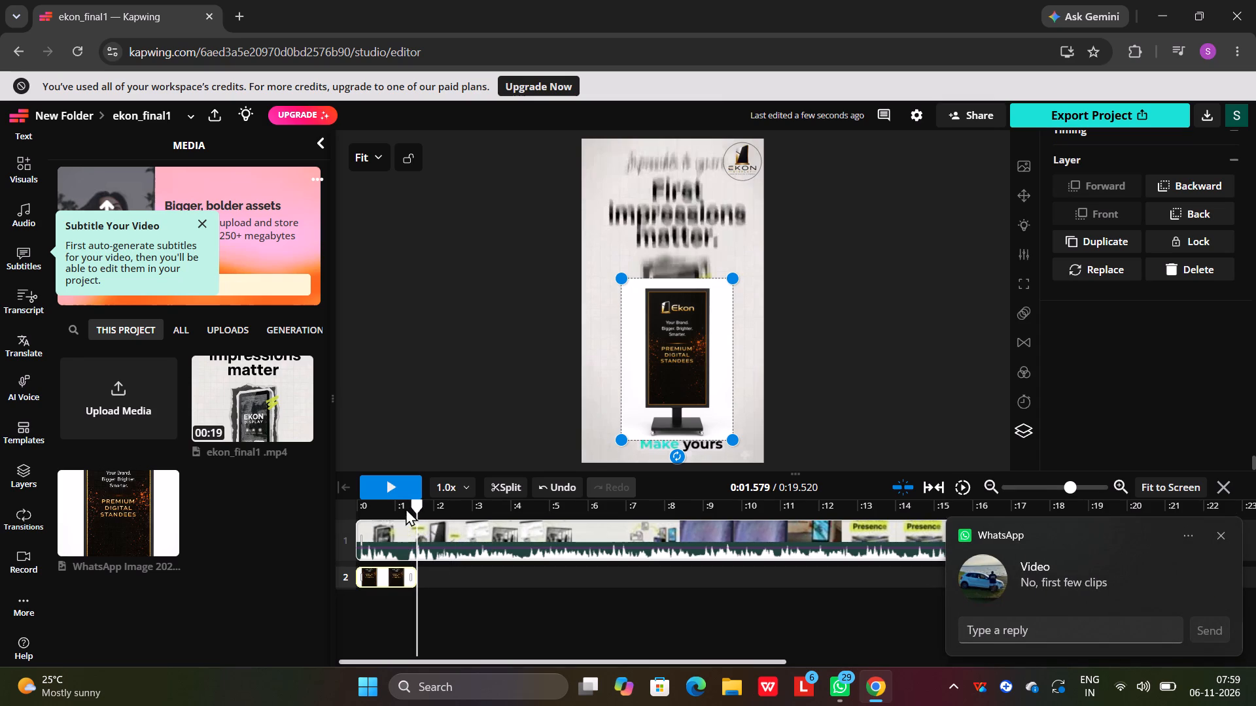
{"action": "left_click_drag", "start_coordinate": [415, 505], "coordinate": [250, 518]}
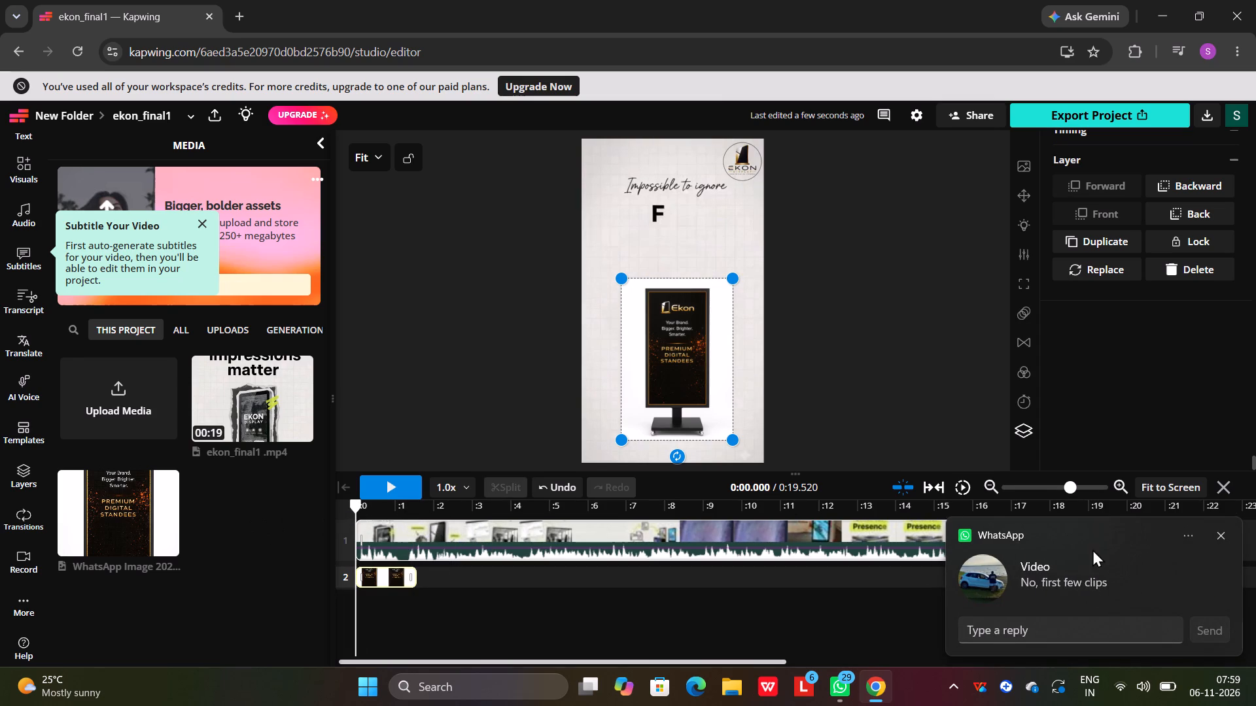
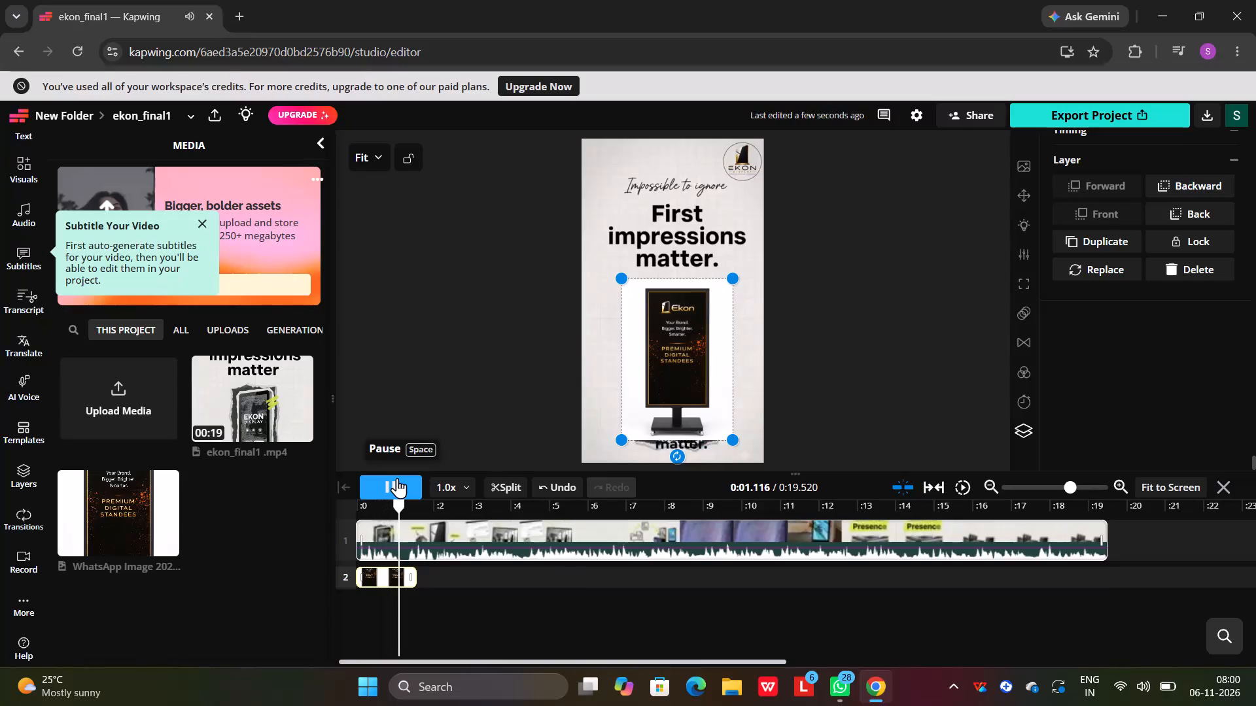
Play the opening from 0 s in short bursts to check the standee image's end and find the next original standee.
{"action": "left_click", "coordinate": [397, 478]}
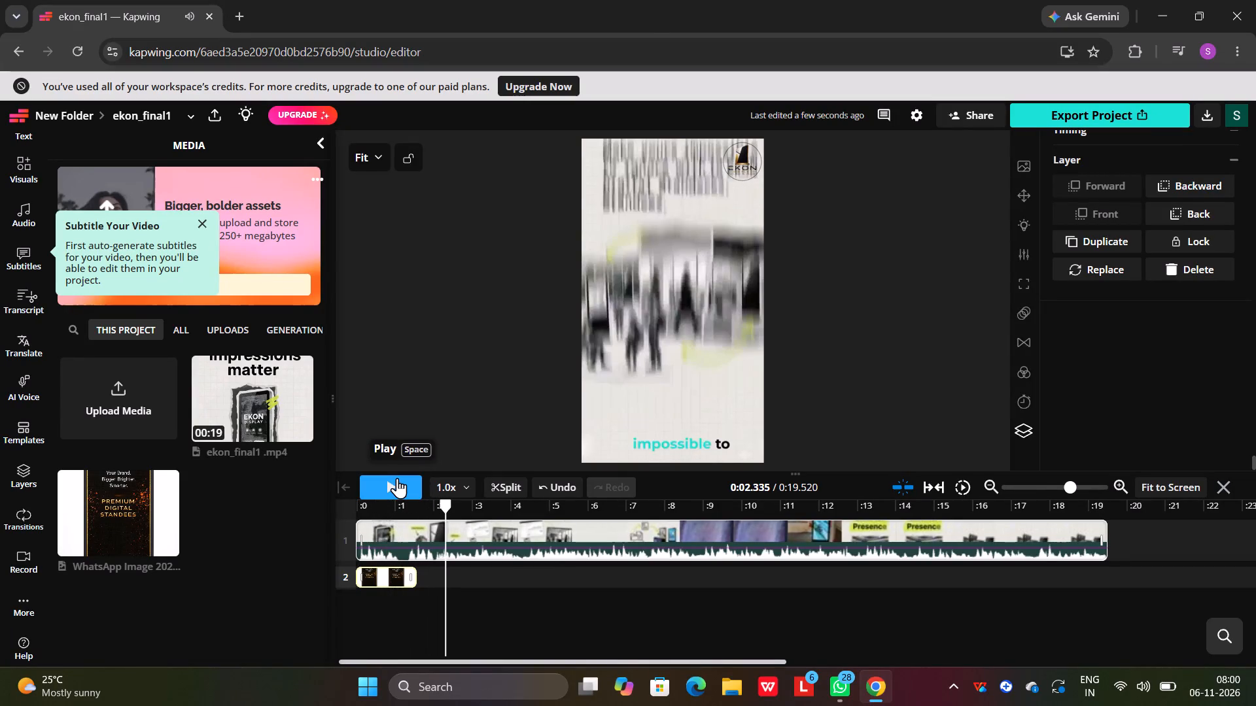
{"action": "left_click_drag", "start_coordinate": [451, 508], "coordinate": [344, 514]}
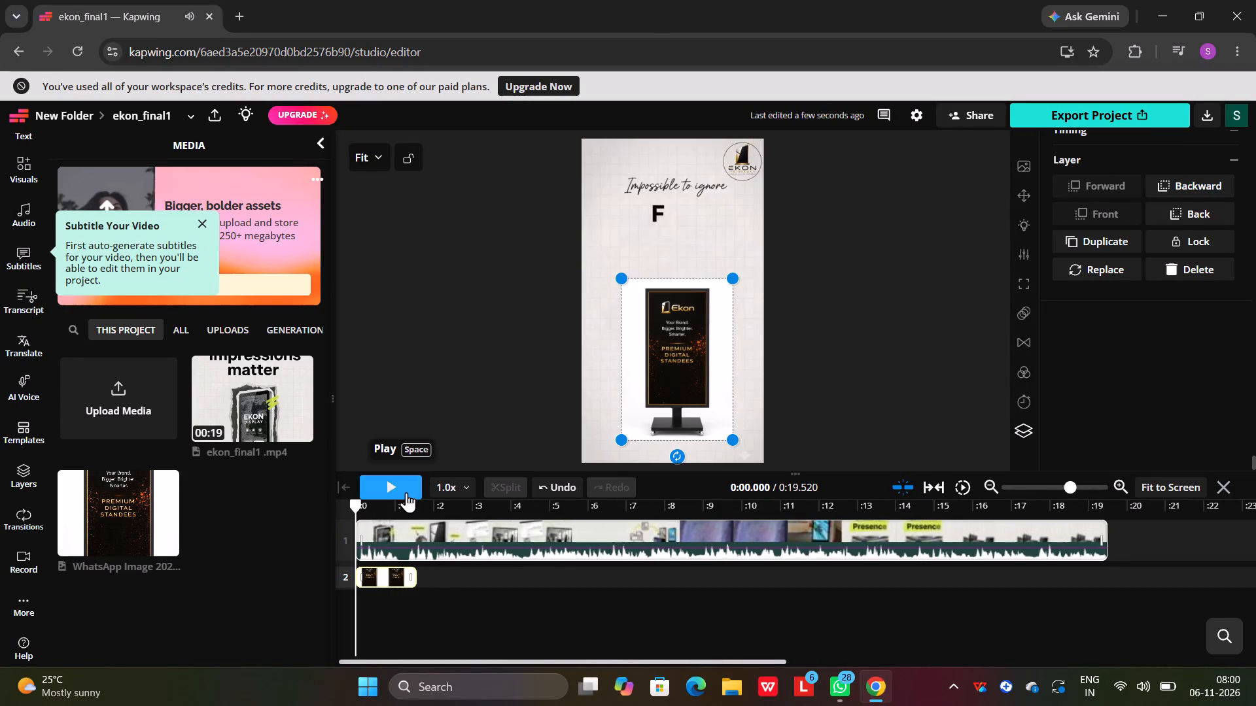
{"action": "left_click", "coordinate": [400, 490]}
{"action": "left_click", "coordinate": [400, 490]}
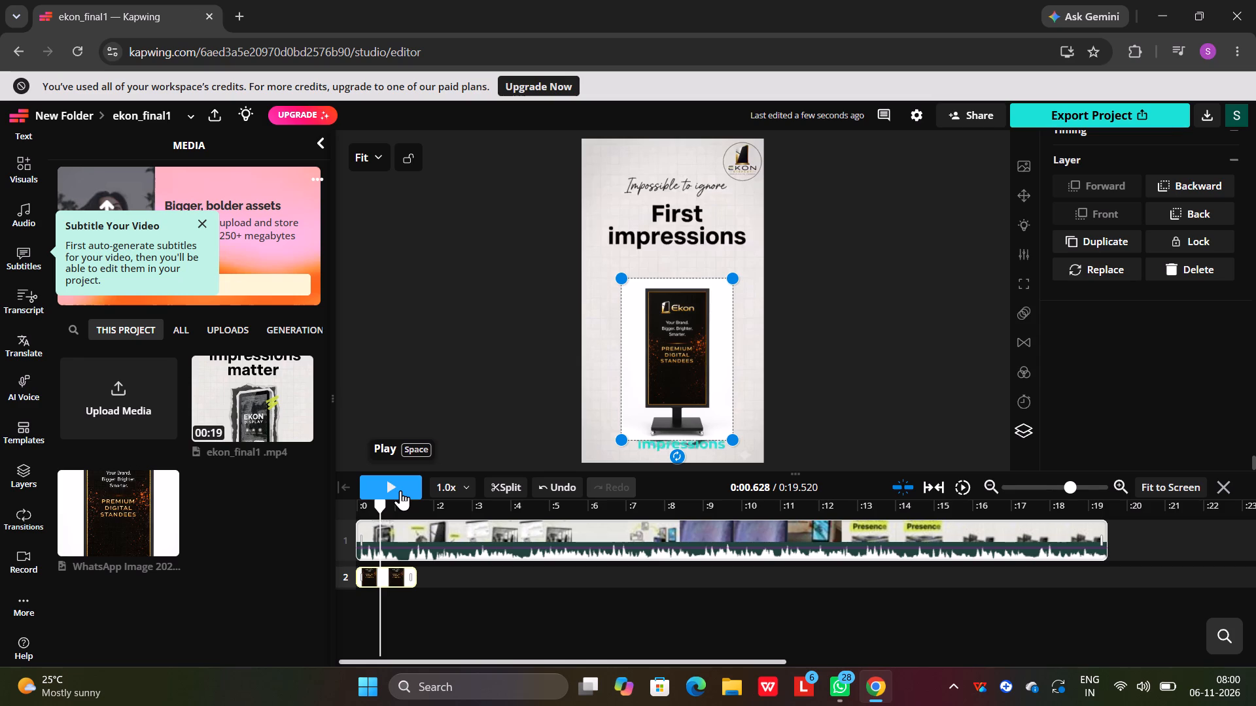
{"action": "left_click", "coordinate": [400, 490]}
{"action": "left_click", "coordinate": [400, 490]}
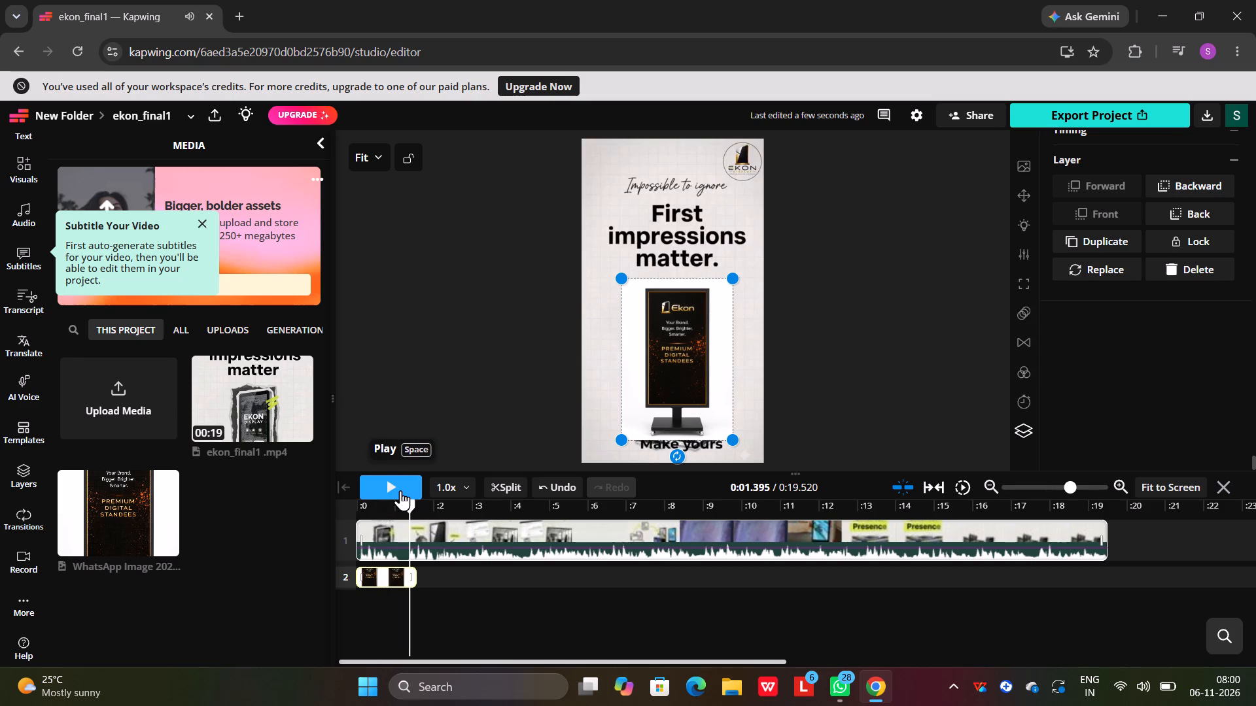
{"action": "left_click", "coordinate": [400, 490]}
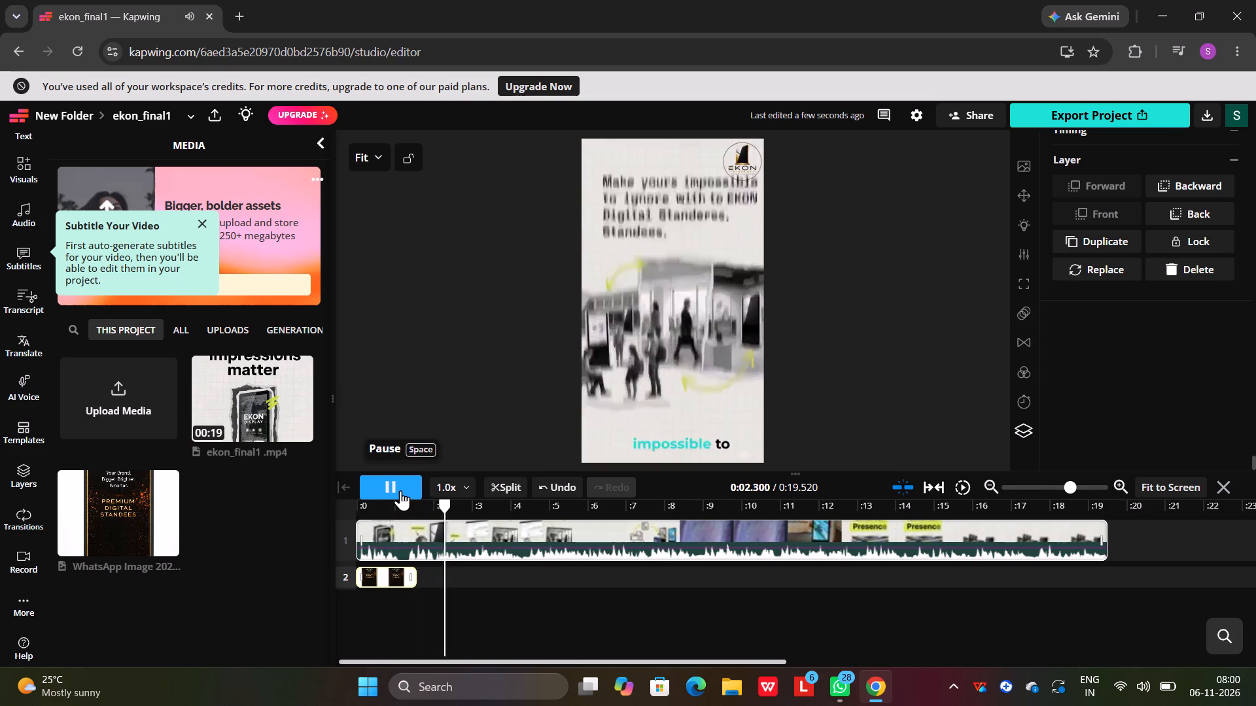
{"action": "left_click", "coordinate": [400, 490]}
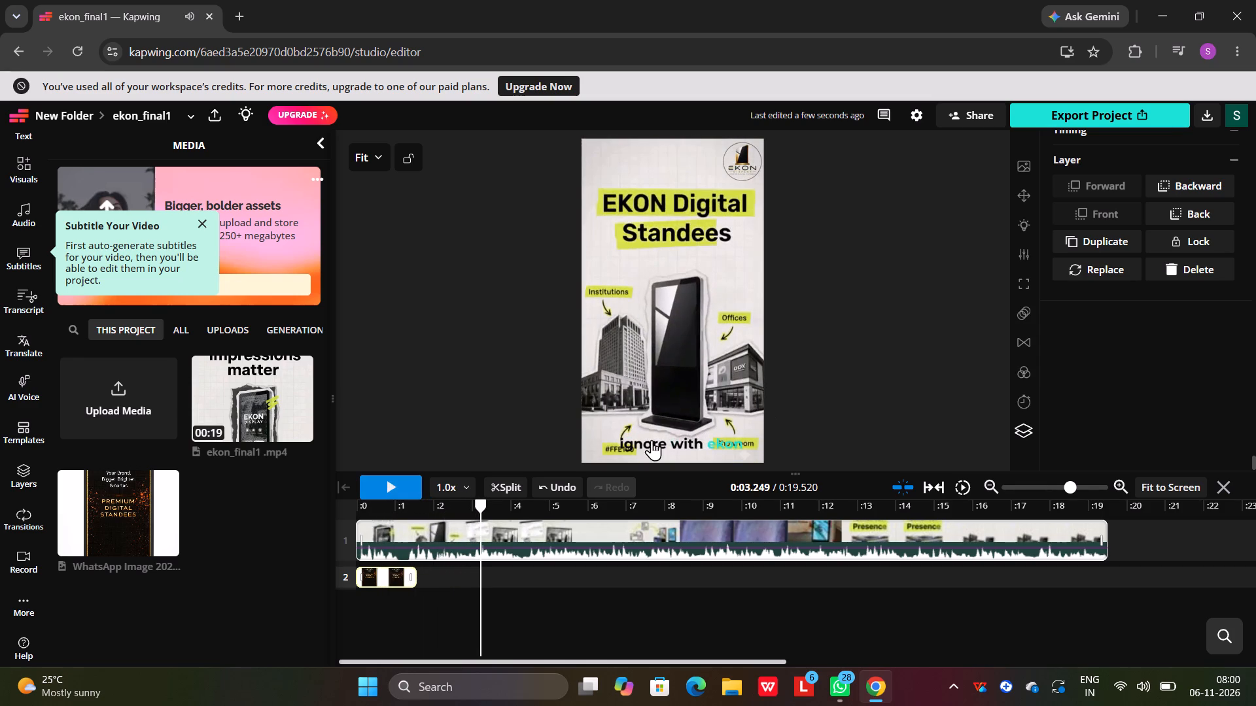
Add the standee image again on the second track, scaled down, about 1.1 s long and starting at about 2.7 s.
{"action": "left_click", "coordinate": [112, 526]}
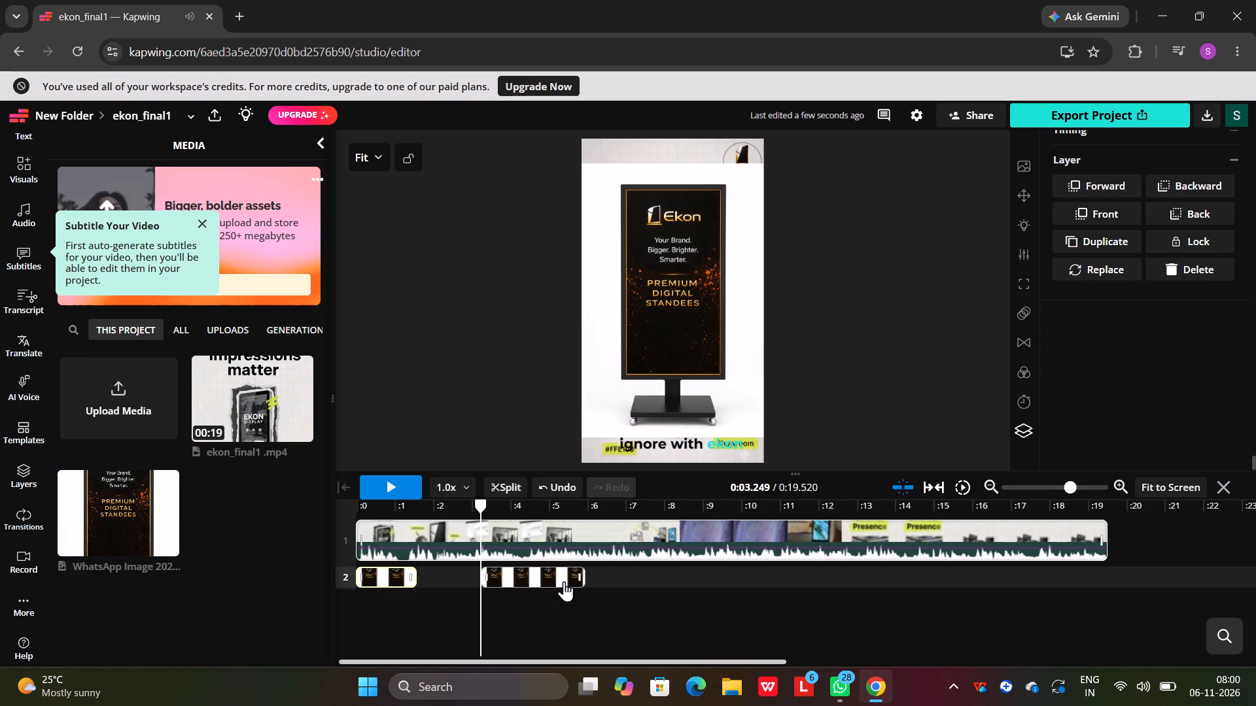
{"action": "left_click_drag", "start_coordinate": [582, 581], "coordinate": [521, 581]}
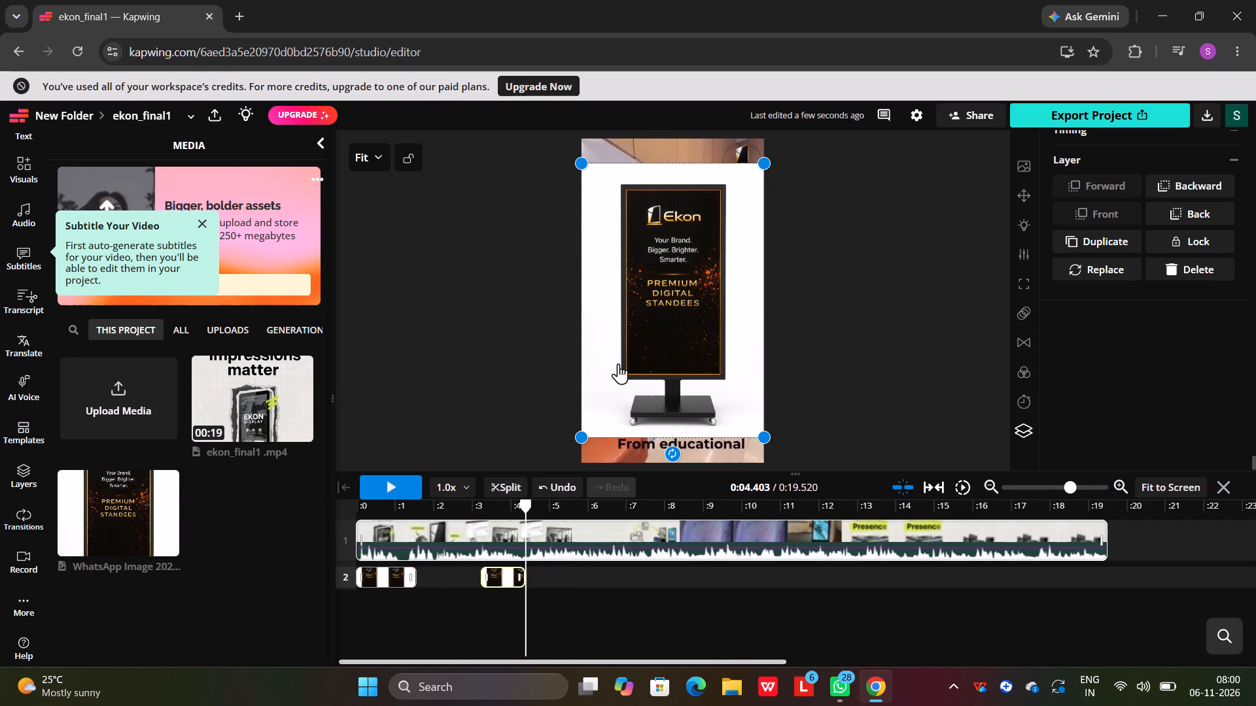
{"action": "left_click_drag", "start_coordinate": [767, 439], "coordinate": [623, 371]}
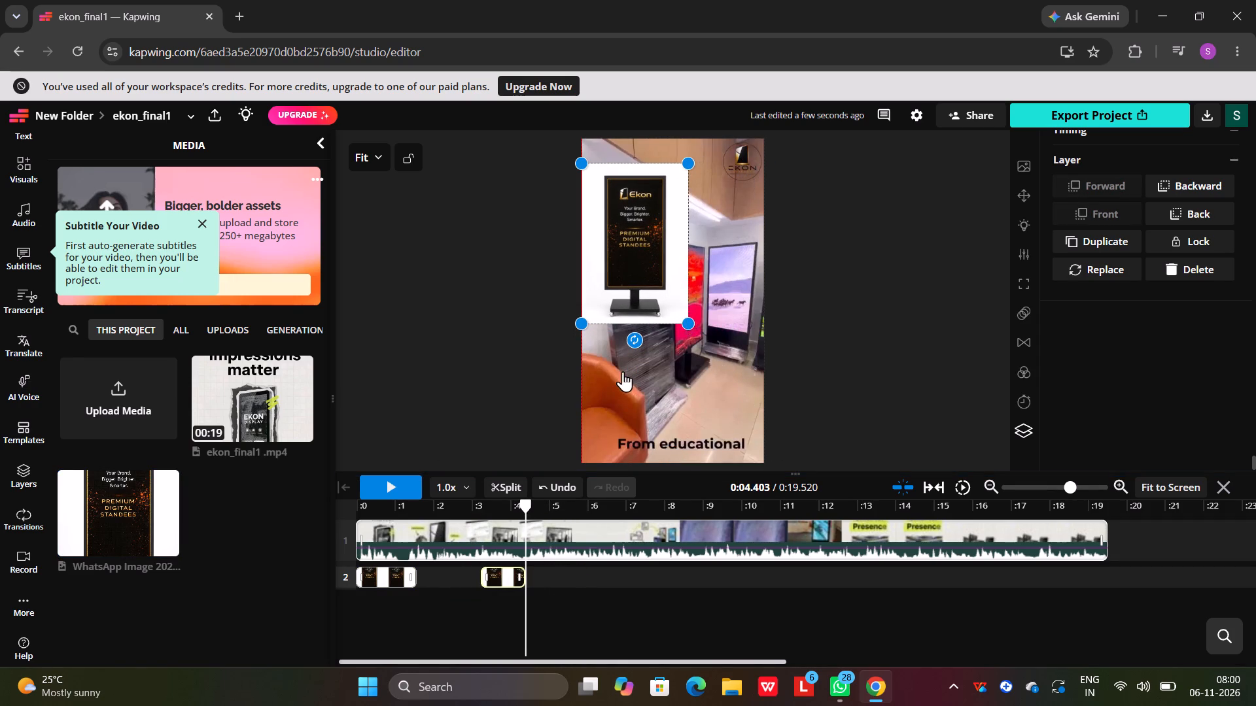
{"action": "left_click_drag", "start_coordinate": [623, 371], "coordinate": [623, 371]}
{"action": "left_click_drag", "start_coordinate": [503, 579], "coordinate": [482, 577]}
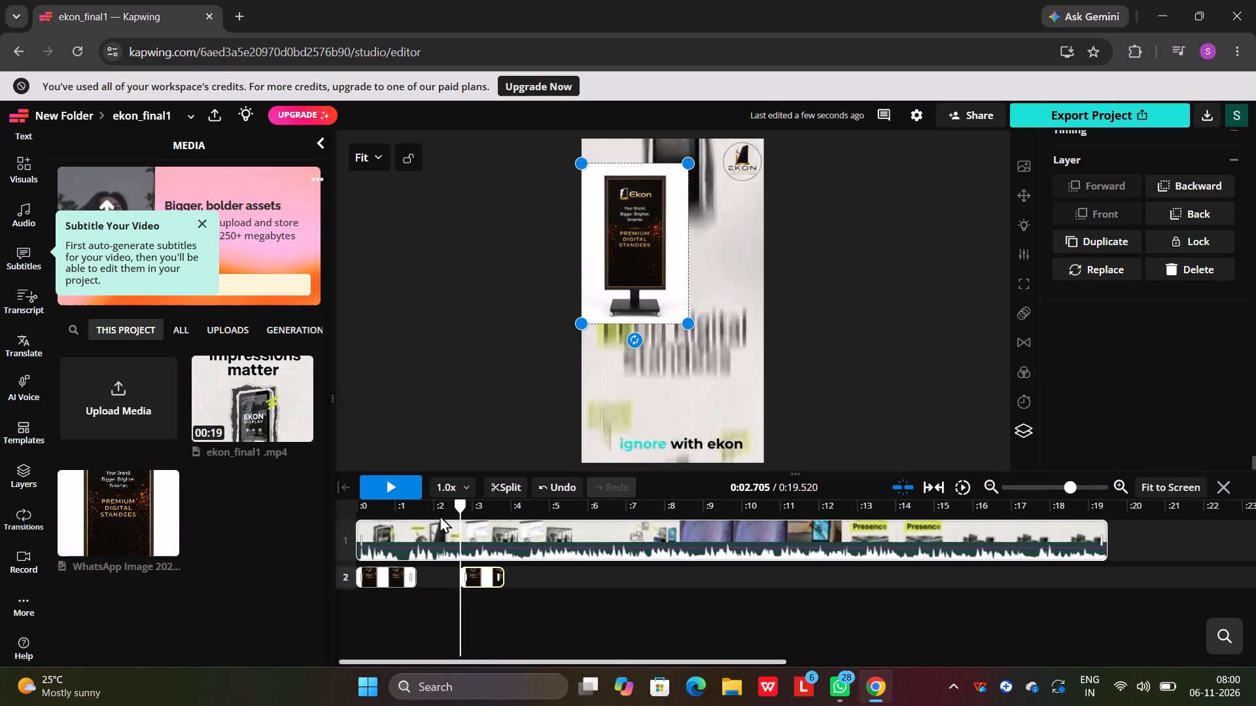
Place the second standee image over the original standee in the EKON Digital Standees scene, shrinking it slightly to fit.
{"action": "left_click", "coordinate": [402, 486]}
{"action": "left_click", "coordinate": [402, 486]}
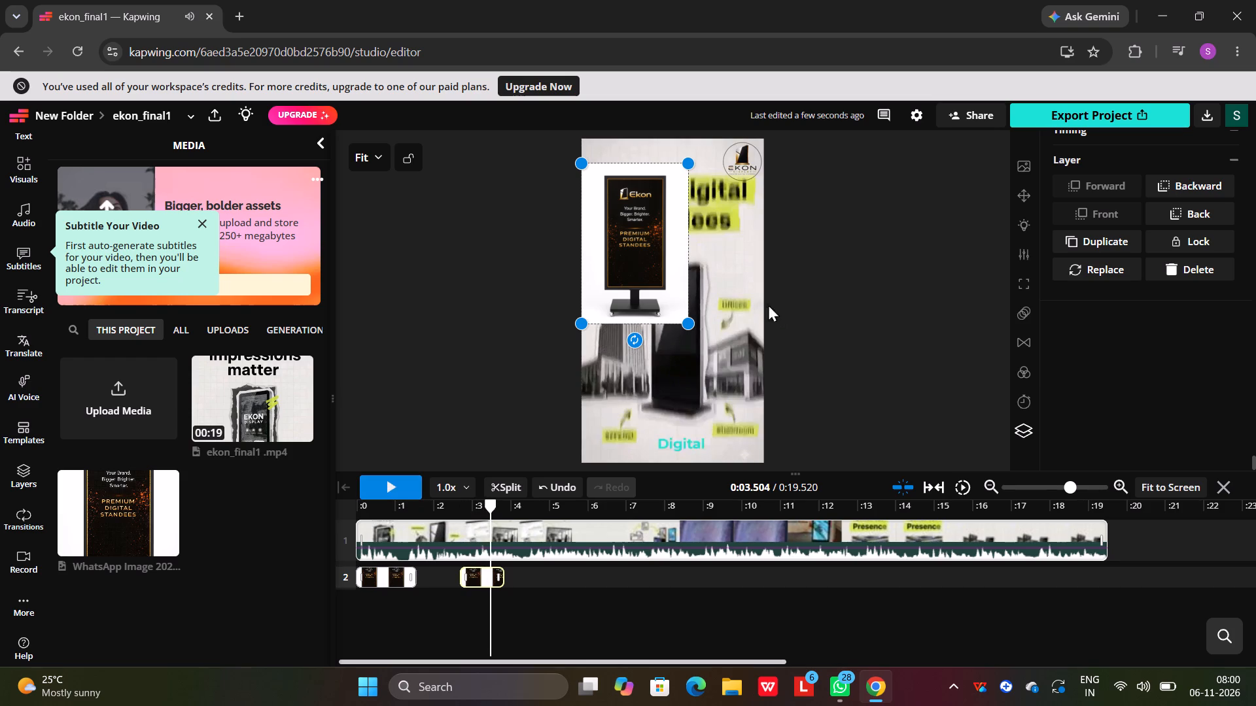
{"action": "left_click_drag", "start_coordinate": [616, 282], "coordinate": [669, 376]}
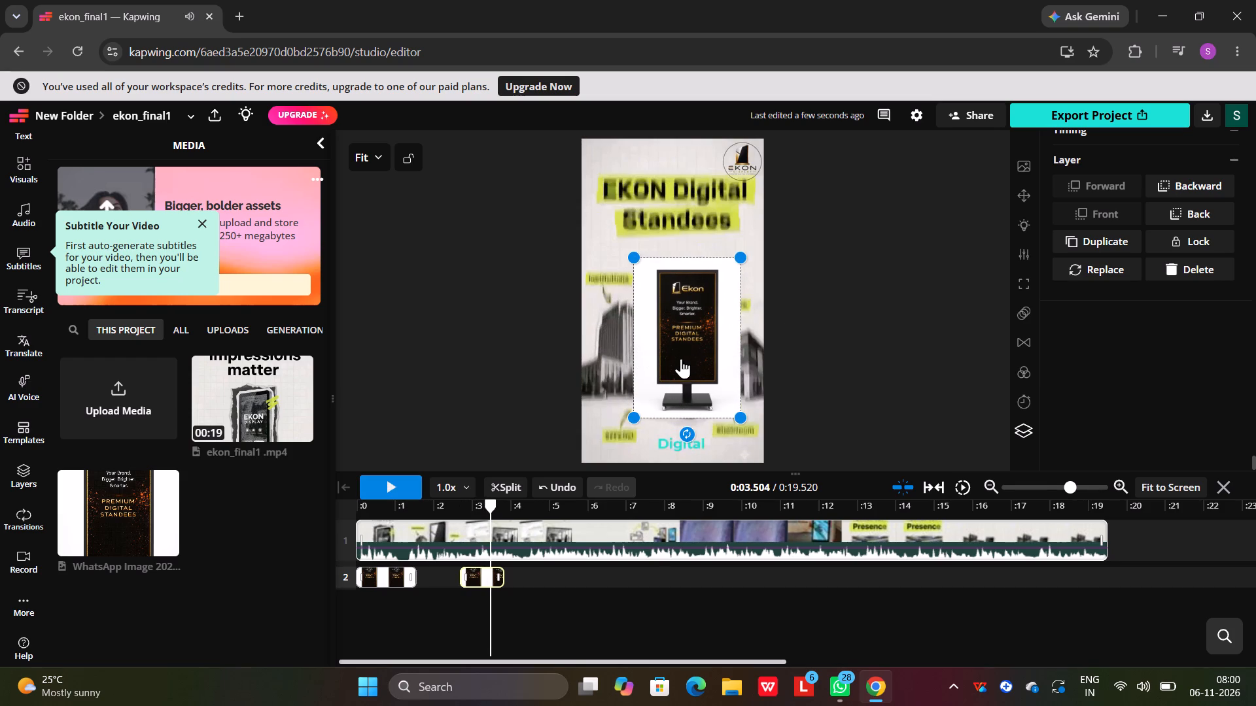
{"action": "left_click_drag", "start_coordinate": [701, 349], "coordinate": [675, 343]}
{"action": "left_click_drag", "start_coordinate": [716, 339], "coordinate": [708, 339]}
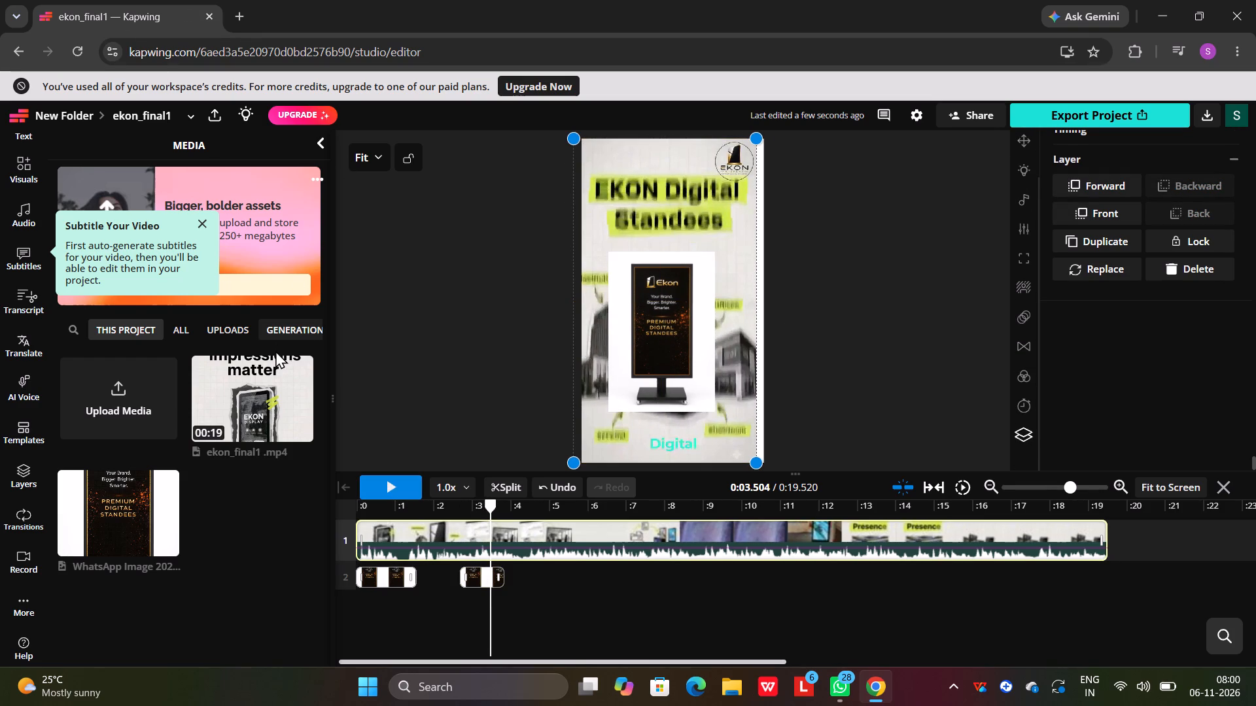
{"action": "key", "text": "ctrl+z"}
{"action": "left_click", "coordinate": [662, 334]}
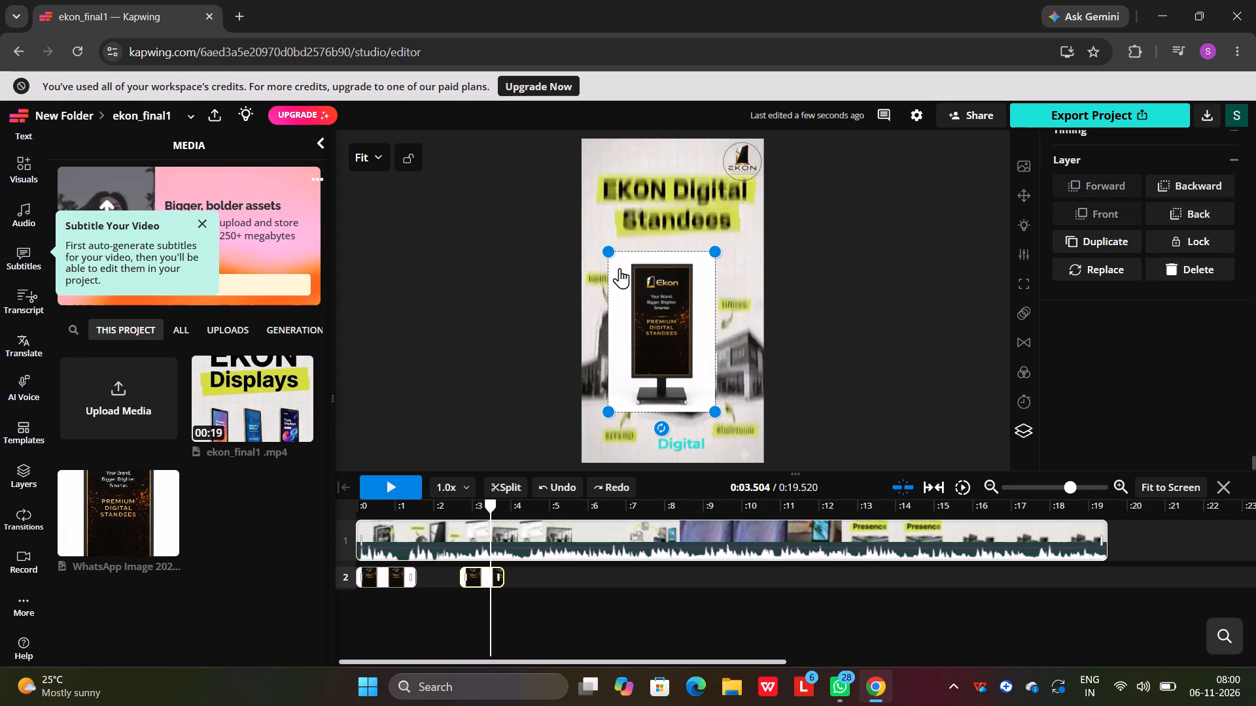
{"action": "left_click_drag", "start_coordinate": [605, 250], "coordinate": [662, 220]}
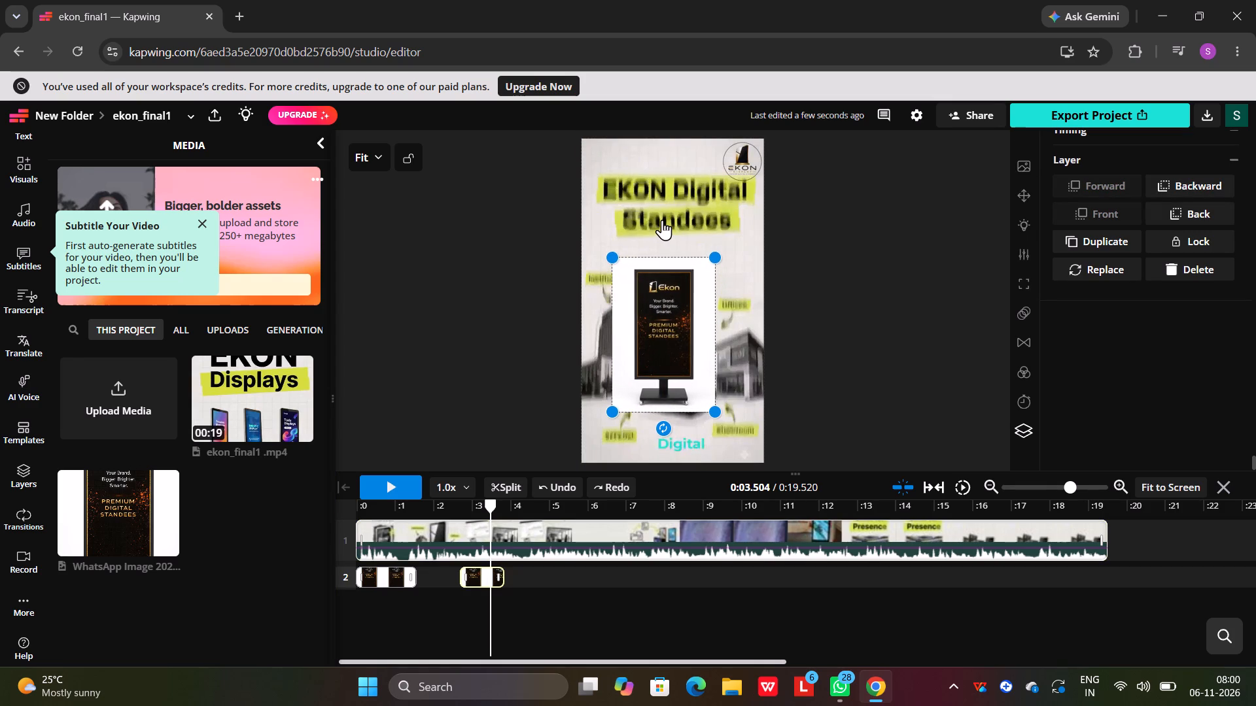
{"action": "left_click_drag", "start_coordinate": [662, 220], "coordinate": [671, 220]}
{"action": "left_click_drag", "start_coordinate": [663, 344], "coordinate": [670, 348]}
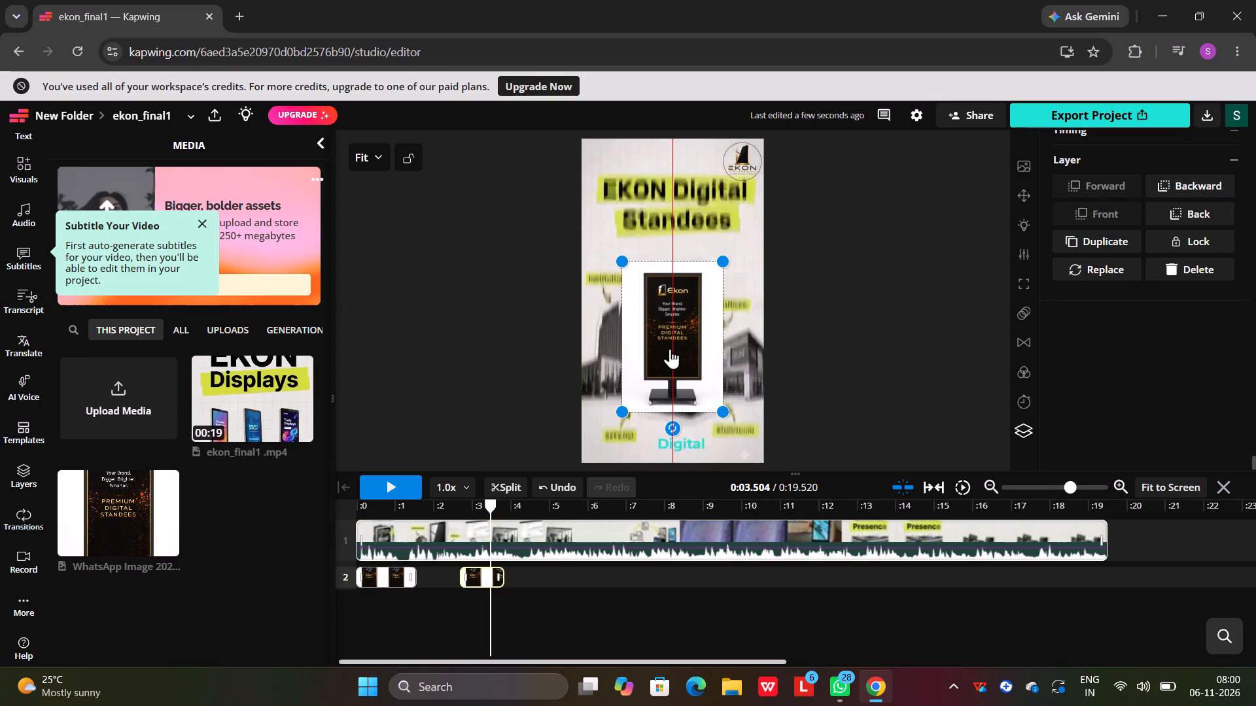
{"action": "left_click_drag", "start_coordinate": [670, 348], "coordinate": [674, 347]}
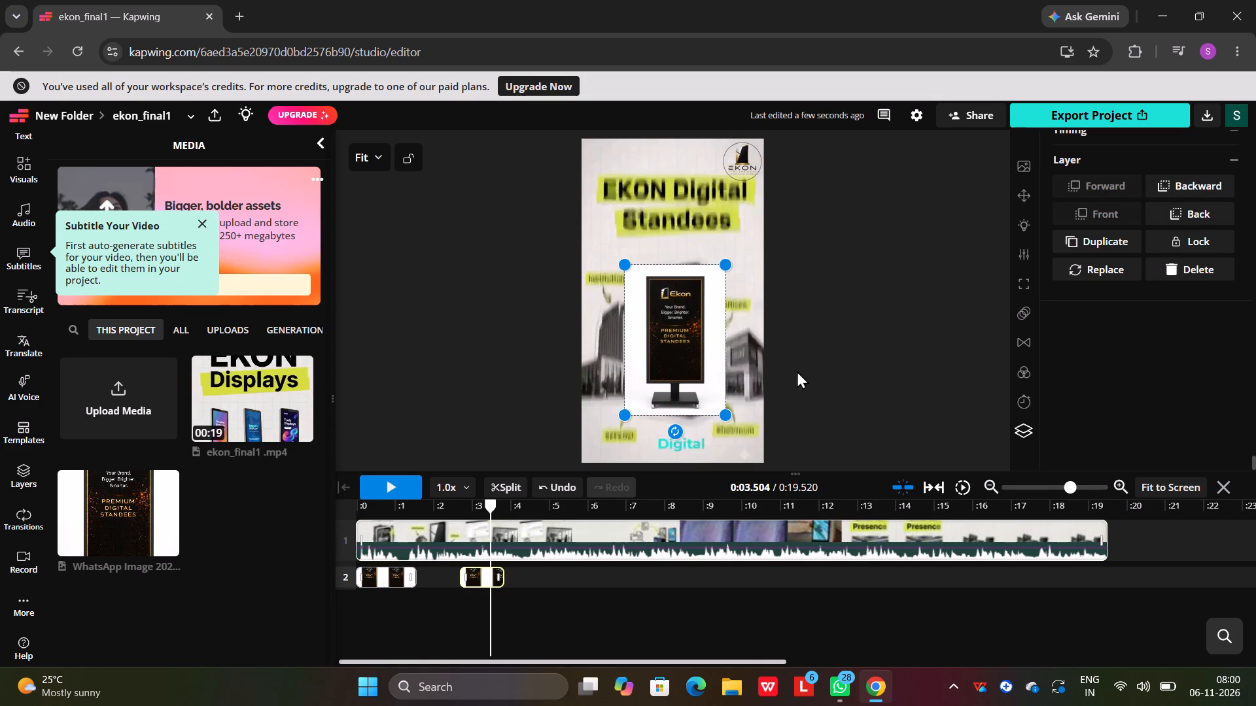
{"action": "left_click", "coordinate": [886, 373]}
{"action": "left_click", "coordinate": [675, 371]}
{"action": "left_click", "coordinate": [883, 346]}
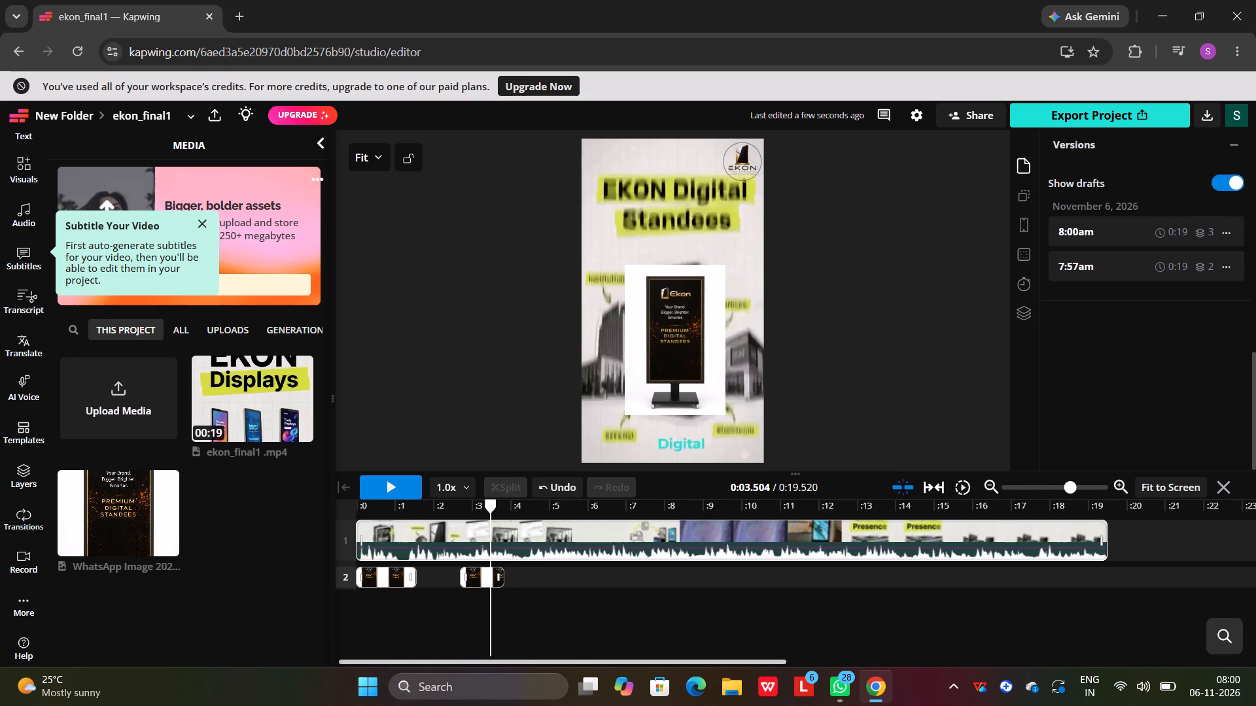
Play from about 1 s to about 3 s to check how the second standee image covers the original.
{"action": "left_click_drag", "start_coordinate": [487, 509], "coordinate": [392, 509]}
{"action": "left_click", "coordinate": [394, 478]}
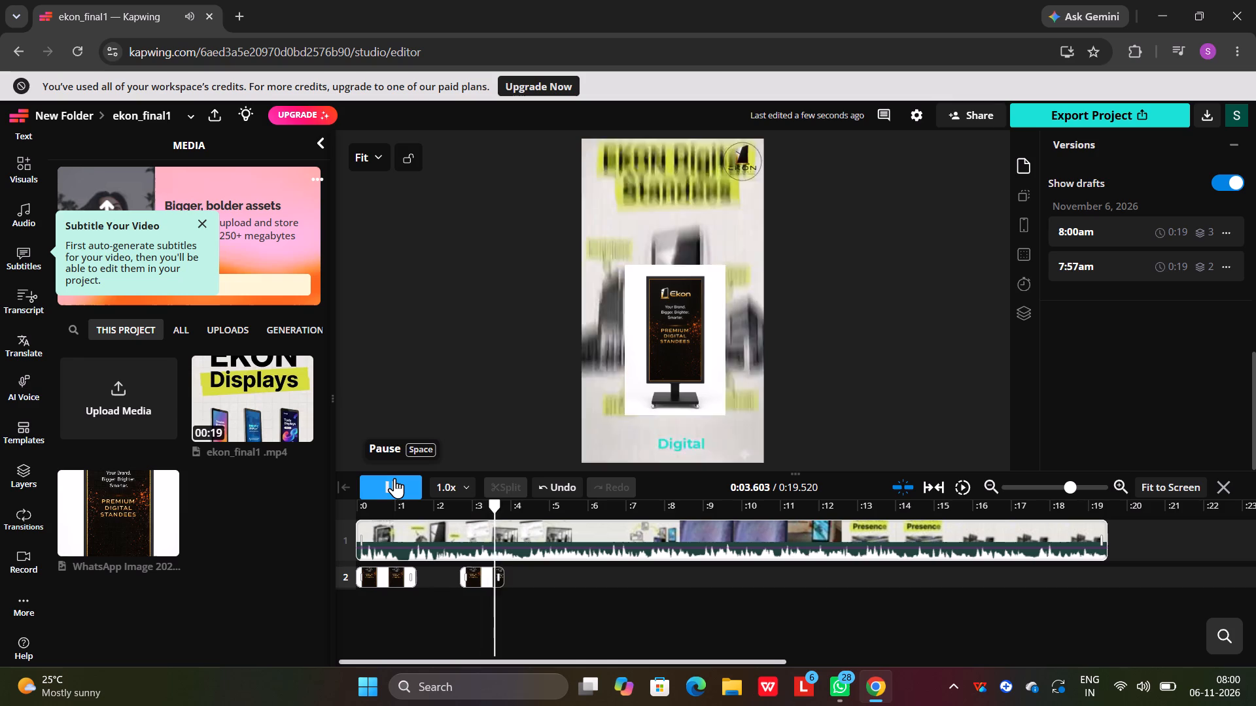
{"action": "left_click", "coordinate": [394, 478]}
{"action": "left_click_drag", "start_coordinate": [504, 509], "coordinate": [382, 514]}
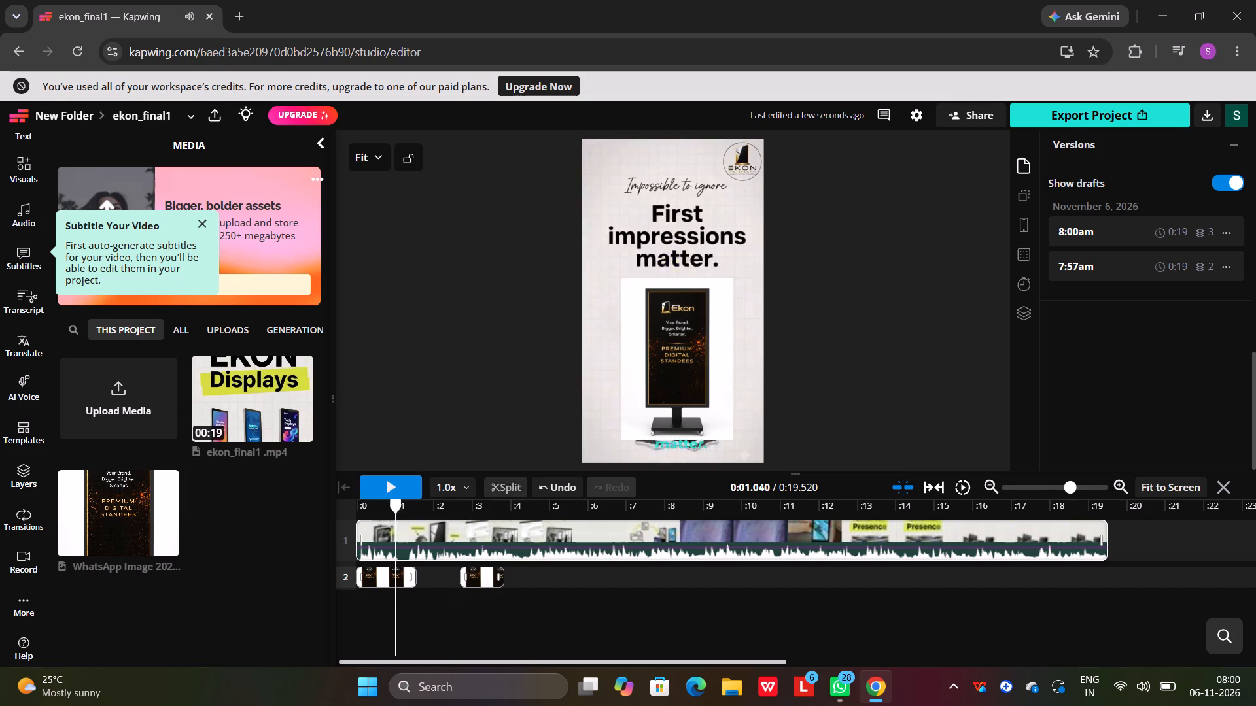
{"action": "left_click", "coordinate": [382, 491]}
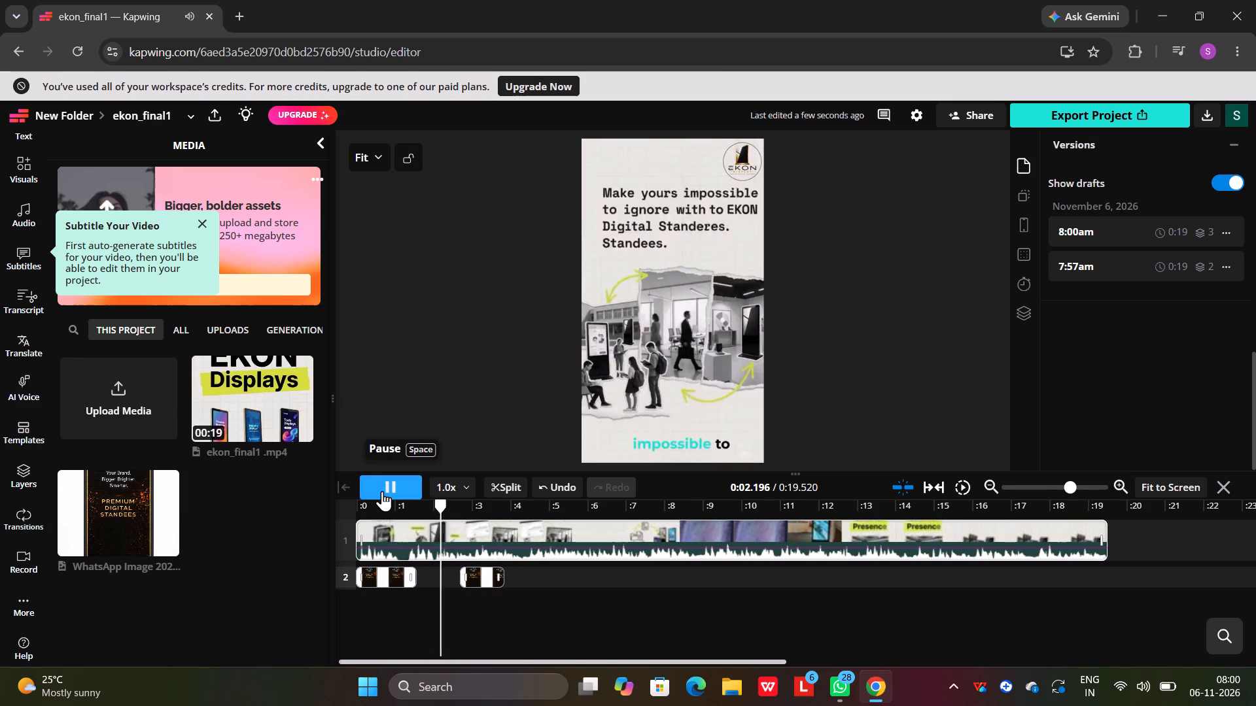
{"action": "left_click", "coordinate": [382, 491]}
{"action": "double_click", "coordinate": [381, 492]}
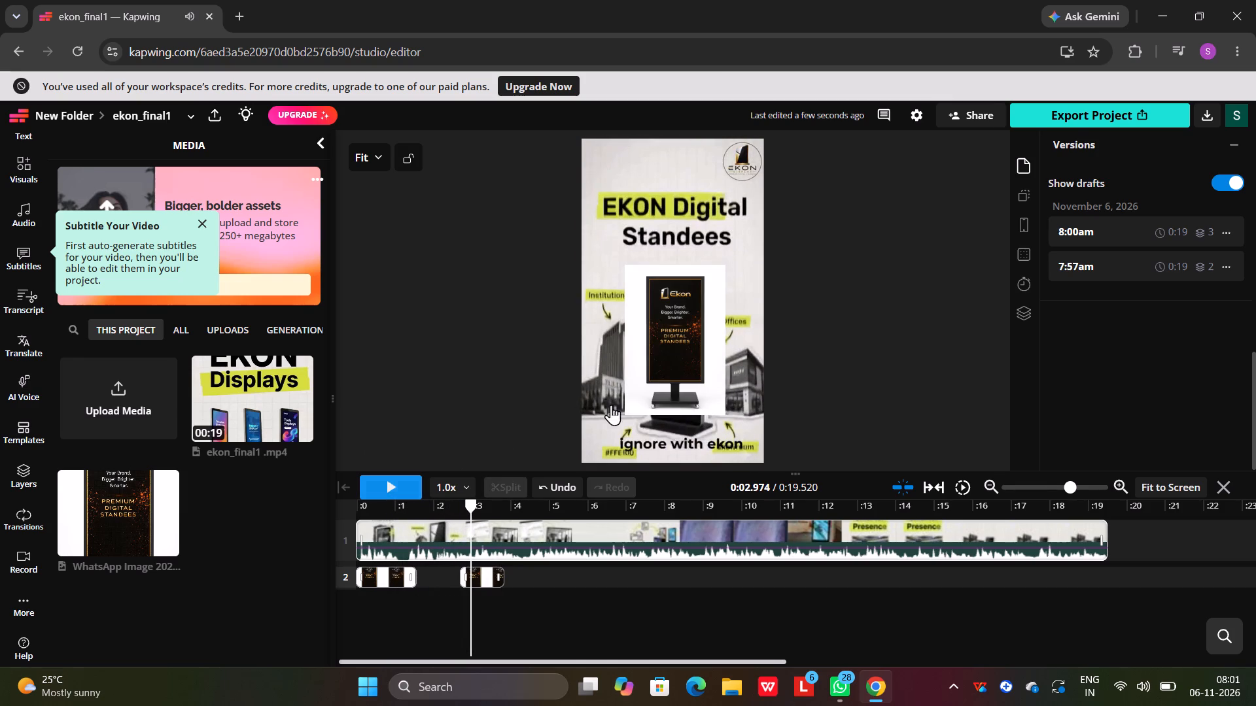
Enlarge the second standee image to cover the original standee's base and preview from about 0.3 s.
{"action": "left_click", "coordinate": [680, 379]}
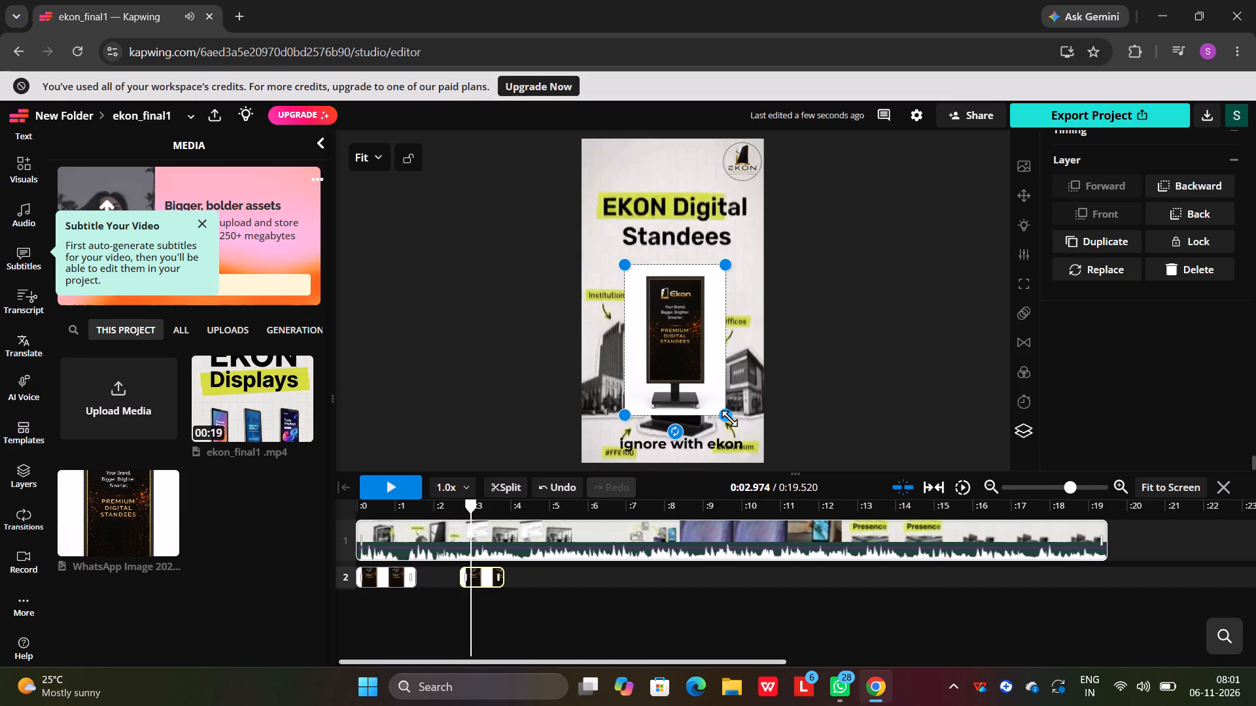
{"action": "left_click_drag", "start_coordinate": [729, 418], "coordinate": [753, 432]}
{"action": "left_click", "coordinate": [712, 408]}
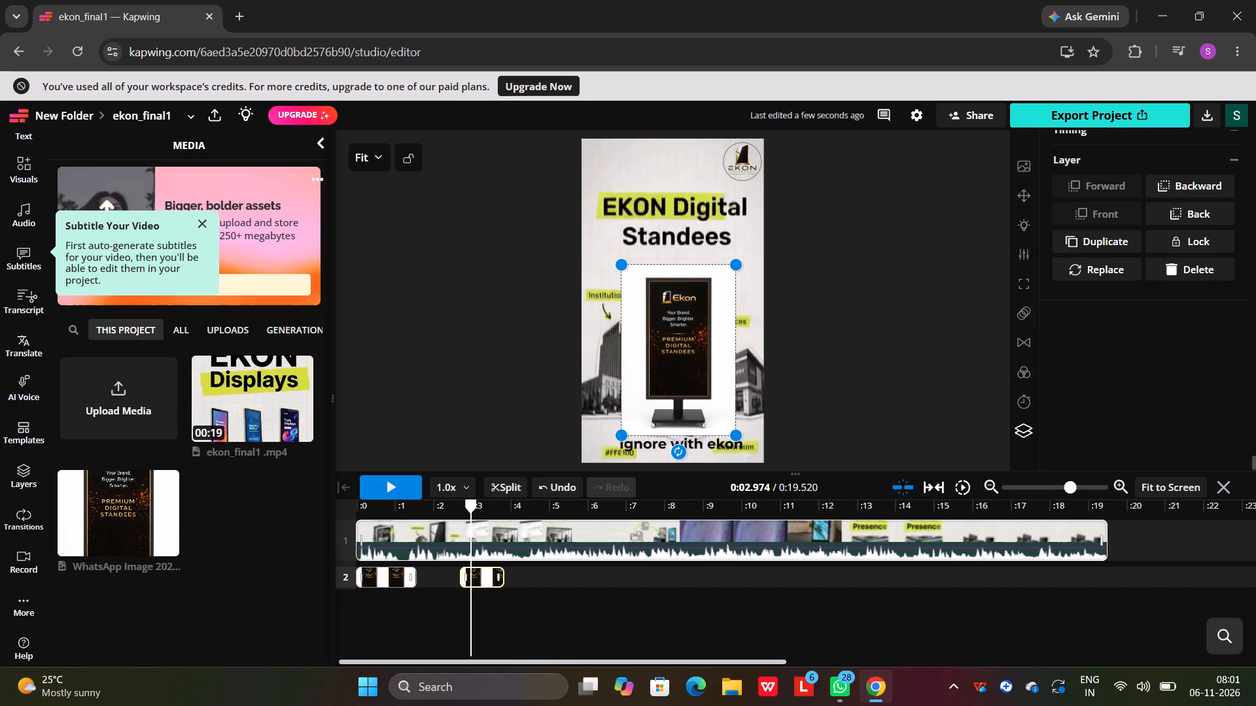
{"action": "left_click_drag", "start_coordinate": [475, 510], "coordinate": [368, 504]}
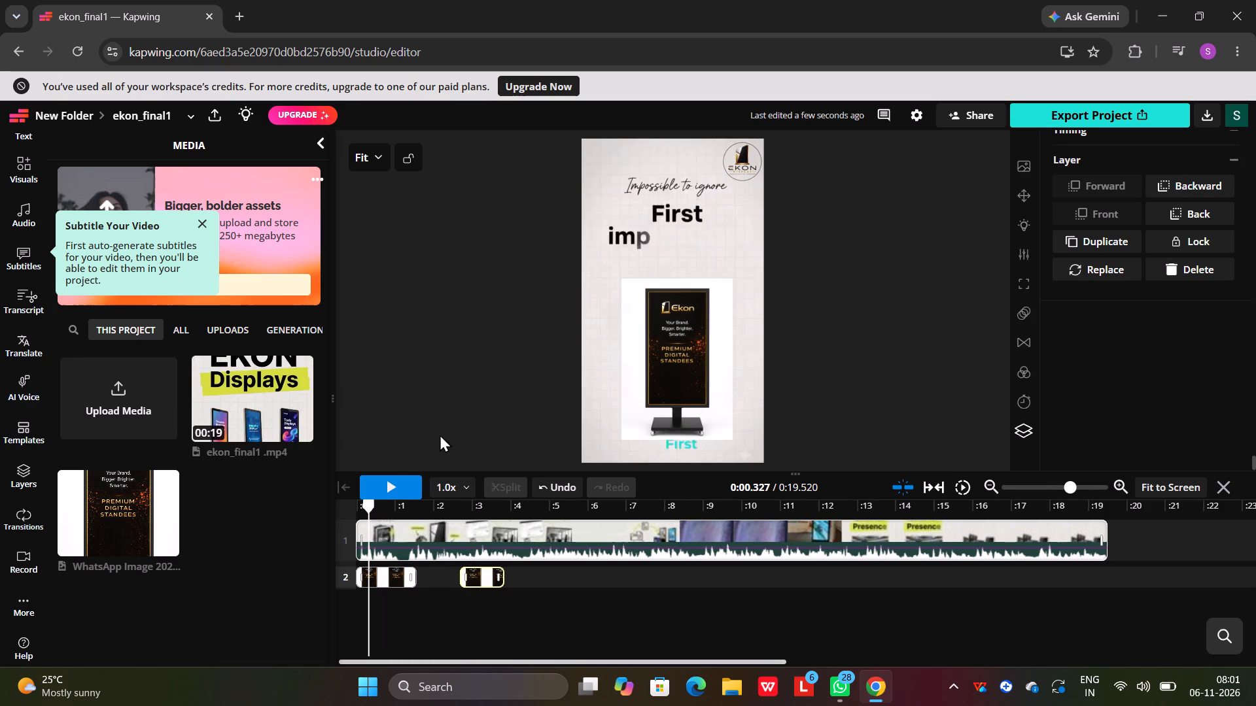
{"action": "left_click", "coordinate": [390, 484]}
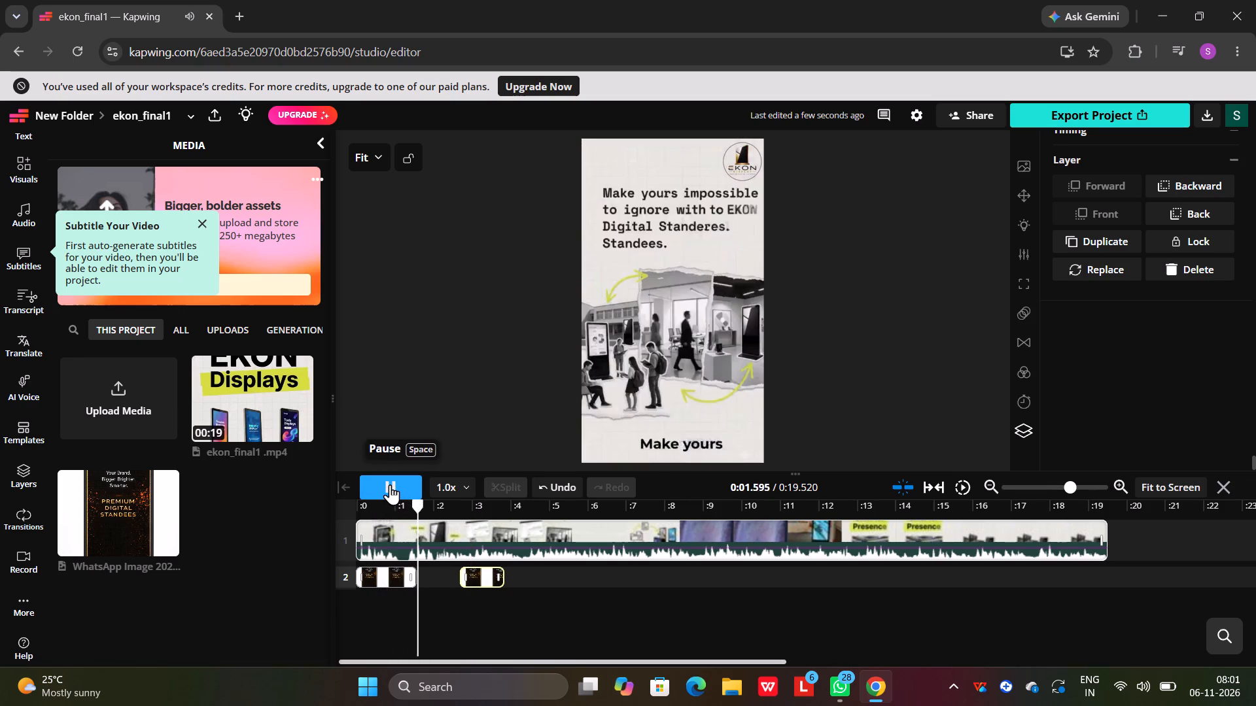
{"action": "left_click", "coordinate": [390, 484]}
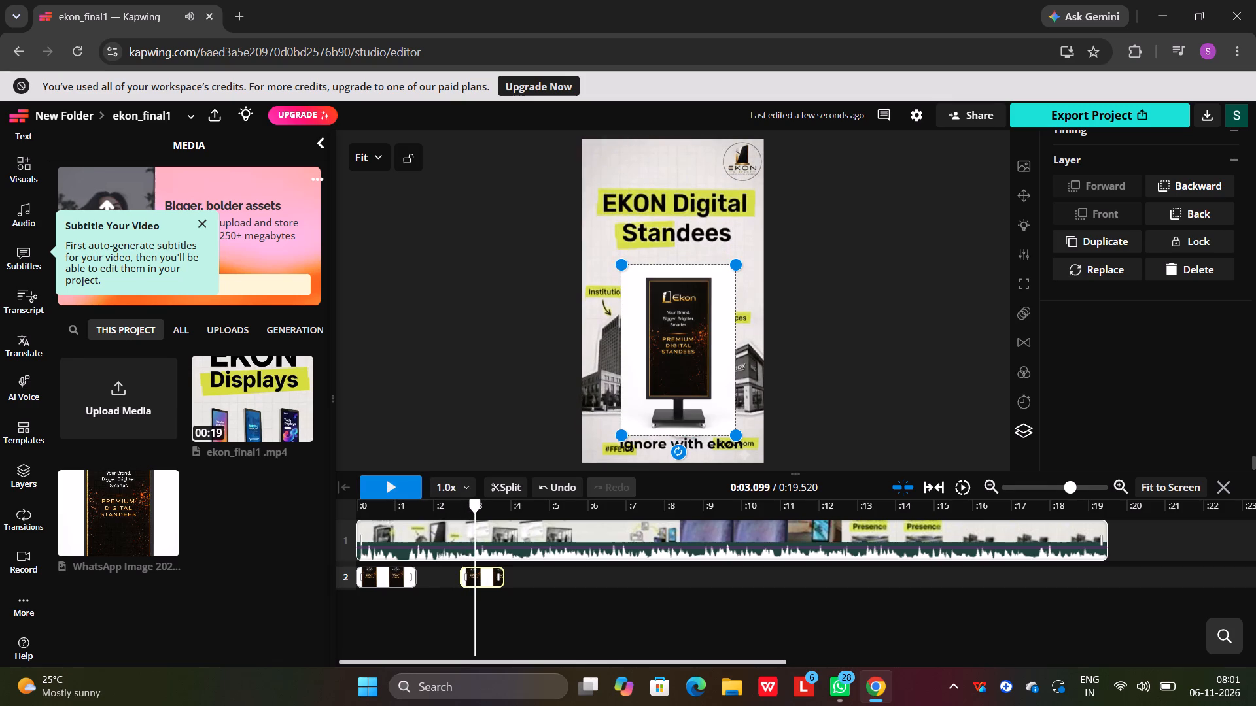
Trim the end of the first standee image clip to about 1.5 s and preview from 0 s.
{"action": "left_click_drag", "start_coordinate": [475, 509], "coordinate": [349, 511]}
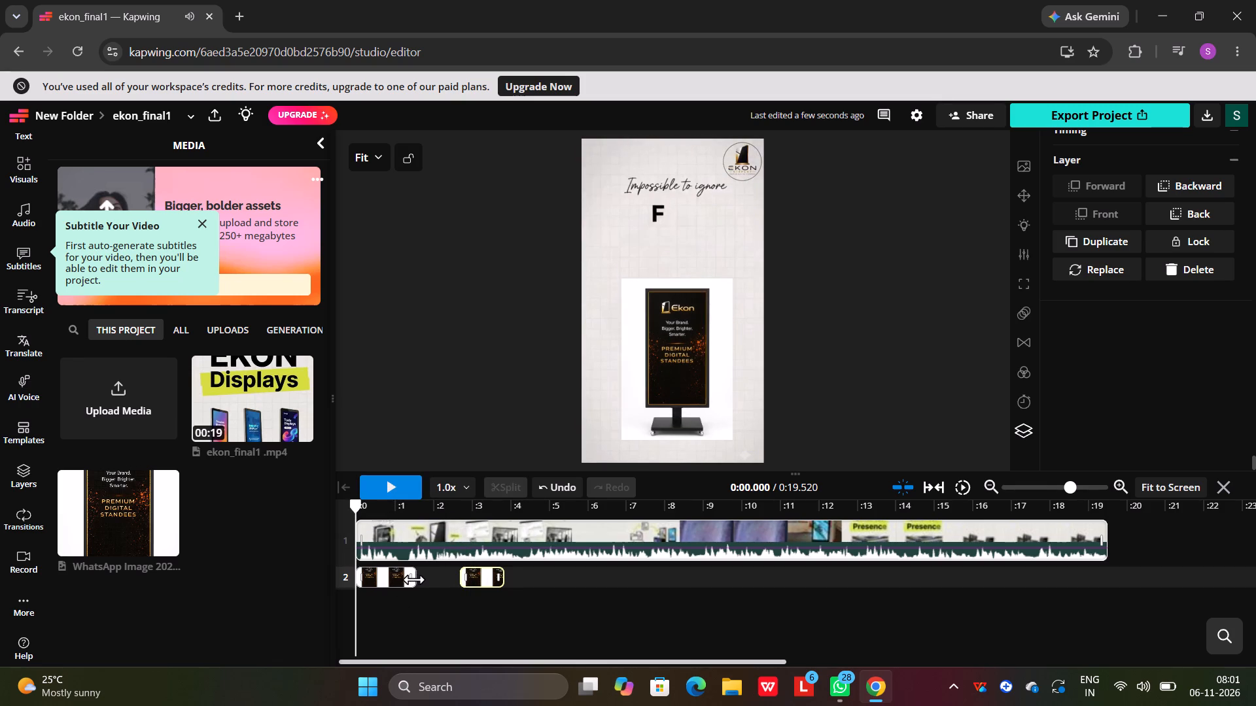
{"action": "left_click", "coordinate": [415, 579]}
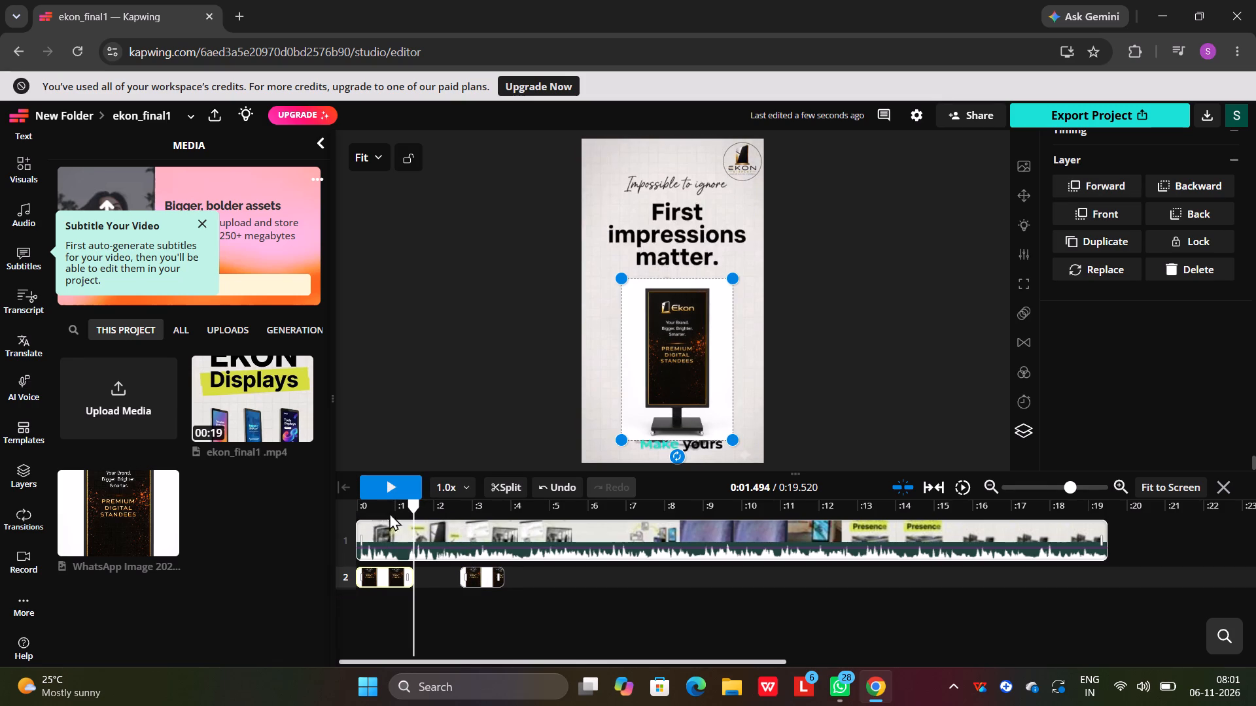
{"action": "left_click_drag", "start_coordinate": [413, 504], "coordinate": [288, 514]}
{"action": "left_click", "coordinate": [377, 484]}
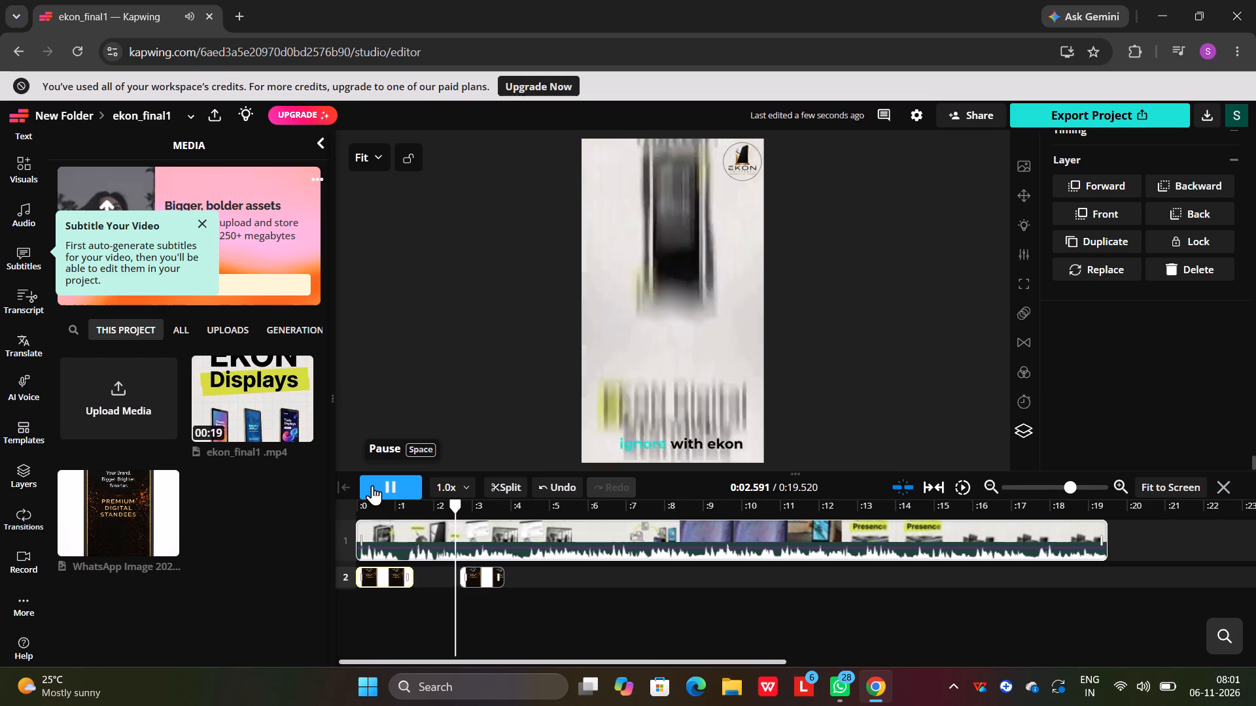
{"action": "left_click", "coordinate": [372, 485]}
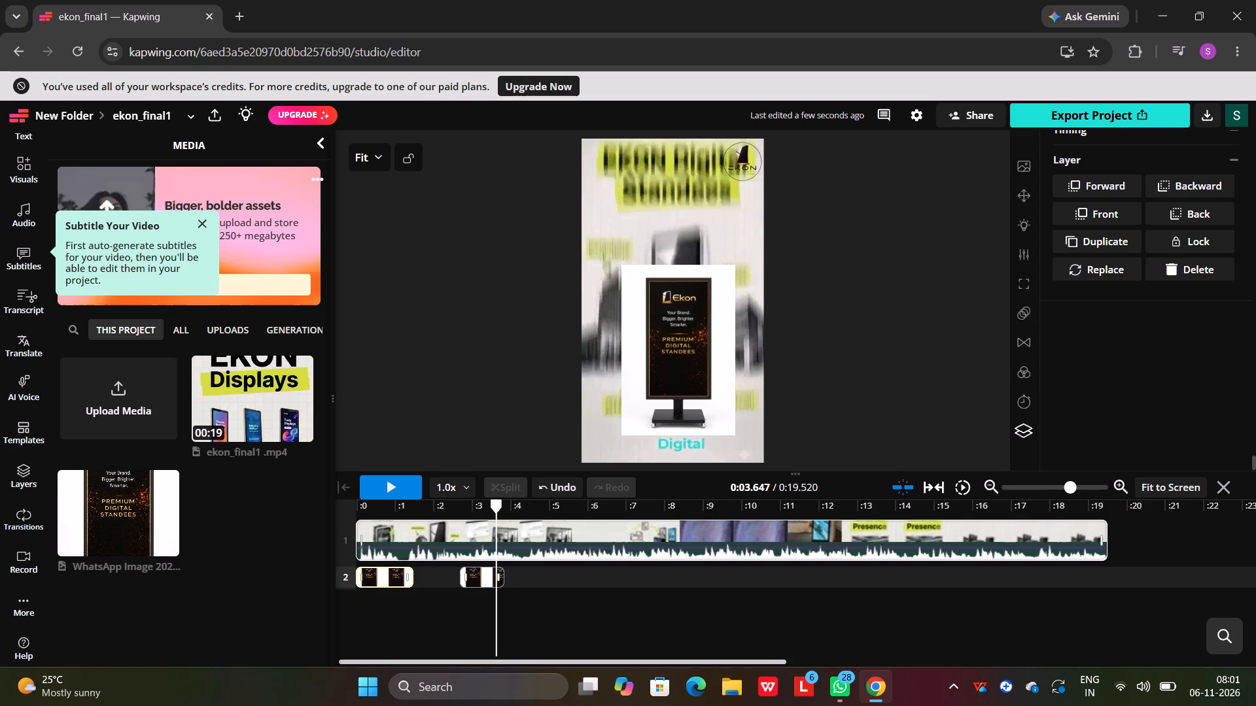
Trim the end of the second standee image clip to about 3.7 s and preview that part of the video.
{"action": "left_click_drag", "start_coordinate": [497, 513], "coordinate": [530, 515]}
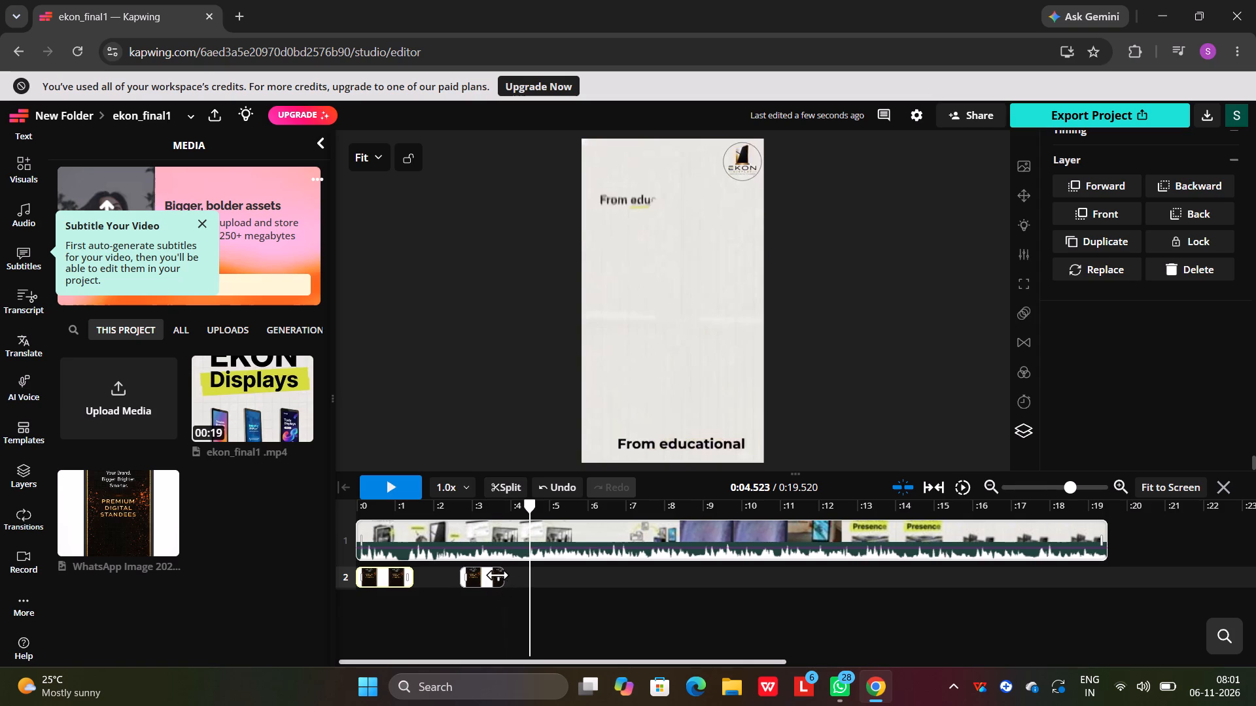
{"action": "left_click_drag", "start_coordinate": [499, 575], "coordinate": [493, 575]}
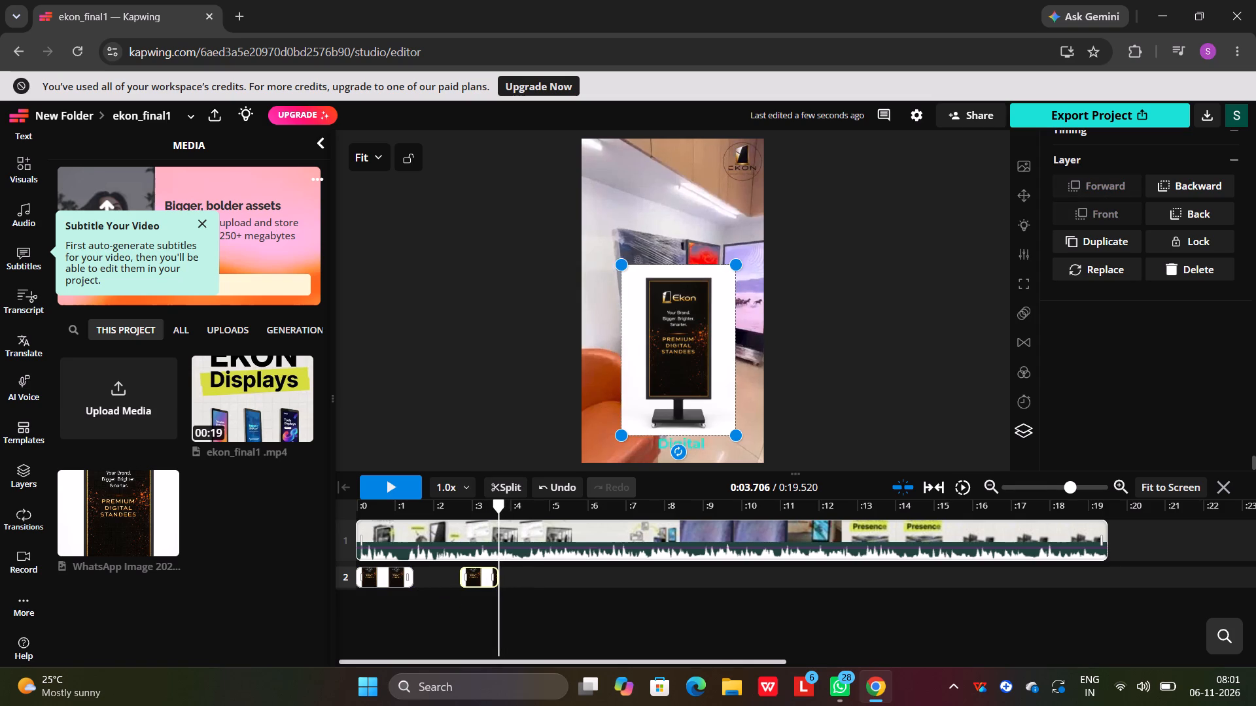
{"action": "left_click_drag", "start_coordinate": [502, 516], "coordinate": [428, 515]}
{"action": "left_click", "coordinate": [408, 486]}
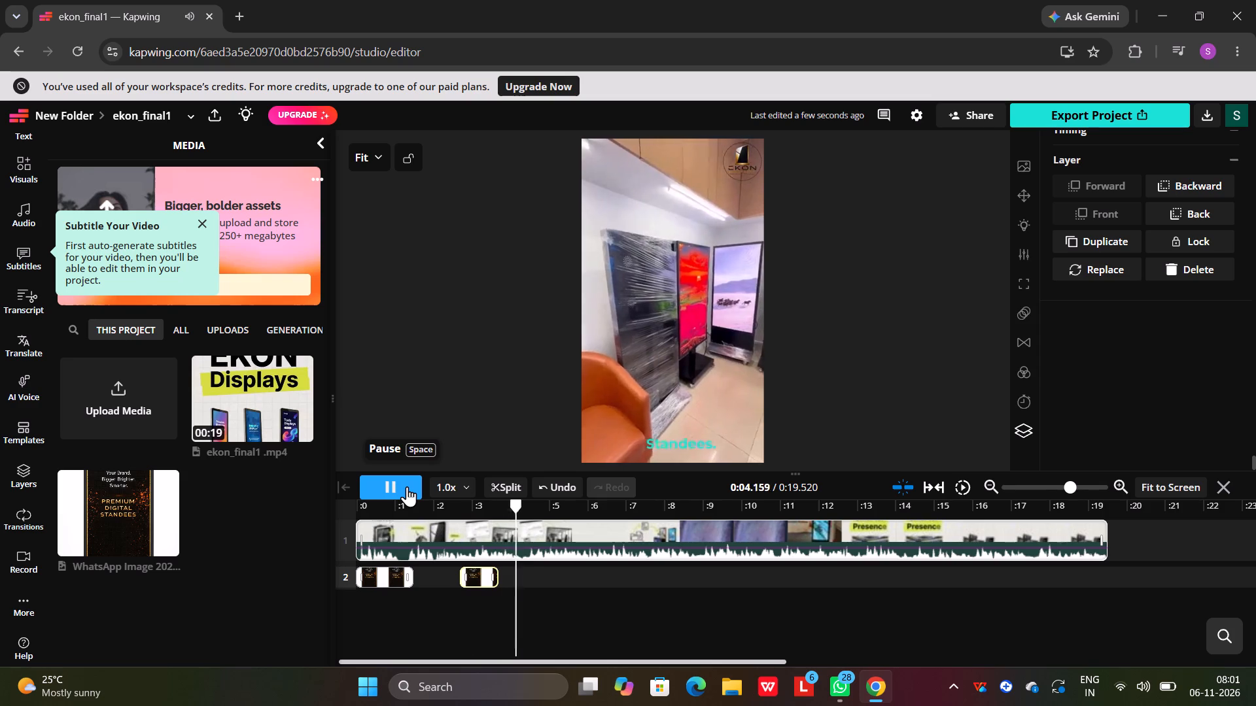
Trim the end of the second standee image clip to about 3.5 s and preview from about 2.7 s.
{"action": "left_click", "coordinate": [407, 486]}
{"action": "left_click", "coordinate": [497, 579]}
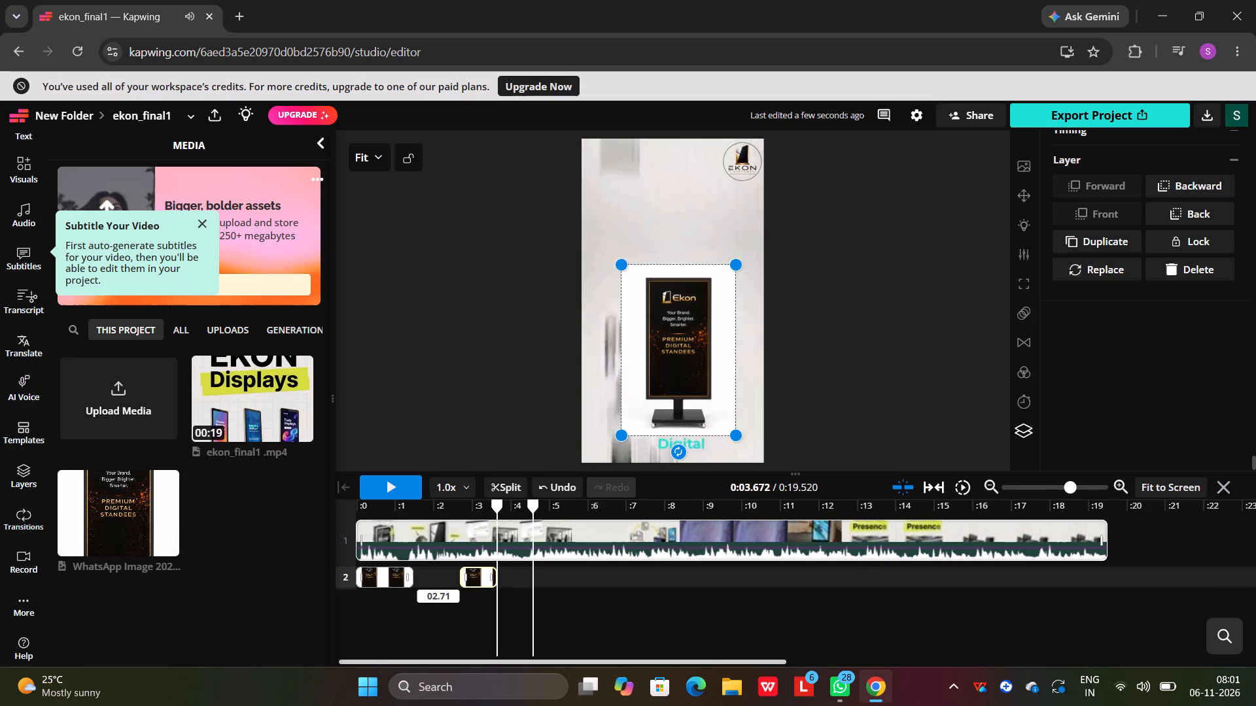
{"action": "left_click_drag", "start_coordinate": [495, 526], "coordinate": [451, 529]}
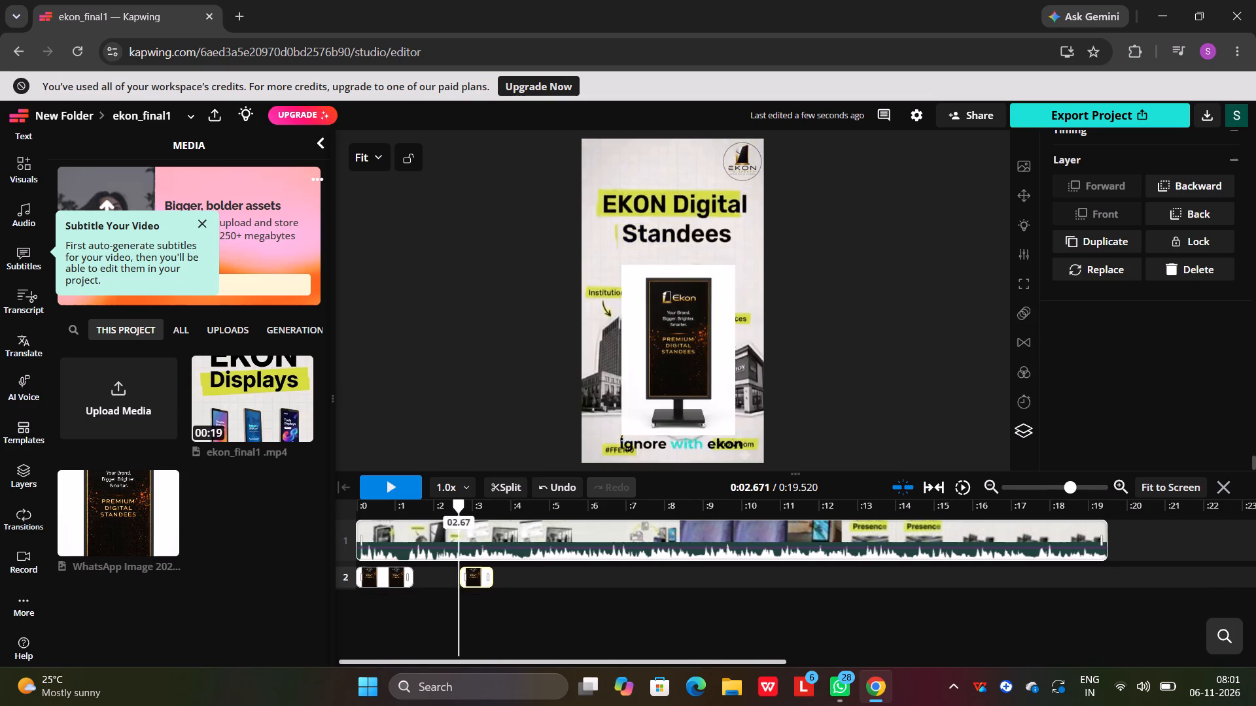
{"action": "left_click_drag", "start_coordinate": [451, 529], "coordinate": [451, 529]}
{"action": "left_click", "coordinate": [378, 487]}
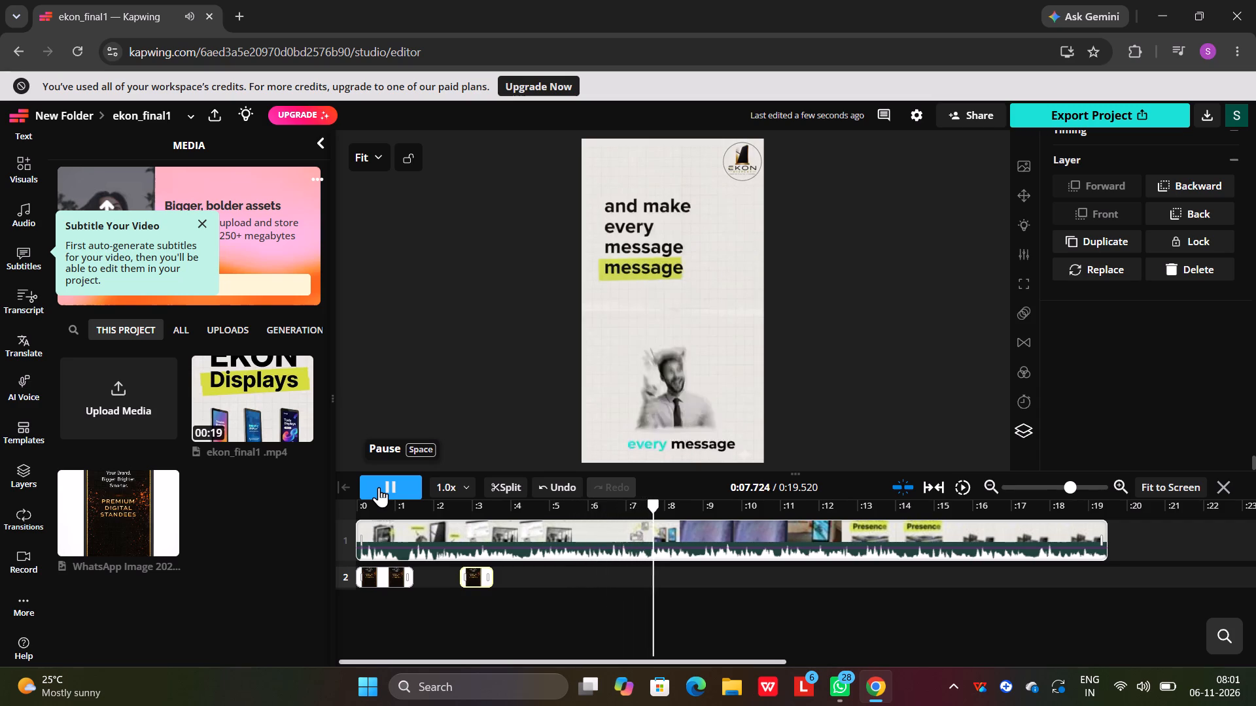
{"action": "left_click", "coordinate": [379, 487]}
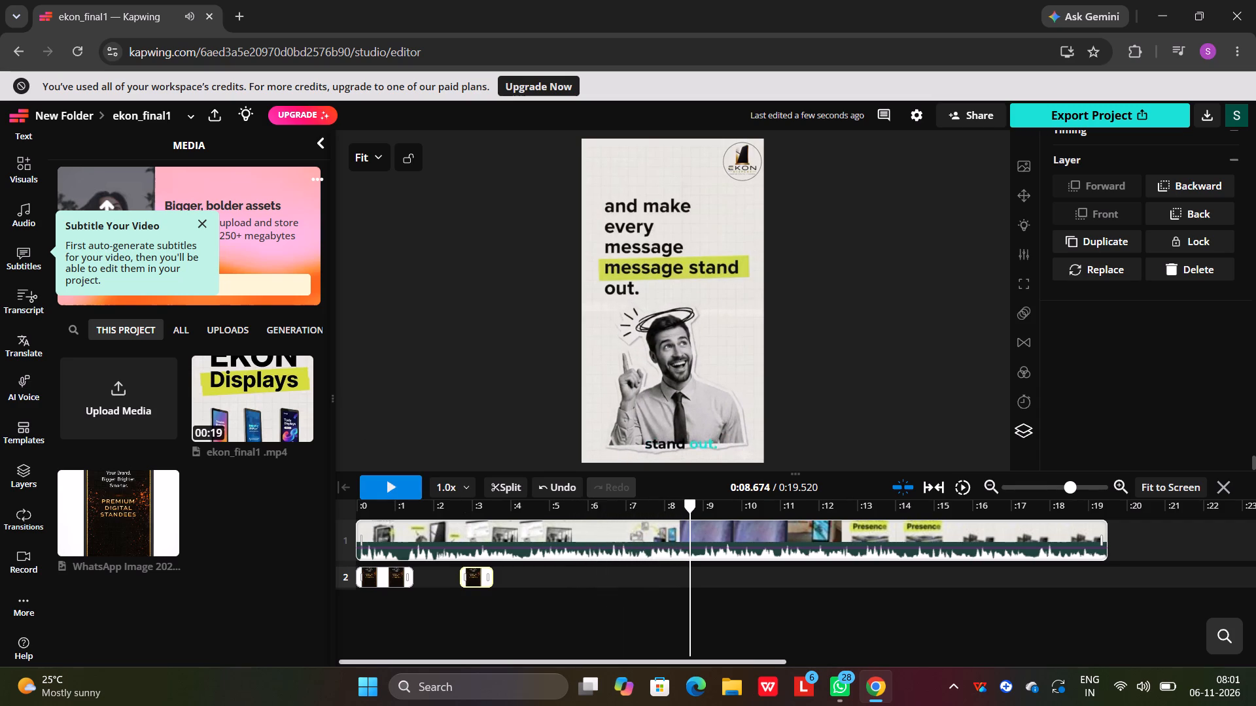
Add the standee image at about 9.6 s, sized and placed over the three original standees in the Display Announcements scene.
{"action": "left_click", "coordinate": [379, 484]}
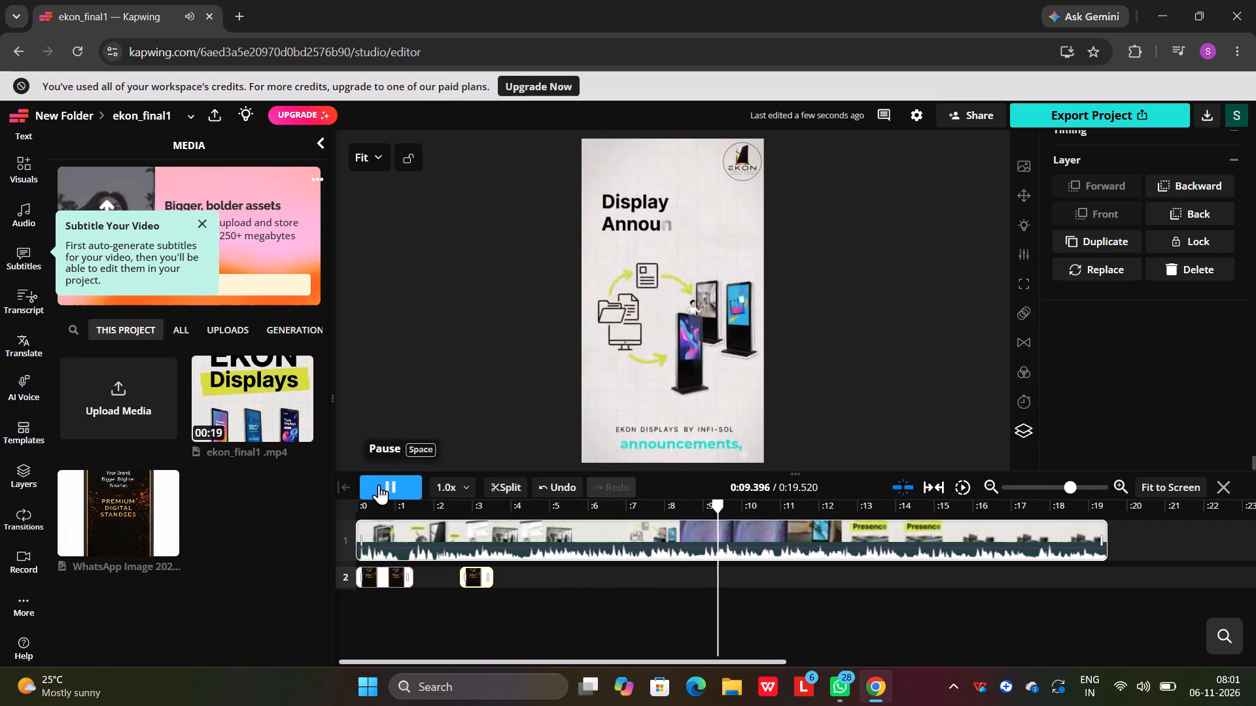
{"action": "left_click", "coordinate": [379, 484]}
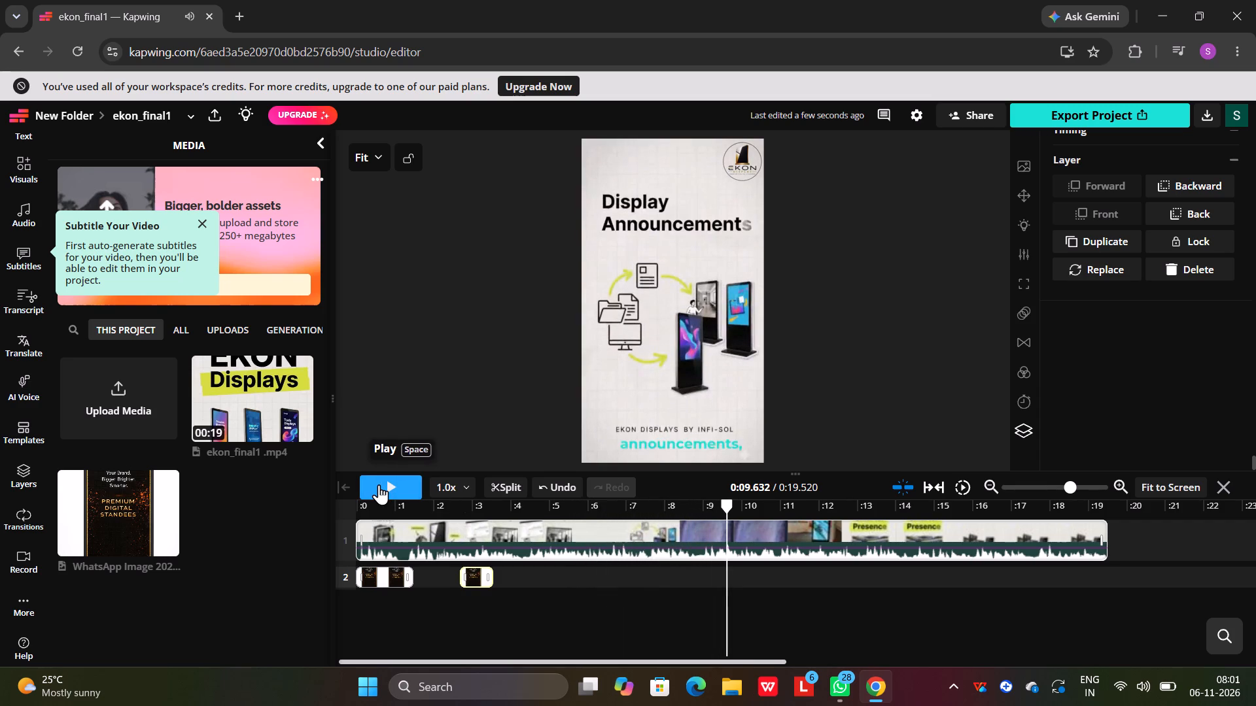
{"action": "left_click", "coordinate": [115, 533]}
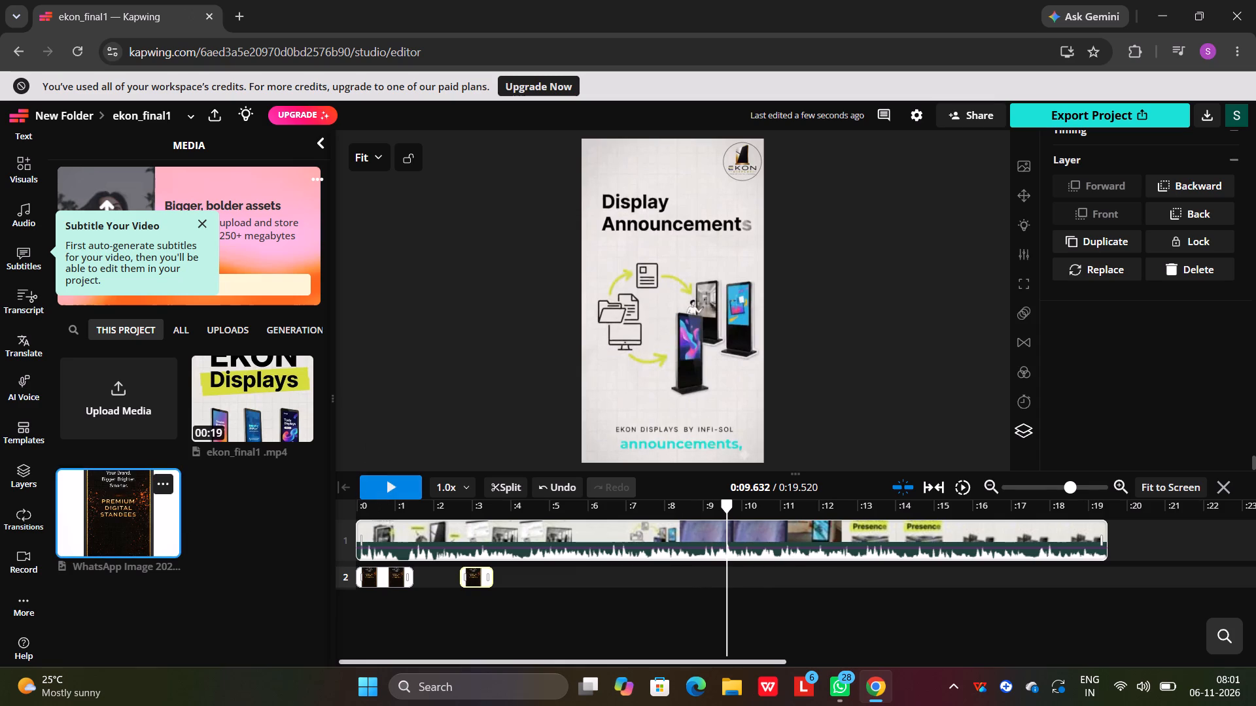
{"action": "left_click", "coordinate": [665, 301]}
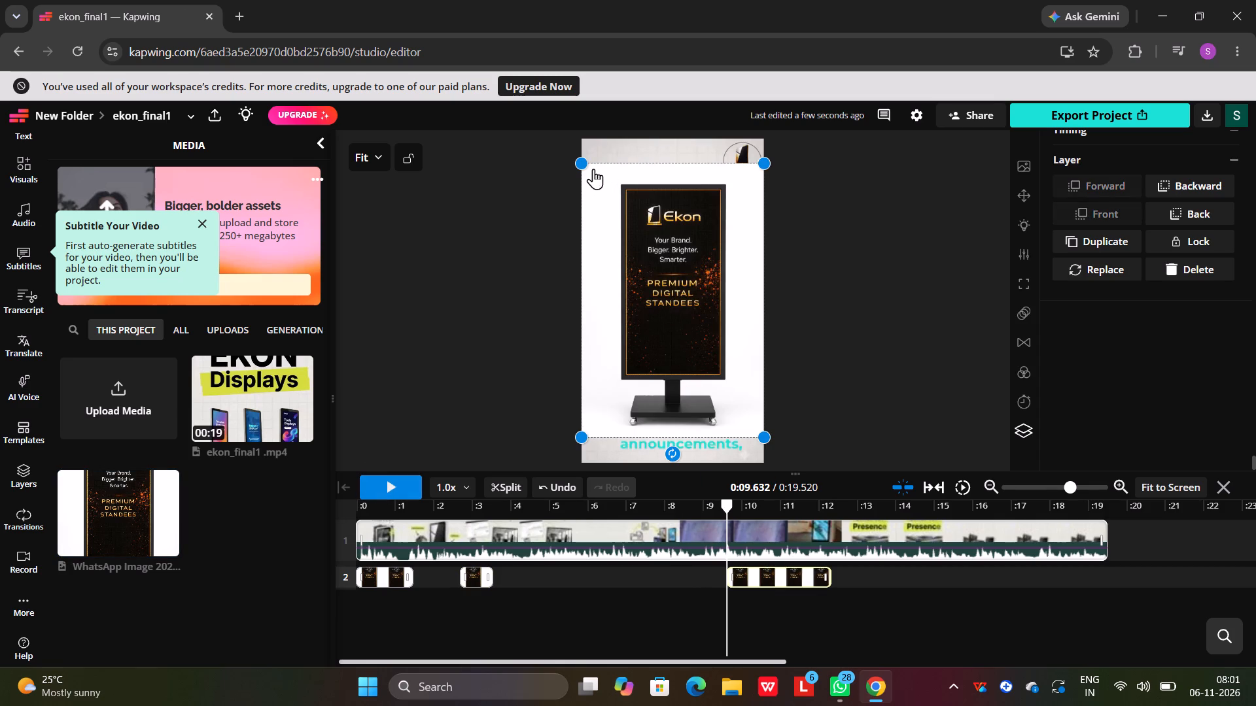
{"action": "left_click_drag", "start_coordinate": [583, 165], "coordinate": [830, 249]}
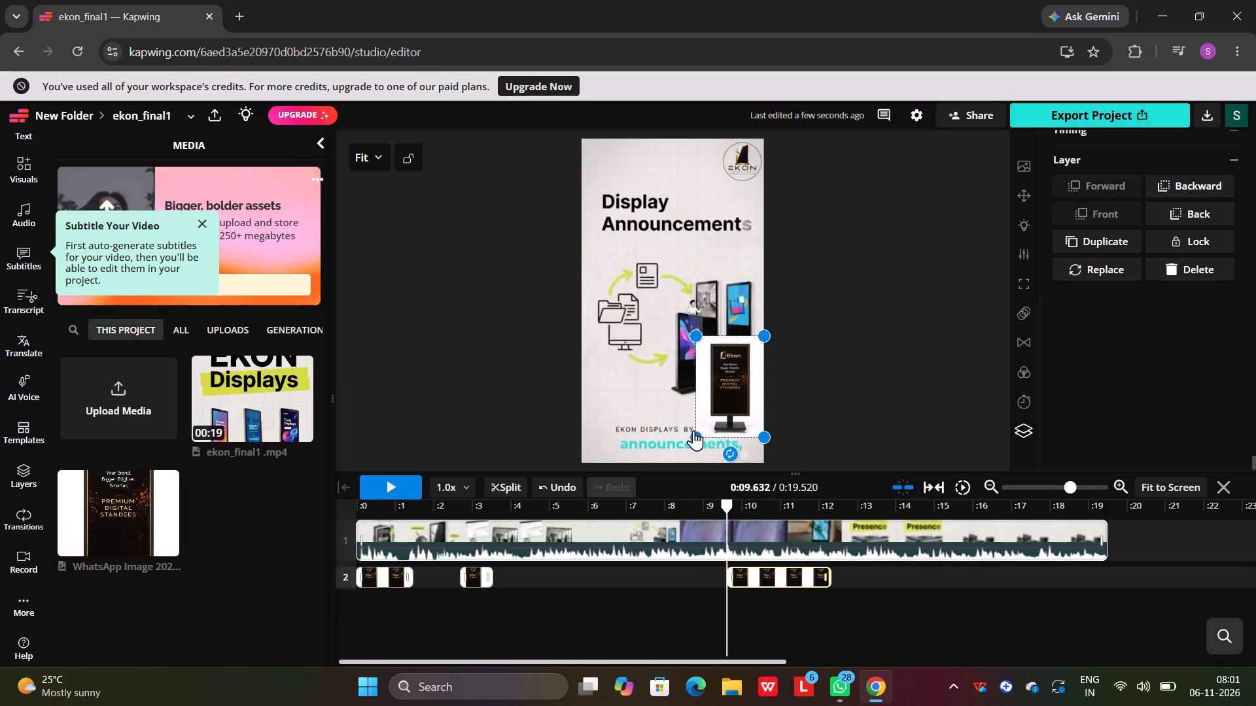
{"action": "left_click_drag", "start_coordinate": [725, 389], "coordinate": [718, 333]}
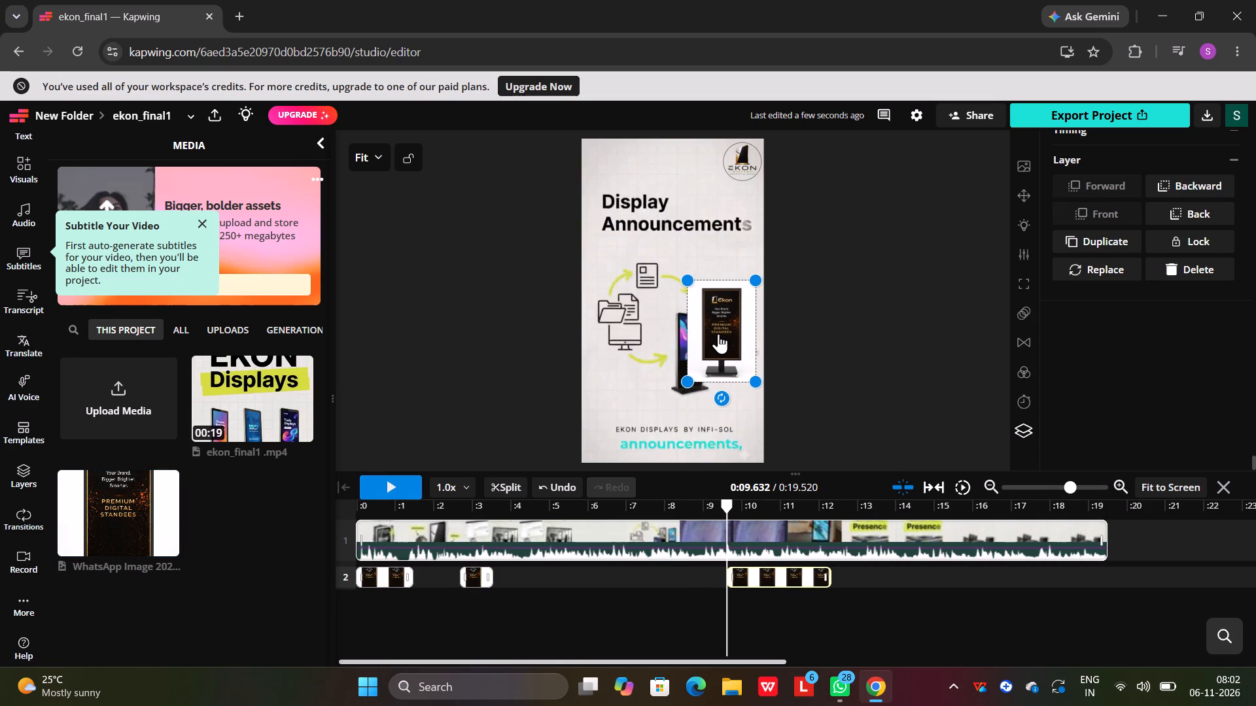
{"action": "left_click_drag", "start_coordinate": [718, 333], "coordinate": [721, 334]}
{"action": "left_click_drag", "start_coordinate": [696, 377], "coordinate": [659, 380]}
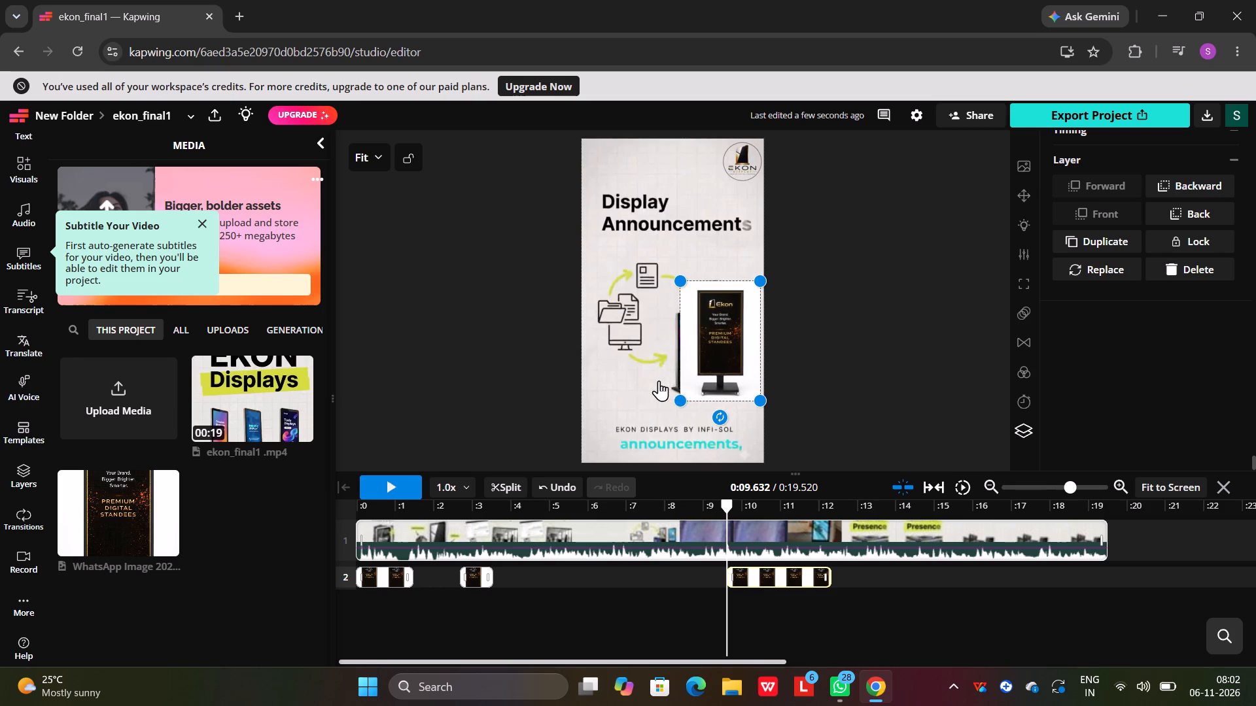
{"action": "left_click_drag", "start_coordinate": [659, 380], "coordinate": [658, 380]}
{"action": "left_click_drag", "start_coordinate": [719, 360], "coordinate": [712, 360]}
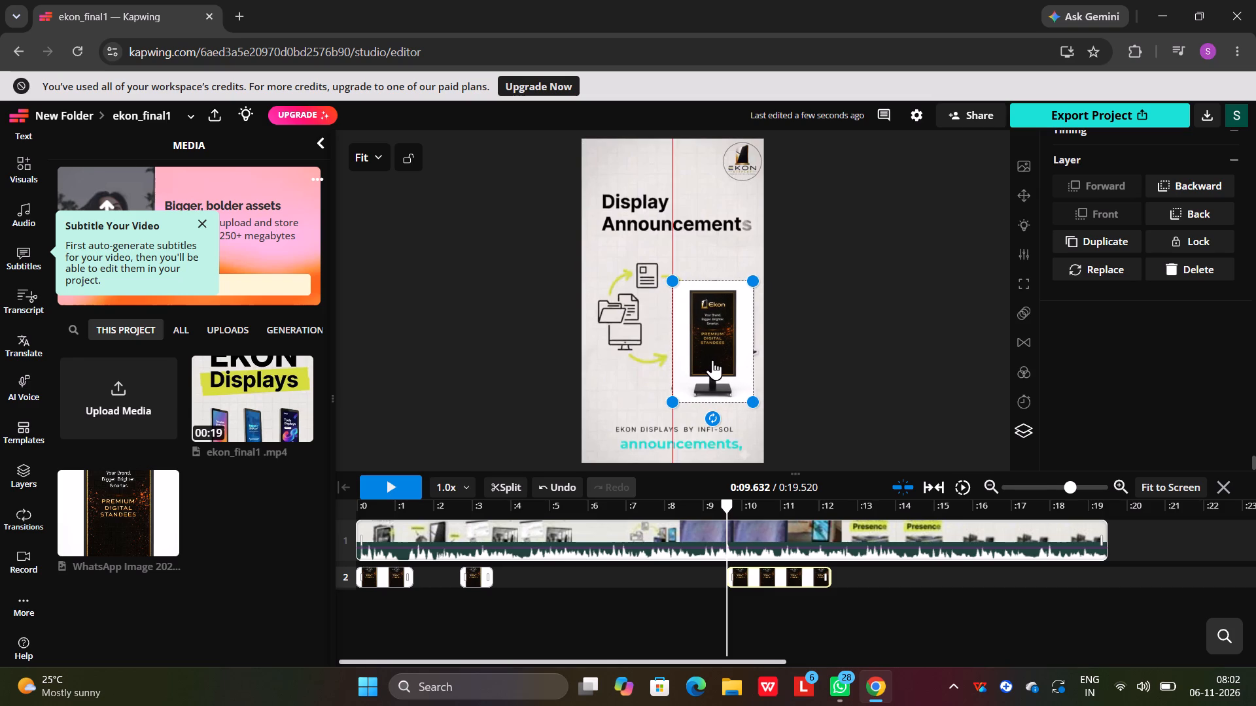
{"action": "left_click_drag", "start_coordinate": [712, 360], "coordinate": [713, 357]}
{"action": "left_click_drag", "start_coordinate": [758, 401], "coordinate": [768, 402]}
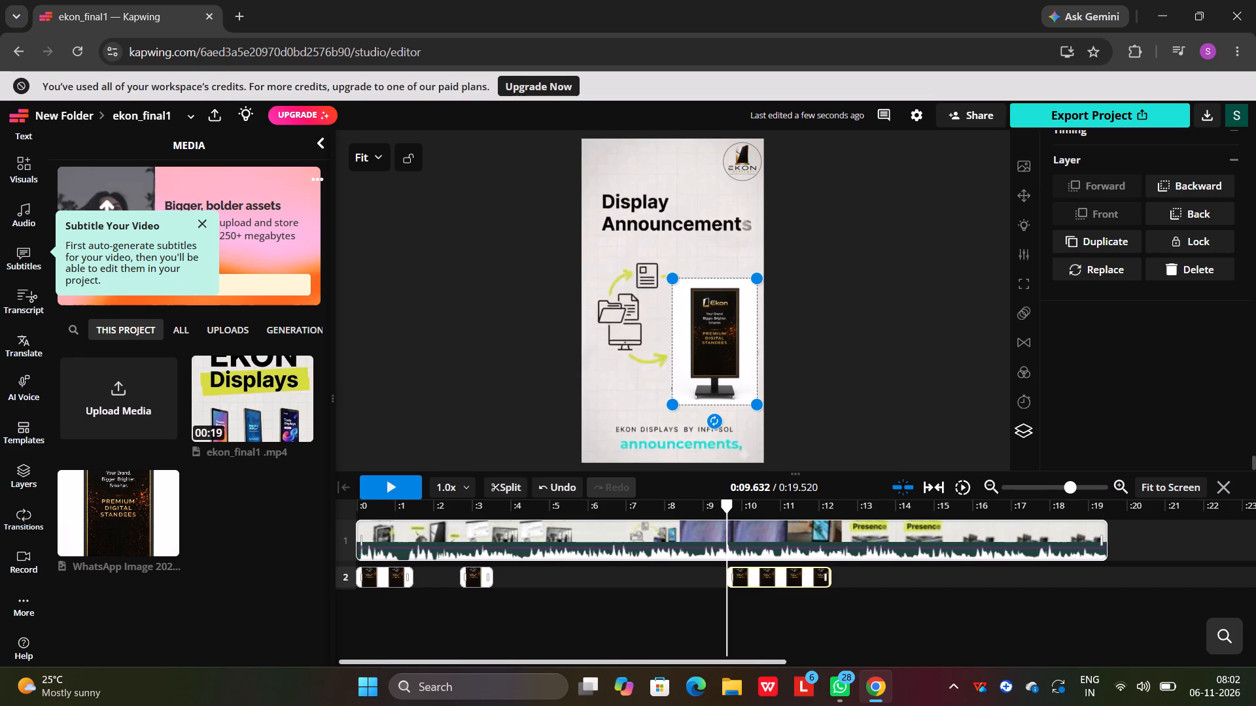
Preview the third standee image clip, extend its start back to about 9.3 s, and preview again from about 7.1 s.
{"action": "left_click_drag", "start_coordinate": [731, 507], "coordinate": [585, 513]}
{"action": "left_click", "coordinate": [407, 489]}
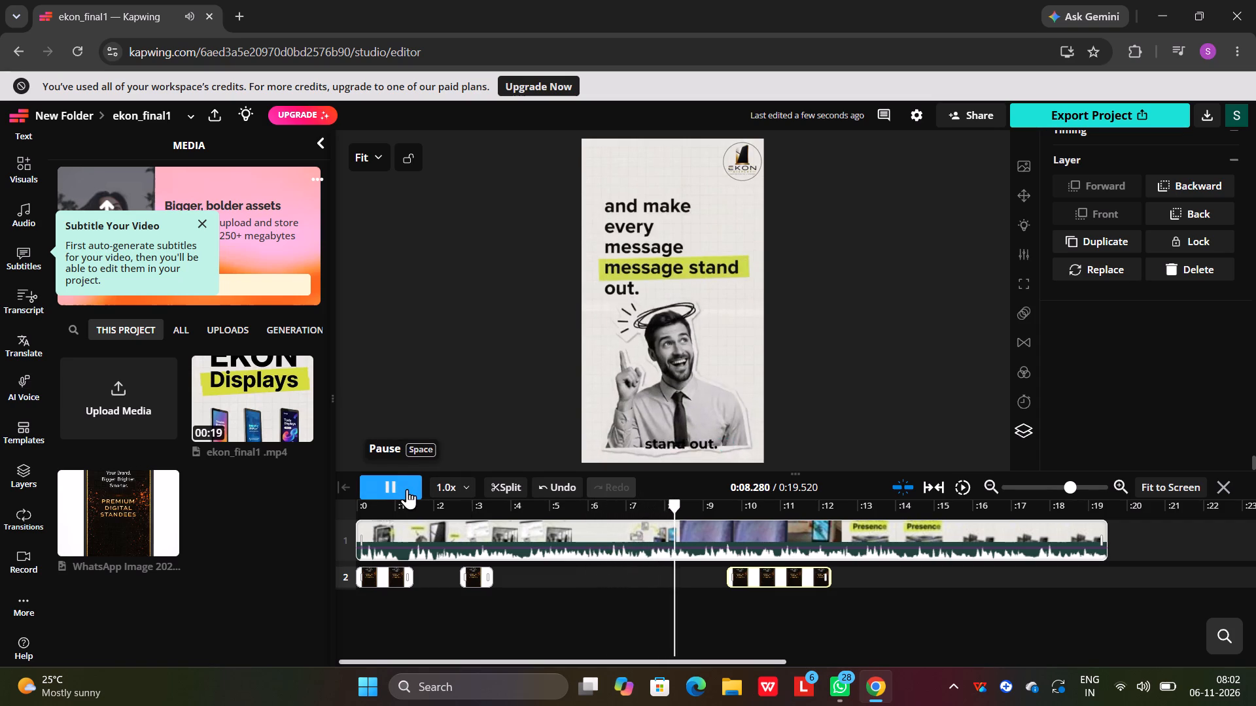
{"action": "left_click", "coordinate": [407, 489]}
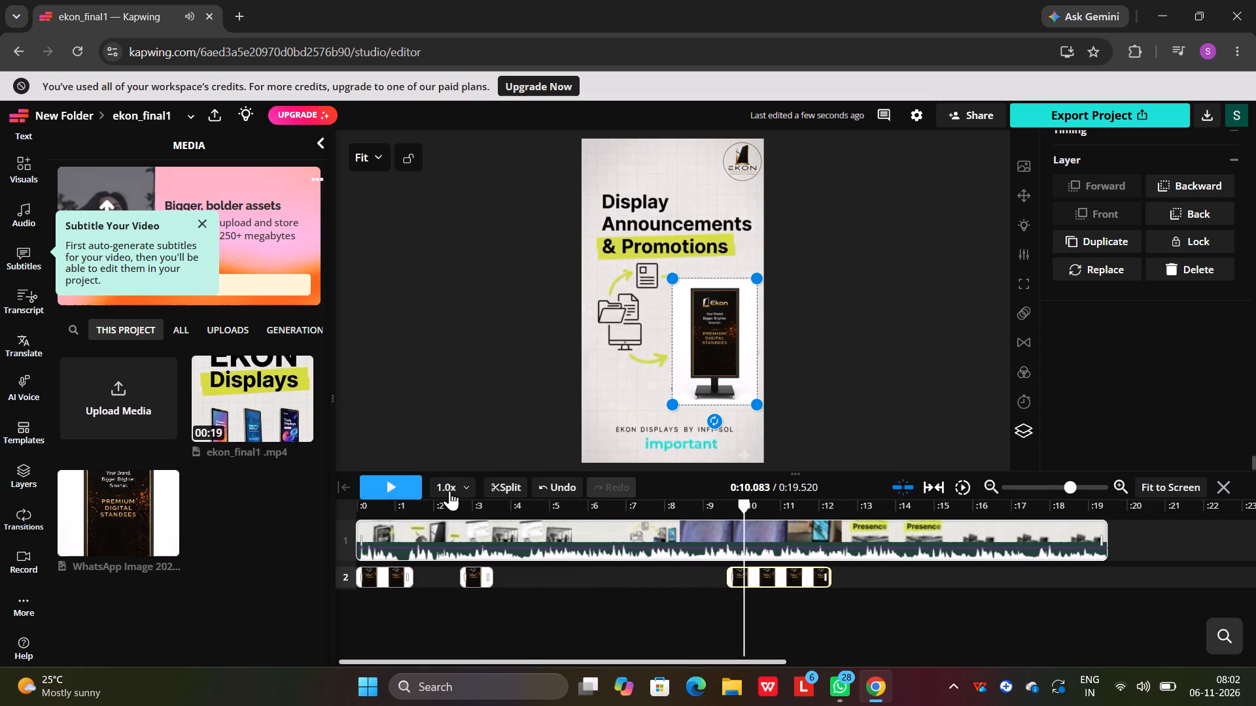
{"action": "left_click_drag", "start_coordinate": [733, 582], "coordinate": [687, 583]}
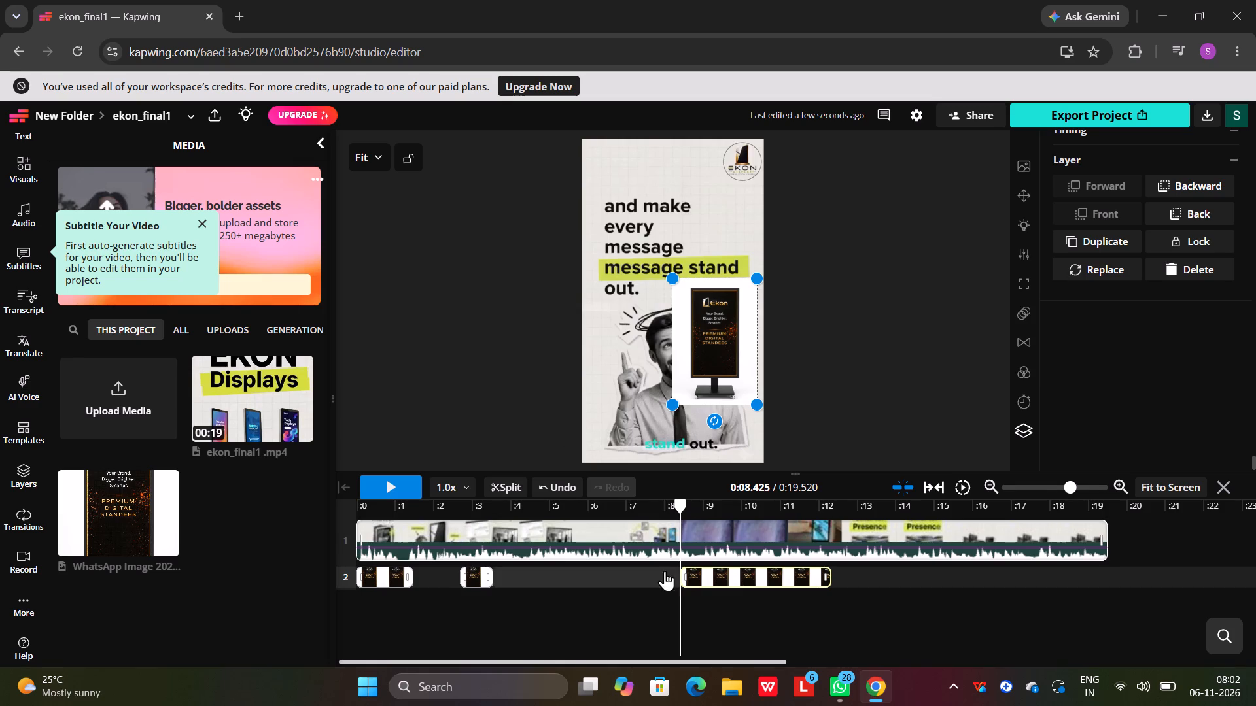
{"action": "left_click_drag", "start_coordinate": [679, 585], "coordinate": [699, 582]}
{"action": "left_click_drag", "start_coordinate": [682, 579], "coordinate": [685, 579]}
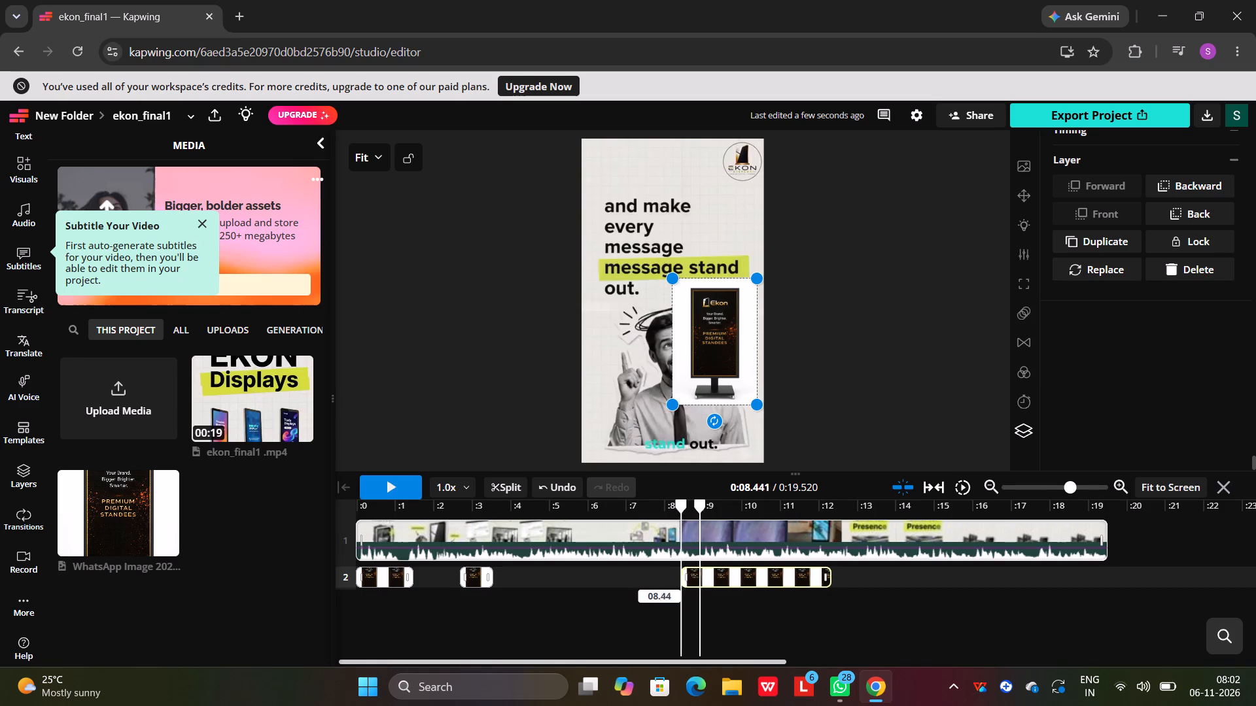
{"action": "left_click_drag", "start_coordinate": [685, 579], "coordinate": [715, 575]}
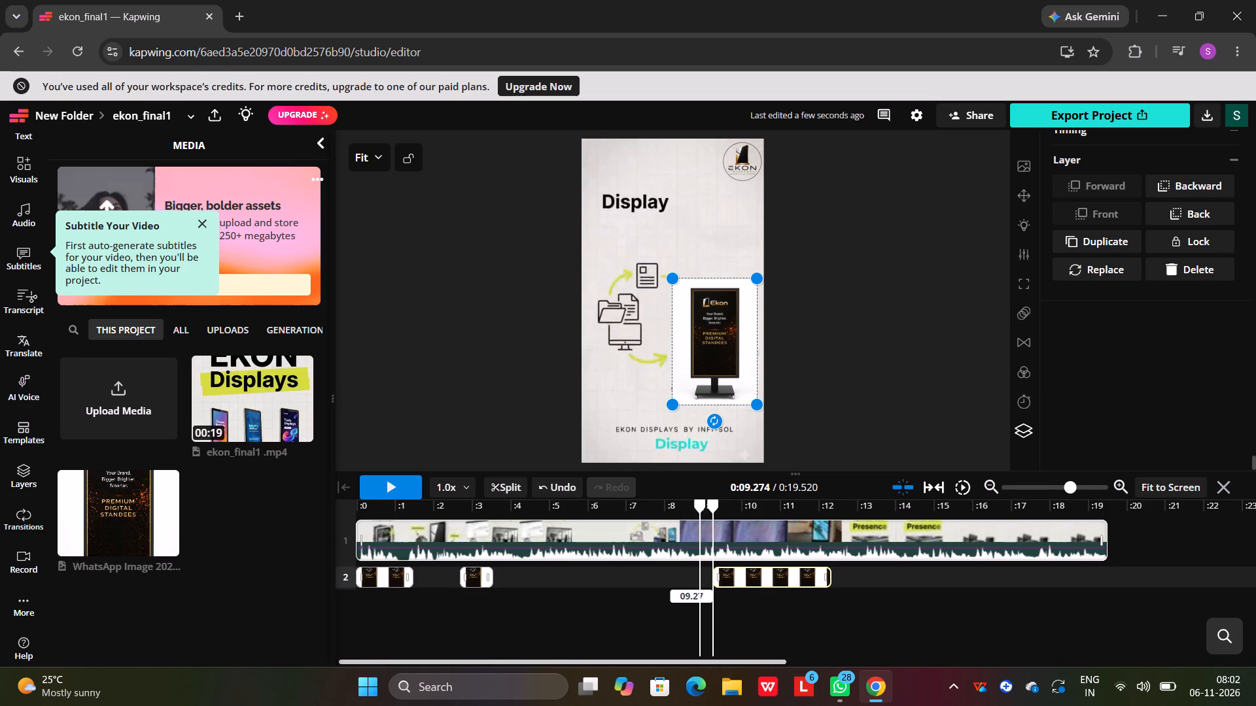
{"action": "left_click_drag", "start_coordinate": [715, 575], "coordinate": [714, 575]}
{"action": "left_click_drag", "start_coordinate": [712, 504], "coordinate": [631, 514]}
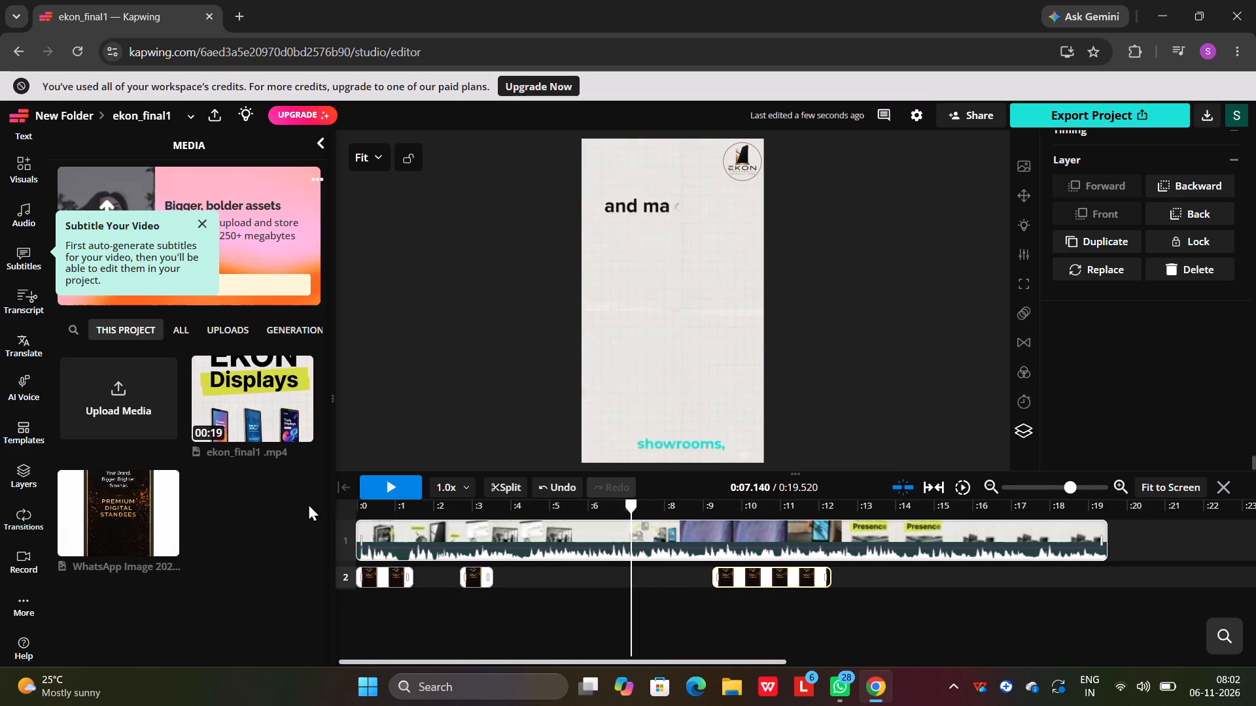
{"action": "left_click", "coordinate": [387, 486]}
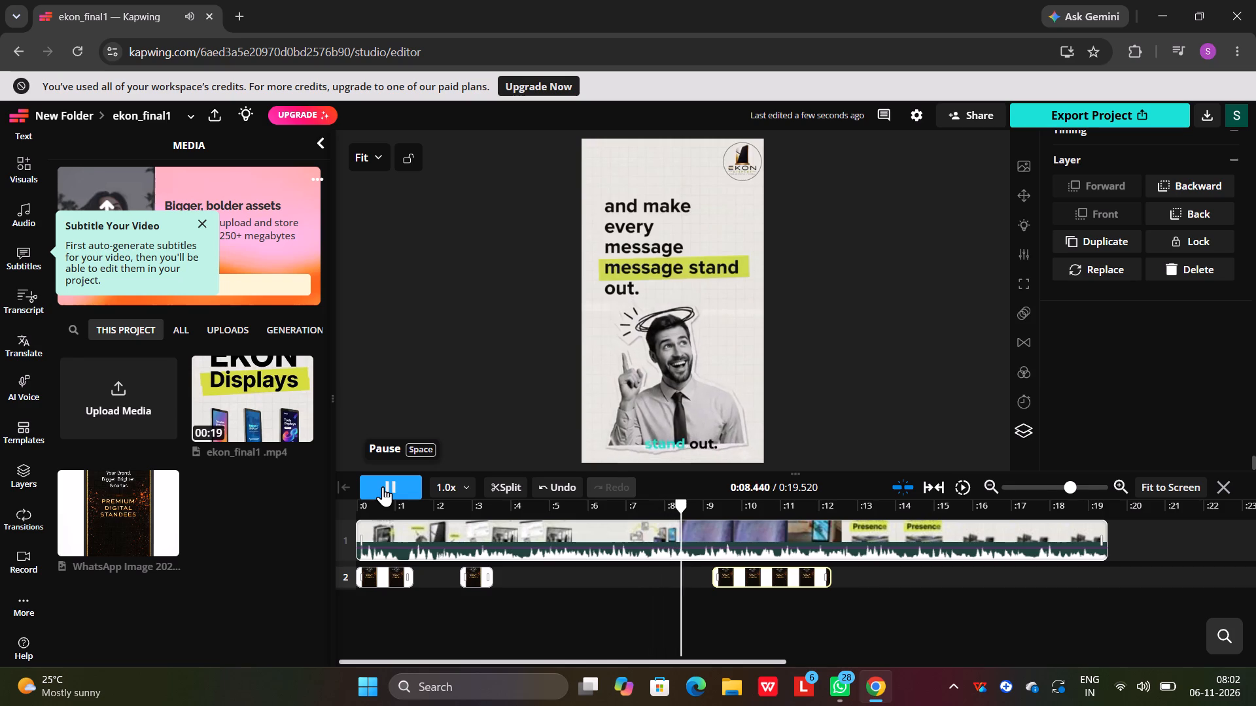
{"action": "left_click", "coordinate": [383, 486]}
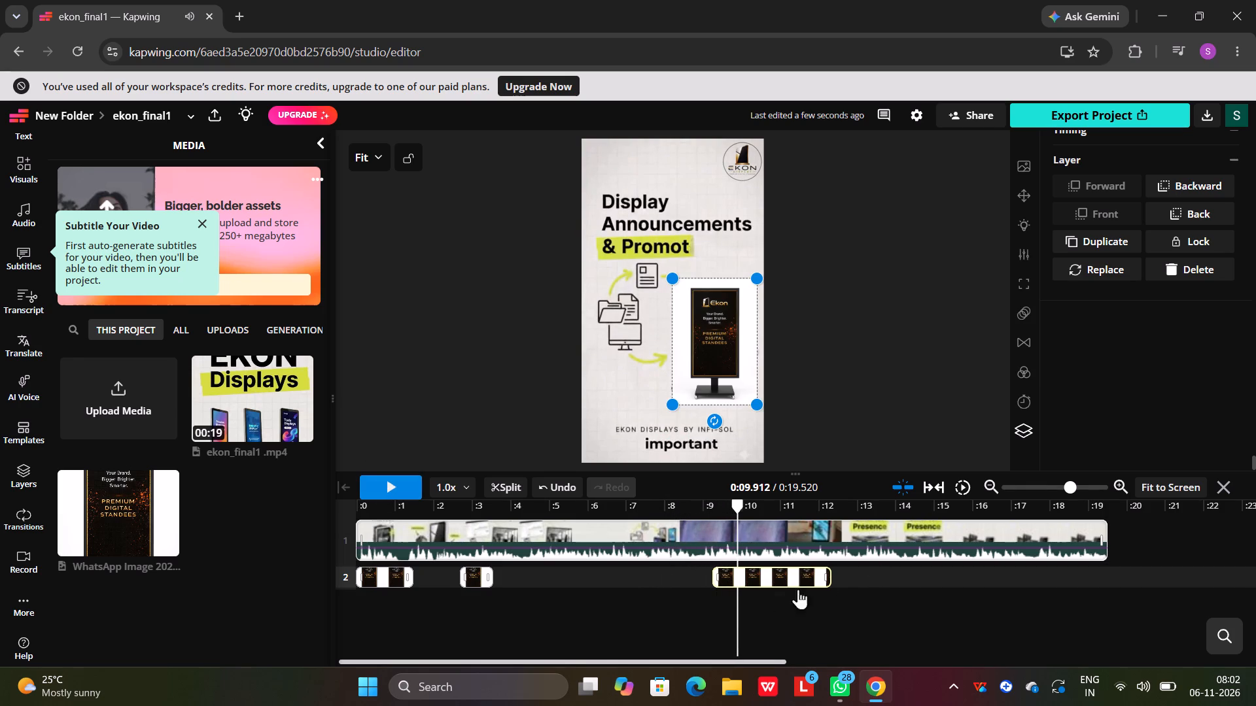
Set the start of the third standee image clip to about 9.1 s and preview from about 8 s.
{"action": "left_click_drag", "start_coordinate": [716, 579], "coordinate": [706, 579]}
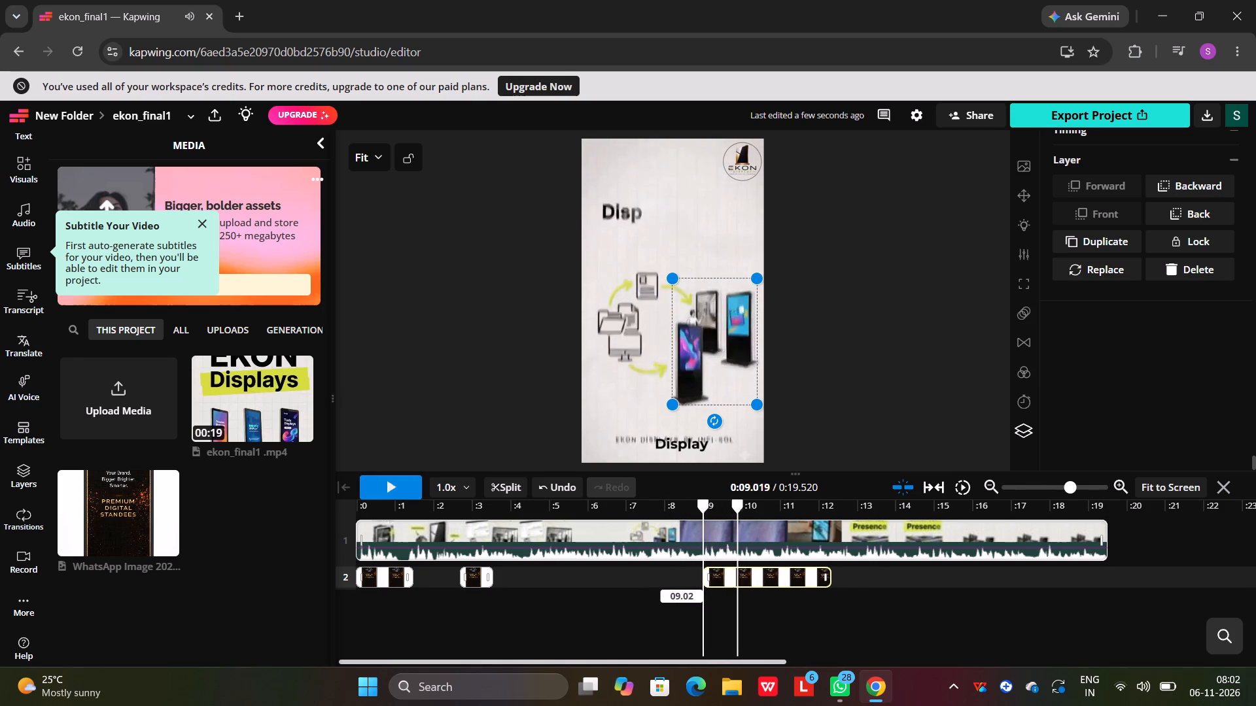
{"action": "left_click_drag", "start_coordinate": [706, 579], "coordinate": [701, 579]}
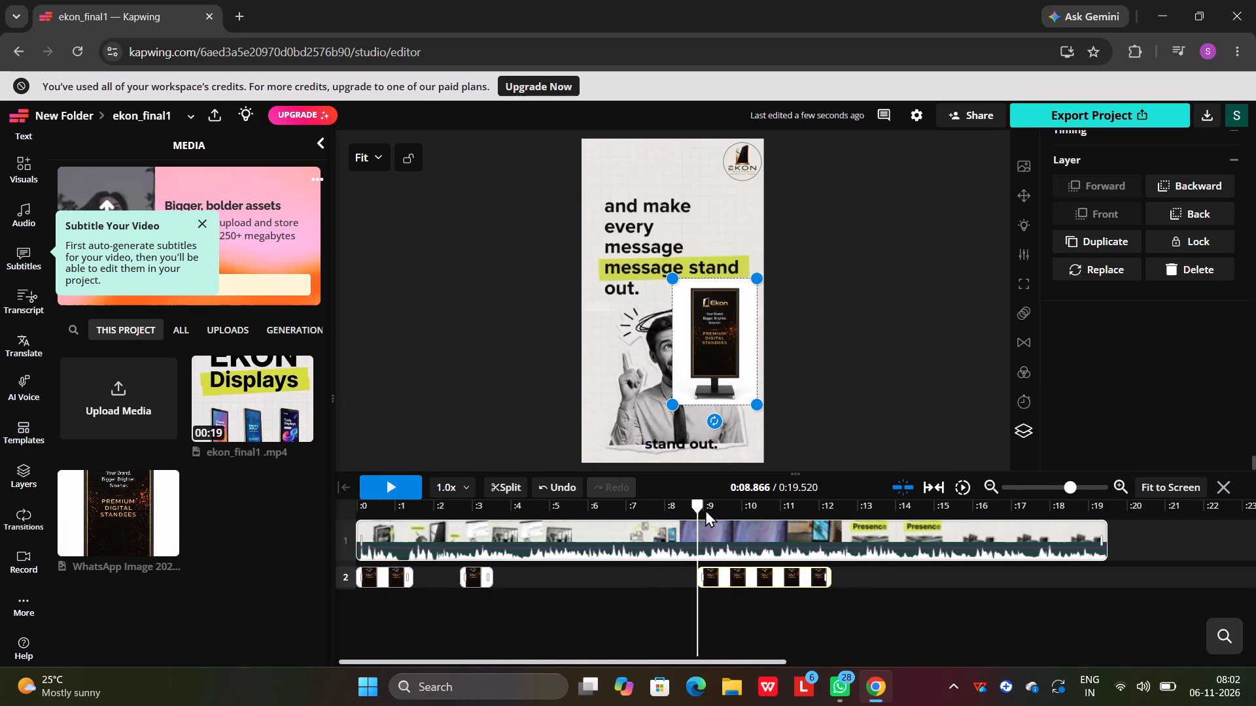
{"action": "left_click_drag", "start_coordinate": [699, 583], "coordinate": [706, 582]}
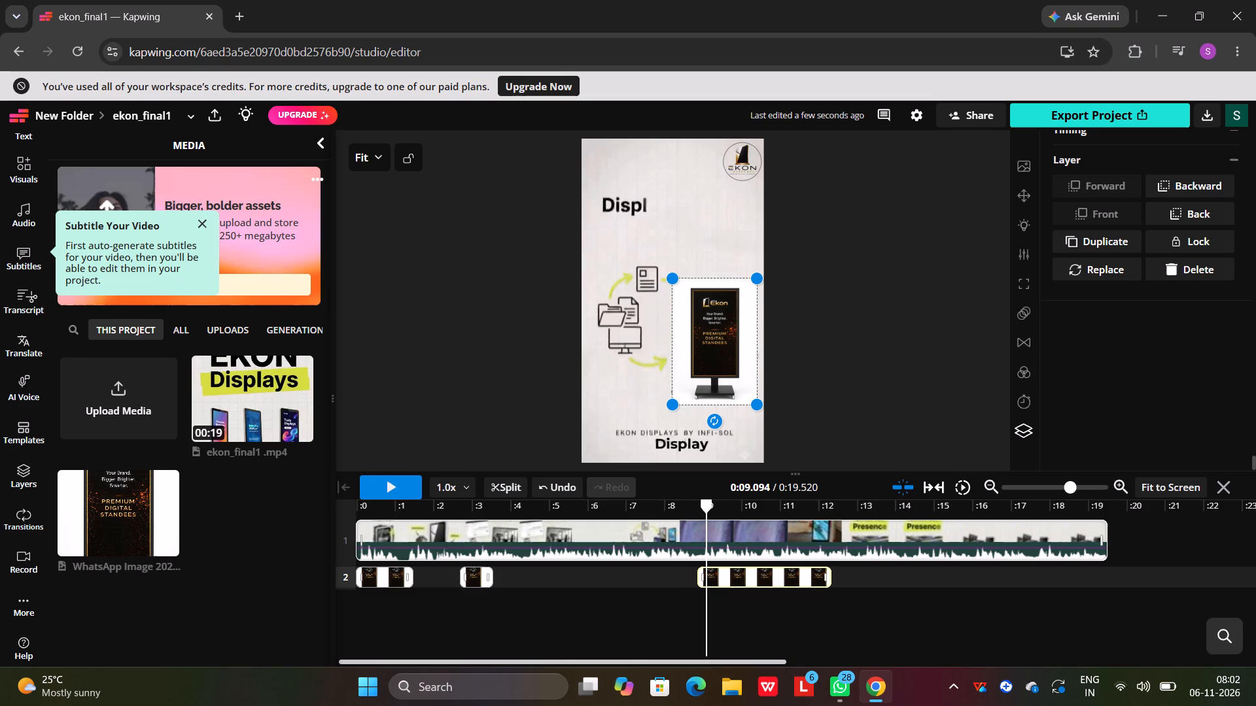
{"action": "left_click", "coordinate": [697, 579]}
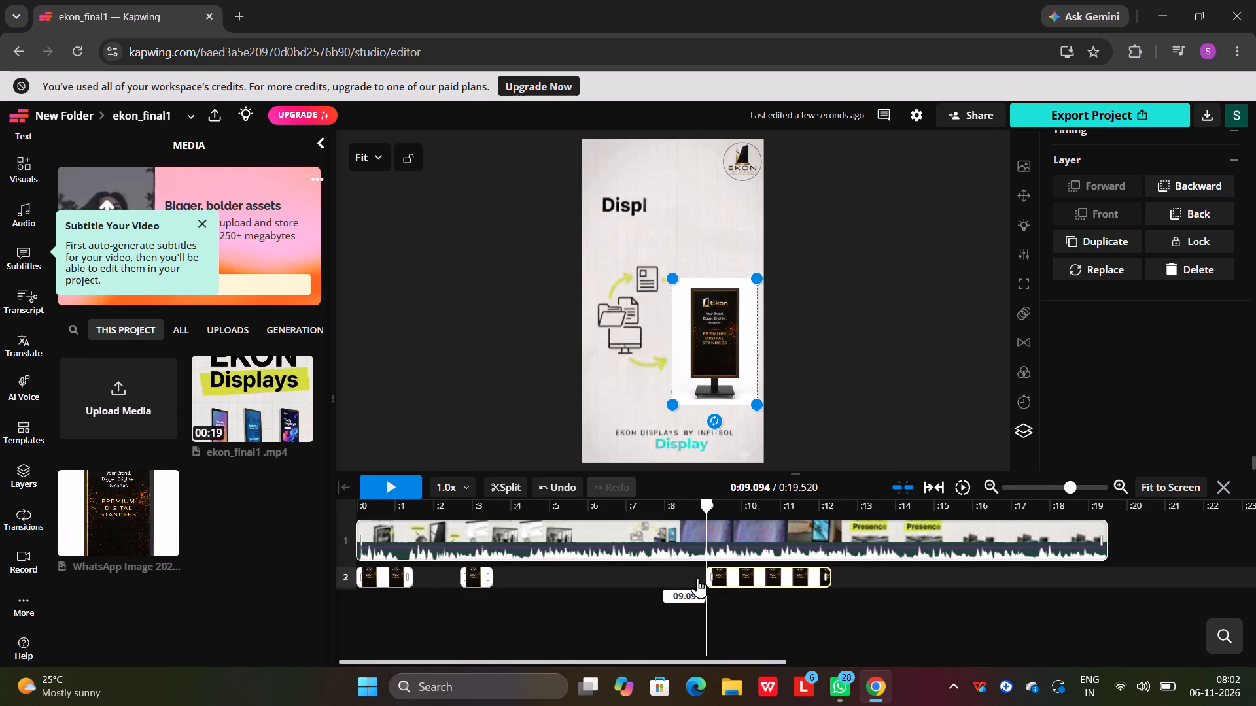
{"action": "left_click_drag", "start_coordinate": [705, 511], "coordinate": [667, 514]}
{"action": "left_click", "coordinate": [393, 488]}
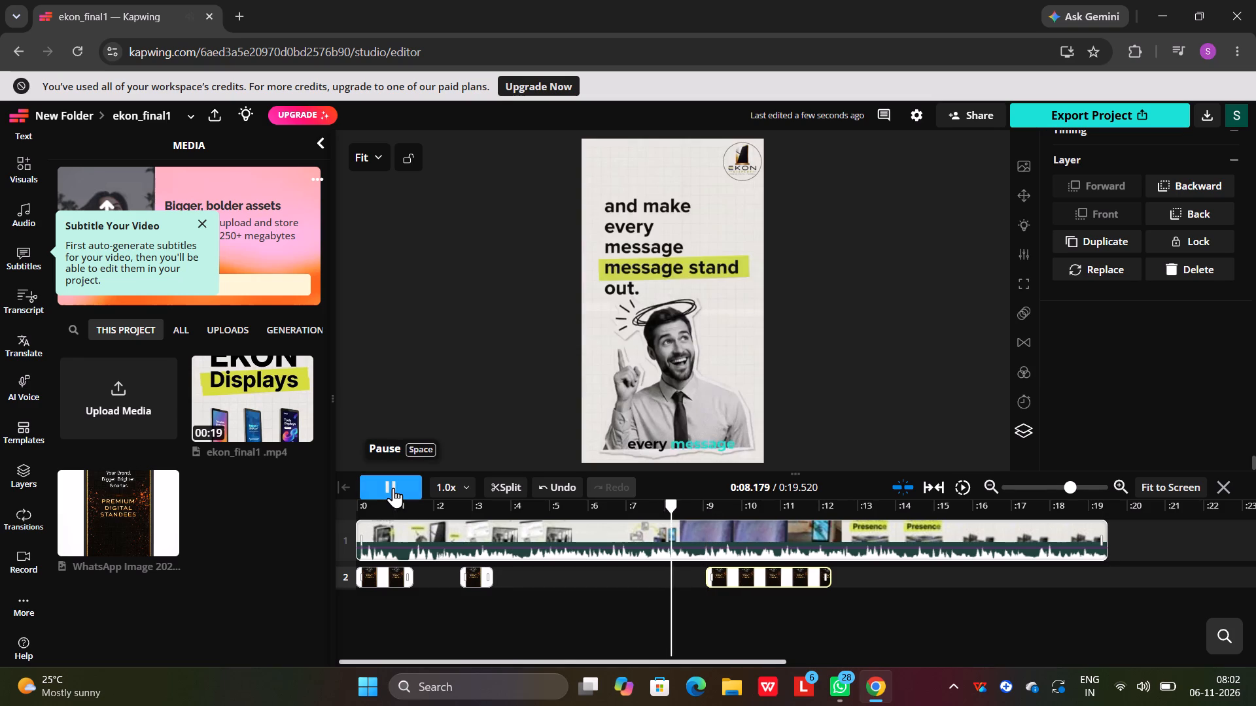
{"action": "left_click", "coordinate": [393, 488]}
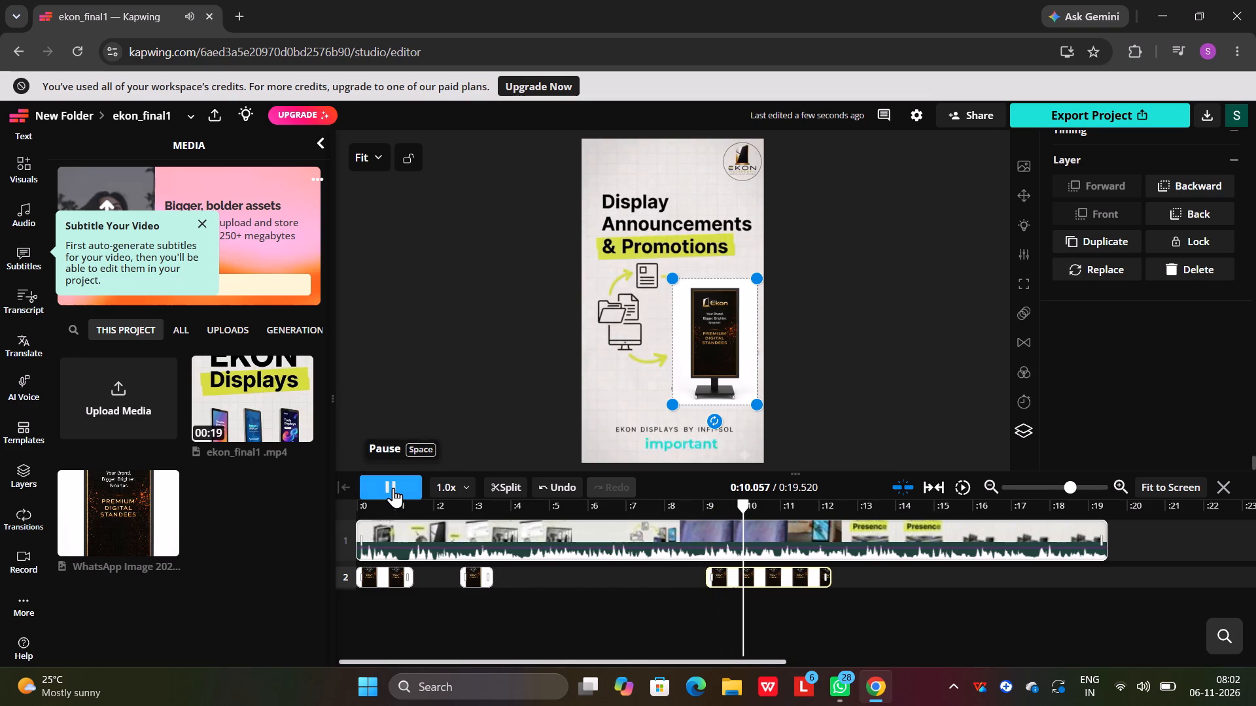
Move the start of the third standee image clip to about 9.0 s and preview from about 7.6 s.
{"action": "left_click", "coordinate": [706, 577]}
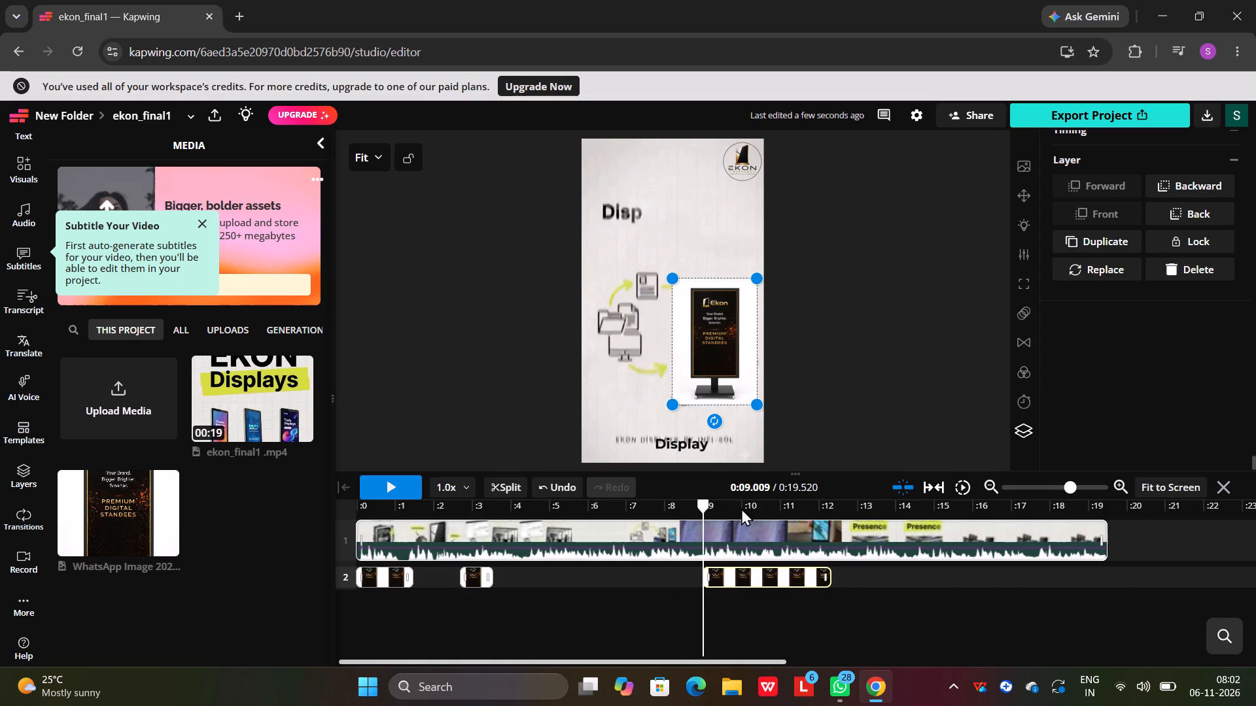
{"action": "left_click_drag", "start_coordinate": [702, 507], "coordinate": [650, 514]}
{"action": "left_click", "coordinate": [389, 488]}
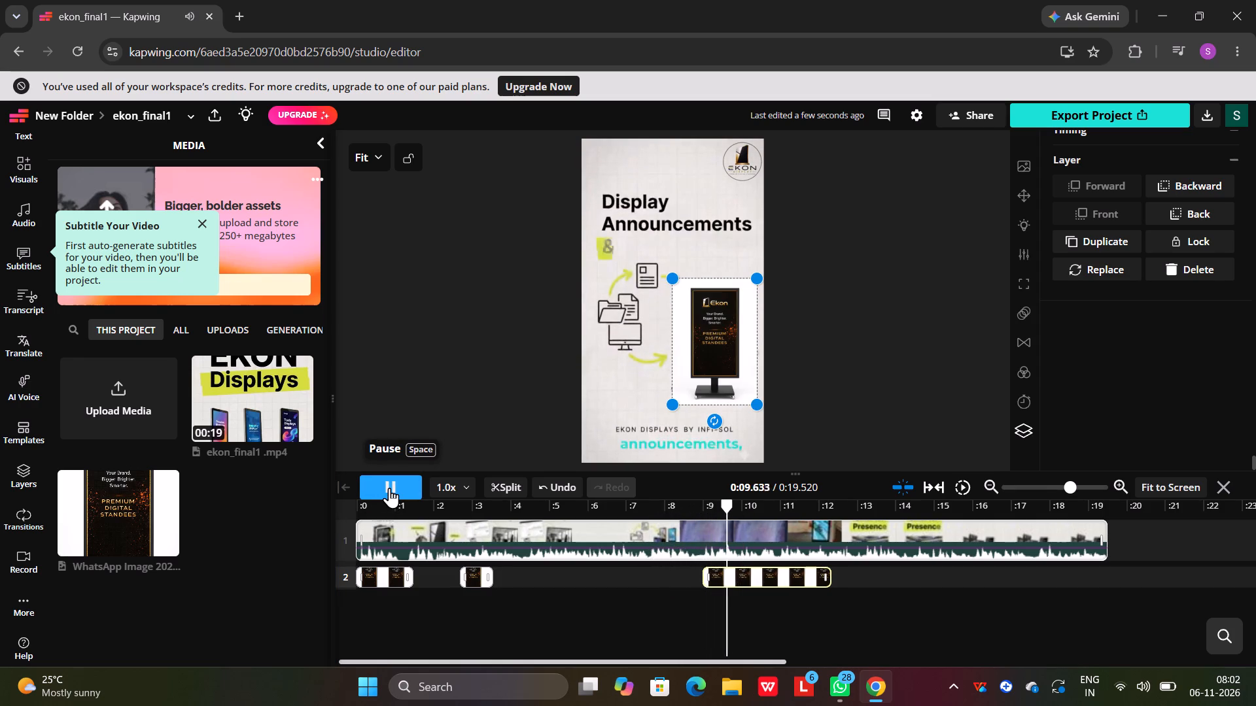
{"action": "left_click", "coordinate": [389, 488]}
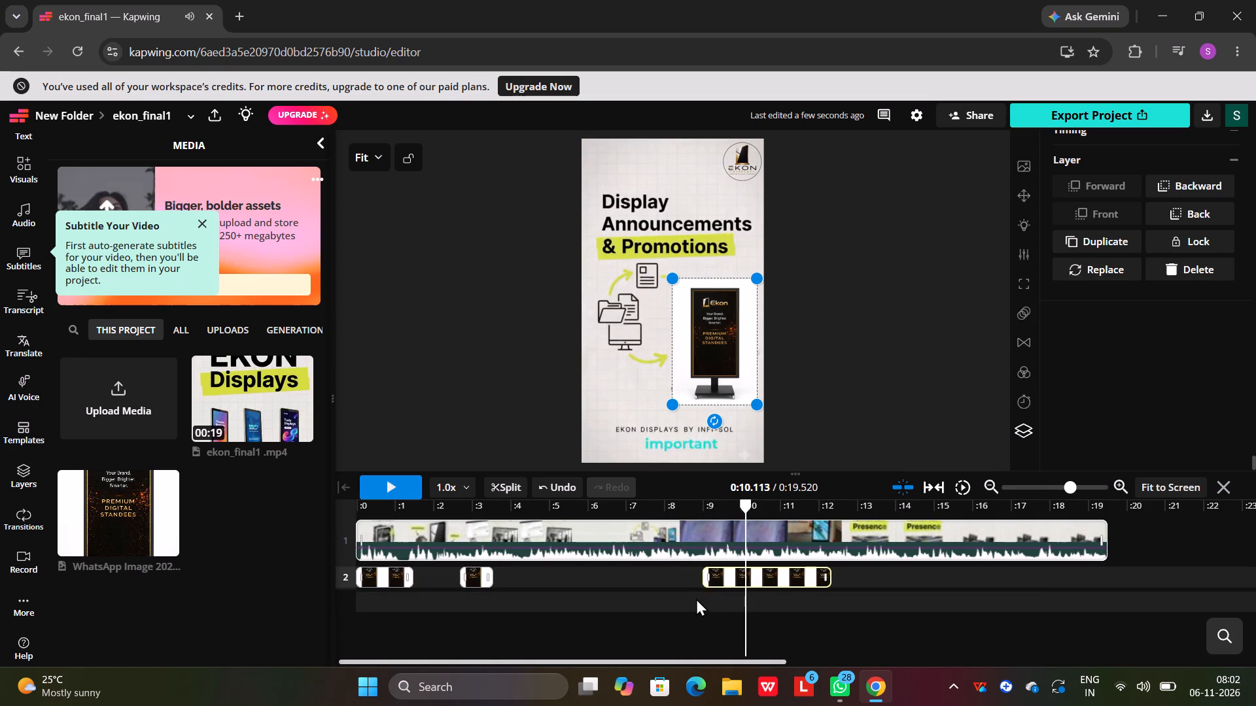
Fine-tune the start of the third standee image clip to about 8.96 s and play through to about 11.5 s.
{"action": "scroll", "coordinate": [695, 598], "scroll_direction": "up", "scroll_amount": 3, "text": "ctrl"}
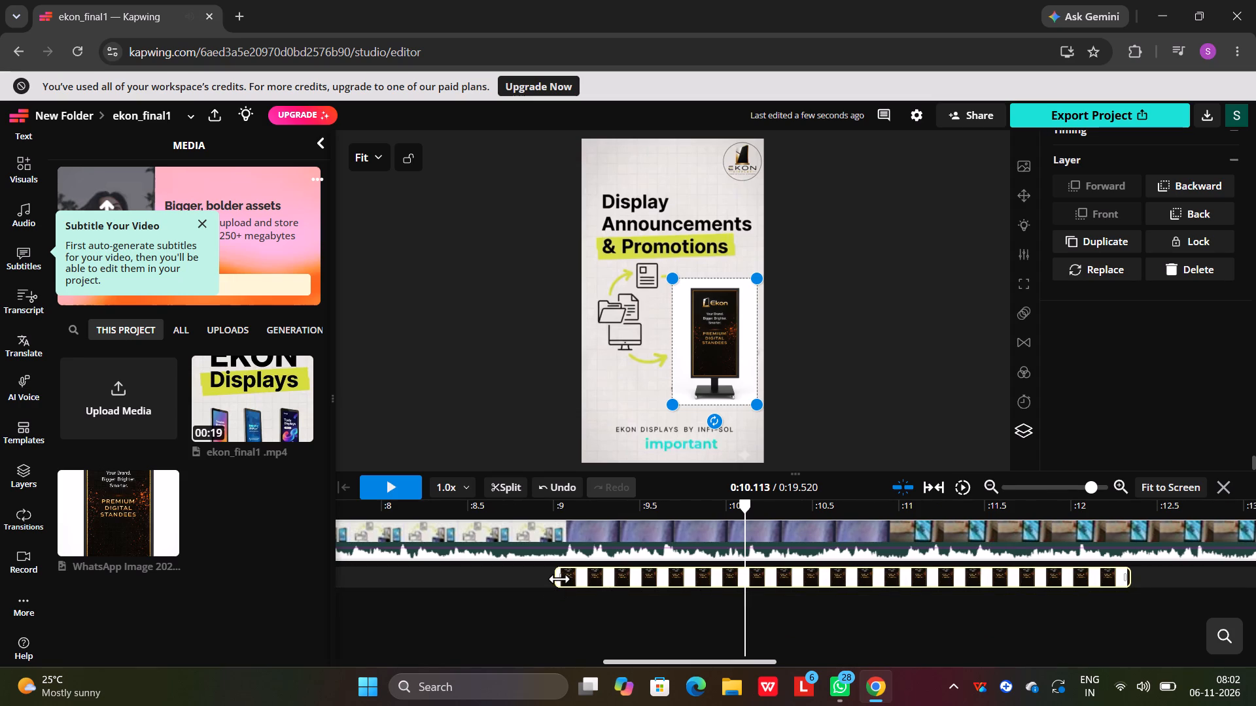
{"action": "left_click_drag", "start_coordinate": [559, 579], "coordinate": [551, 580]}
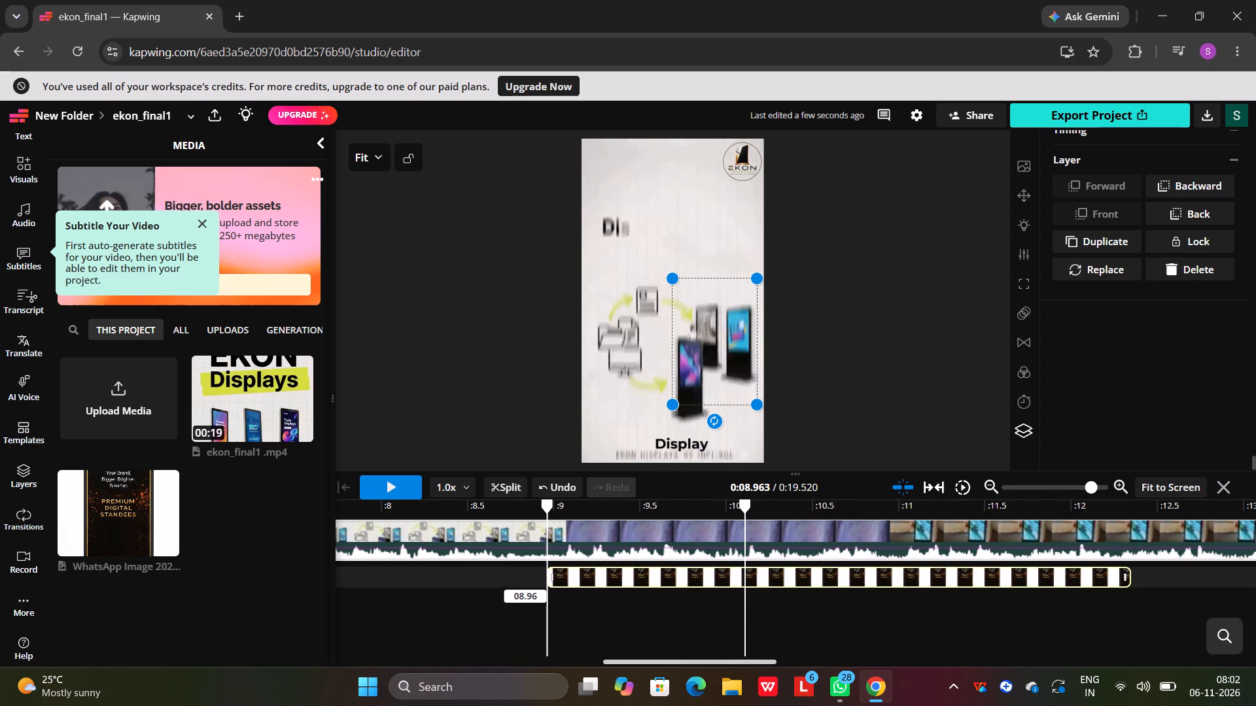
{"action": "left_click_drag", "start_coordinate": [551, 580], "coordinate": [549, 580]}
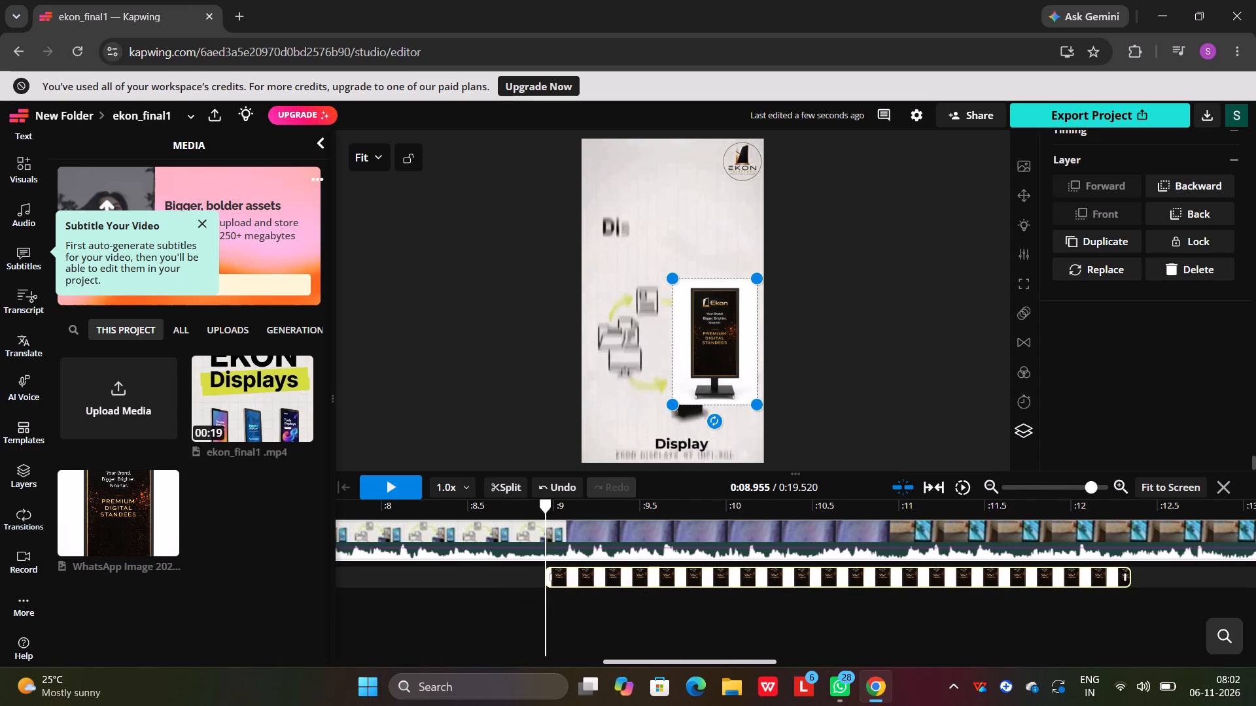
{"action": "left_click_drag", "start_coordinate": [546, 505], "coordinate": [525, 507]}
{"action": "left_click", "coordinate": [406, 480]}
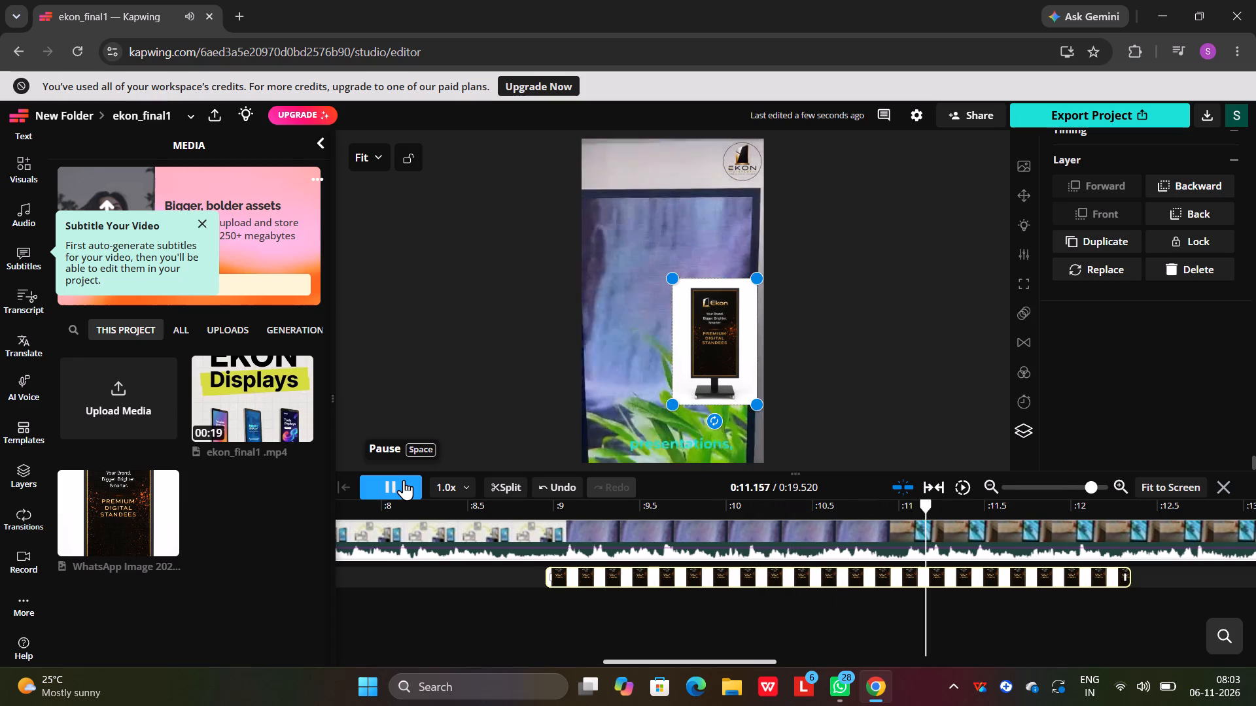
{"action": "left_click", "coordinate": [404, 480]}
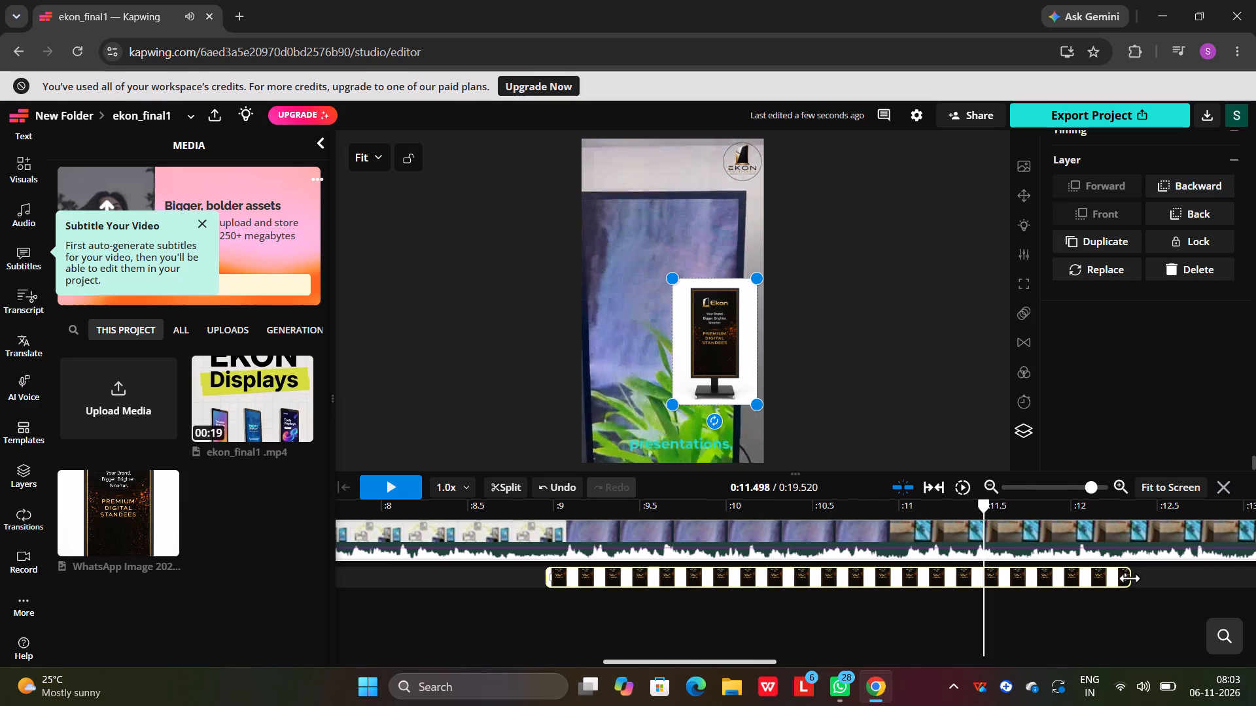
Trim the end of the third standee image clip back to about 10.7 s, where the Display Announcements & Promotions scene ends.
{"action": "left_click_drag", "start_coordinate": [1128, 578], "coordinate": [987, 592]}
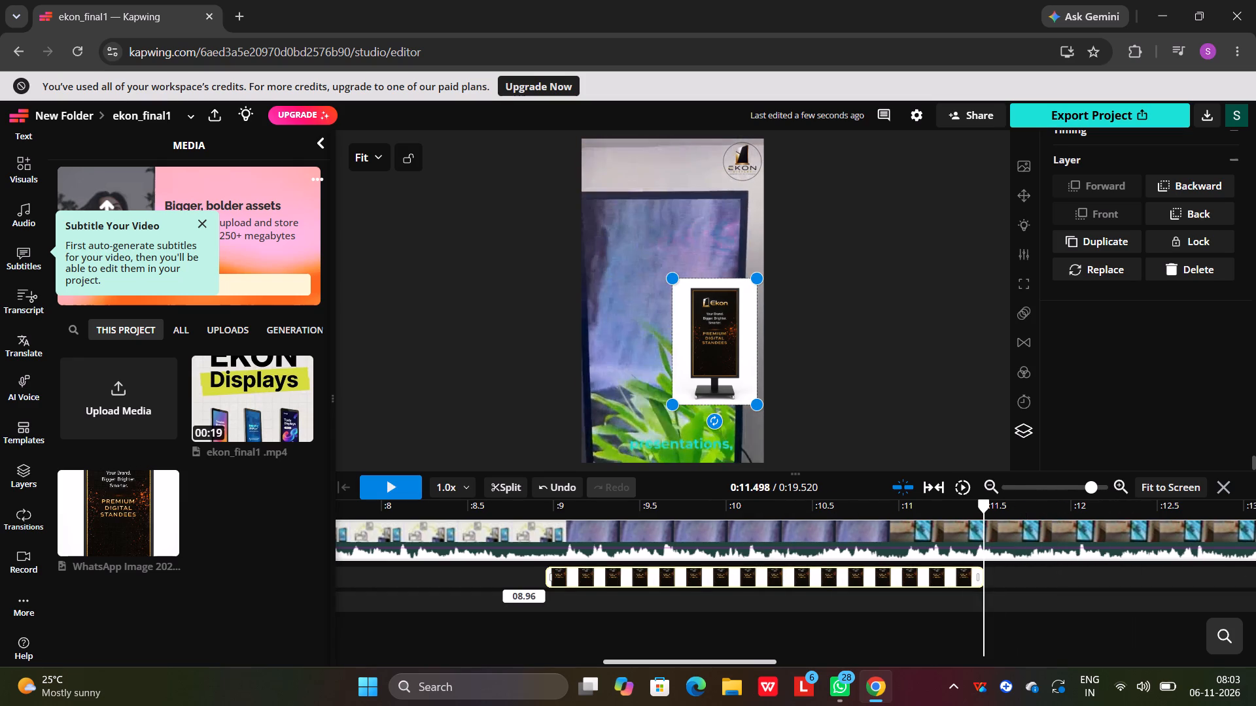
{"action": "left_click_drag", "start_coordinate": [987, 592], "coordinate": [921, 595]}
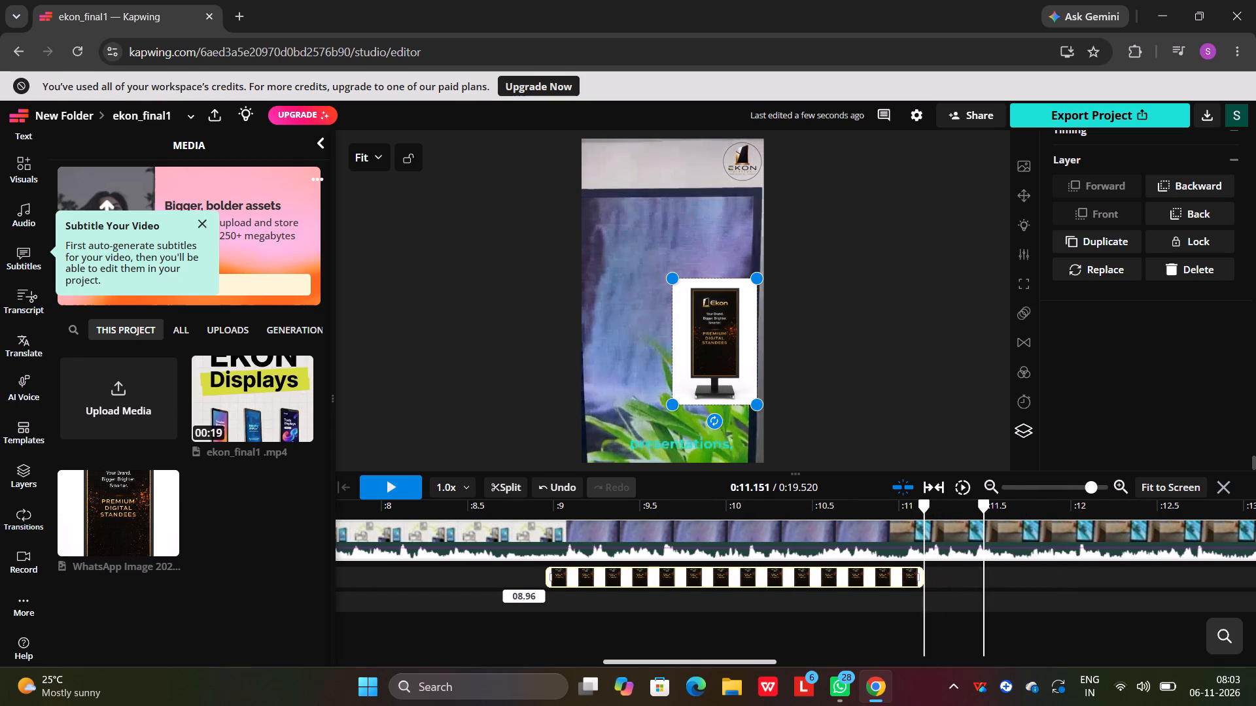
{"action": "left_click_drag", "start_coordinate": [921, 595], "coordinate": [872, 597]}
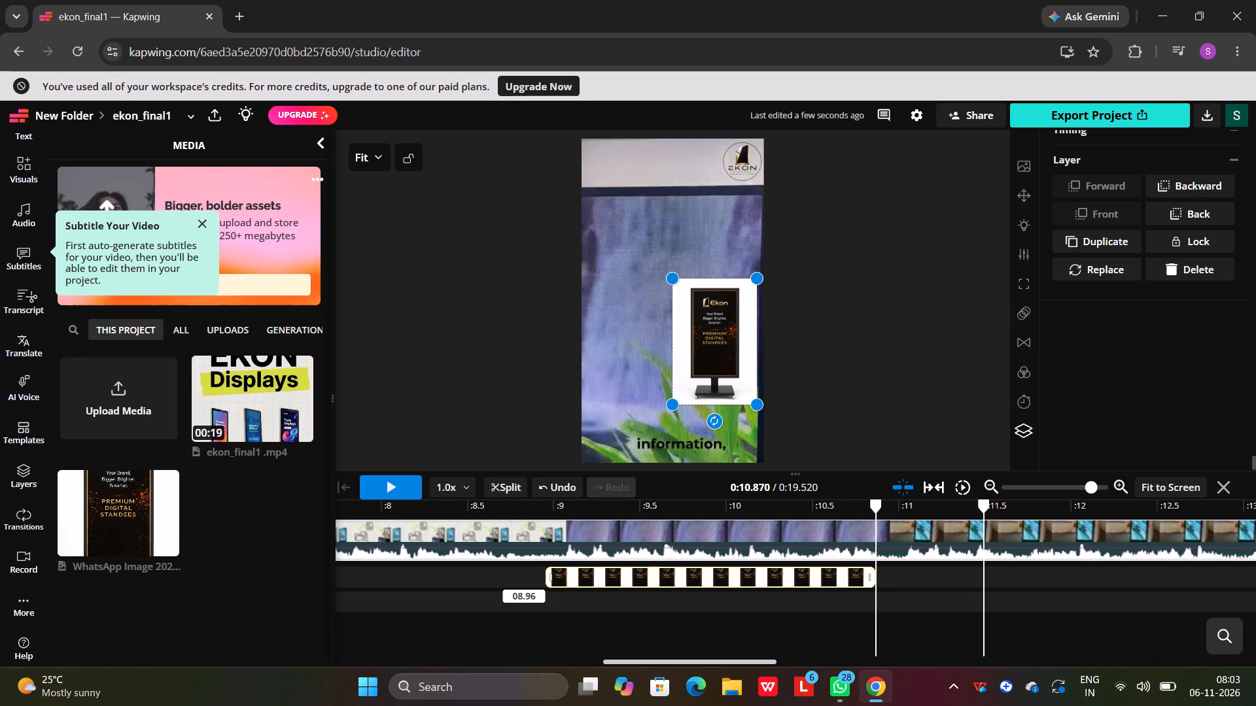
{"action": "left_click_drag", "start_coordinate": [872, 597], "coordinate": [836, 597]}
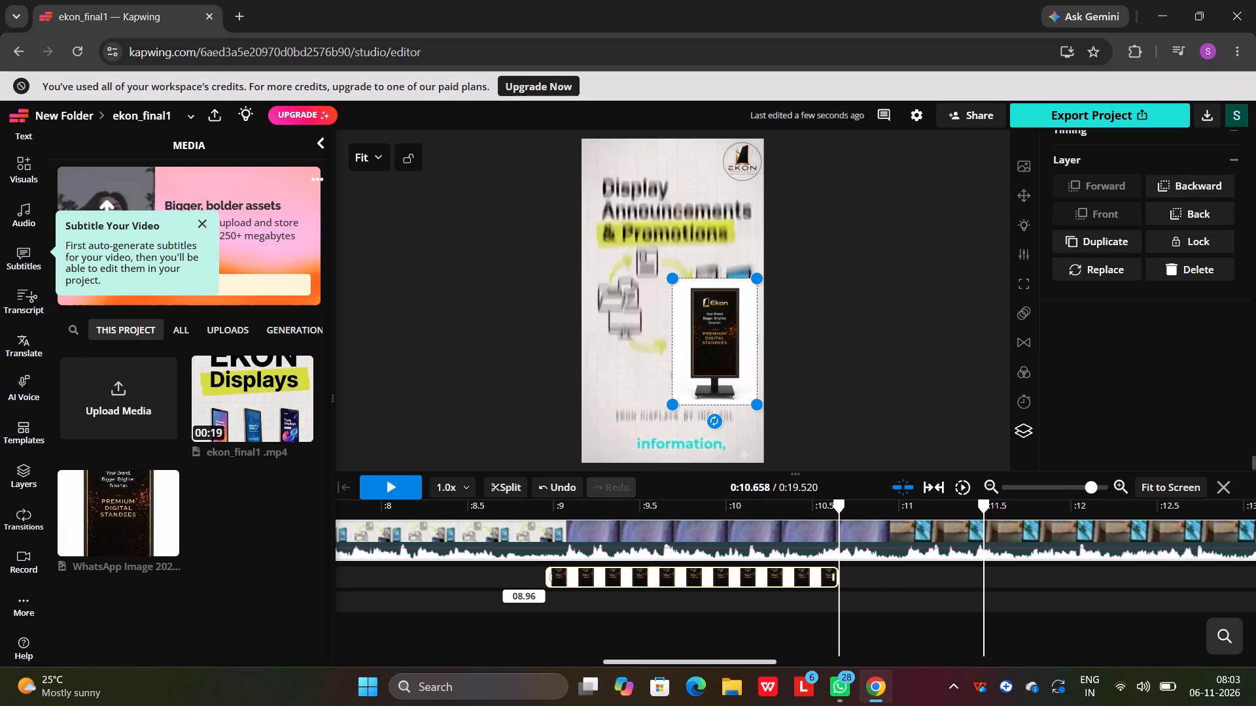
{"action": "left_click_drag", "start_coordinate": [836, 597], "coordinate": [843, 596]}
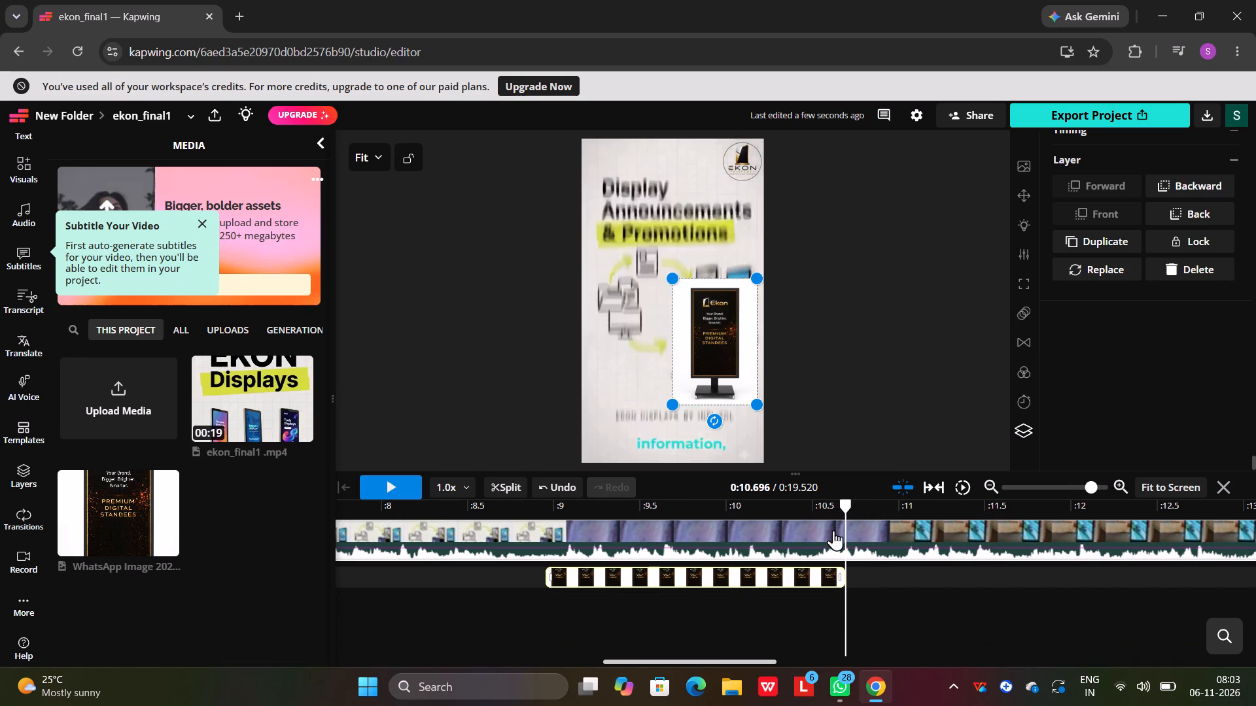
Preview the trimmed third standee image clip from before its start through to about 11.5 s, and again from about 8.2 s.
{"action": "left_click_drag", "start_coordinate": [845, 509], "coordinate": [577, 569]}
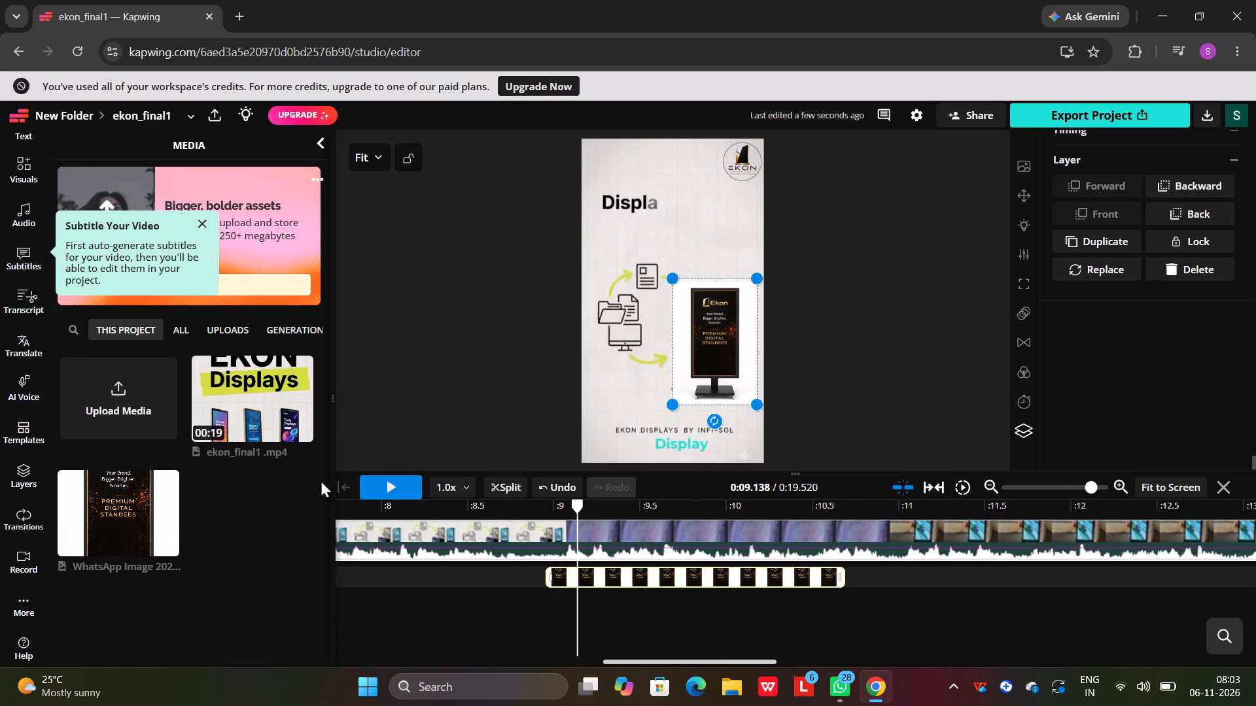
{"action": "left_click_drag", "start_coordinate": [580, 509], "coordinate": [449, 514]}
{"action": "left_click", "coordinate": [392, 480]}
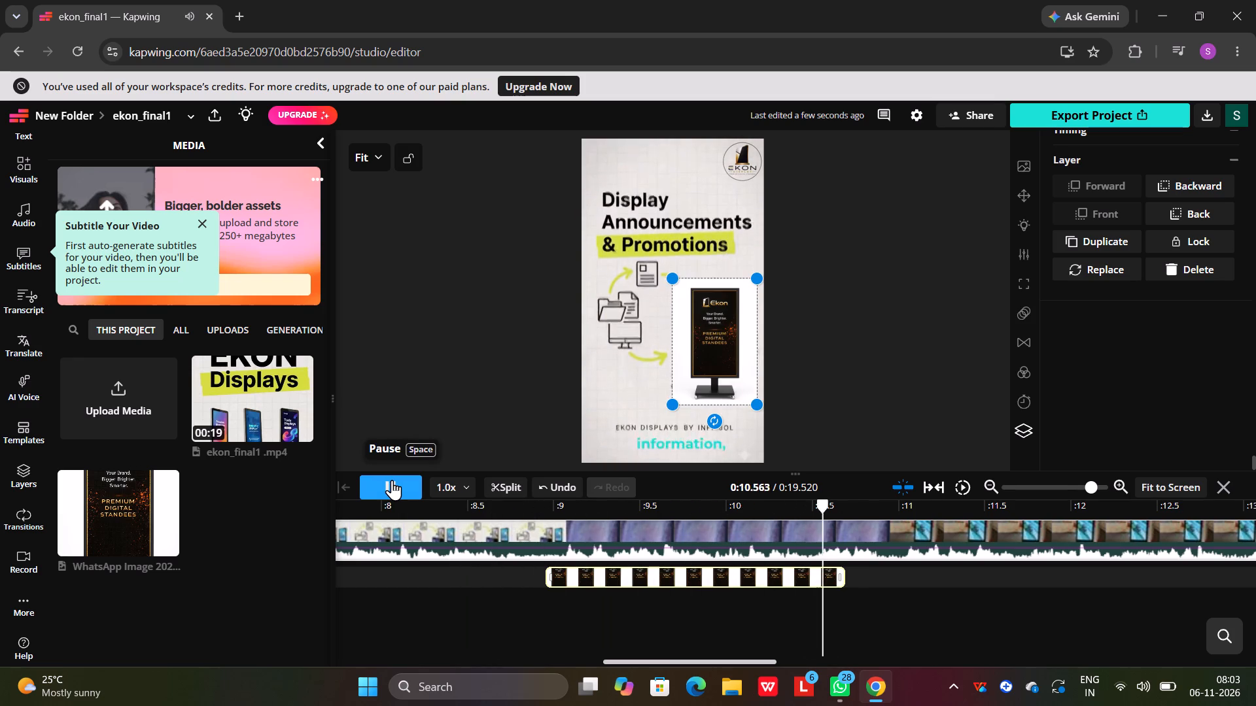
{"action": "left_click", "coordinate": [392, 480]}
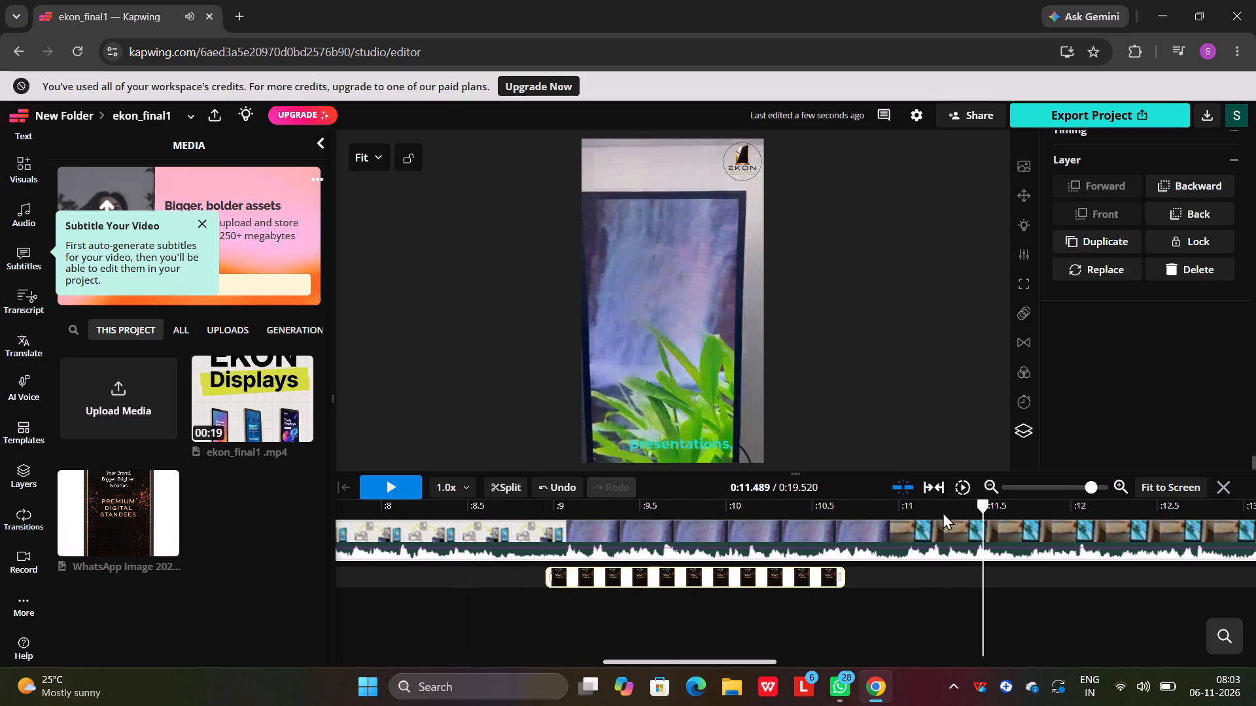
{"action": "left_click_drag", "start_coordinate": [987, 509], "coordinate": [410, 617]}
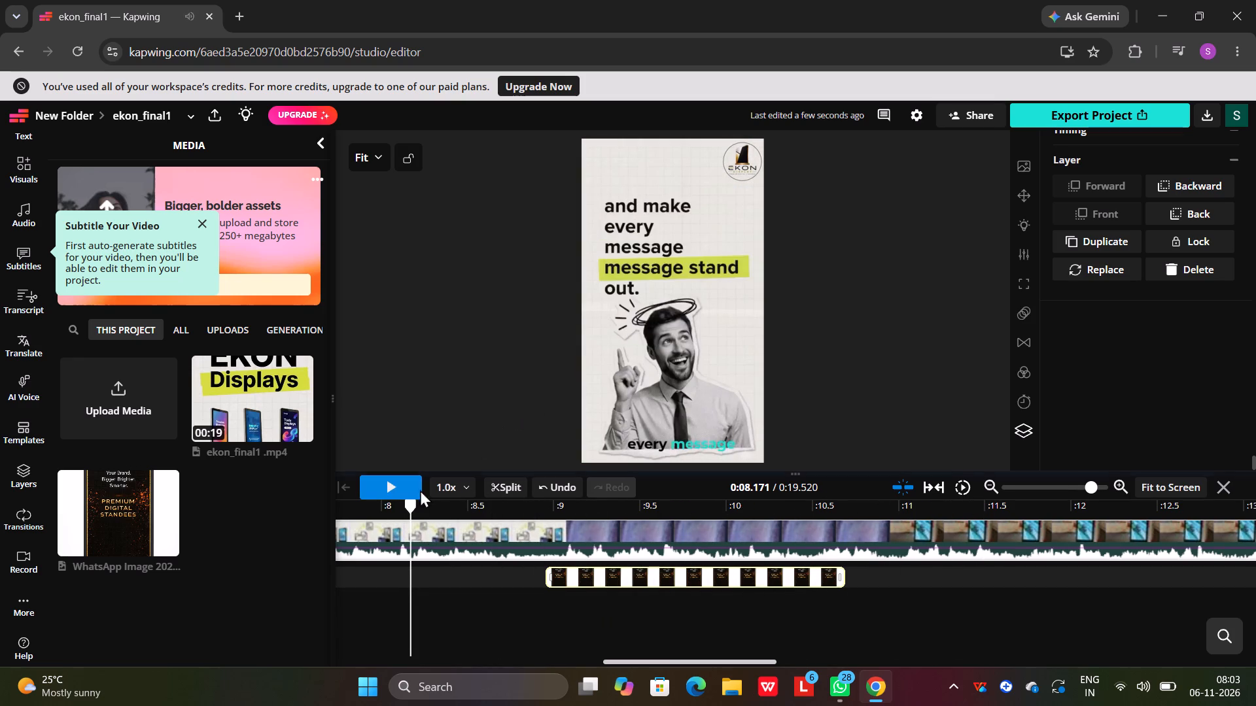
{"action": "left_click", "coordinate": [391, 486]}
{"action": "left_click", "coordinate": [391, 486]}
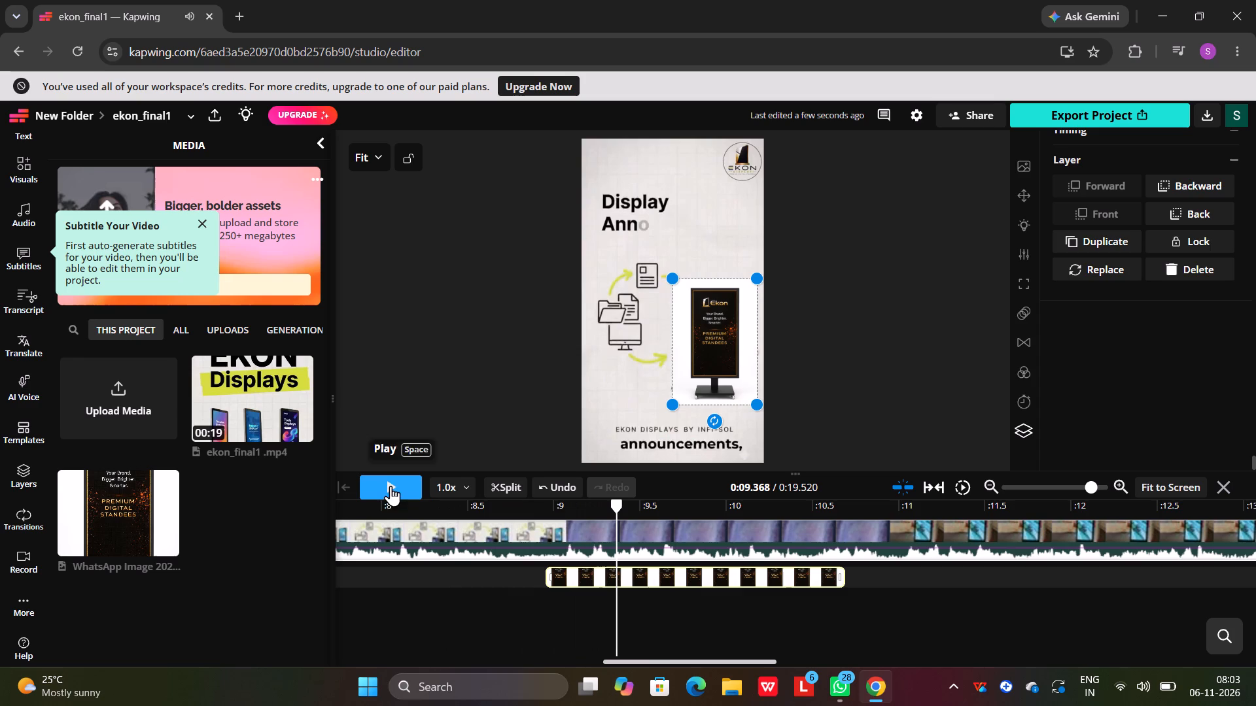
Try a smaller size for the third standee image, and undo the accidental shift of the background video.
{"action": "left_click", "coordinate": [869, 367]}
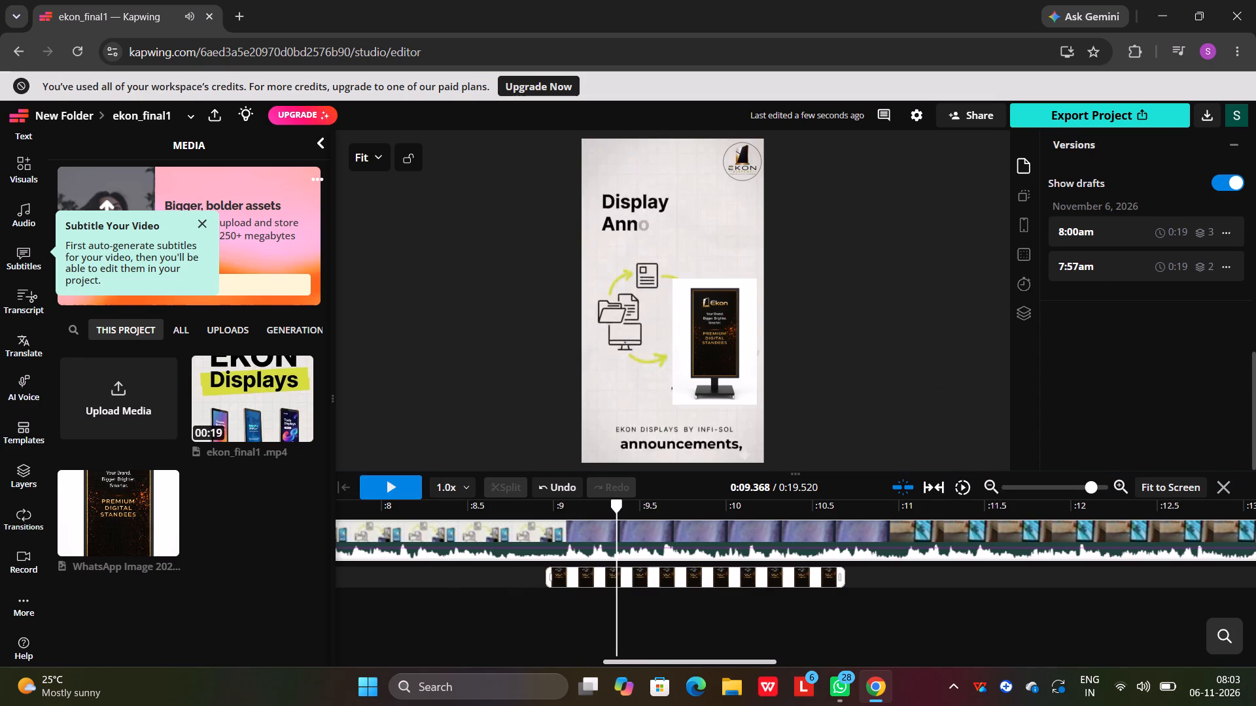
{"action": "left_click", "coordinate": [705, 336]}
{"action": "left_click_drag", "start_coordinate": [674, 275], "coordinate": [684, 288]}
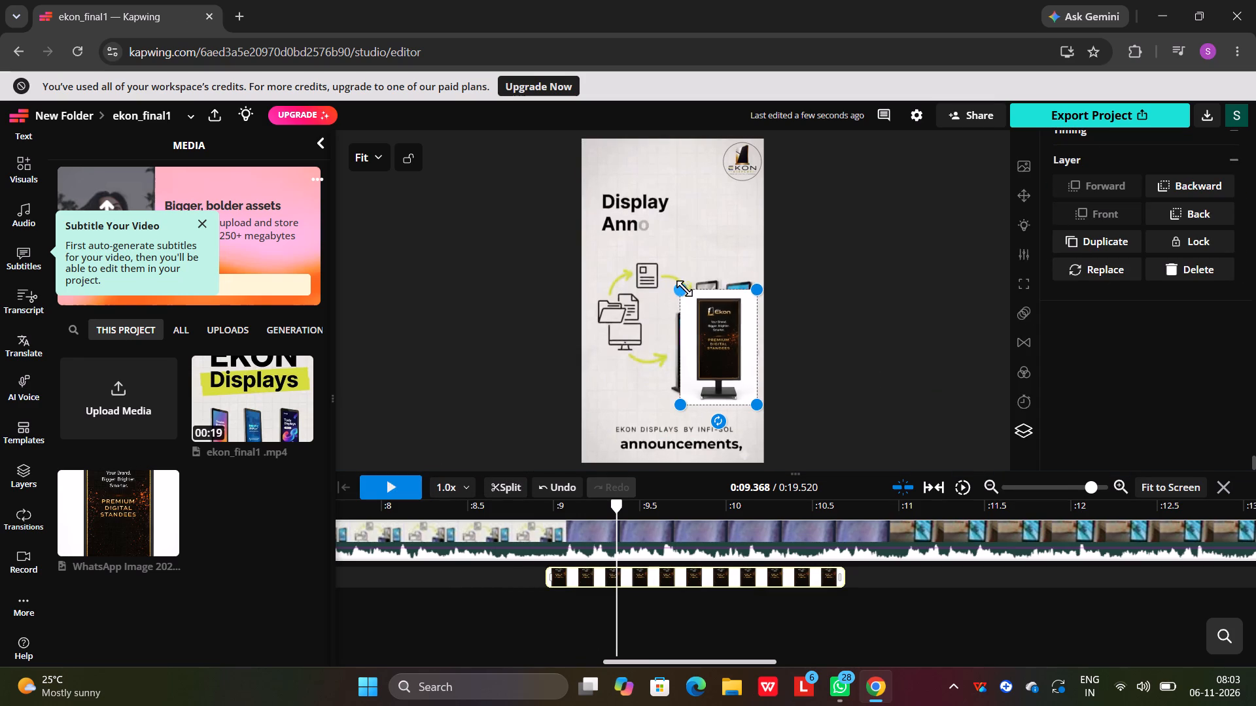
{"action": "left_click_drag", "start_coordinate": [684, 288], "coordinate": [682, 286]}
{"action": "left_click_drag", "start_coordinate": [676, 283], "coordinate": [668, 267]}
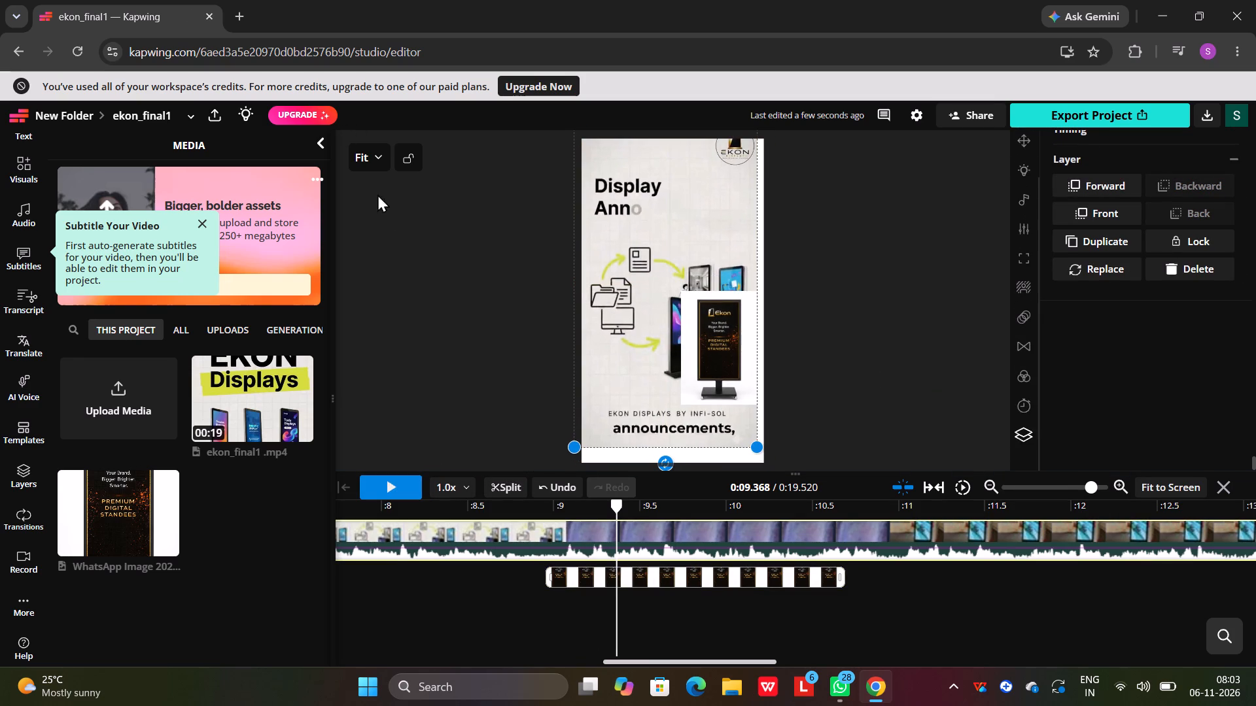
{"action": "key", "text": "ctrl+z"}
Enlarge the third standee image slightly at its upper-left and lower-right corners to cover the original standees in the scene.
{"action": "left_click", "coordinate": [726, 335]}
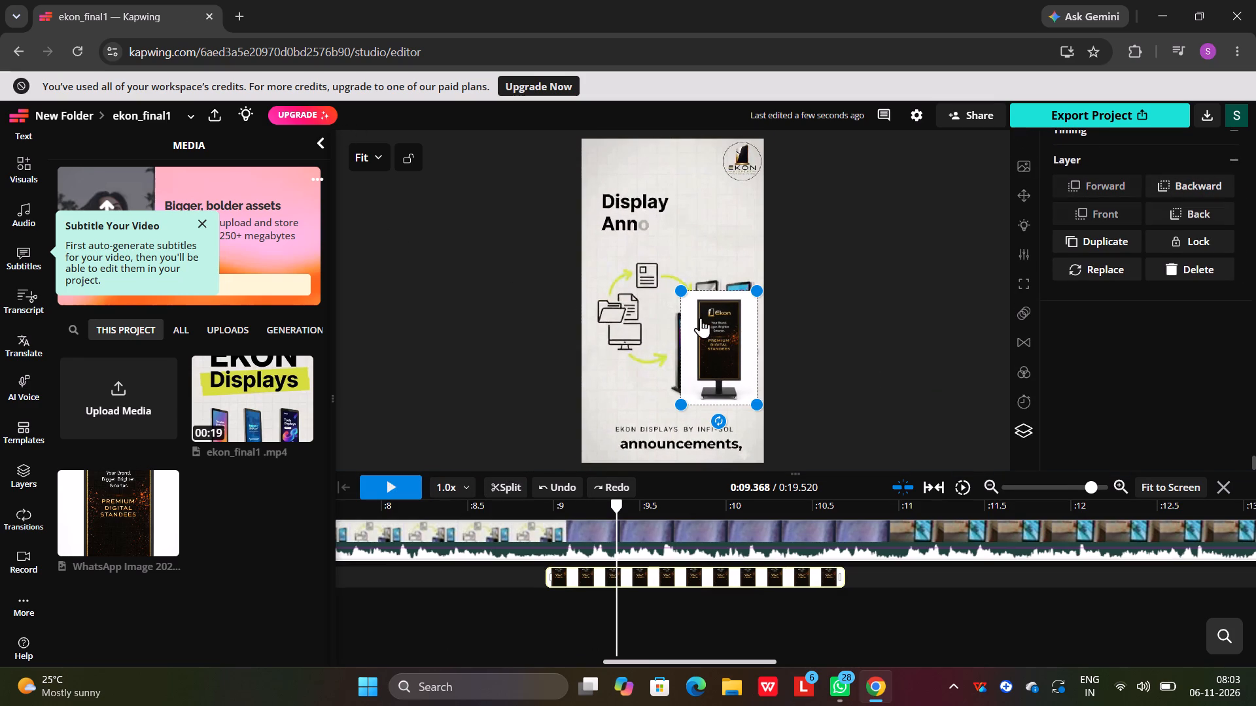
{"action": "left_click_drag", "start_coordinate": [680, 291], "coordinate": [662, 282]}
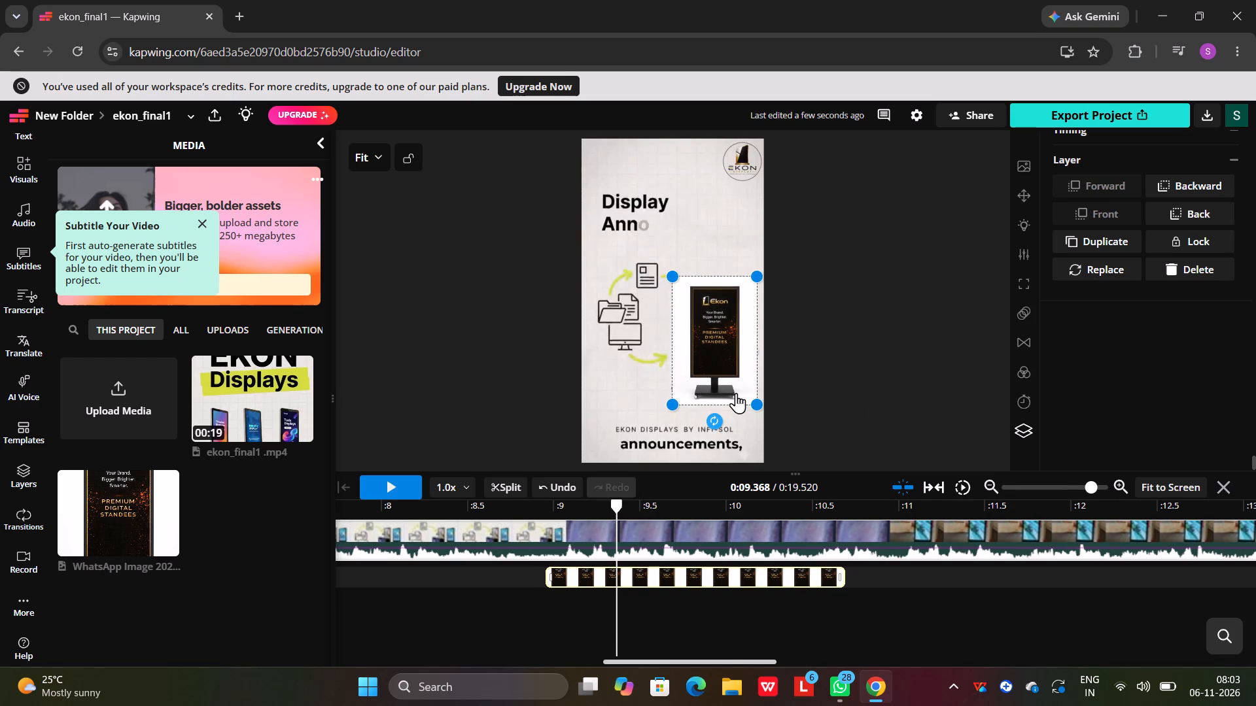
{"action": "left_click_drag", "start_coordinate": [751, 404], "coordinate": [766, 392]}
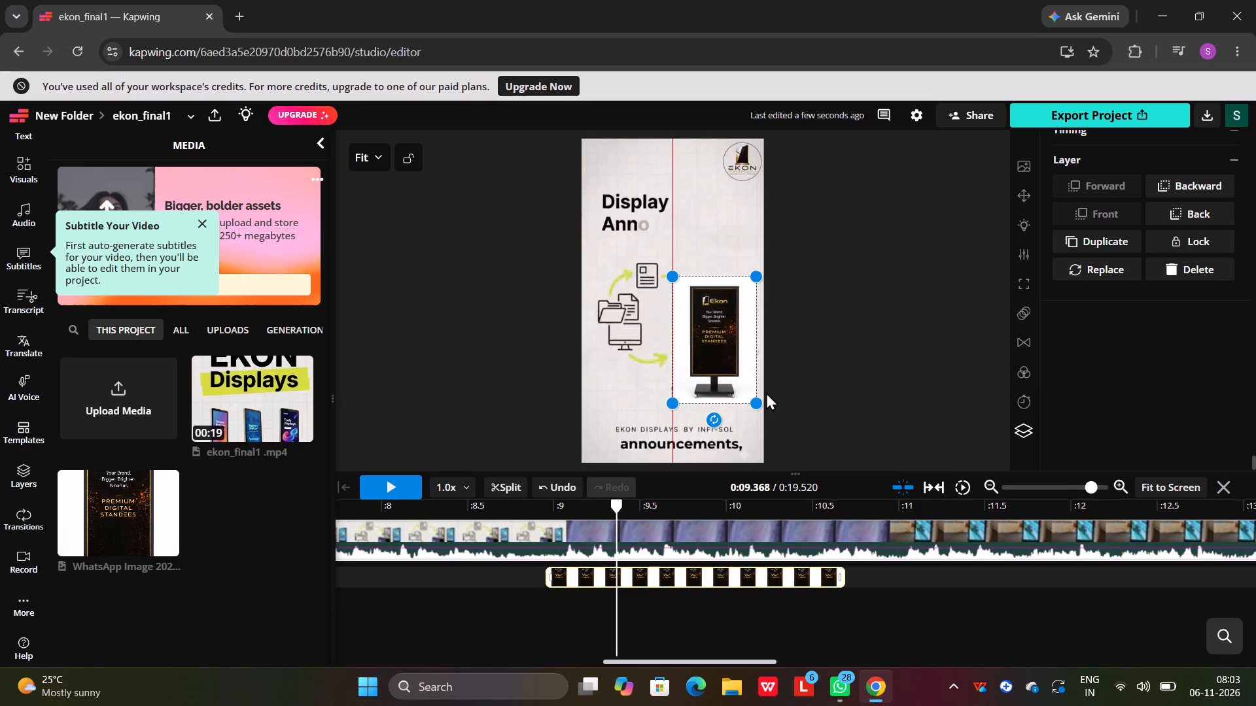
{"action": "left_click_drag", "start_coordinate": [766, 392], "coordinate": [771, 394]}
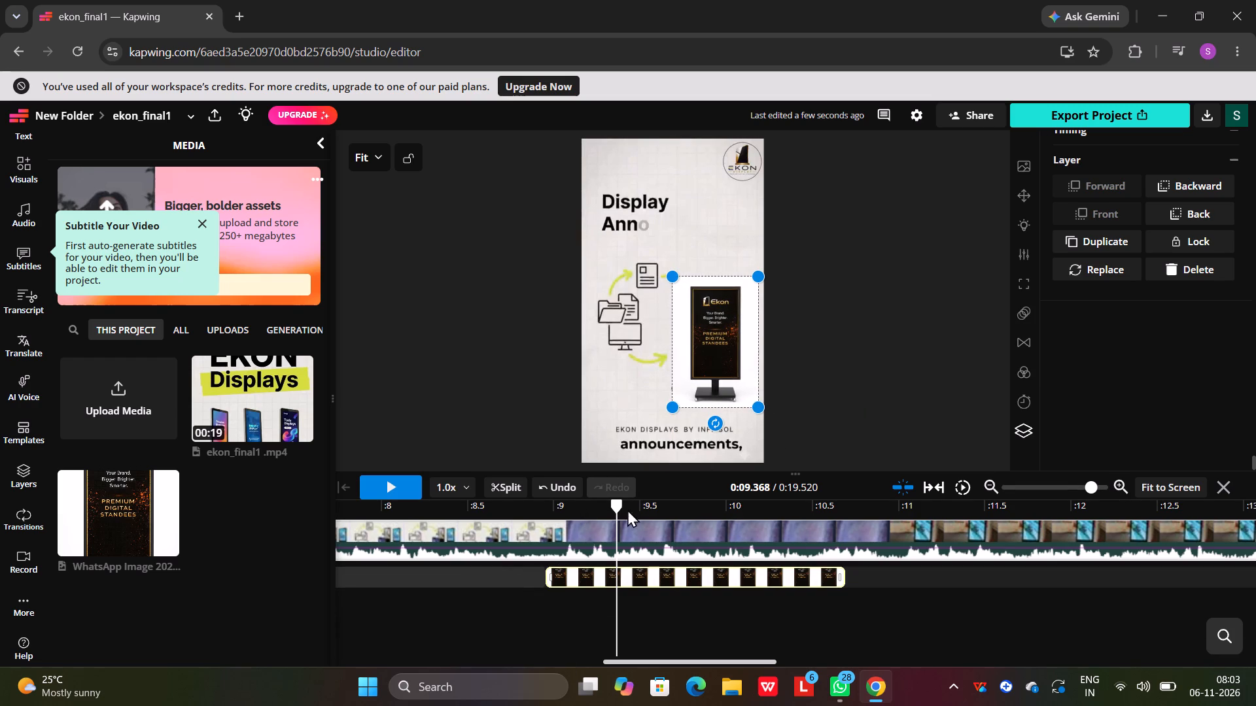
Preview the resized third standee image from about 8.7 s, and again from about 8.6 s to 10 s.
{"action": "left_click_drag", "start_coordinate": [622, 507], "coordinate": [508, 522]}
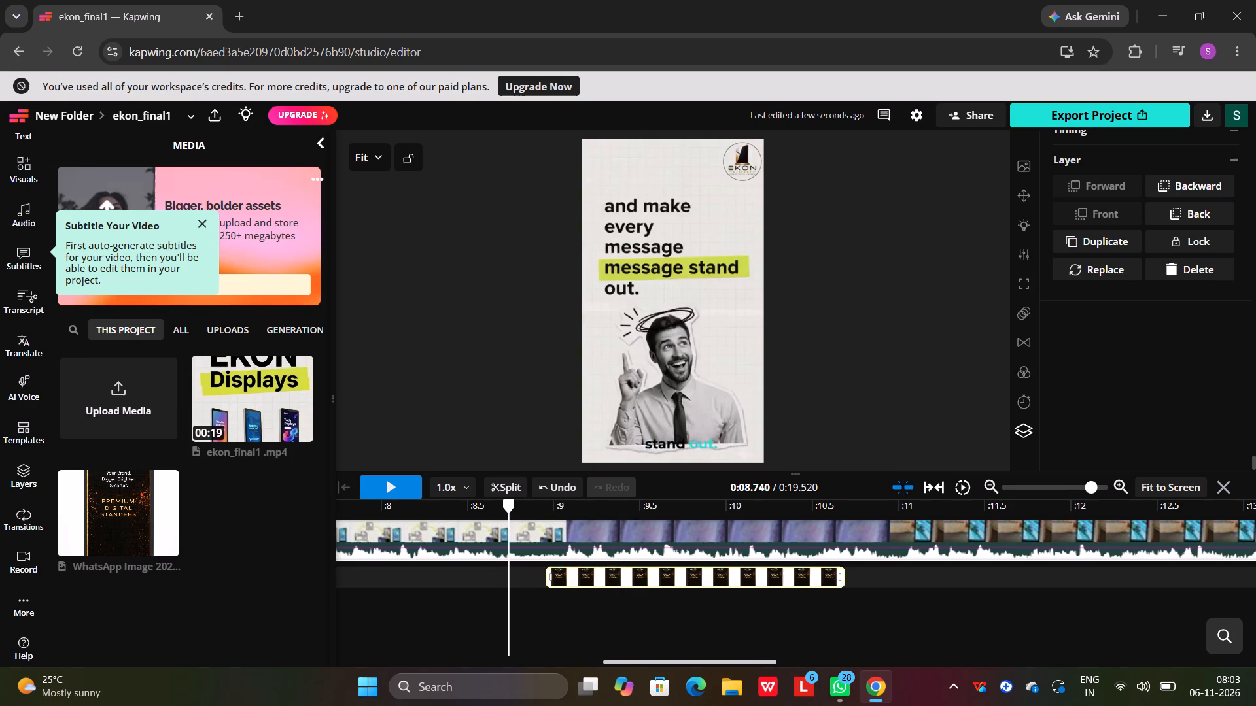
{"action": "left_click", "coordinate": [389, 482]}
{"action": "left_click", "coordinate": [389, 482]}
{"action": "left_click", "coordinate": [822, 343]}
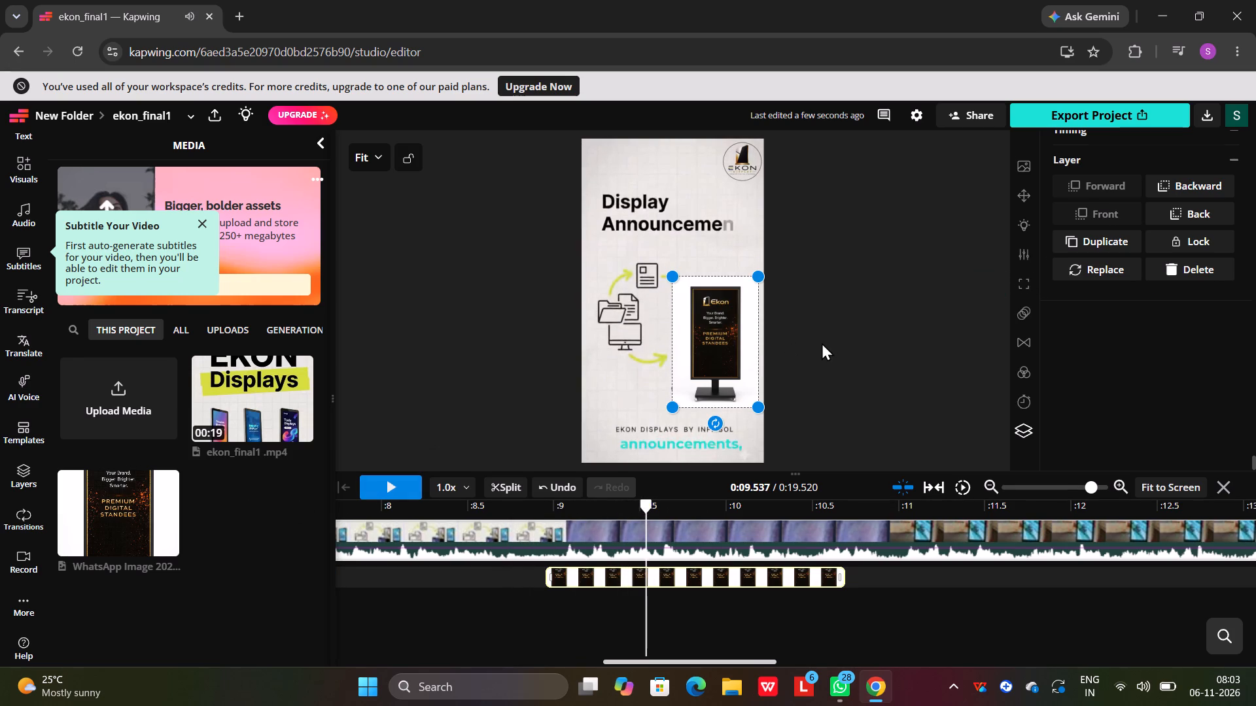
{"action": "left_click_drag", "start_coordinate": [644, 510], "coordinate": [490, 528]}
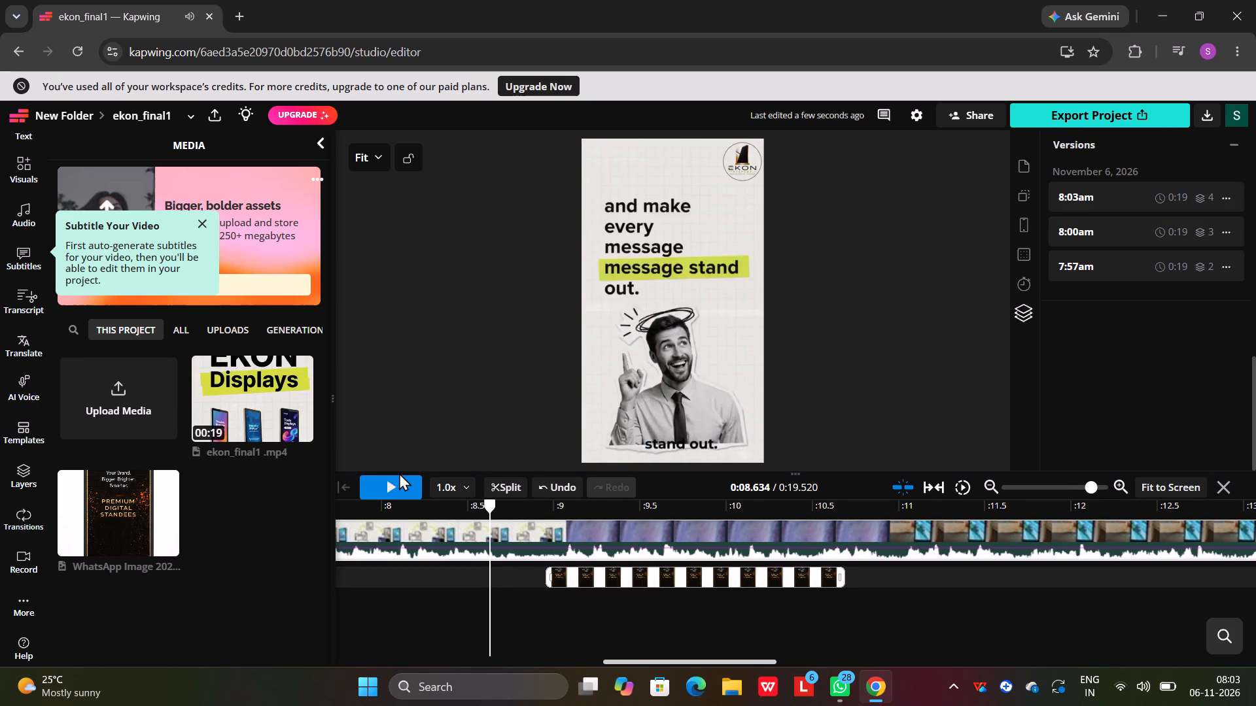
{"action": "left_click", "coordinate": [388, 495]}
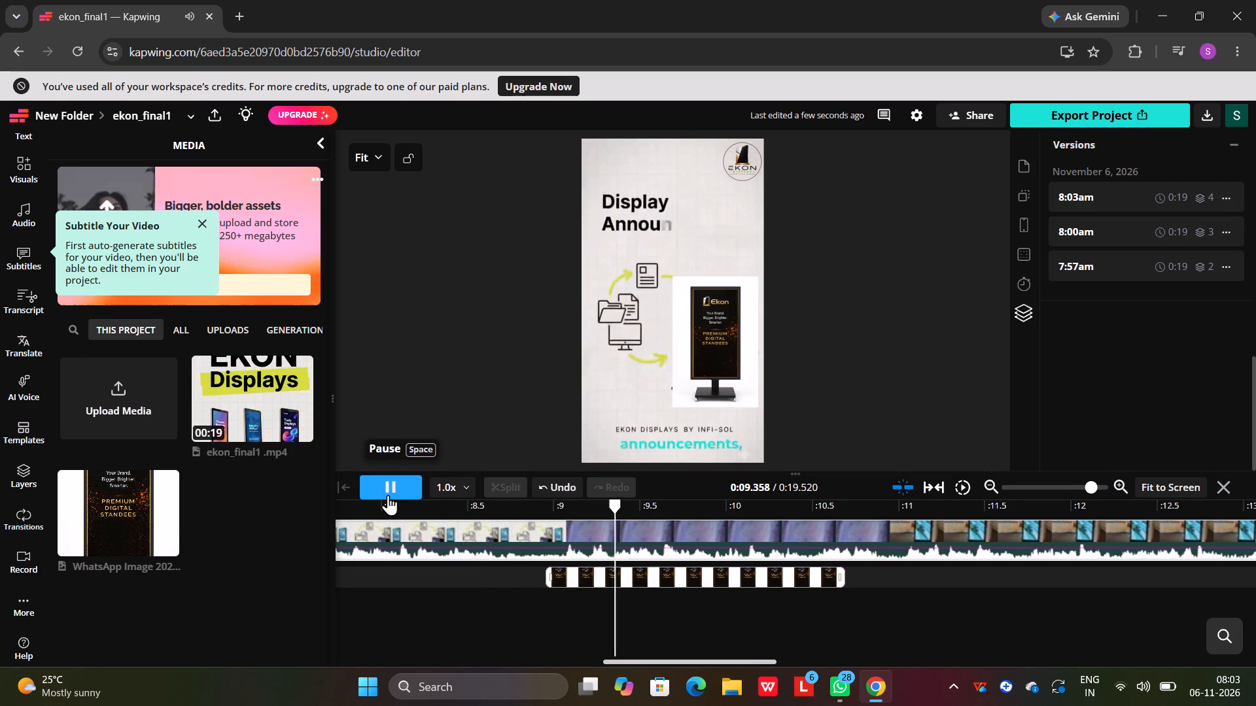
{"action": "left_click", "coordinate": [388, 495]}
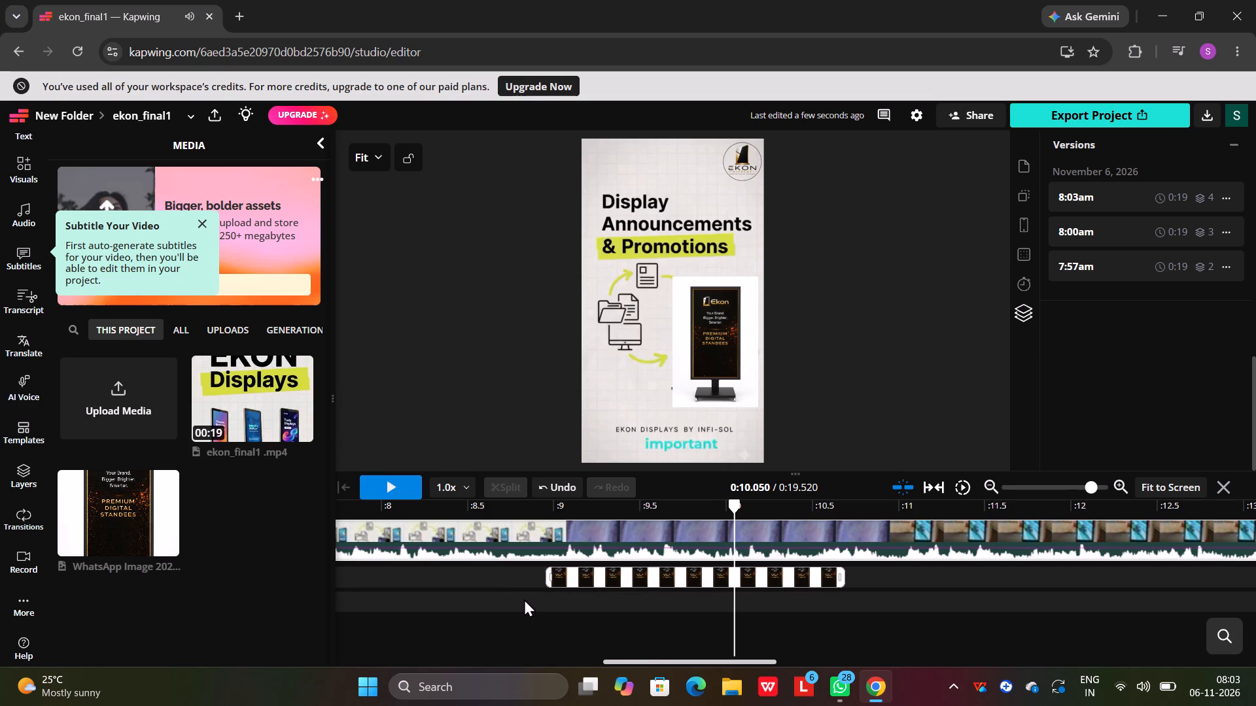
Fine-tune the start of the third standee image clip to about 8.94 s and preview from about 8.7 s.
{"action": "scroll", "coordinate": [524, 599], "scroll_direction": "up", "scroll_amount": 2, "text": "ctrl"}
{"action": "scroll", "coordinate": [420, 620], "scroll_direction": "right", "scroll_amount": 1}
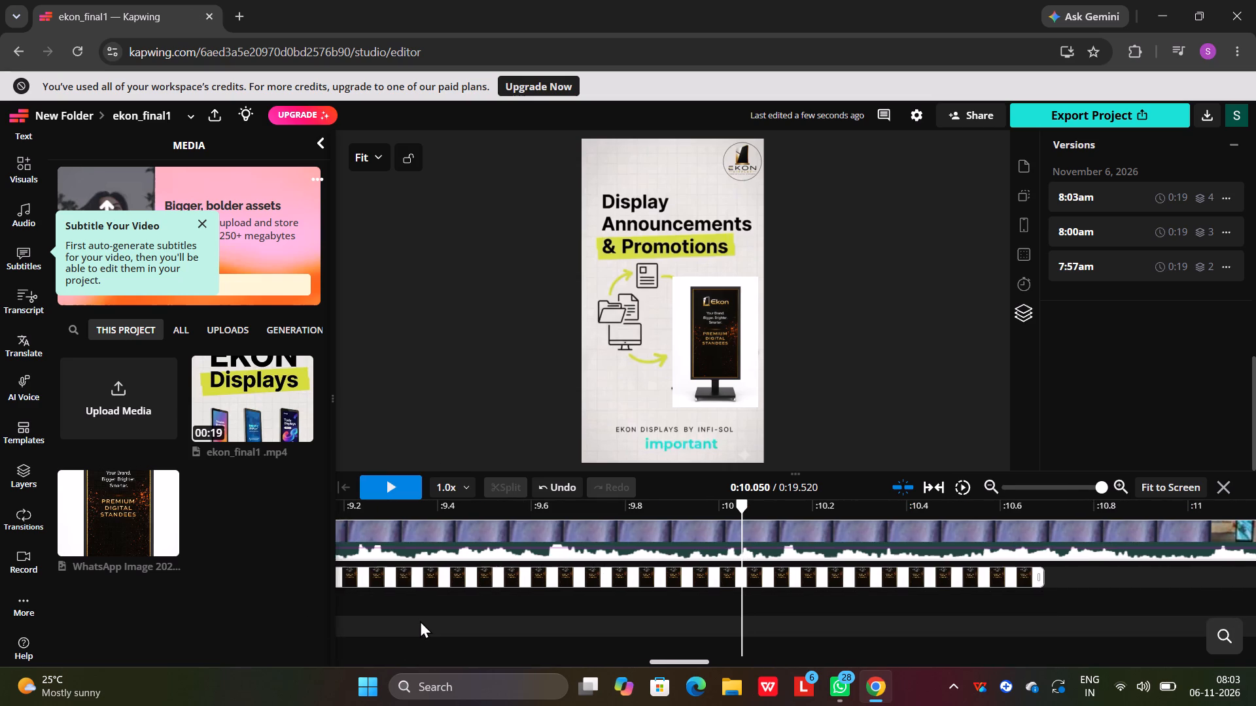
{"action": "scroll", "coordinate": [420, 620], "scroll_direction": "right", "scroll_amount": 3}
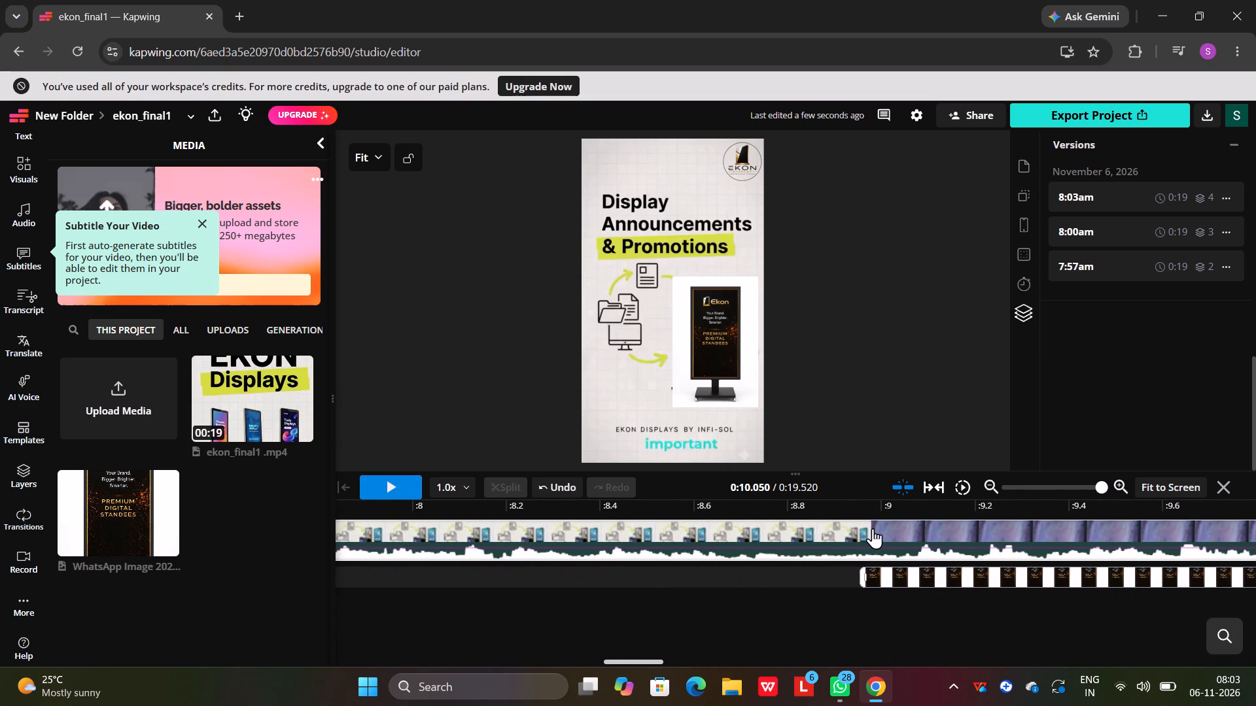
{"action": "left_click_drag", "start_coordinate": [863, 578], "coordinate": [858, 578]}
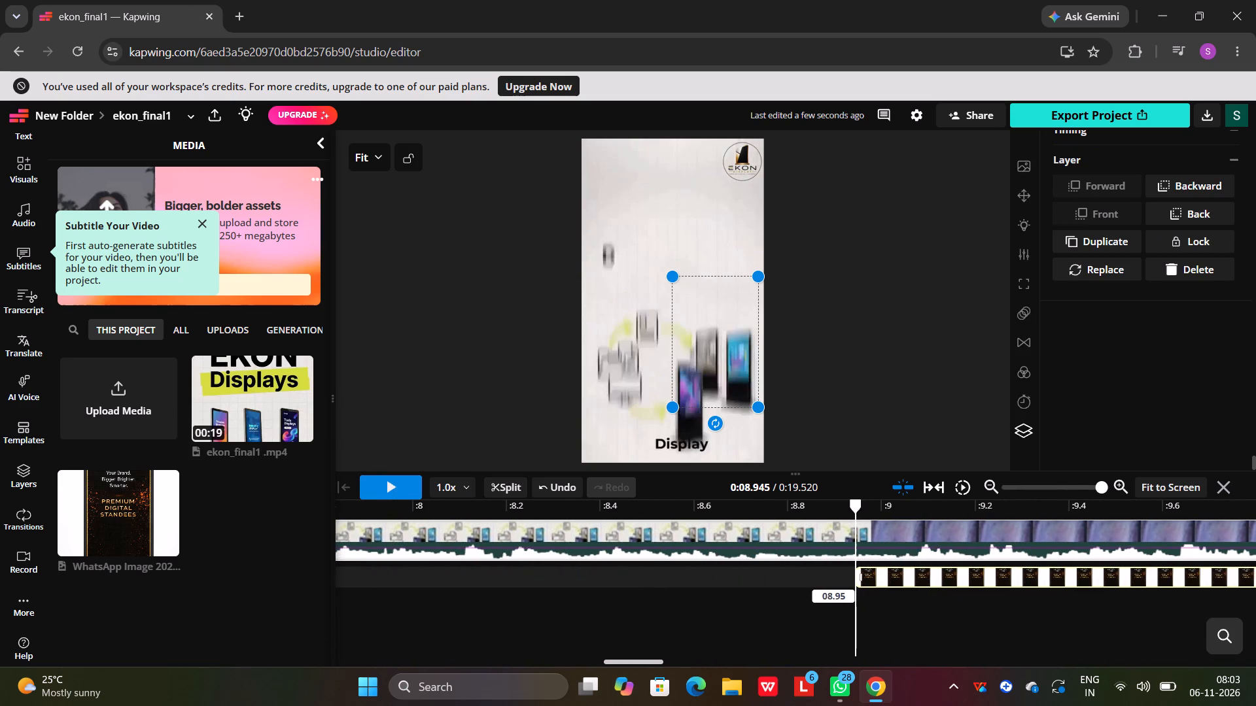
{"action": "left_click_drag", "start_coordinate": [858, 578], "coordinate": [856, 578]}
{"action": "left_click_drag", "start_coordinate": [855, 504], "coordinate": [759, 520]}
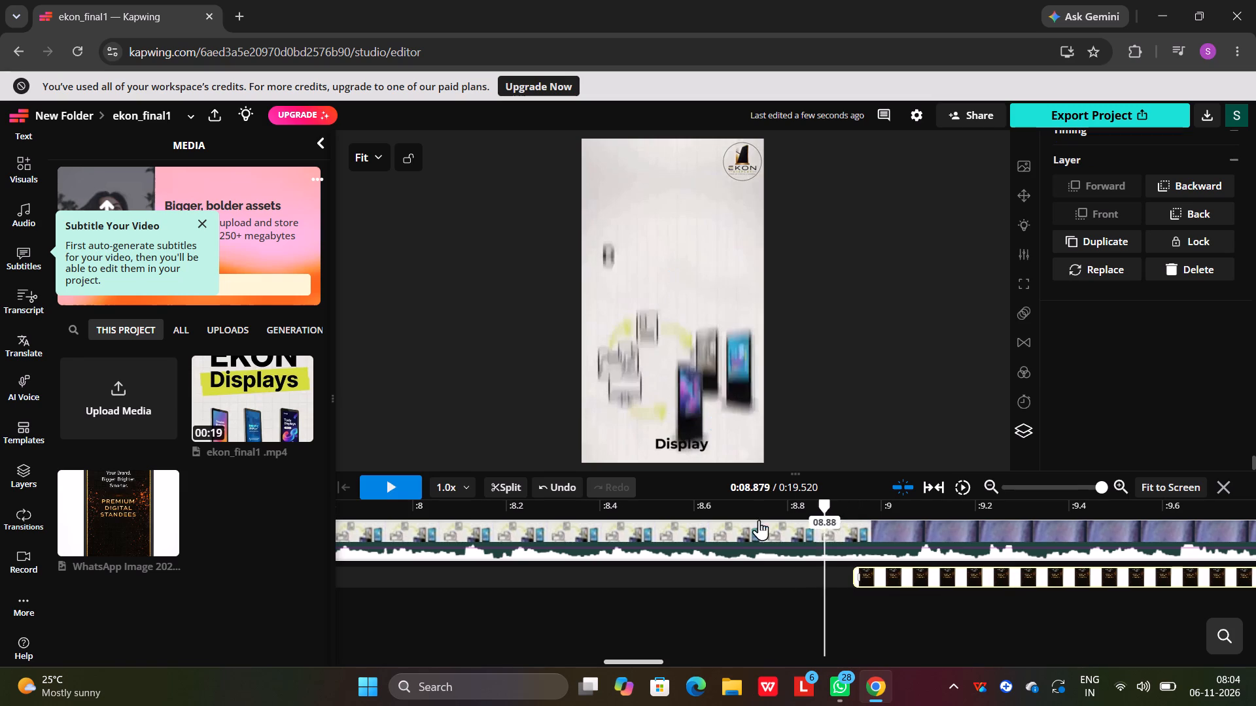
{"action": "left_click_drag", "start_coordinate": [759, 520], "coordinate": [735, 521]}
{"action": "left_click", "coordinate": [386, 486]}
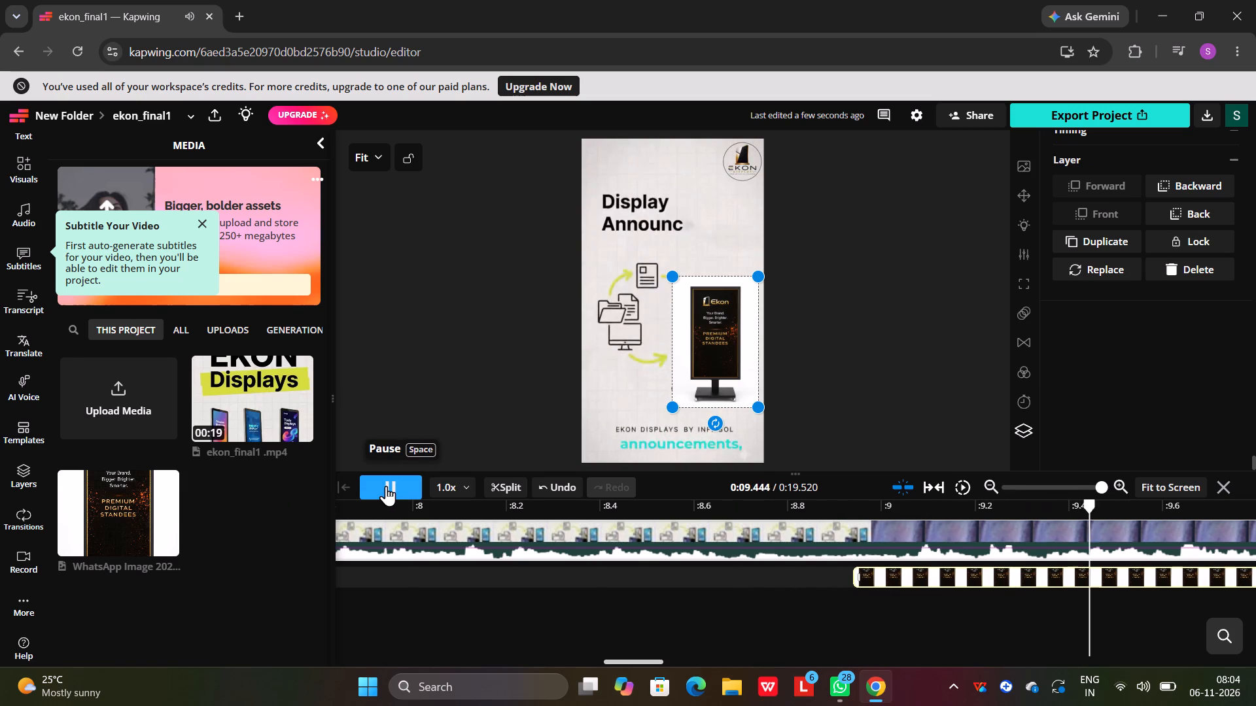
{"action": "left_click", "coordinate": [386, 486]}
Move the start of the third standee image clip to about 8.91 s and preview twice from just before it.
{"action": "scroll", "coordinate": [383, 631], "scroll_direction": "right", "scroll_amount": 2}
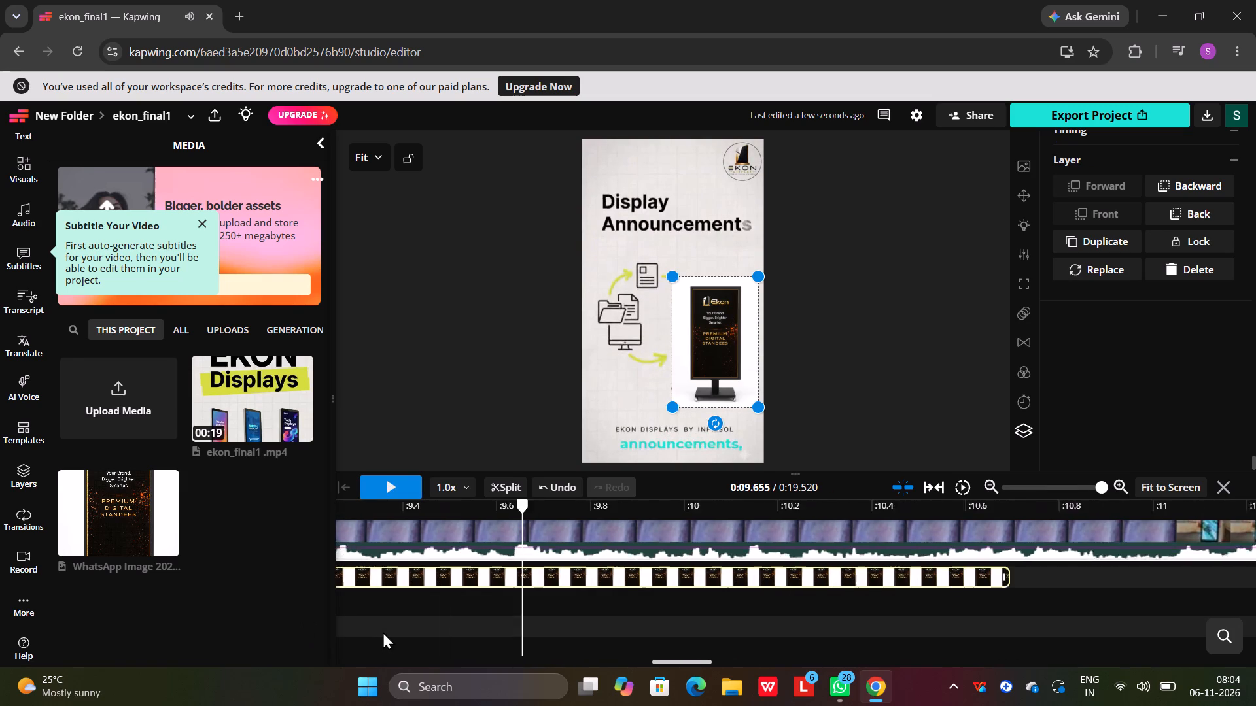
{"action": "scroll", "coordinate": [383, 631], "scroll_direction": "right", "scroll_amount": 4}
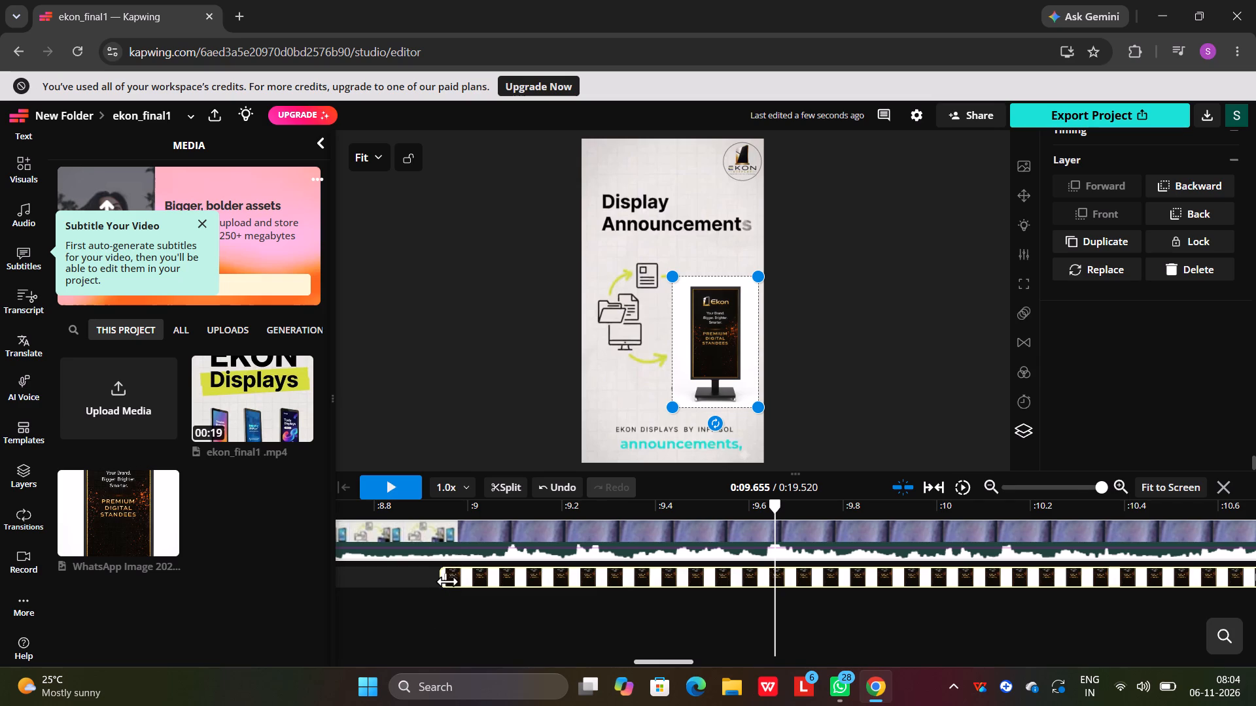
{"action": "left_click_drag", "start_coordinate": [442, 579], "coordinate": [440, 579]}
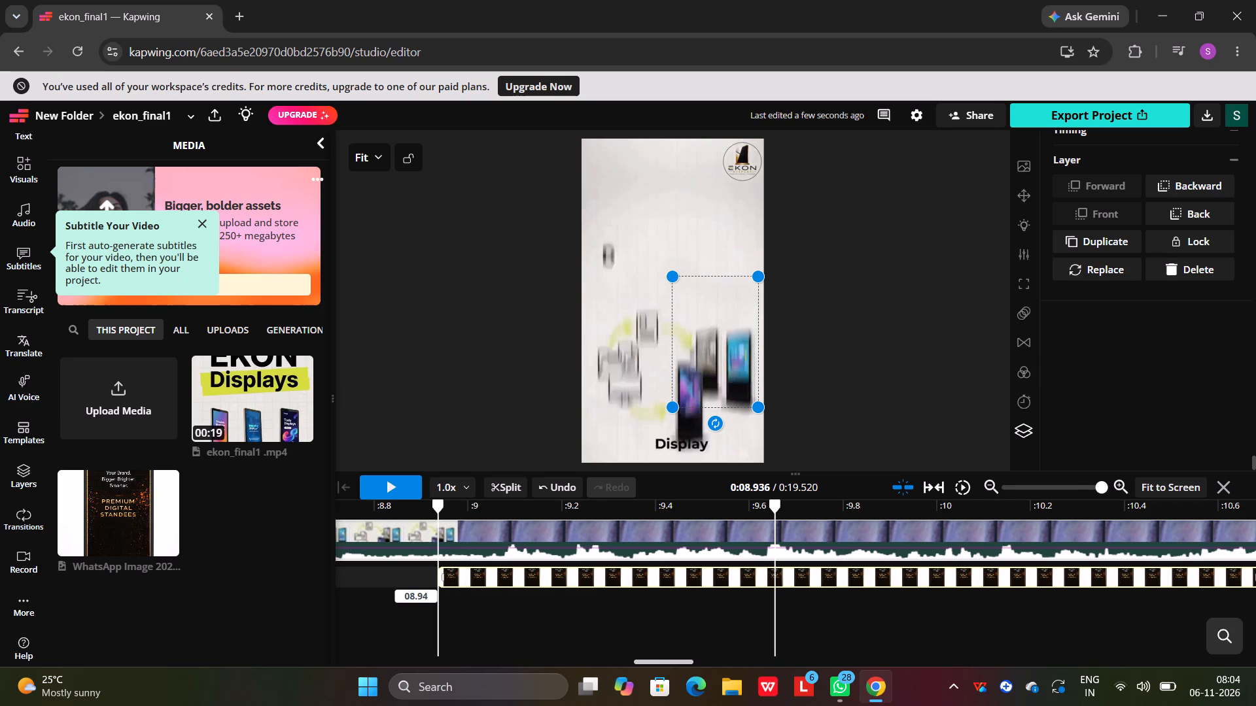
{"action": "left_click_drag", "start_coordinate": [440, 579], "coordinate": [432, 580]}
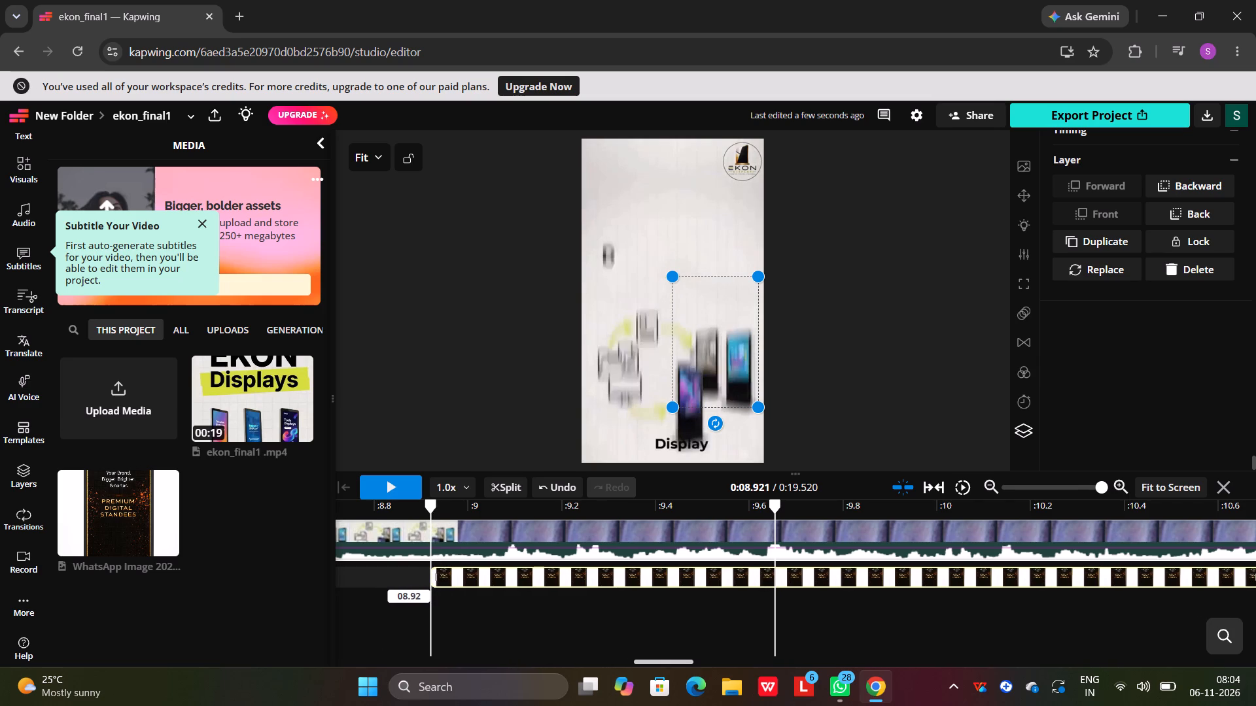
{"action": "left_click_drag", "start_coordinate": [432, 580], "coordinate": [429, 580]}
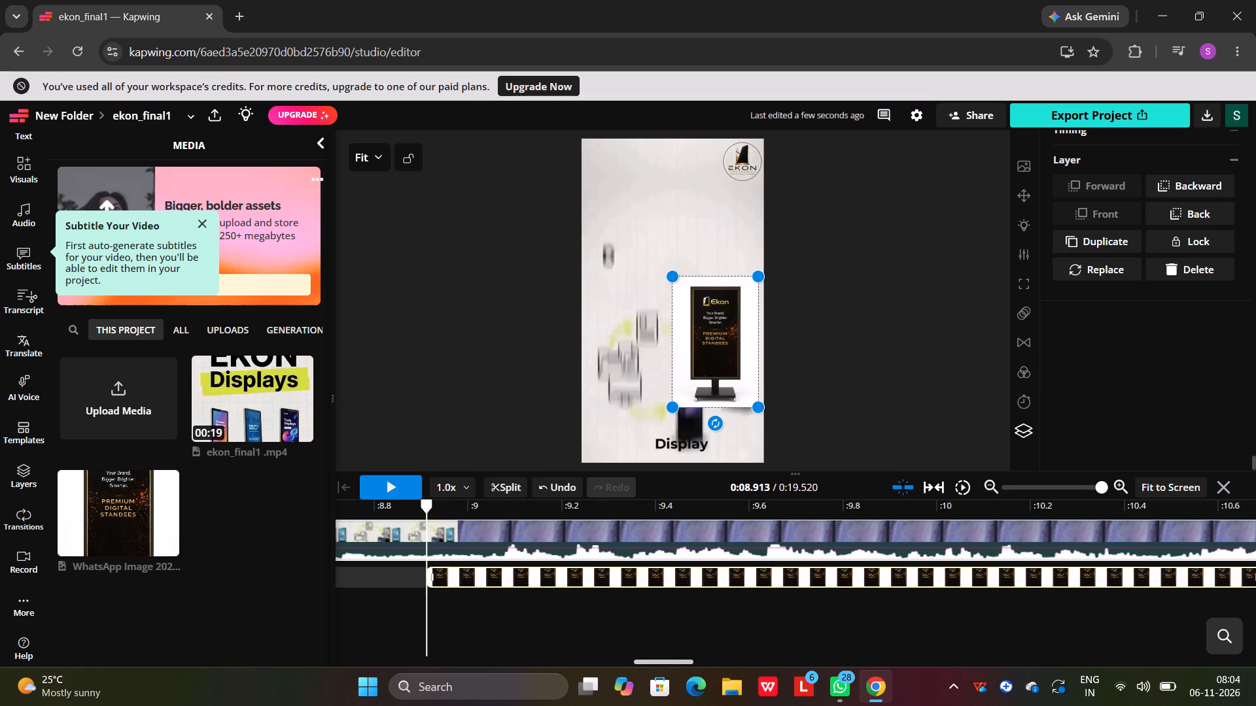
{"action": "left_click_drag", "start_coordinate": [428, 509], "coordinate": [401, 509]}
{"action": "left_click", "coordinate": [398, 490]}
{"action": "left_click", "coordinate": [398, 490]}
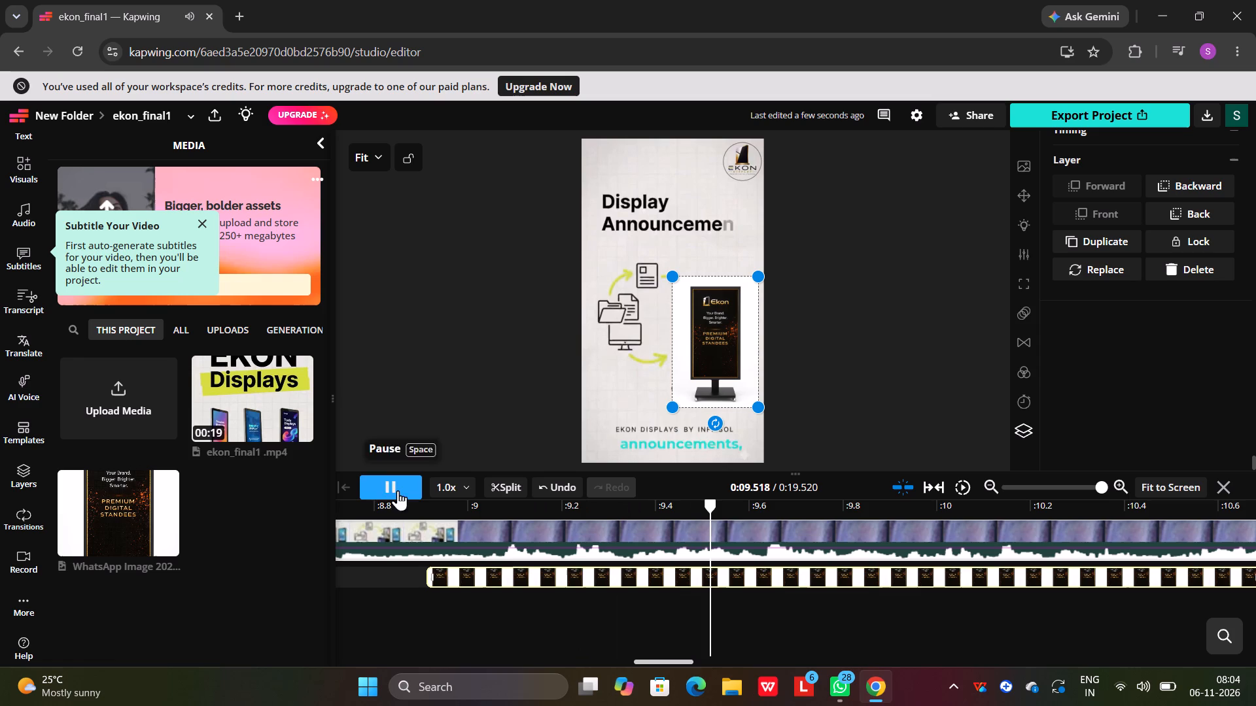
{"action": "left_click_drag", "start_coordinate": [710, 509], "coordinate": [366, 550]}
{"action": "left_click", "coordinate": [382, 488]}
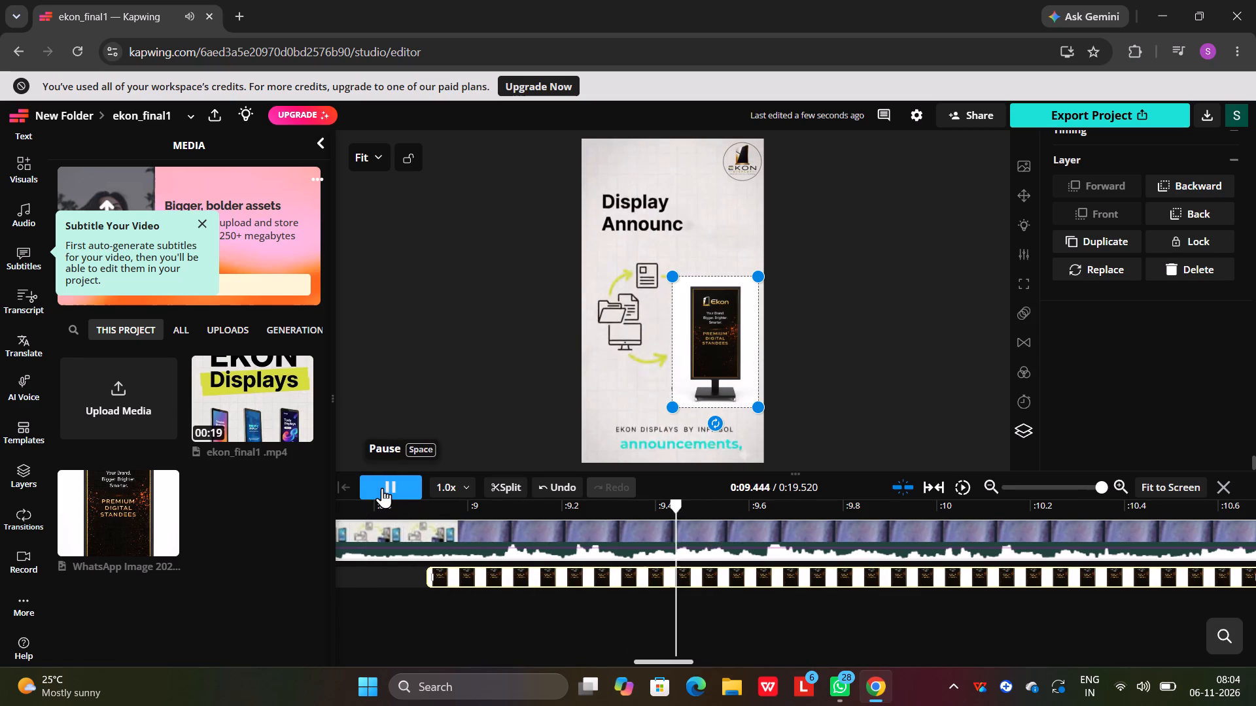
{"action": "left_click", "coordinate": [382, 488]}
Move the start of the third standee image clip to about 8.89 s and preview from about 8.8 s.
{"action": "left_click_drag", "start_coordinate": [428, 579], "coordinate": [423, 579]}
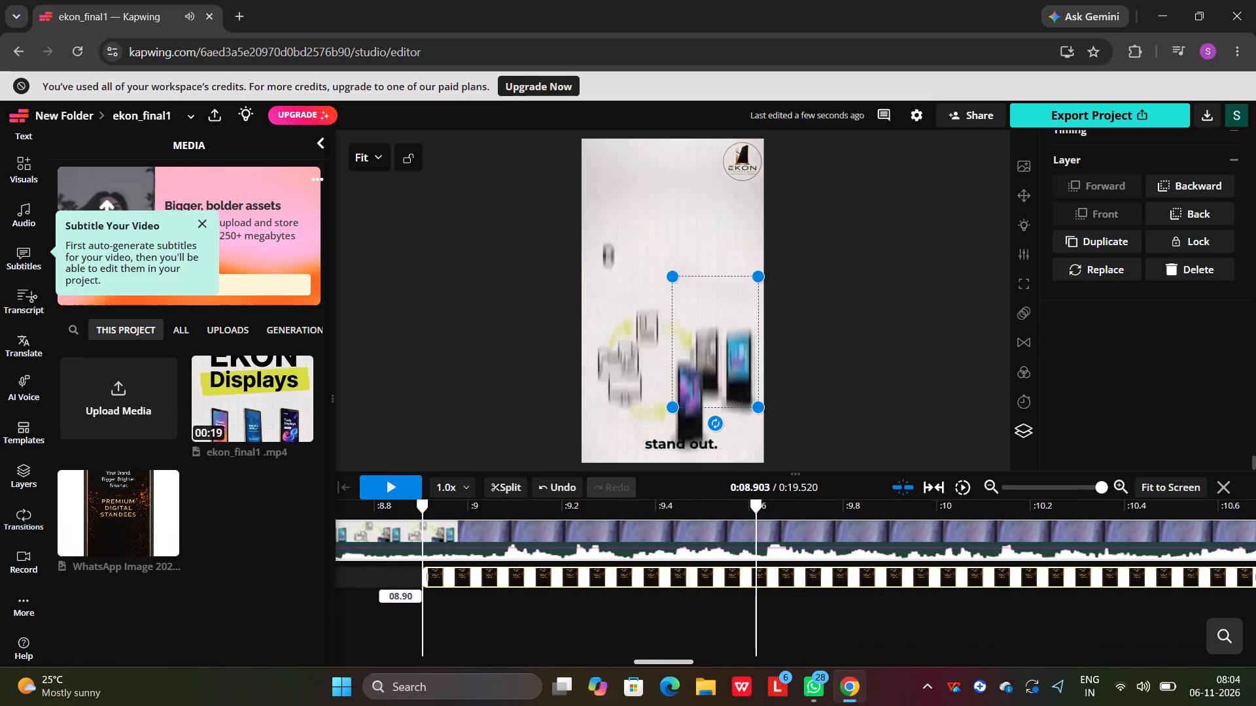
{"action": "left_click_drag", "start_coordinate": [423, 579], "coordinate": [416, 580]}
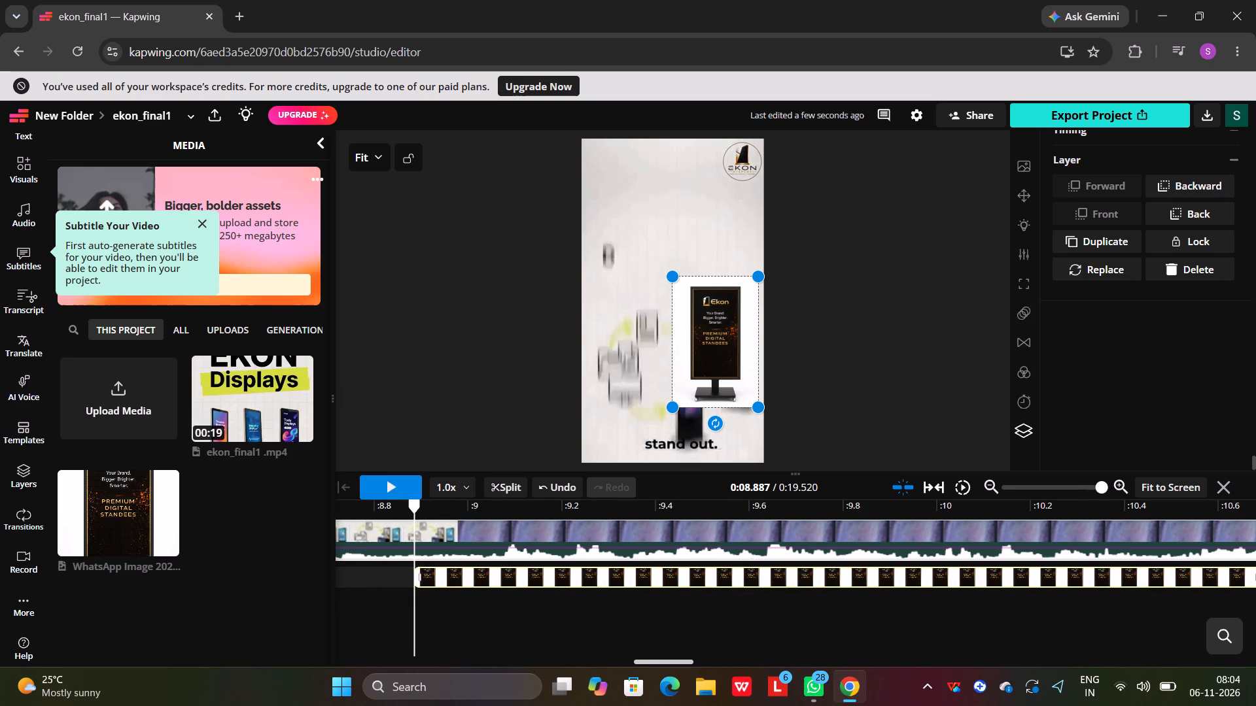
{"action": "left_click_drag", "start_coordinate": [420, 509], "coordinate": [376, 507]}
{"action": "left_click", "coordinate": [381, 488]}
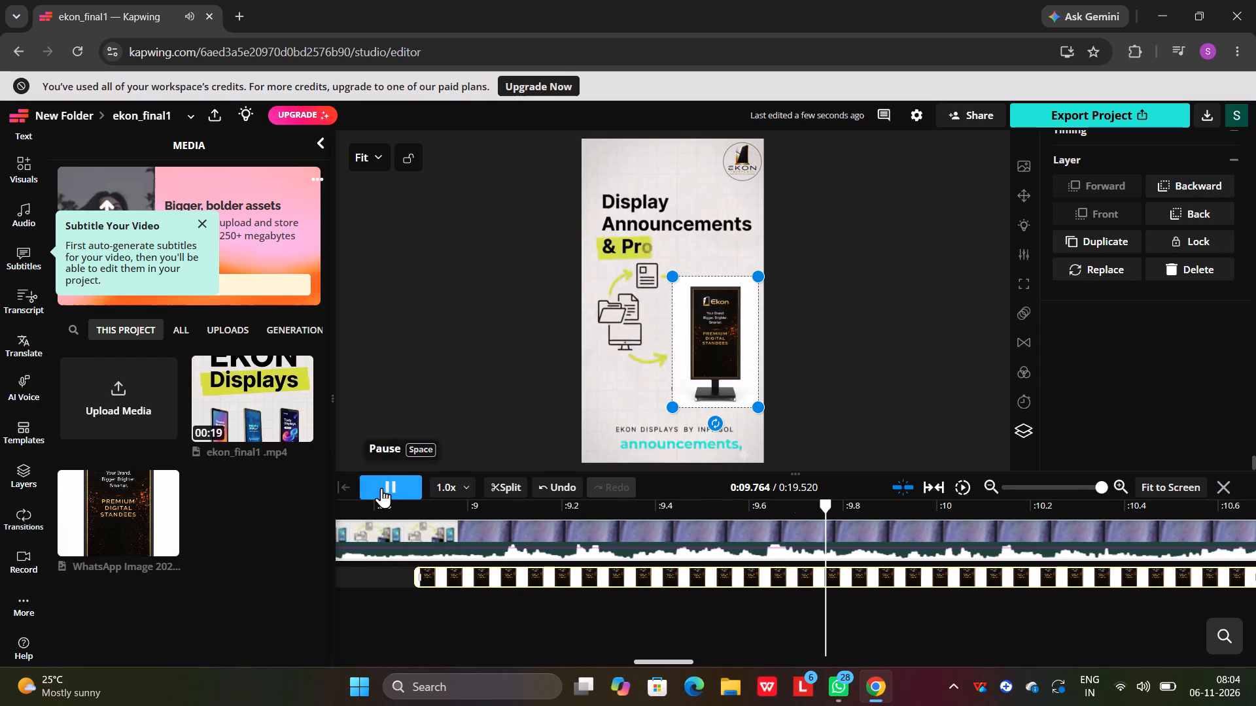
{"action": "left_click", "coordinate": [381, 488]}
Fine-tune the start of the third standee image clip to about 8.87 s and preview from just before it into the following scene.
{"action": "left_click_drag", "start_coordinate": [419, 577], "coordinate": [402, 579]}
{"action": "left_click_drag", "start_coordinate": [398, 511], "coordinate": [379, 511]}
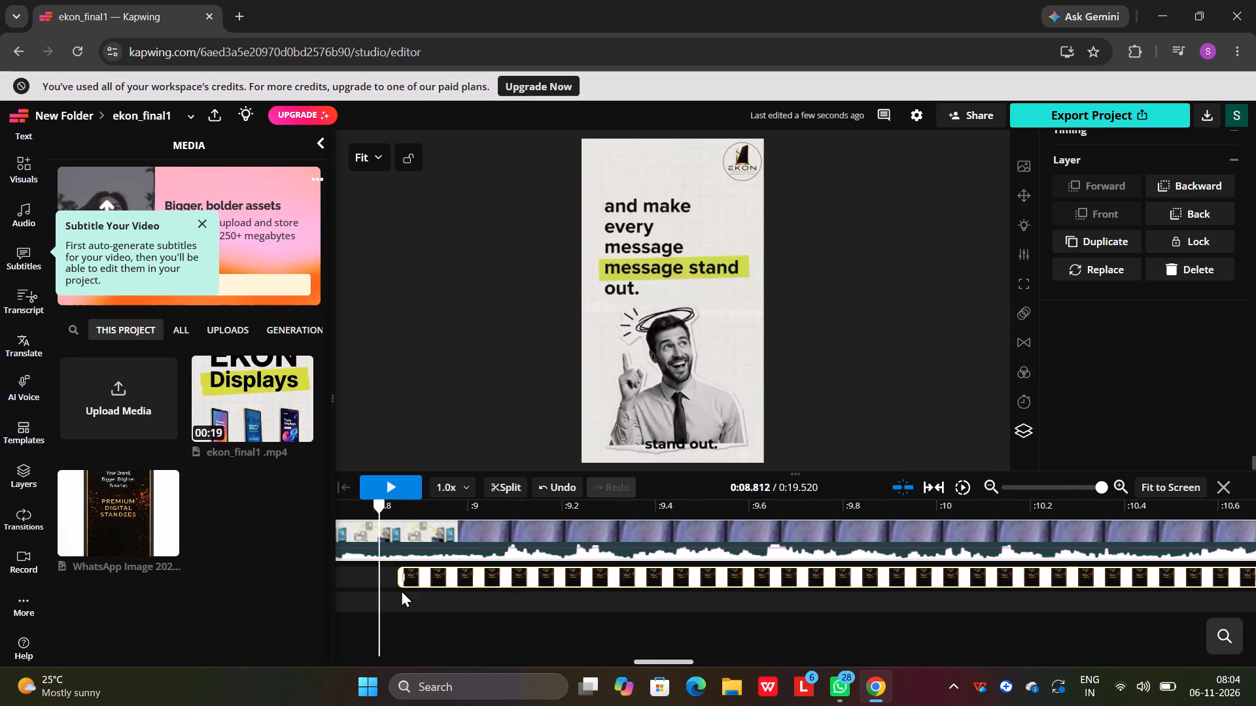
{"action": "left_click_drag", "start_coordinate": [398, 572], "coordinate": [406, 571]}
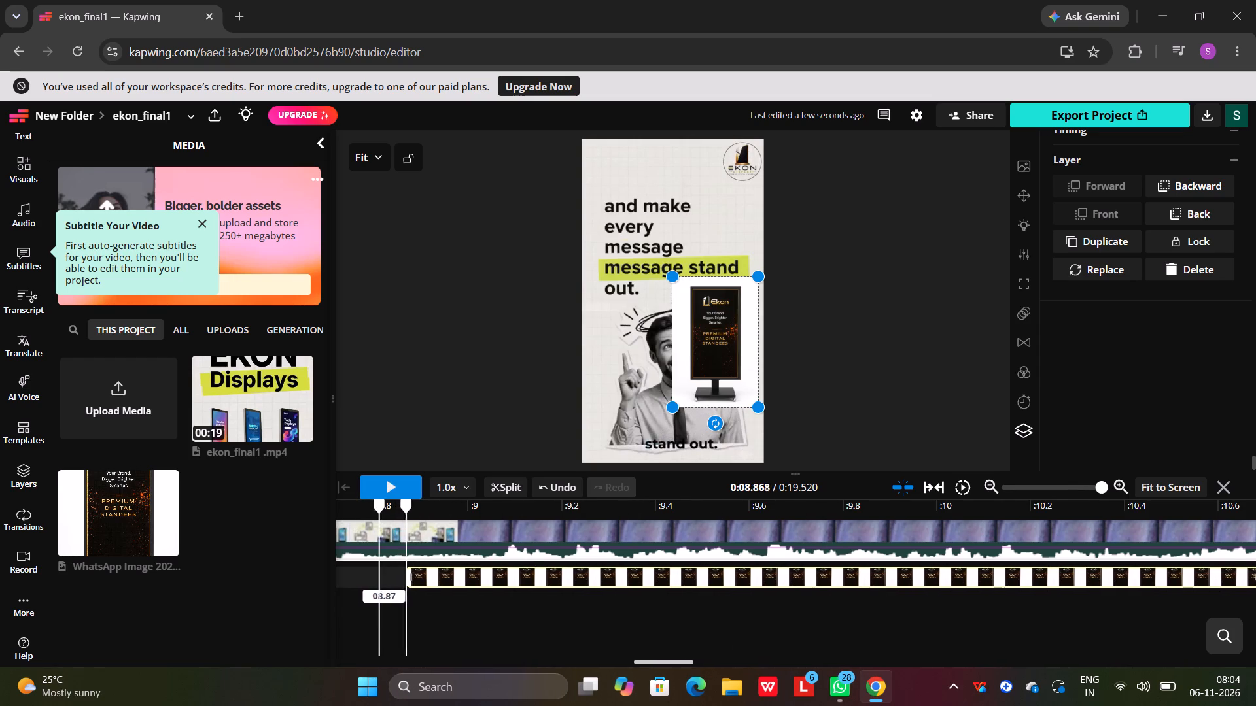
{"action": "left_click_drag", "start_coordinate": [406, 571], "coordinate": [408, 571]}
{"action": "left_click_drag", "start_coordinate": [410, 520], "coordinate": [408, 520]}
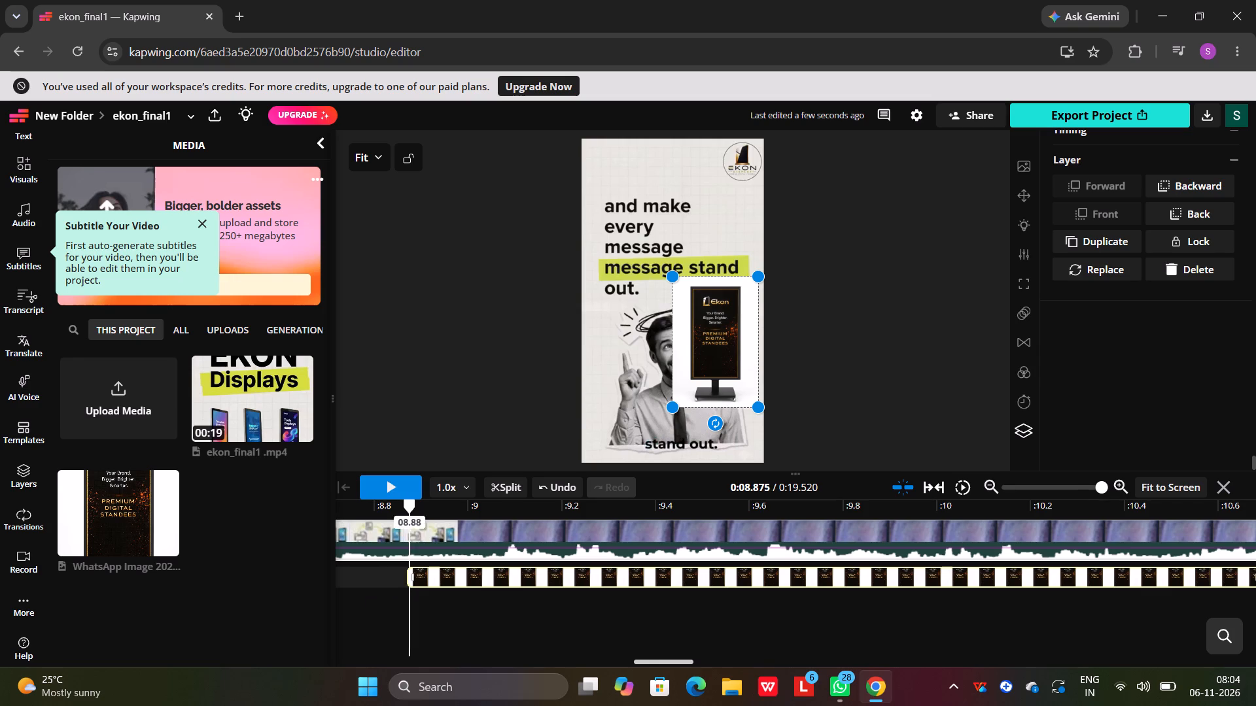
{"action": "left_click_drag", "start_coordinate": [408, 520], "coordinate": [369, 521]}
{"action": "left_click", "coordinate": [408, 486]}
{"action": "left_click", "coordinate": [407, 486]}
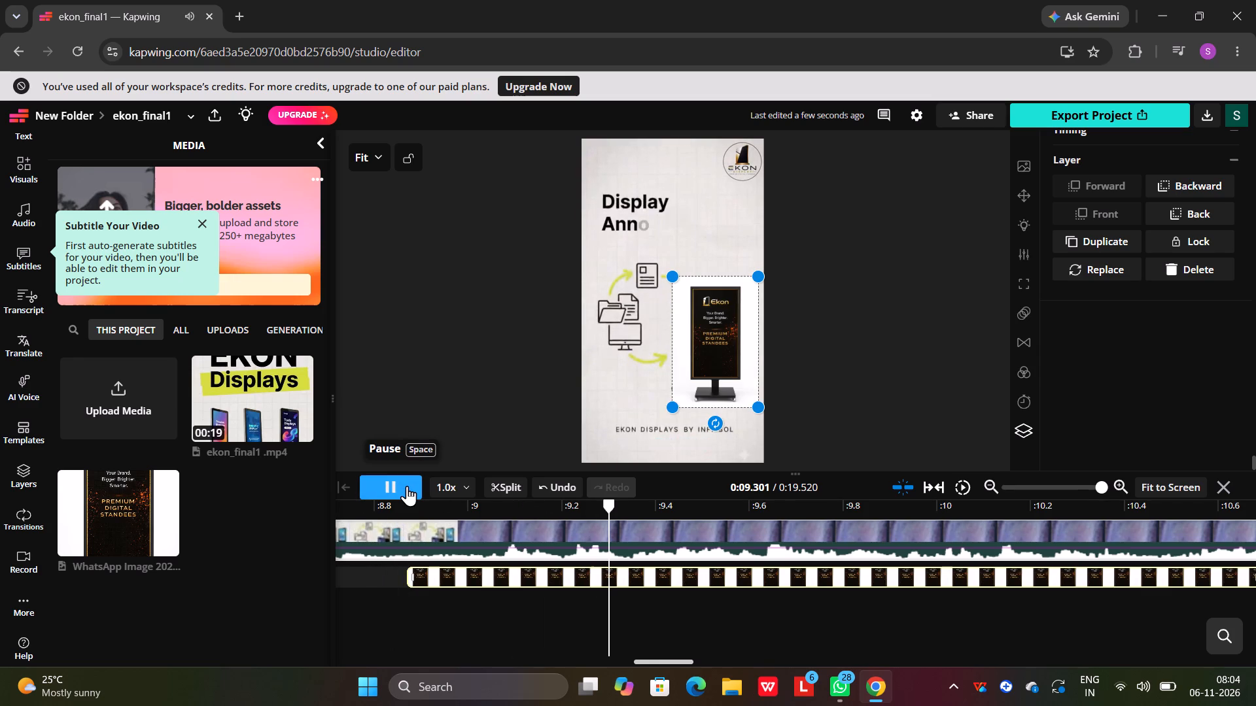
{"action": "left_click", "coordinate": [406, 492]}
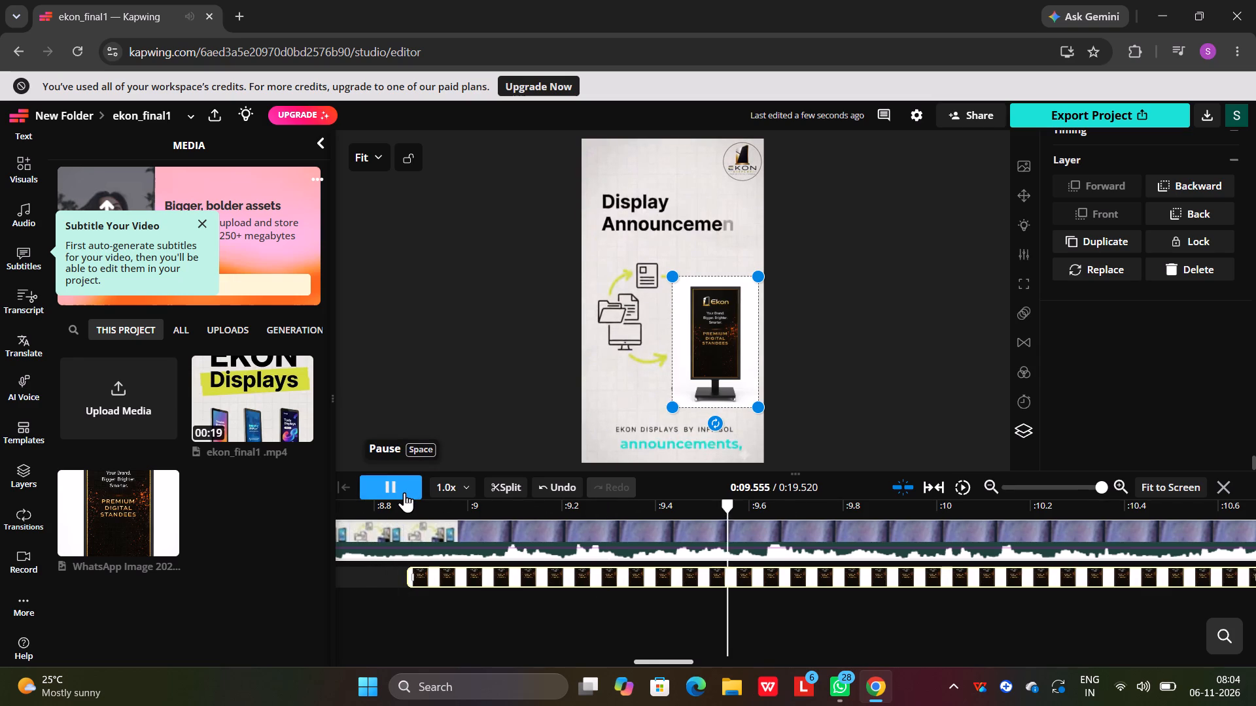
{"action": "left_click", "coordinate": [404, 492]}
{"action": "left_click", "coordinate": [404, 492]}
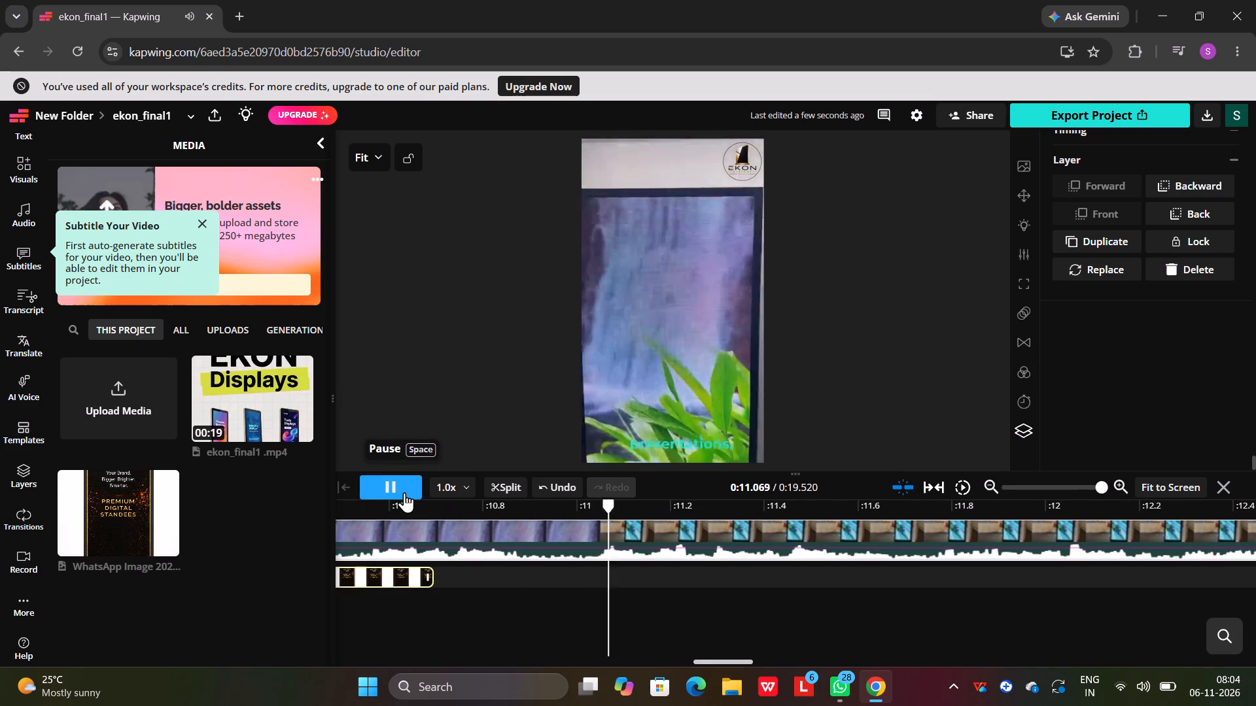
{"action": "left_click", "coordinate": [404, 492]}
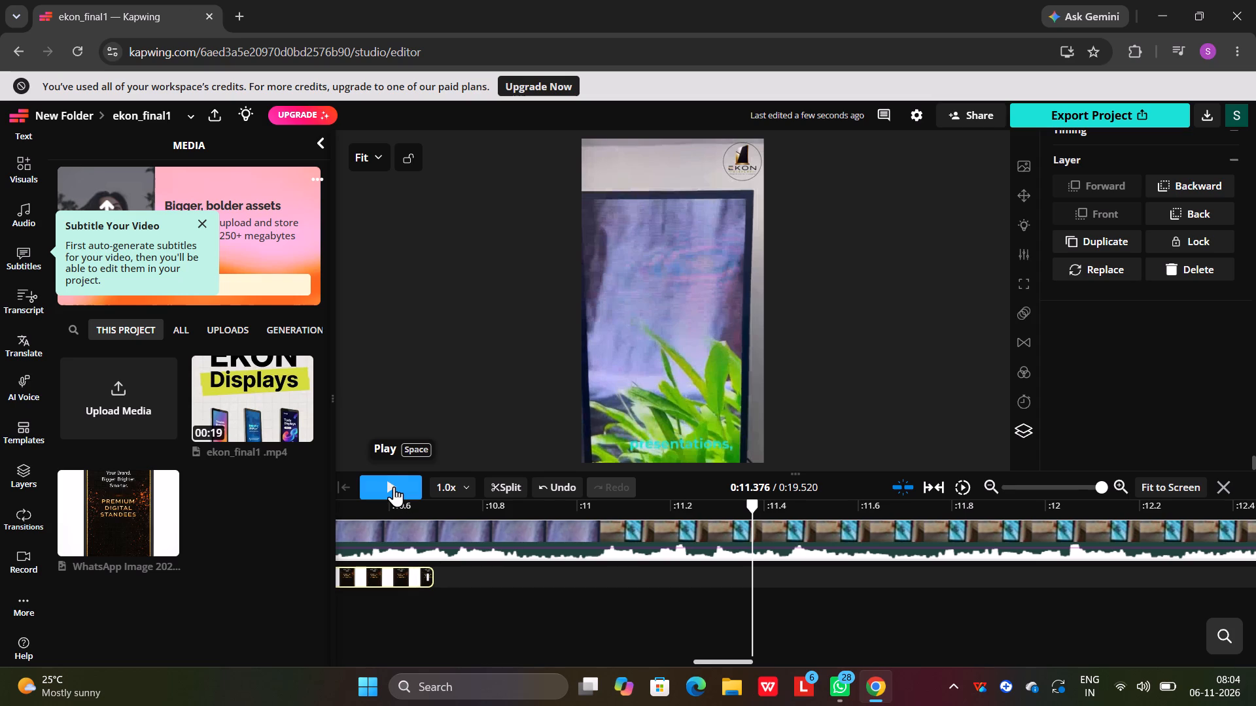
Preview the rest of the video from about 11.4 s to the end, checking the remaining scenes for original standees.
{"action": "scroll", "coordinate": [445, 354], "scroll_direction": "down", "scroll_amount": 2, "text": "ctrl"}
{"action": "scroll", "coordinate": [442, 386], "scroll_direction": "up", "scroll_amount": 2, "text": "ctrl"}
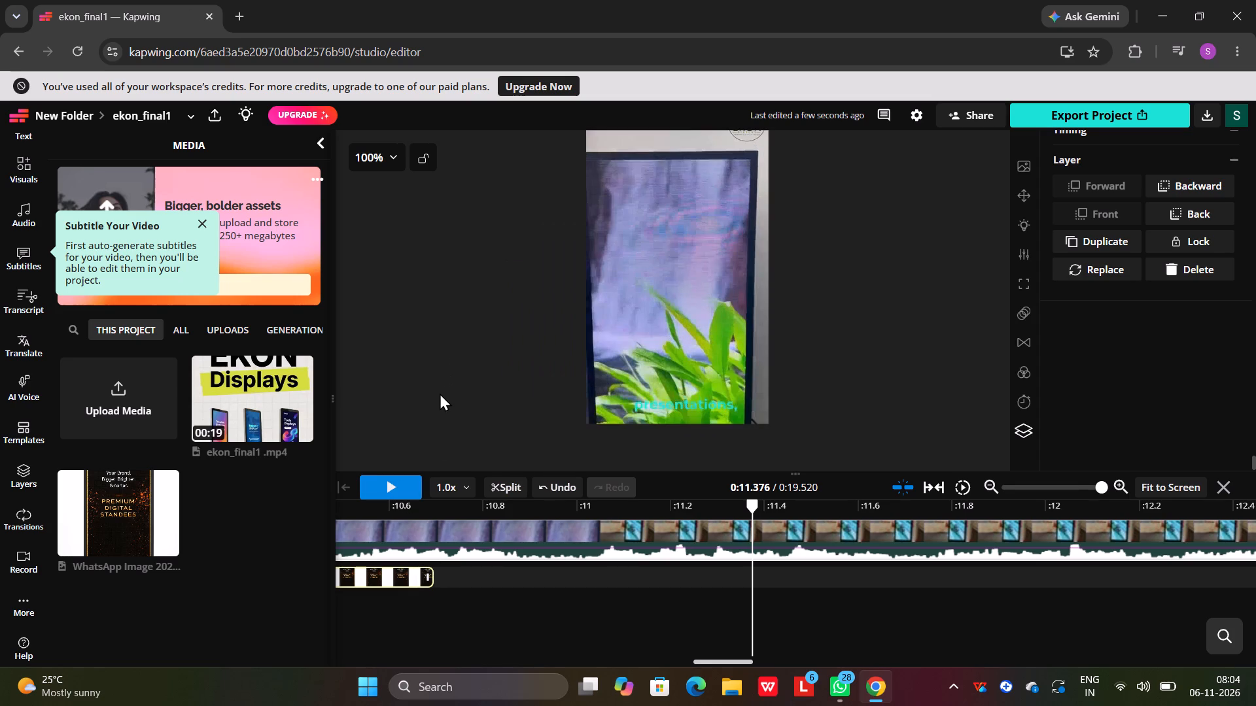
{"action": "scroll", "coordinate": [500, 587], "scroll_direction": "down", "scroll_amount": 2, "text": "ctrl"}
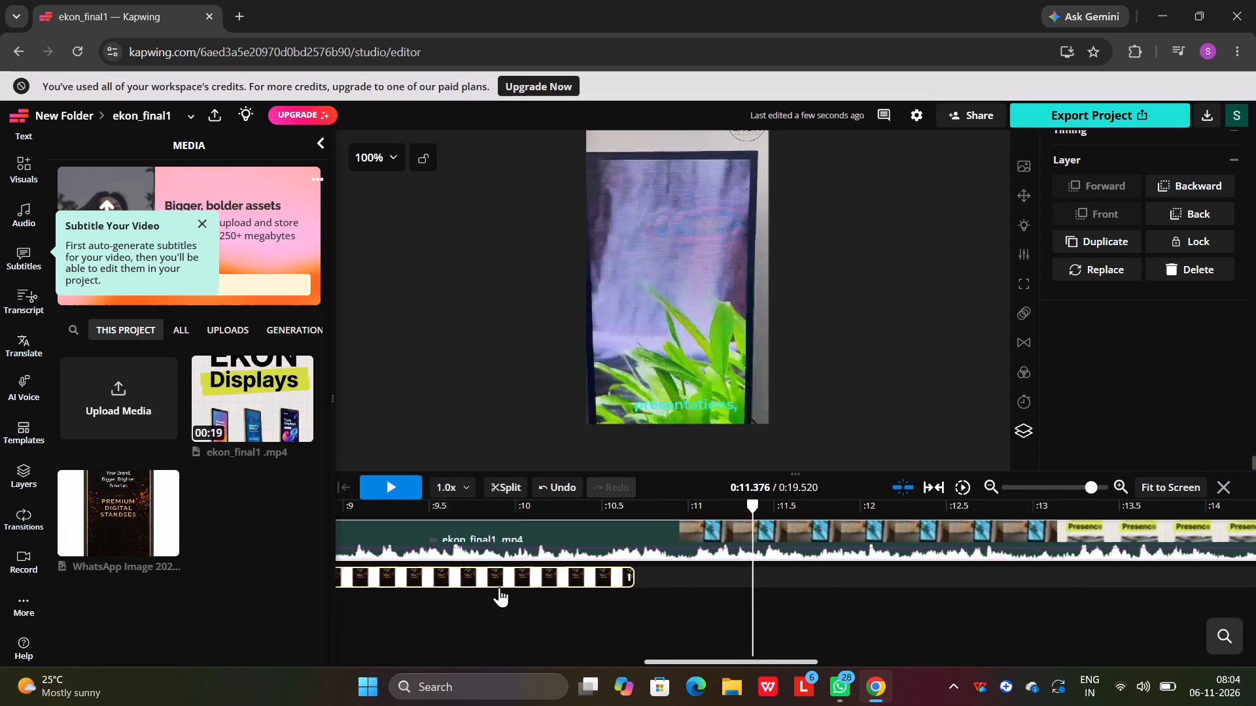
{"action": "scroll", "coordinate": [499, 587], "scroll_direction": "down", "scroll_amount": 2, "text": "ctrl"}
{"action": "scroll", "coordinate": [601, 607], "scroll_direction": "down", "scroll_amount": 2, "text": "ctrl"}
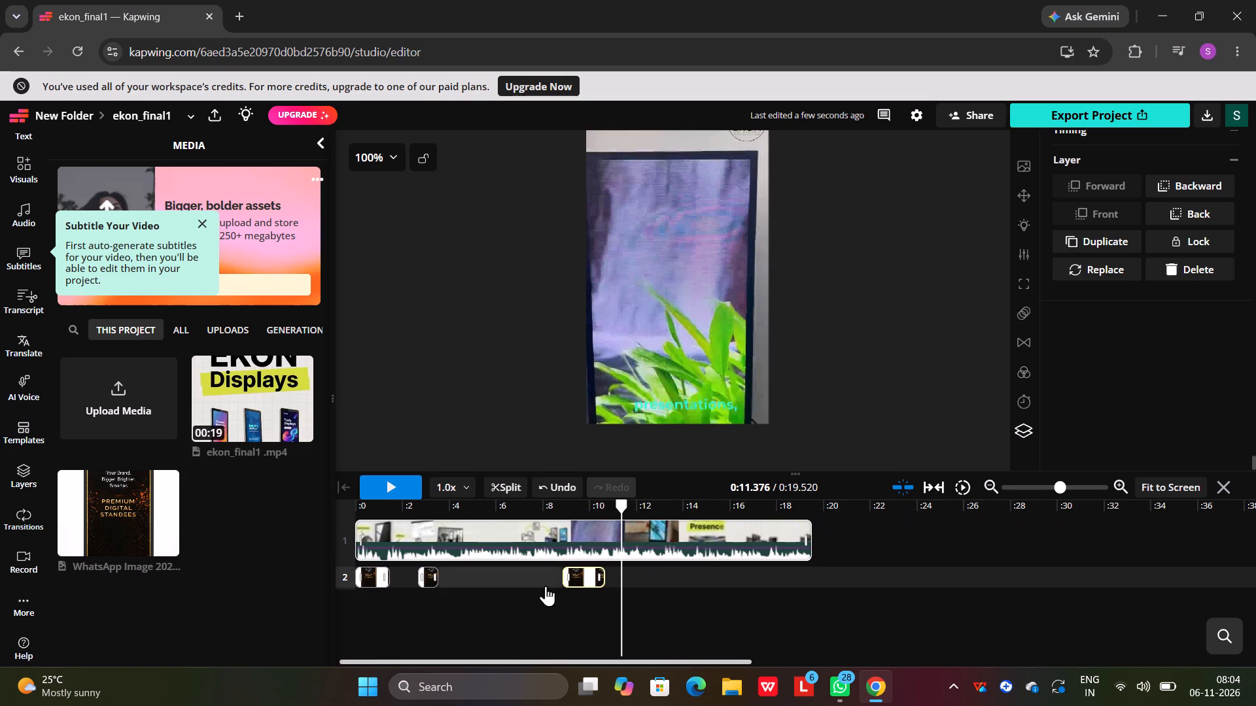
{"action": "left_click", "coordinate": [400, 489]}
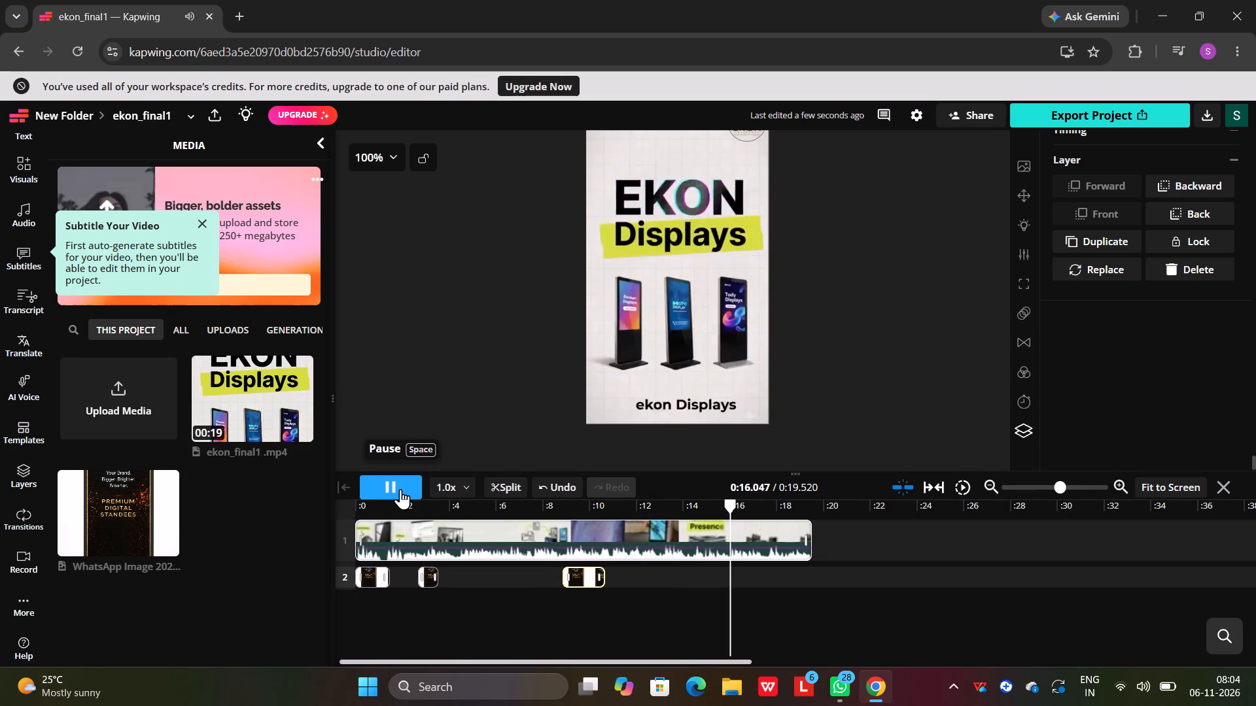
{"action": "left_click", "coordinate": [400, 489]}
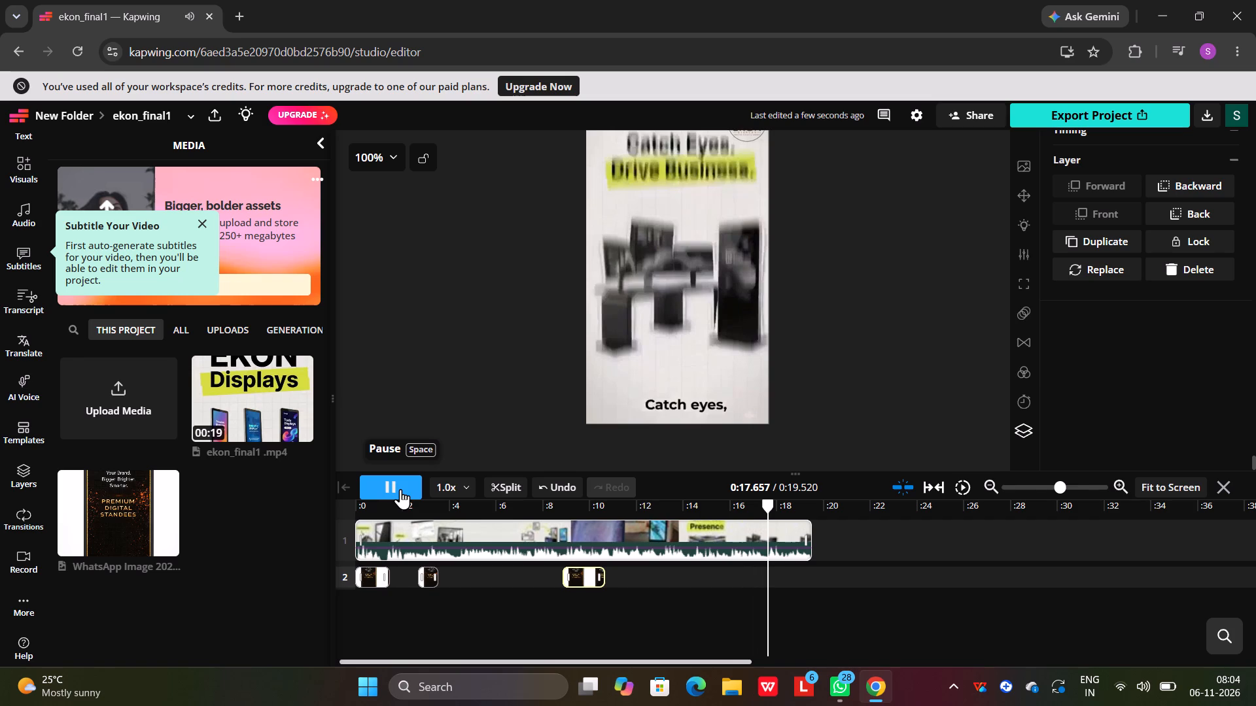
{"action": "left_click", "coordinate": [400, 489]}
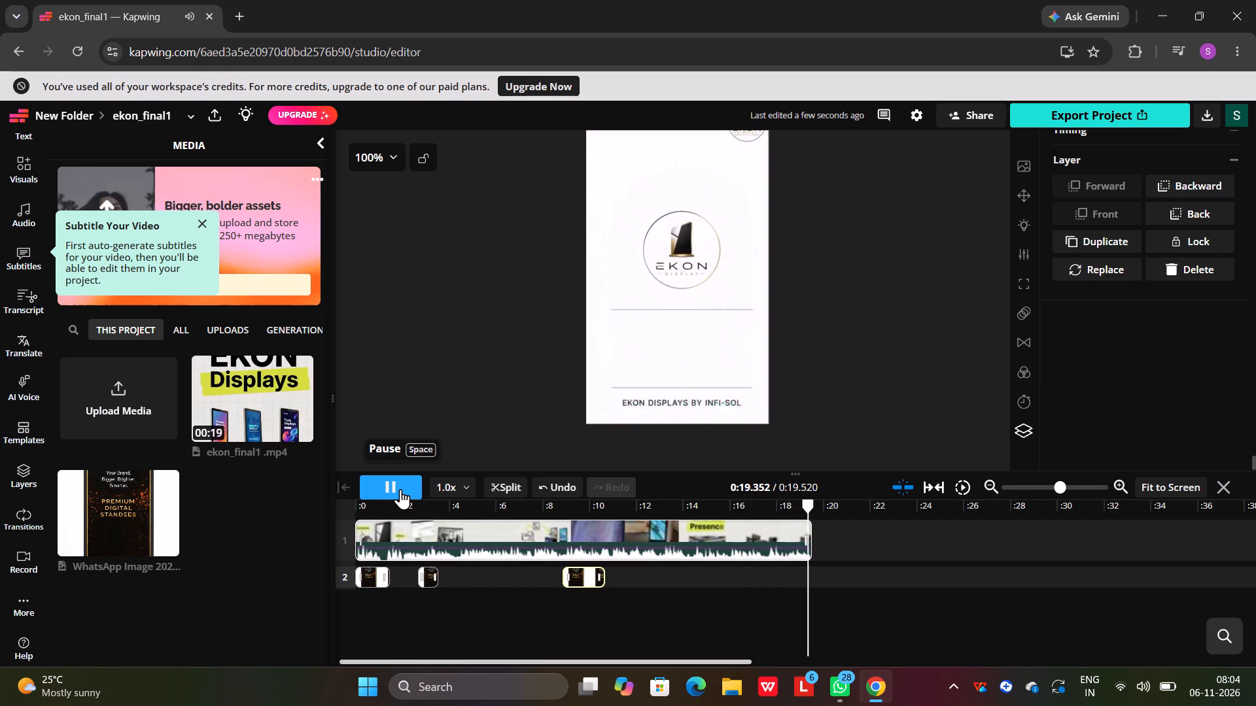
{"action": "left_click", "coordinate": [400, 489]}
{"action": "left_click", "coordinate": [400, 489]}
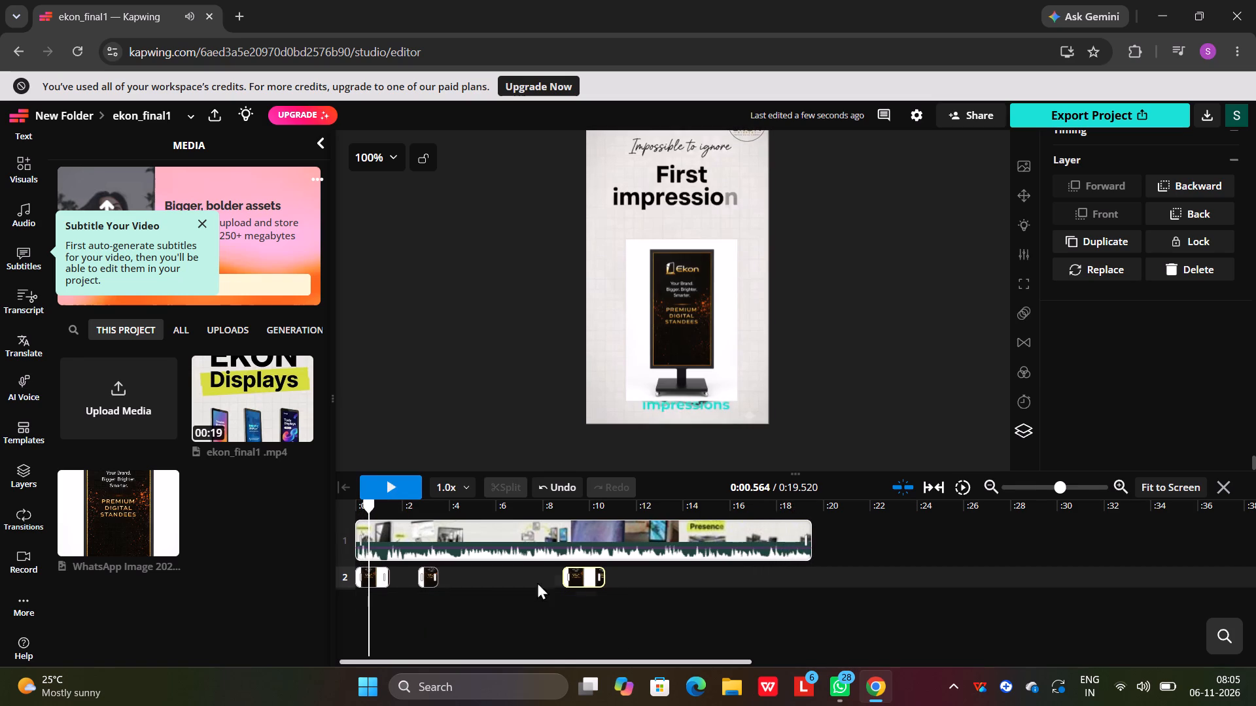
Preview the opening scenes from 0 s to about 3.2 s to check the first and second standee images.
{"action": "scroll", "coordinate": [401, 619], "scroll_direction": "down", "scroll_amount": 2, "text": "ctrl"}
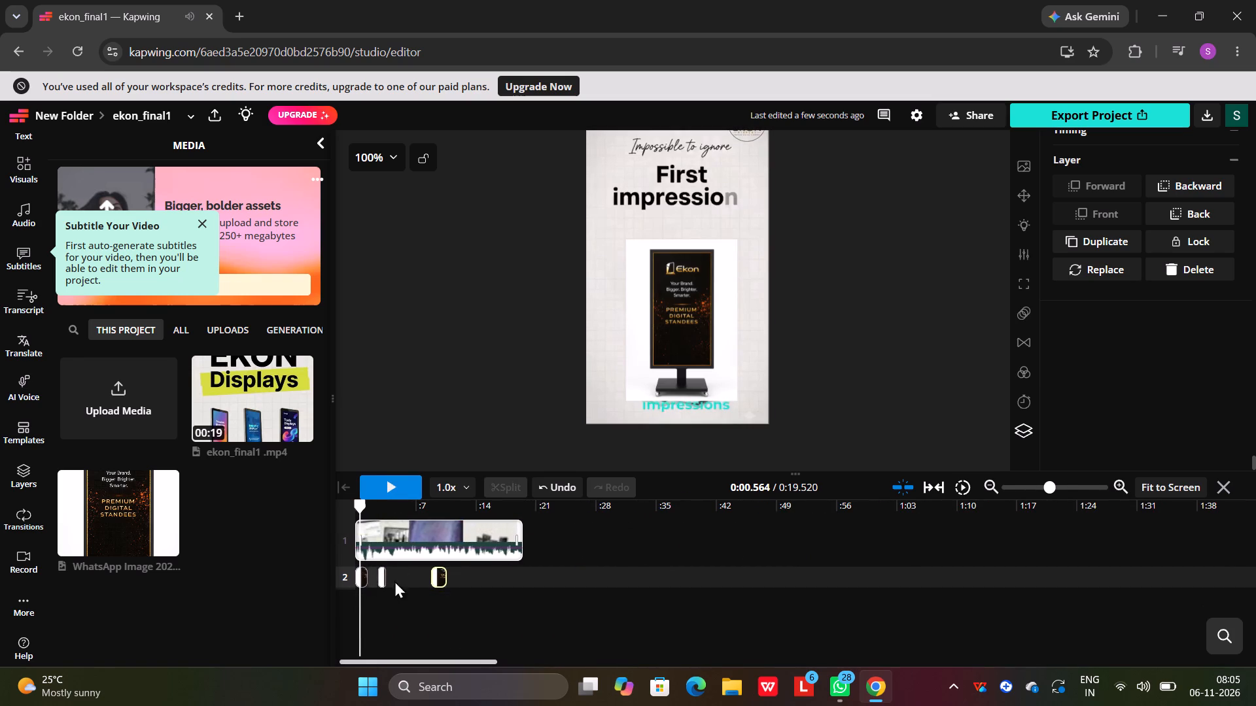
{"action": "scroll", "coordinate": [400, 592], "scroll_direction": "up", "scroll_amount": 11, "text": "ctrl"}
{"action": "scroll", "coordinate": [399, 589], "scroll_direction": "up", "scroll_amount": 13, "text": "ctrl"}
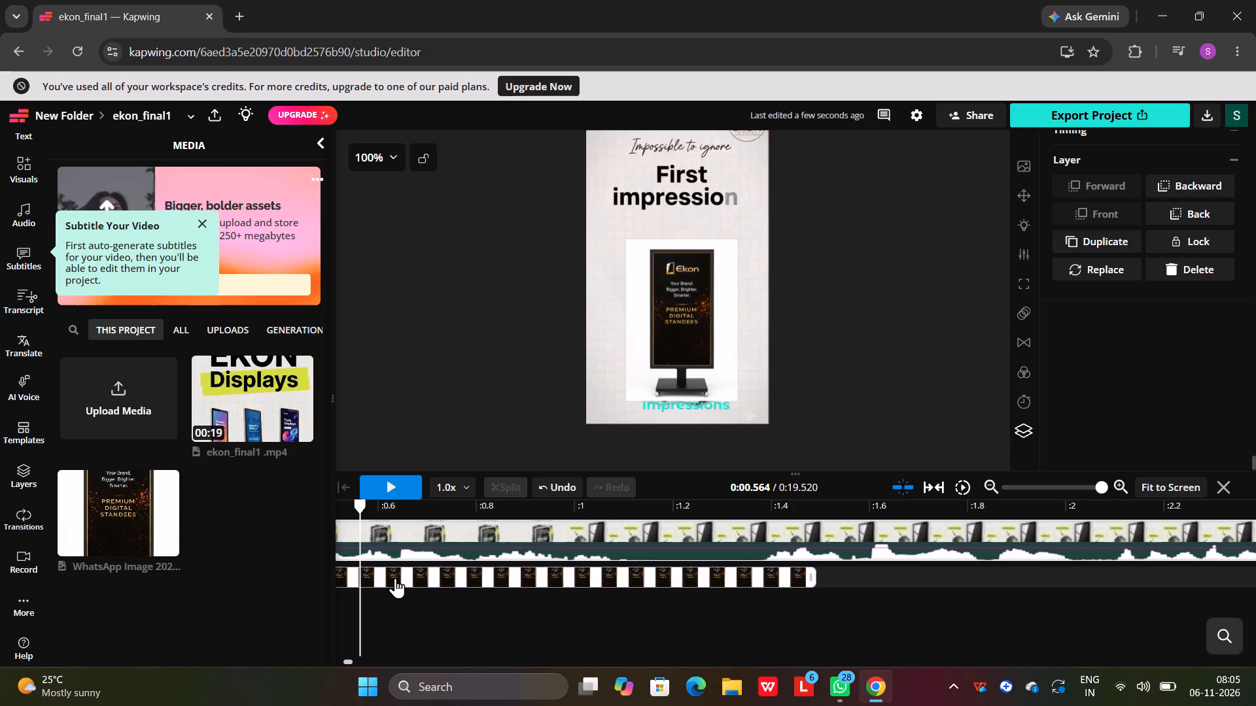
{"action": "scroll", "coordinate": [398, 580], "scroll_direction": "up", "scroll_amount": 5, "text": "ctrl"}
{"action": "left_click_drag", "start_coordinate": [360, 510], "coordinate": [271, 516]}
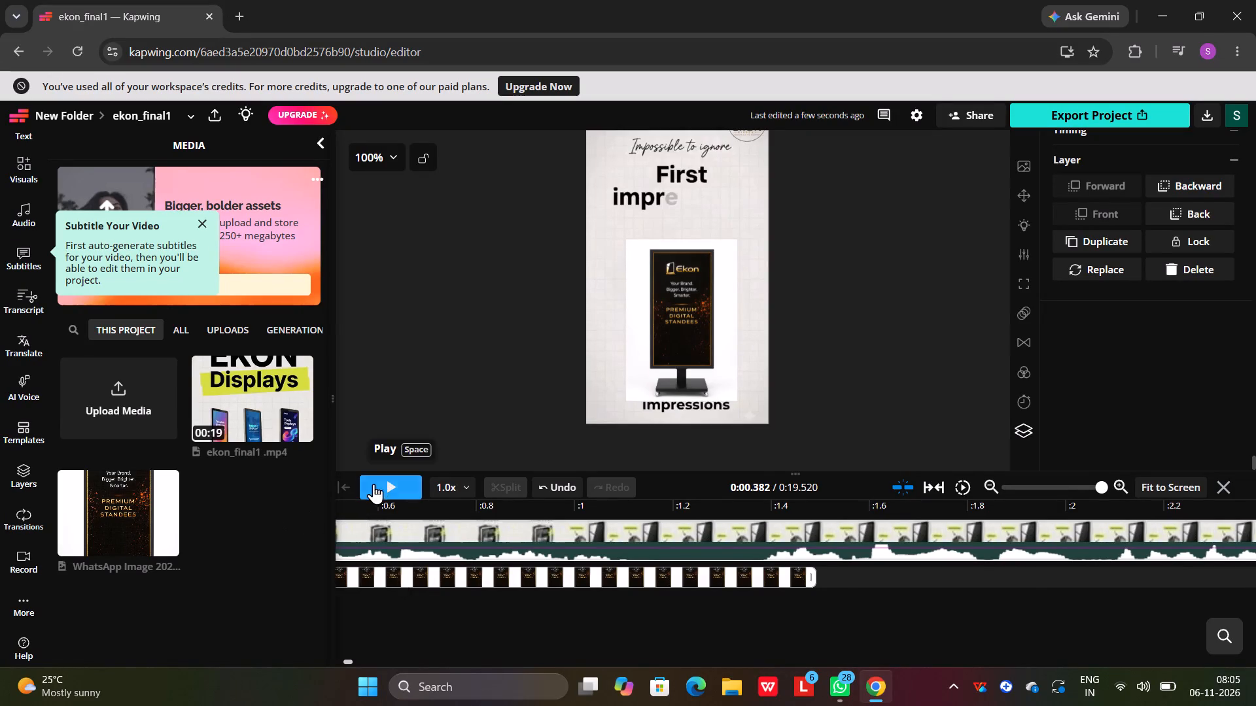
{"action": "scroll", "coordinate": [347, 541], "scroll_direction": "right", "scroll_amount": 10}
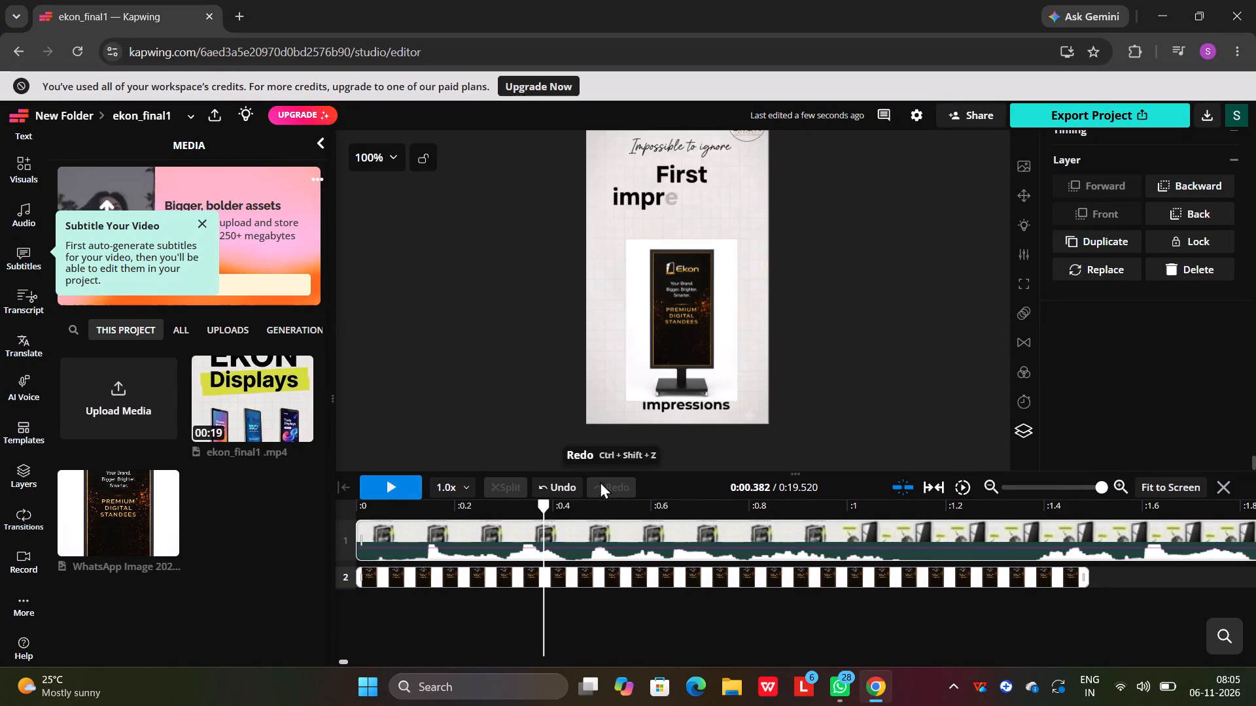
{"action": "left_click_drag", "start_coordinate": [543, 507], "coordinate": [314, 526]}
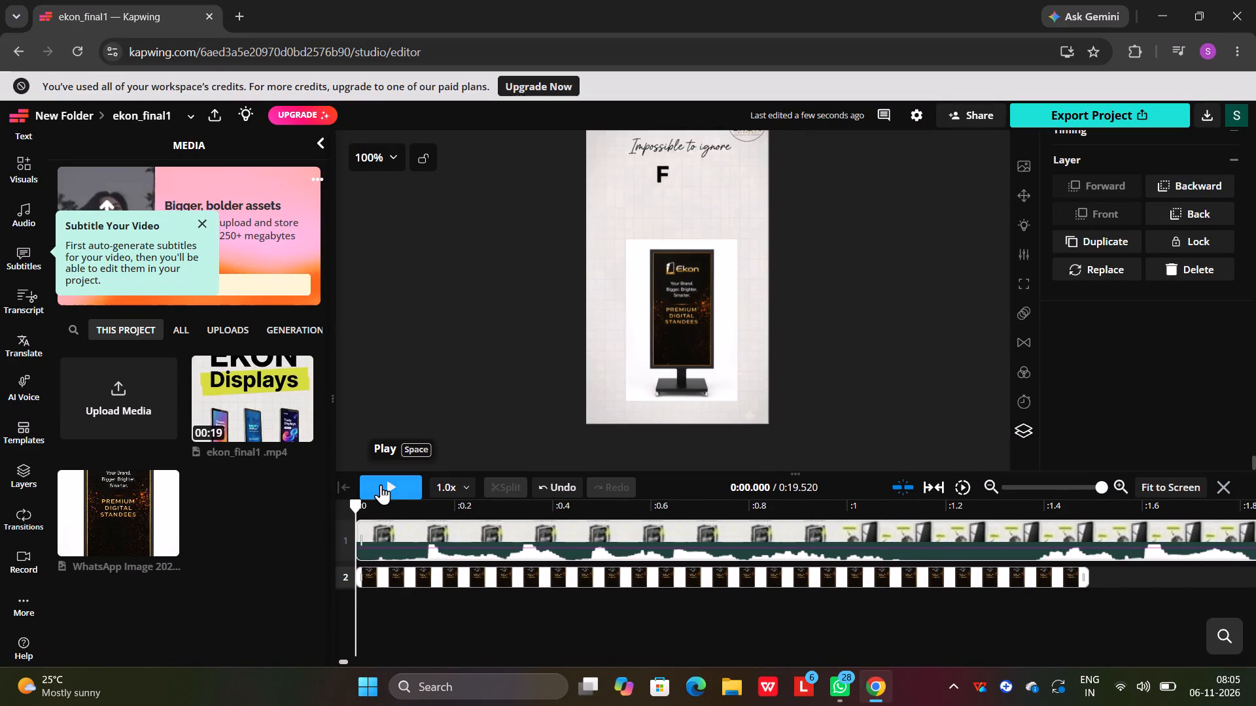
{"action": "left_click", "coordinate": [381, 484]}
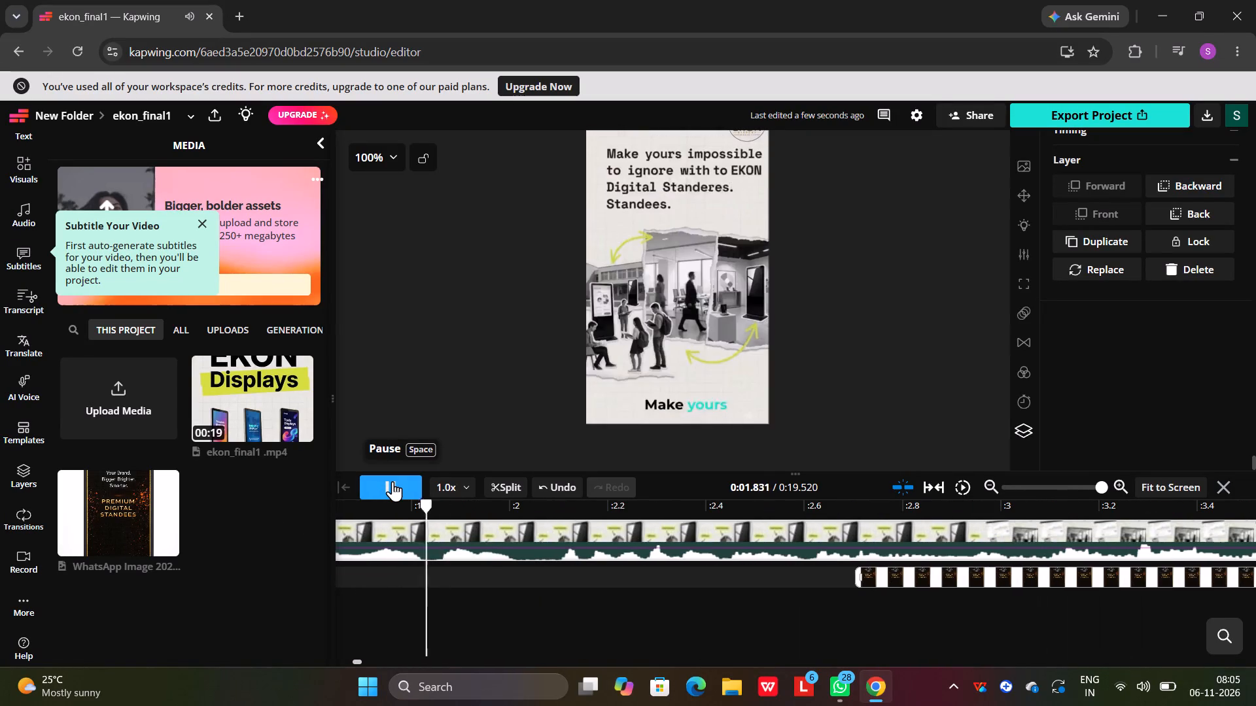
{"action": "left_click", "coordinate": [392, 481]}
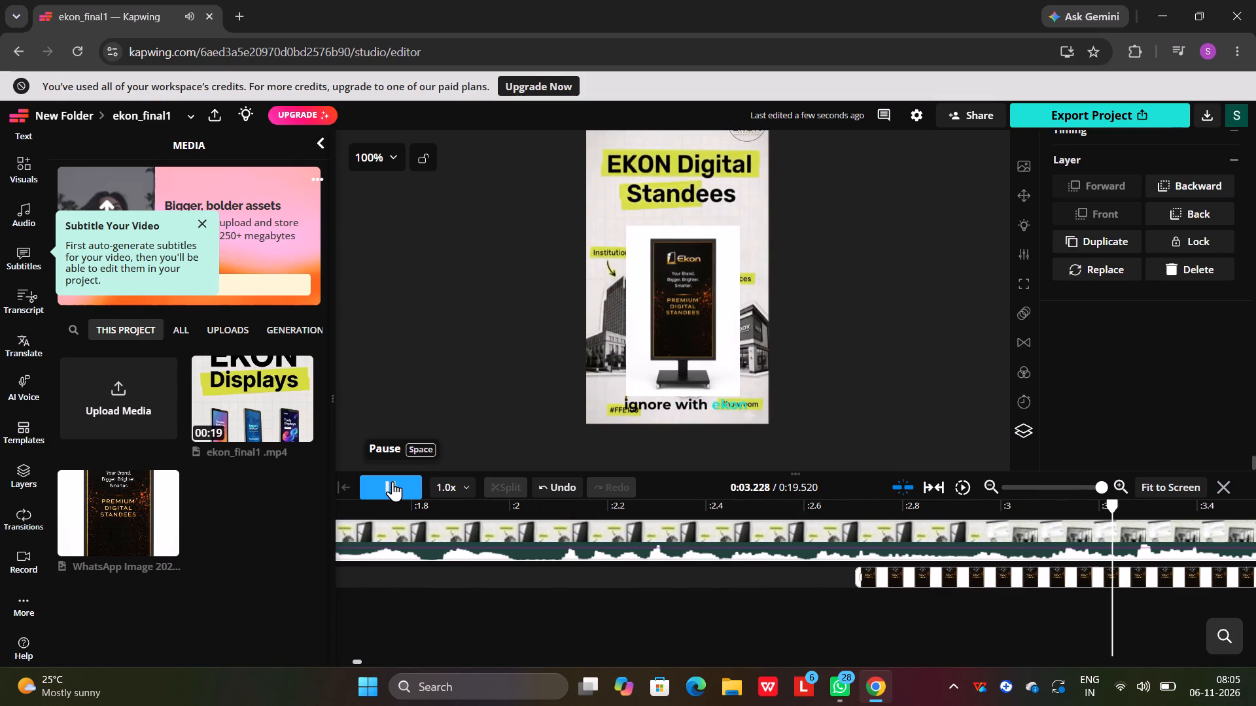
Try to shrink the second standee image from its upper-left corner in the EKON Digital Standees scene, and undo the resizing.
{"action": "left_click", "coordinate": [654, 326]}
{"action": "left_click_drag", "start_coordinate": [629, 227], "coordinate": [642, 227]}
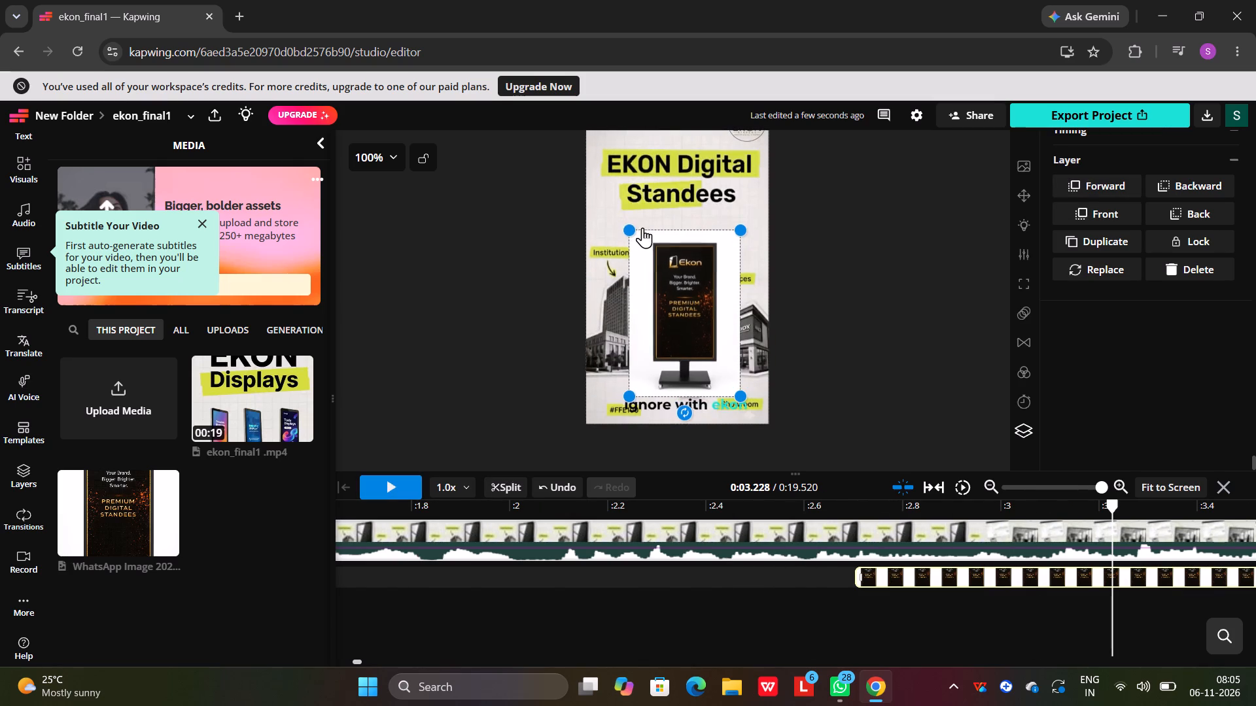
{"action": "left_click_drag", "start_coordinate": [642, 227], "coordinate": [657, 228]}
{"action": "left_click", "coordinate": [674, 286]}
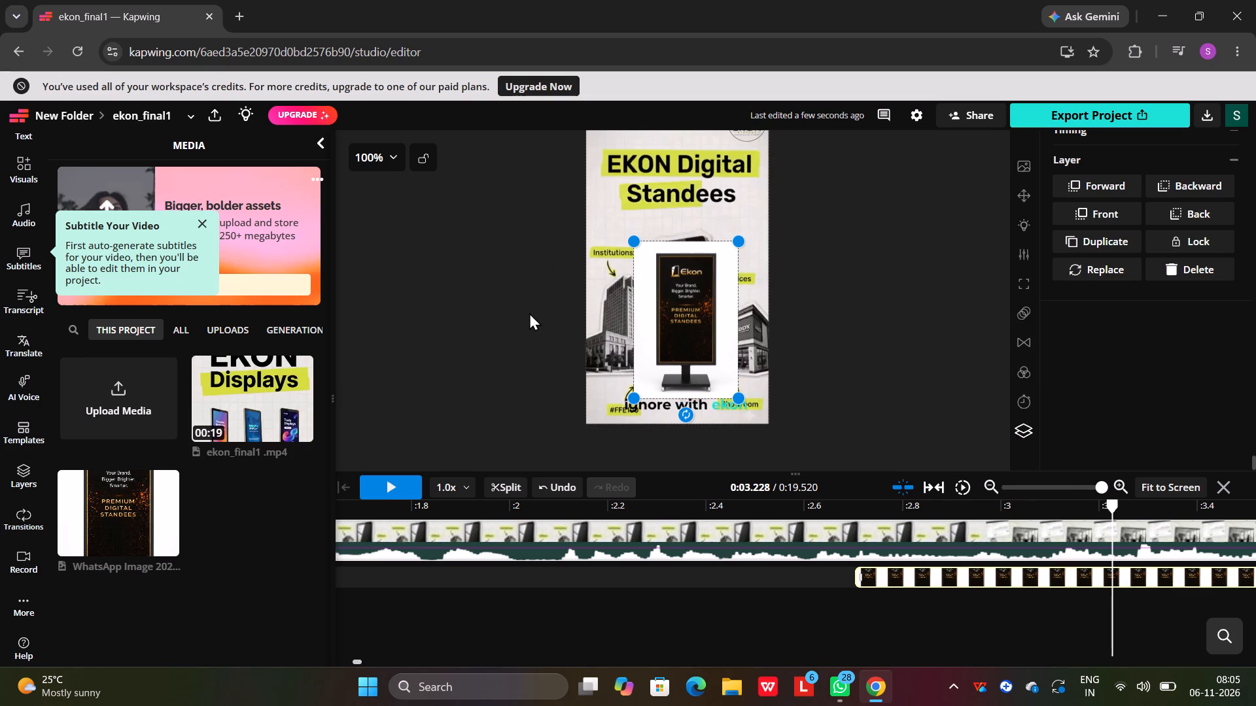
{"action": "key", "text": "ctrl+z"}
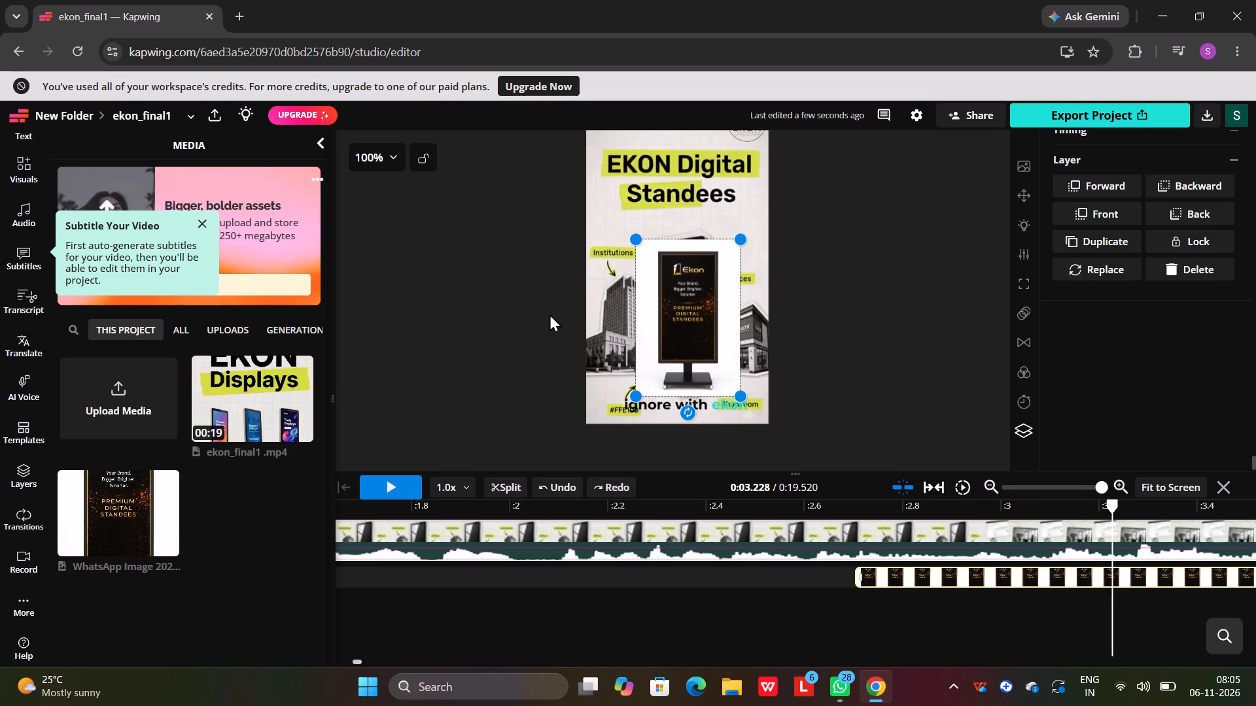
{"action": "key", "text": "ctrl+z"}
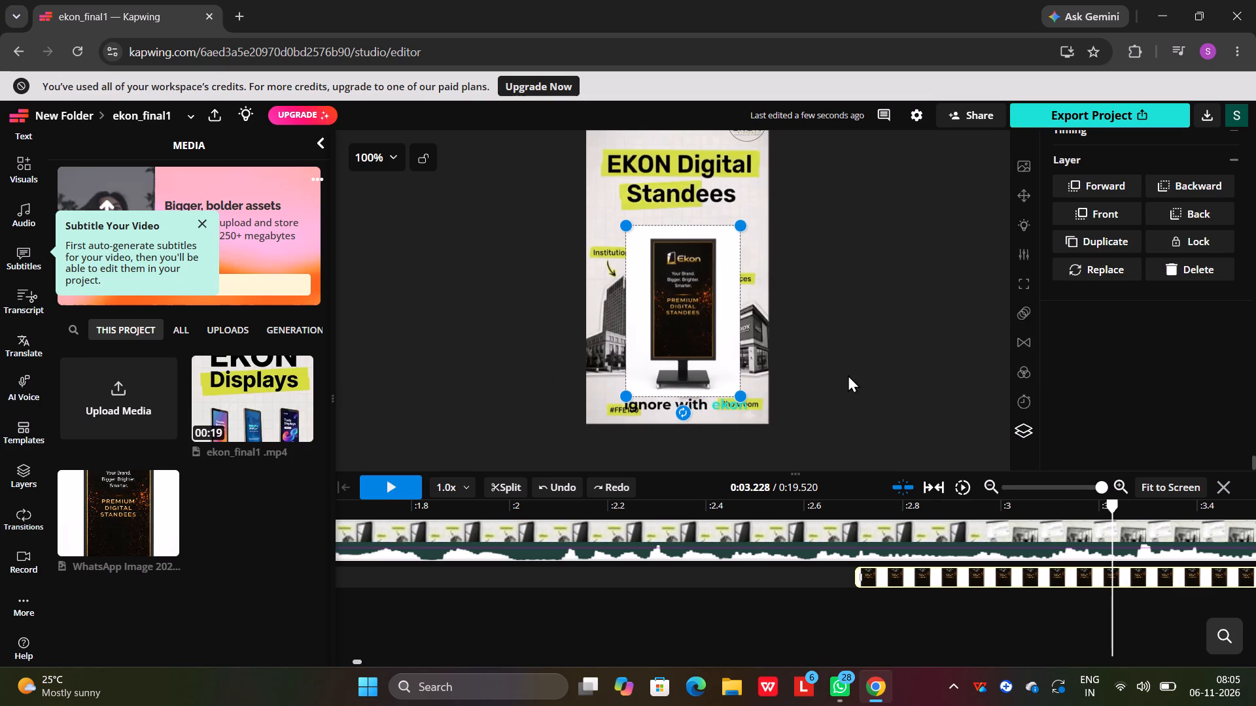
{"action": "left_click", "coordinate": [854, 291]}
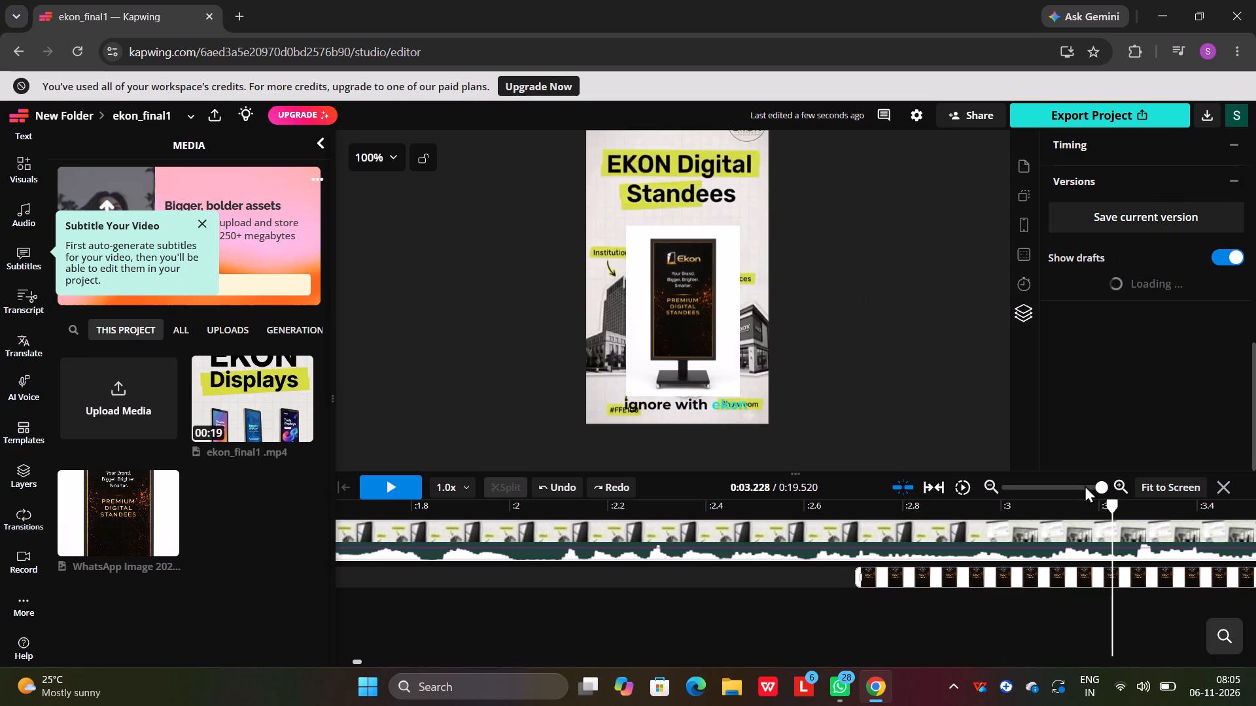
Preview the opening scenes from 0 s to about 4.4 s to check the first two standee images.
{"action": "left_click_drag", "start_coordinate": [1113, 514], "coordinate": [197, 686]}
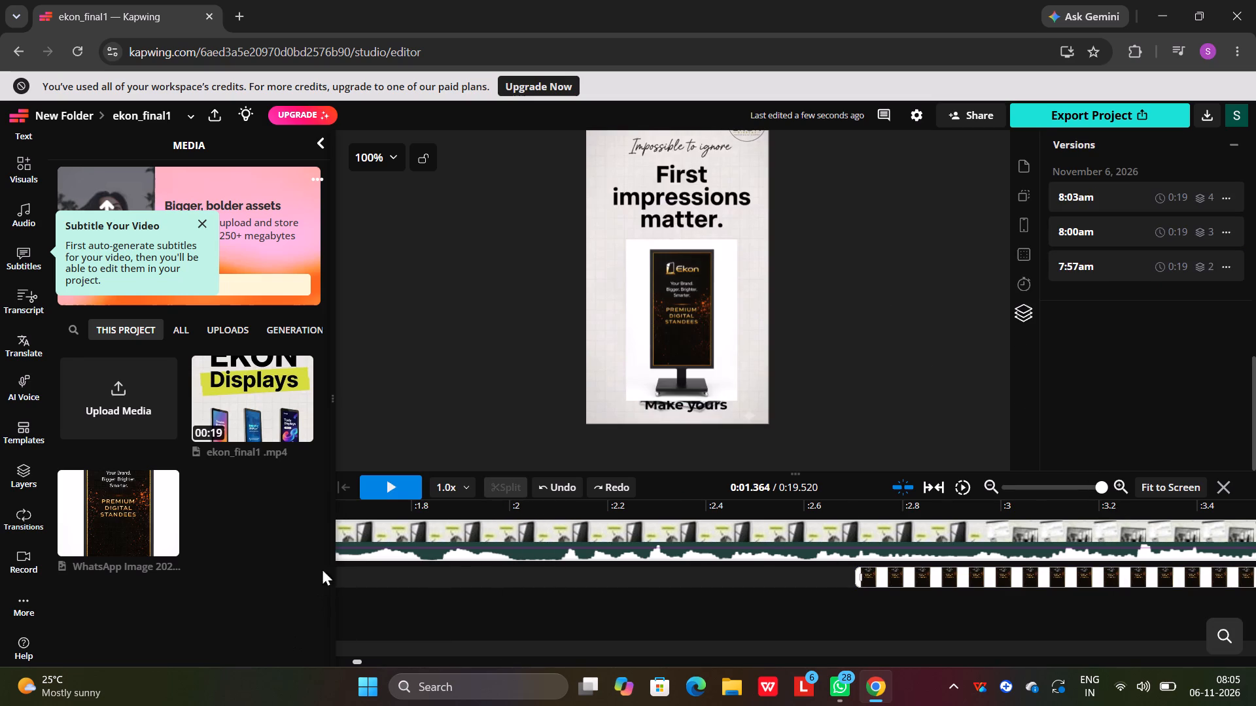
{"action": "scroll", "coordinate": [384, 475], "scroll_direction": "right", "scroll_amount": 12}
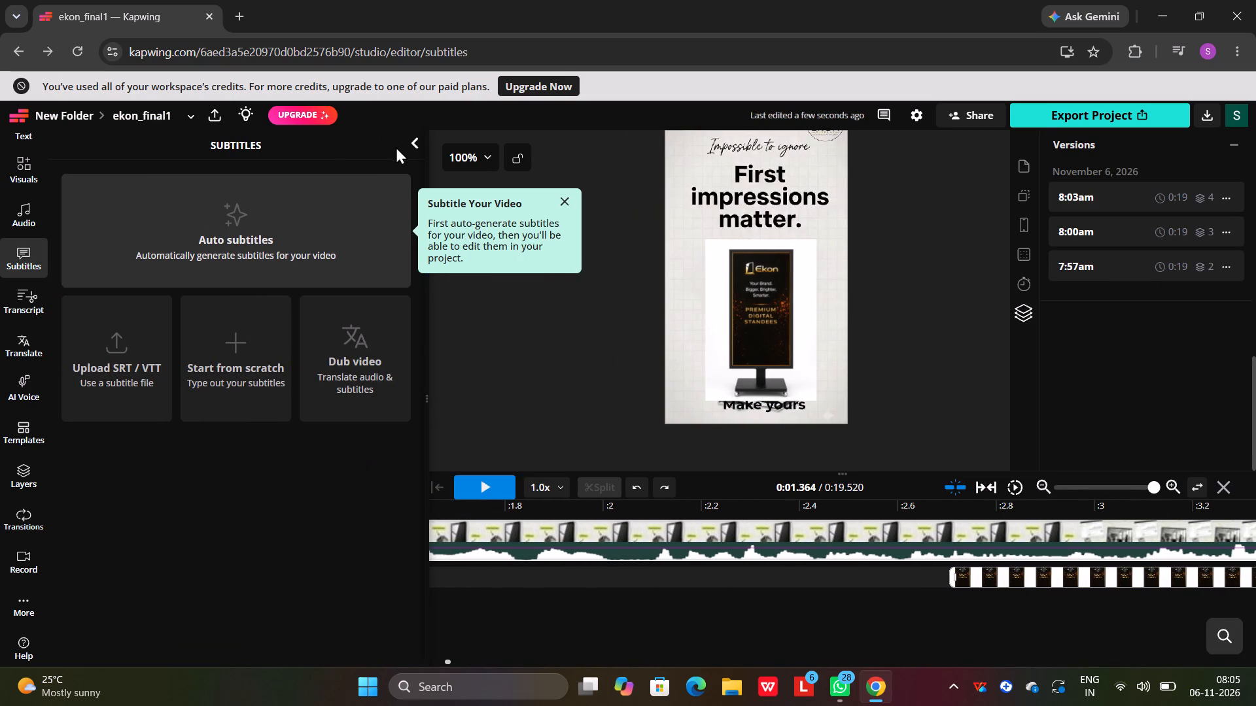
{"action": "left_click", "coordinate": [413, 143]}
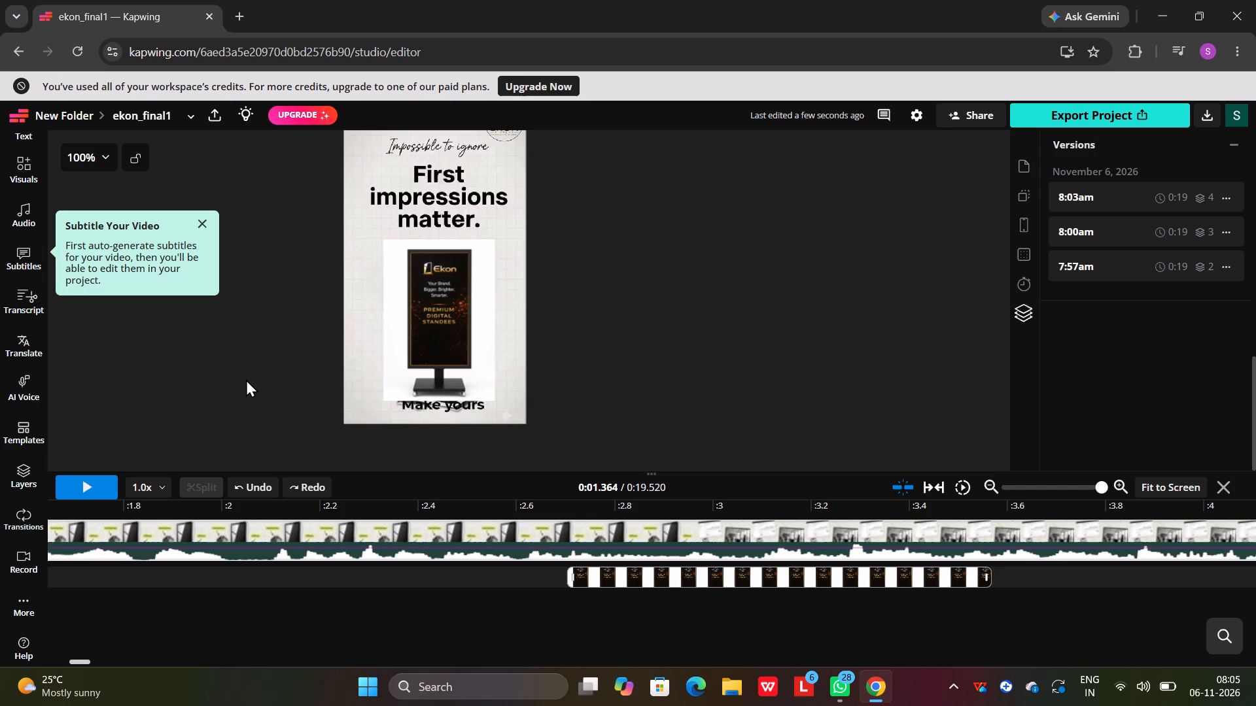
{"action": "scroll", "coordinate": [246, 379], "scroll_direction": "up", "scroll_amount": 1}
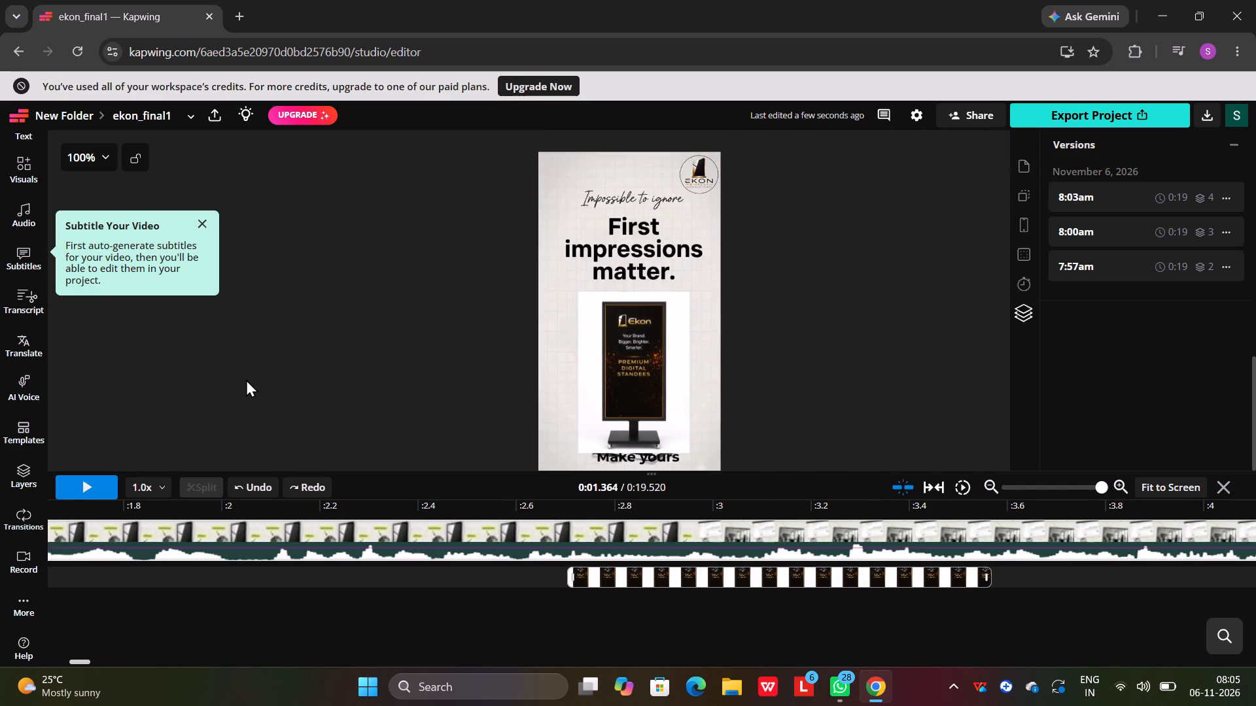
{"action": "scroll", "coordinate": [246, 379], "scroll_direction": "up", "scroll_amount": 1}
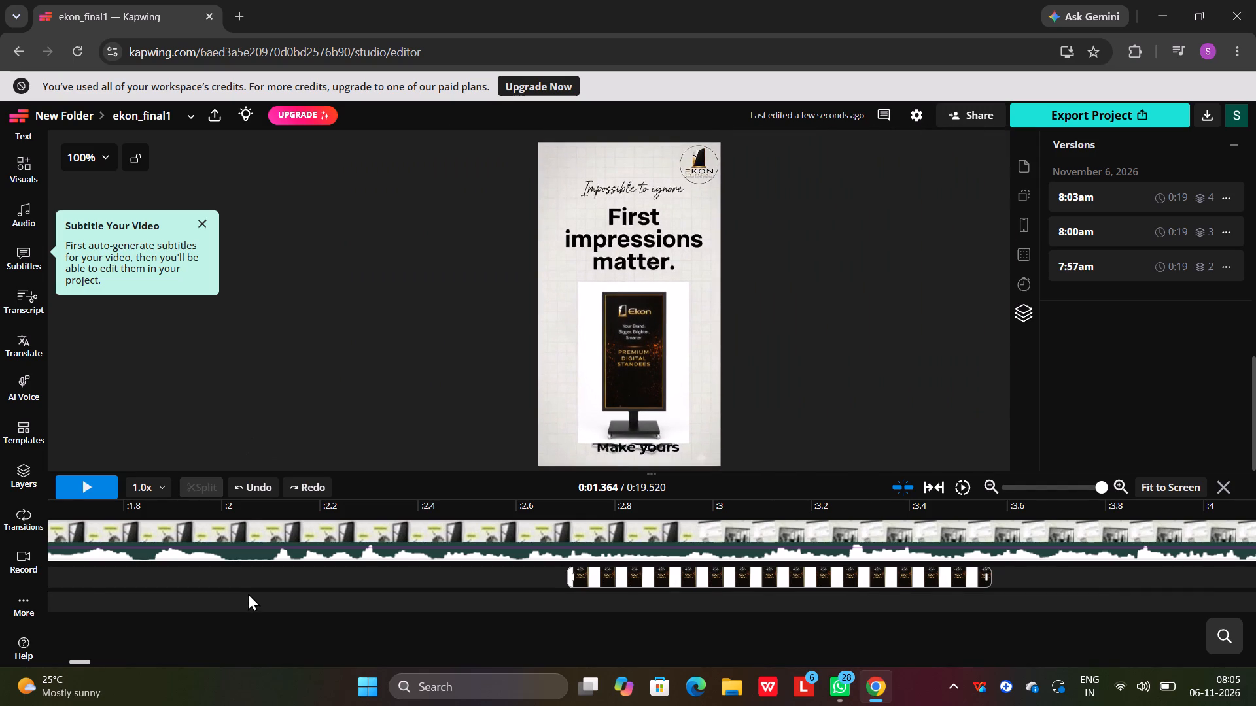
{"action": "scroll", "coordinate": [248, 593], "scroll_direction": "right", "scroll_amount": 12}
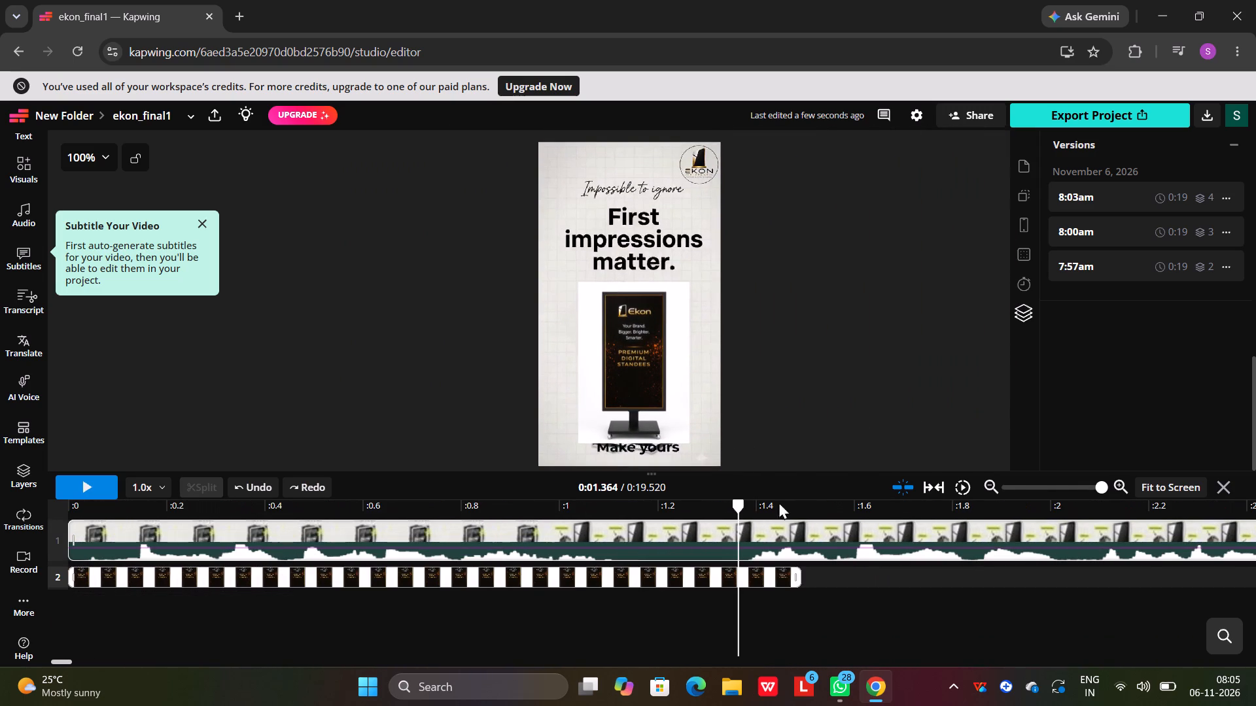
{"action": "left_click_drag", "start_coordinate": [739, 509], "coordinate": [1, 632]}
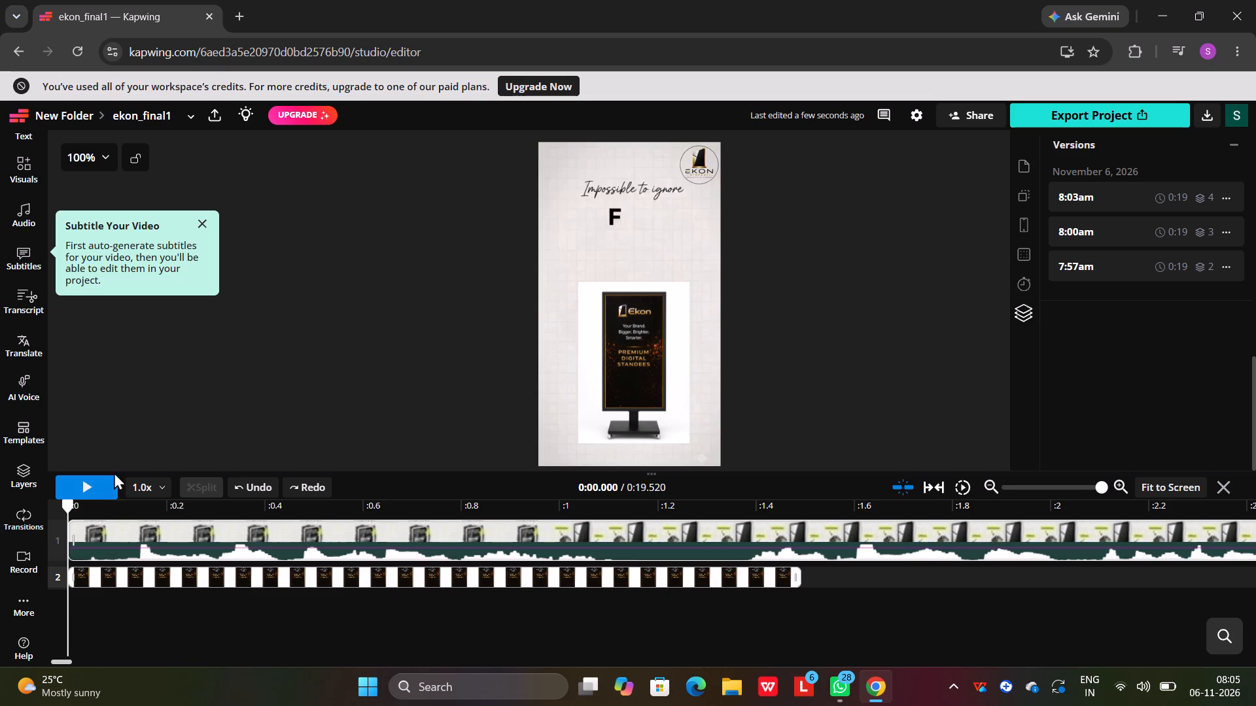
{"action": "left_click", "coordinate": [87, 491]}
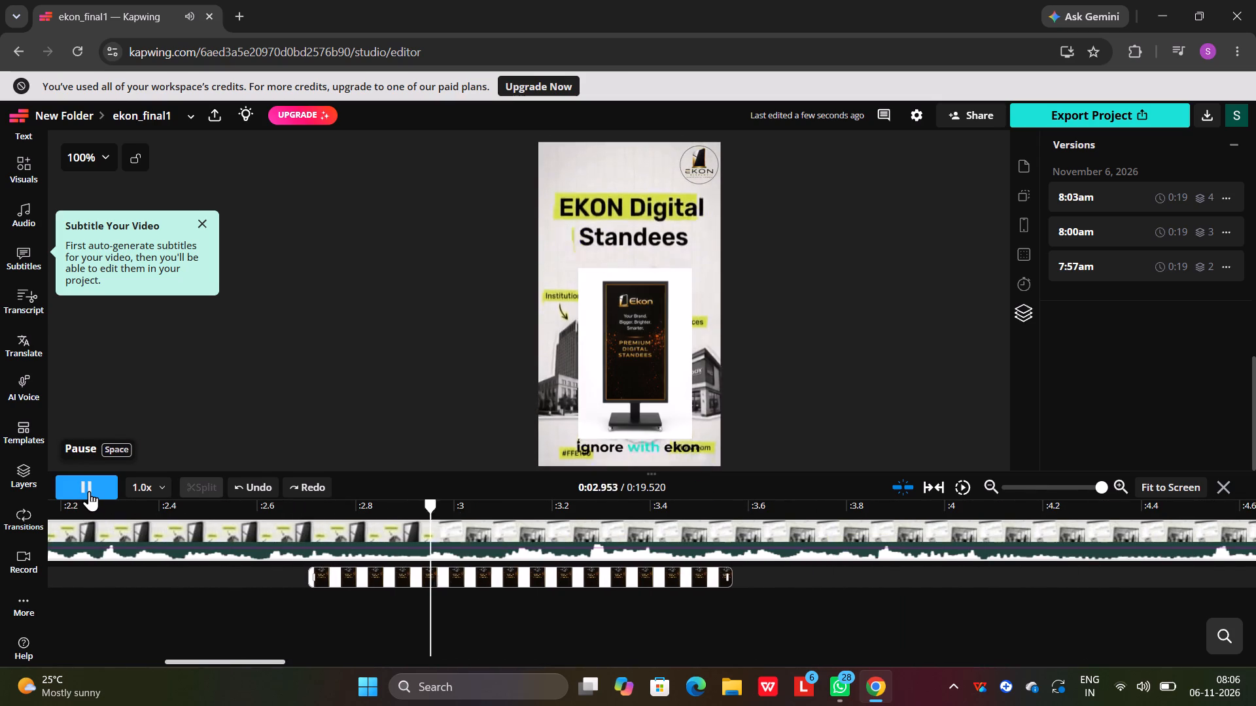
{"action": "left_click", "coordinate": [89, 490]}
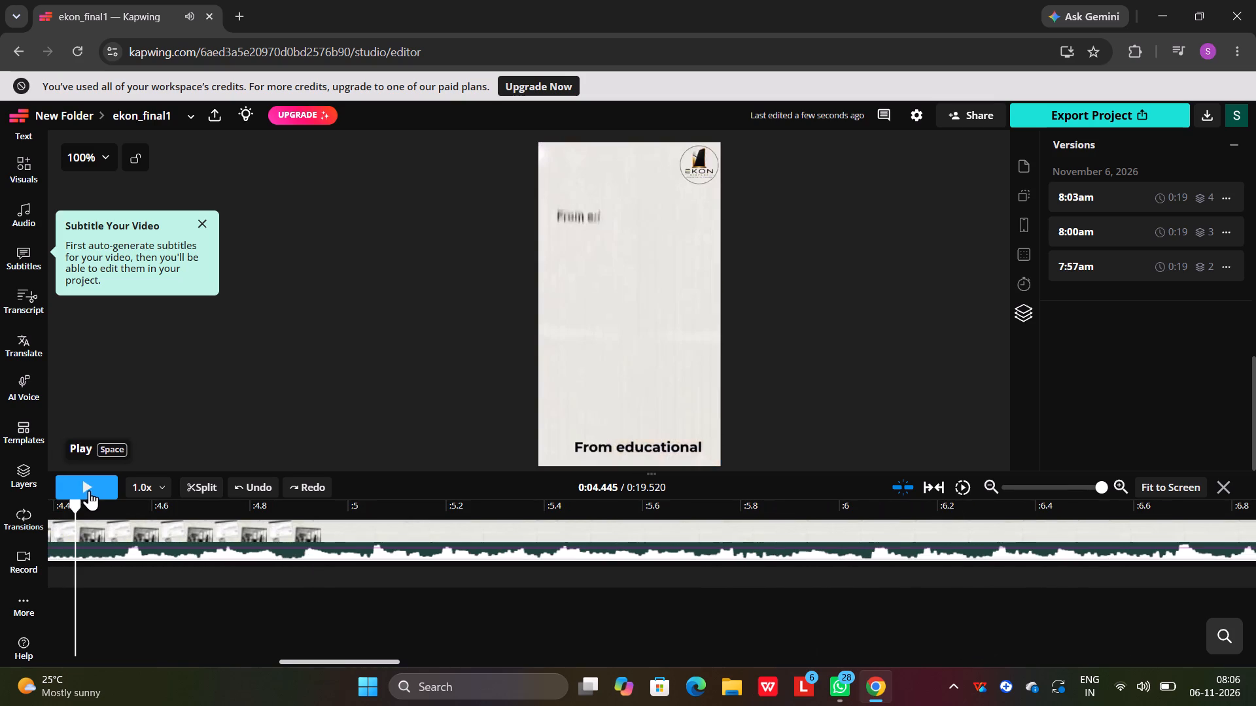
Replay the First impressions matter scene from the start to about 1.3 s to examine its standee image.
{"action": "left_click_drag", "start_coordinate": [73, 510], "coordinate": [1, 541]}
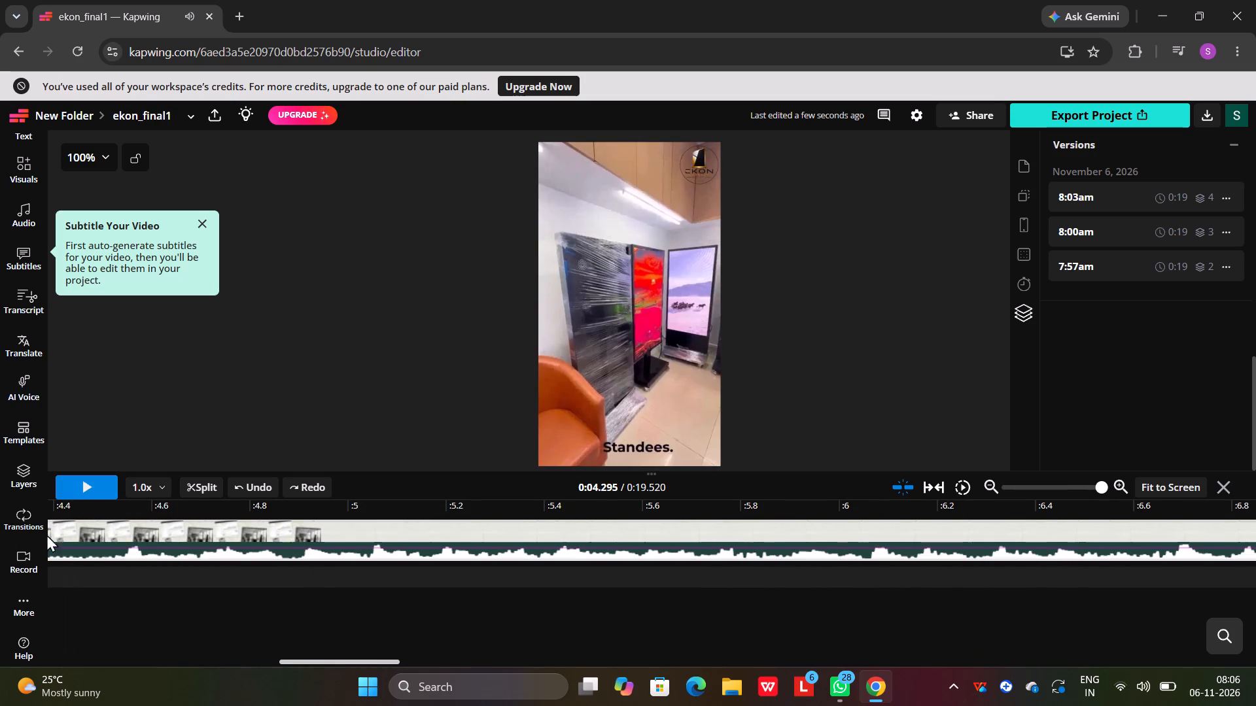
{"action": "scroll", "coordinate": [103, 529], "scroll_direction": "right", "scroll_amount": 20}
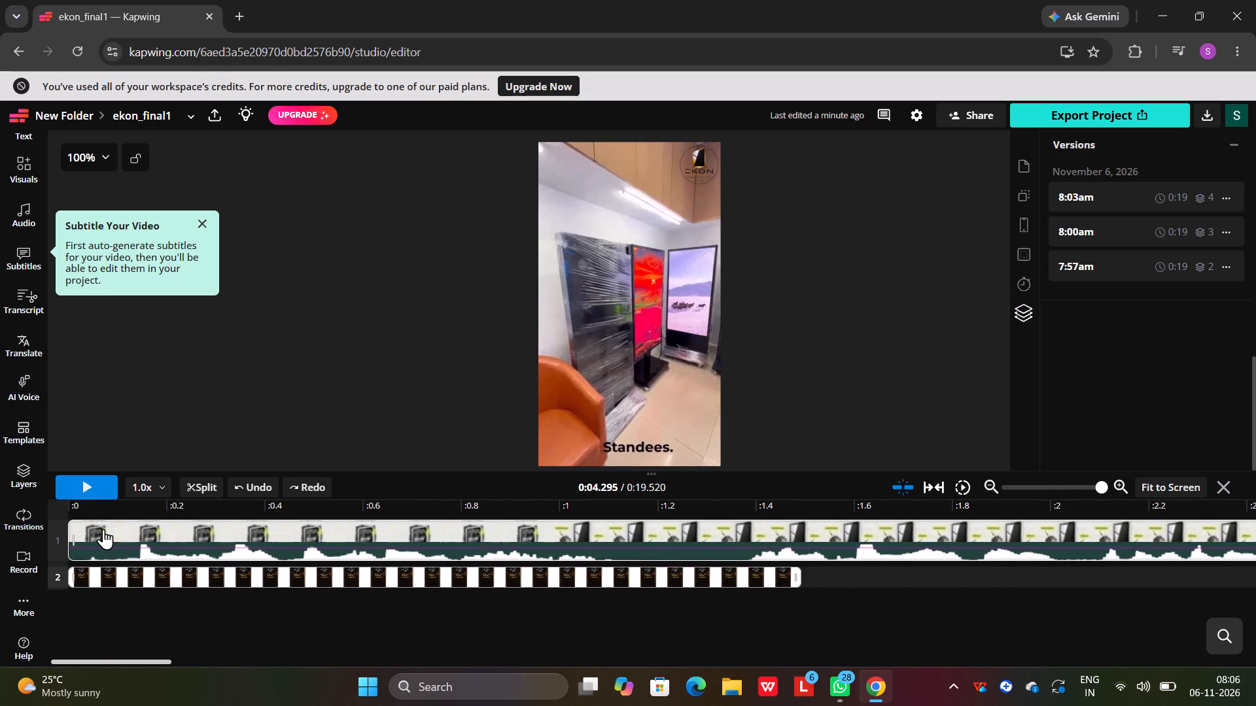
{"action": "scroll", "coordinate": [103, 529], "scroll_direction": "left", "scroll_amount": 1}
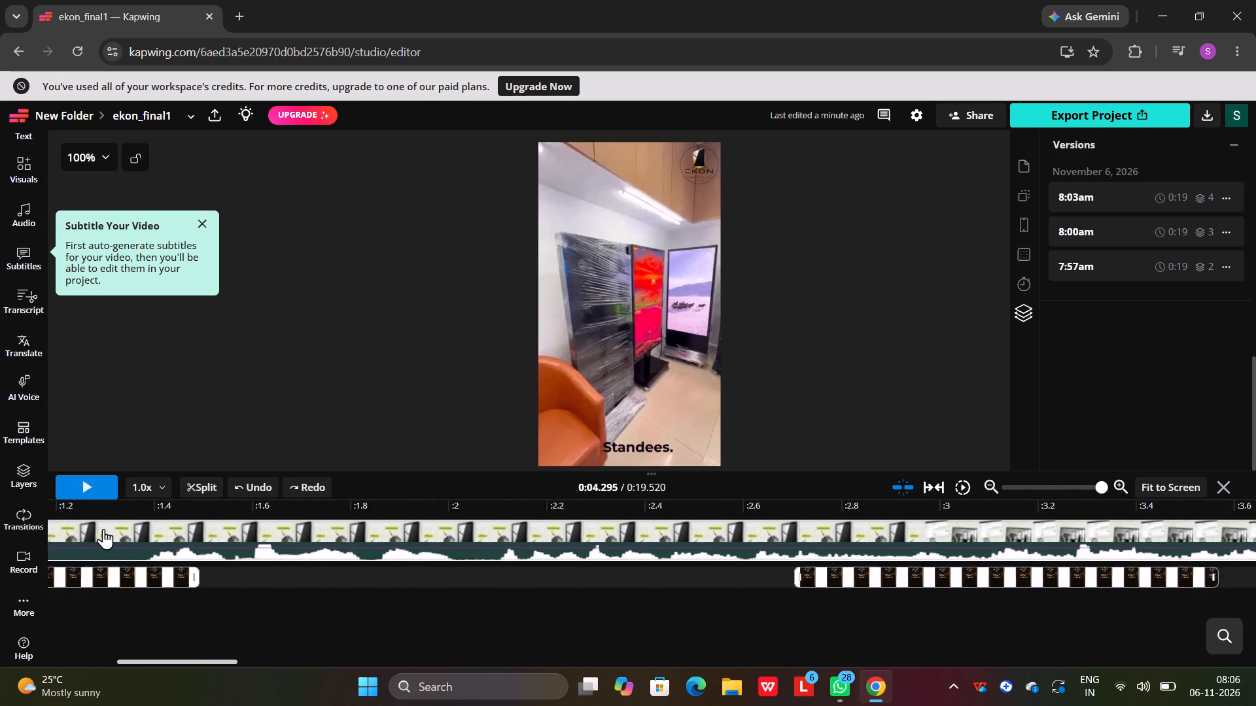
{"action": "scroll", "coordinate": [103, 529], "scroll_direction": "left", "scroll_amount": 1}
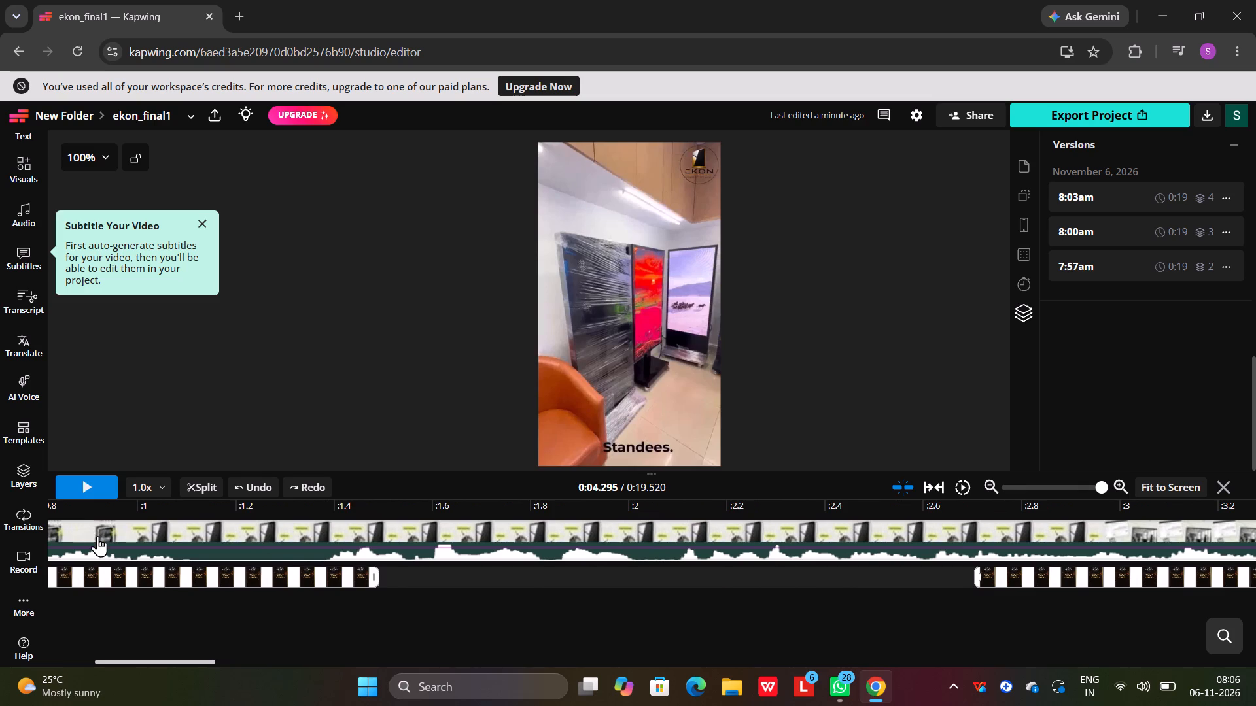
{"action": "scroll", "coordinate": [97, 536], "scroll_direction": "right", "scroll_amount": 20}
{"action": "scroll", "coordinate": [97, 536], "scroll_direction": "right", "scroll_amount": 1}
{"action": "left_click", "coordinate": [77, 513]}
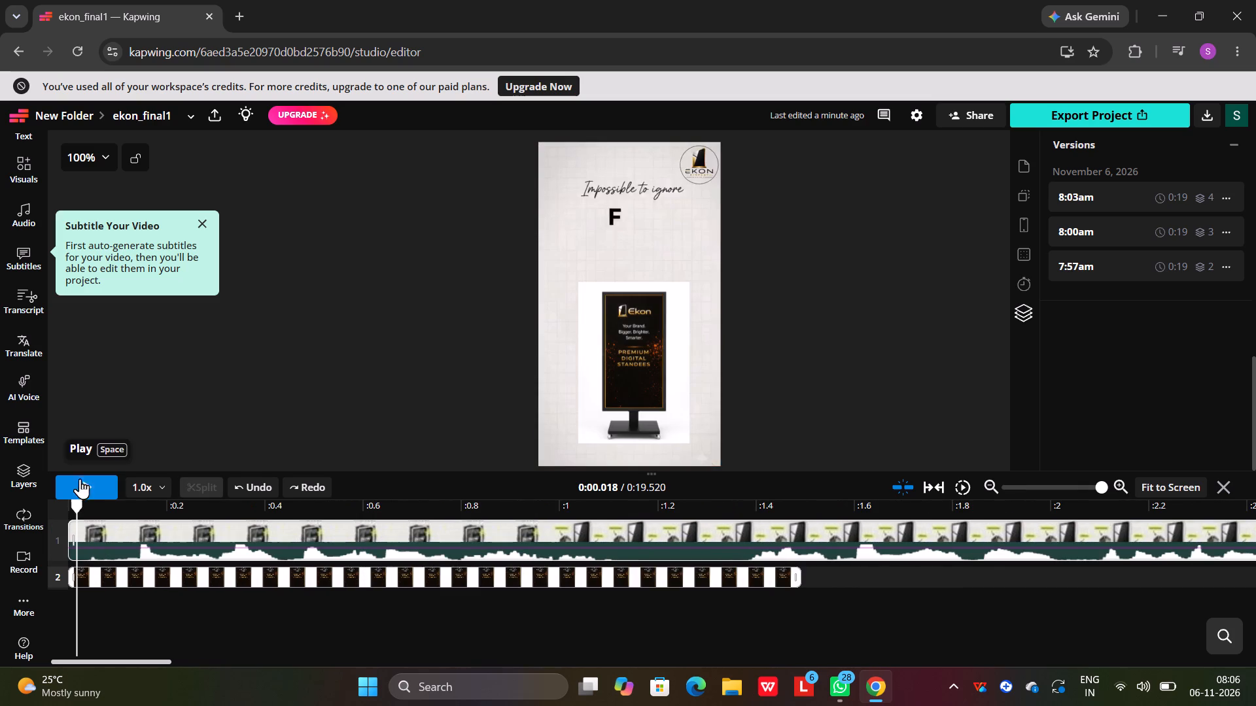
{"action": "left_click", "coordinate": [82, 487]}
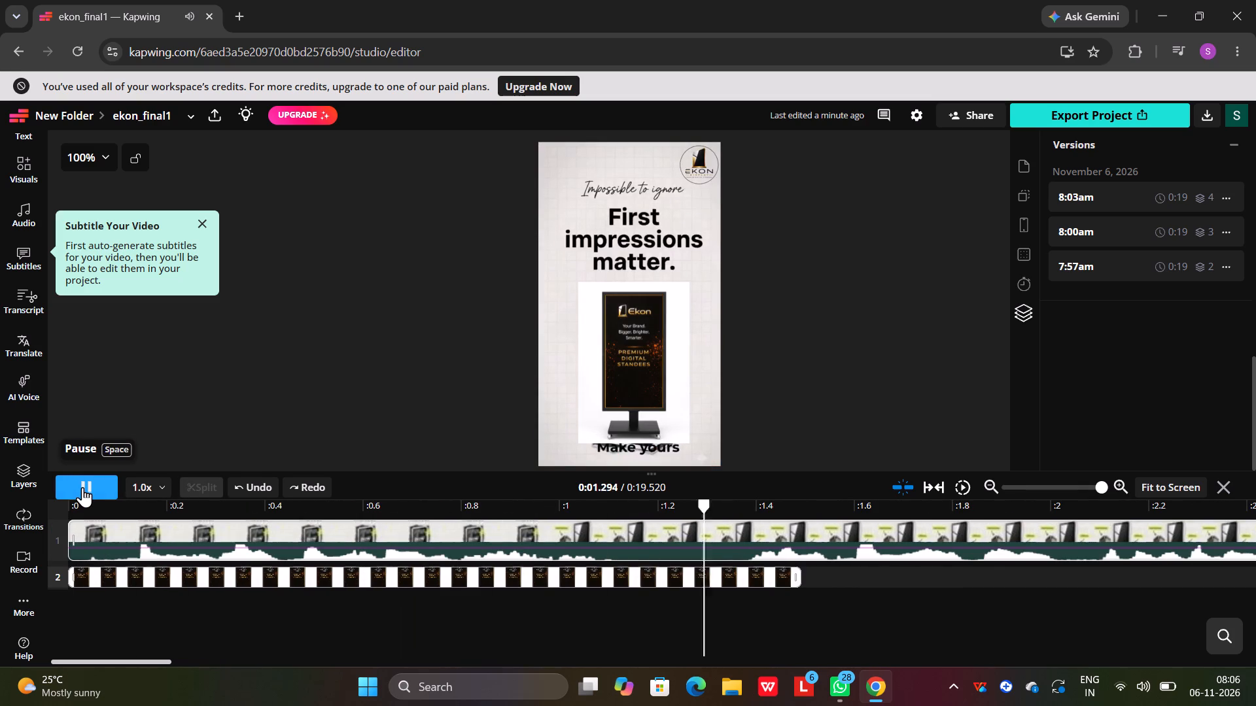
{"action": "left_click", "coordinate": [82, 487]}
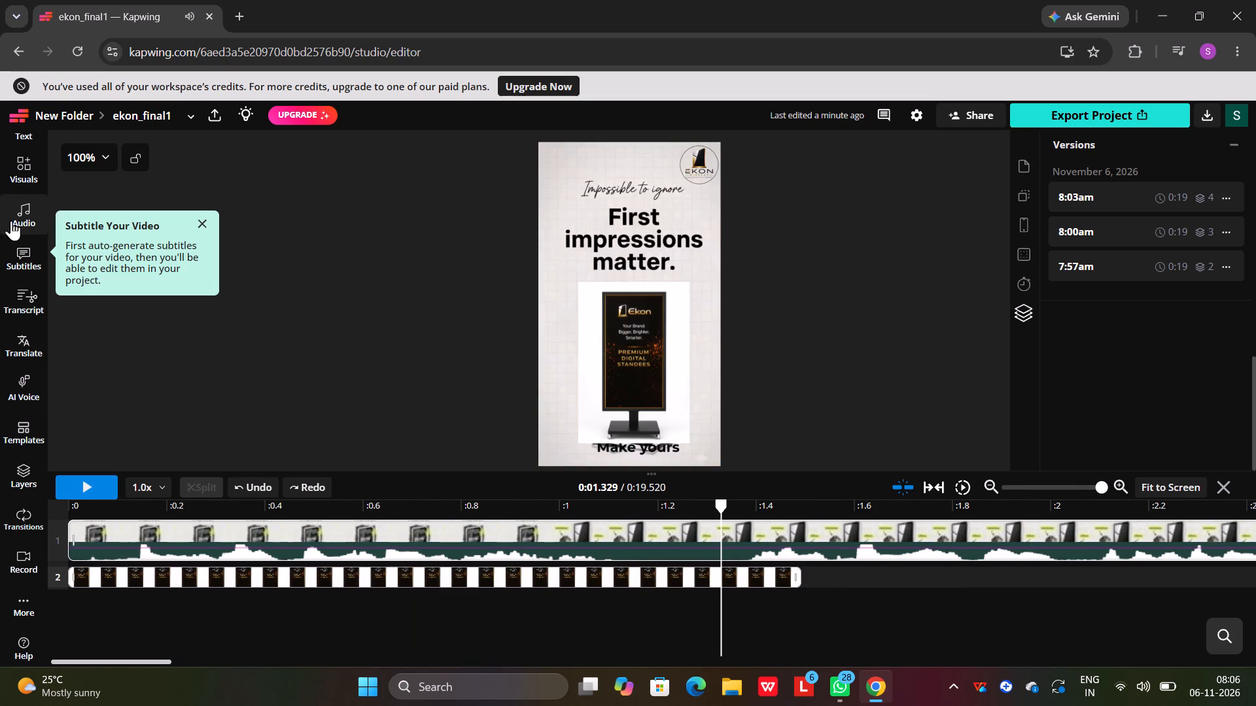
Upload the Premium Ekon Digital Standee PNG picture from the Downloads folder to the project media.
{"action": "scroll", "coordinate": [21, 303], "scroll_direction": "down", "scroll_amount": 2}
{"action": "scroll", "coordinate": [19, 304], "scroll_direction": "up", "scroll_amount": 6}
{"action": "scroll", "coordinate": [5, 154], "scroll_direction": "up", "scroll_amount": 2}
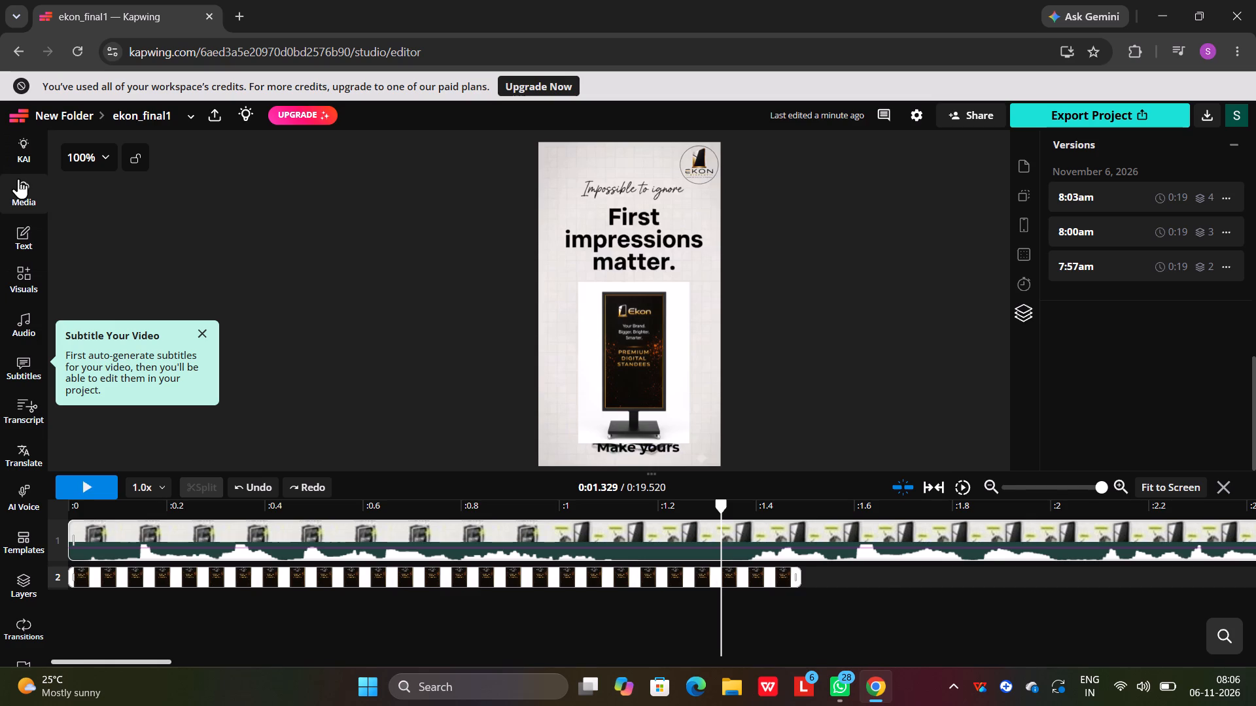
{"action": "left_click", "coordinate": [18, 178]}
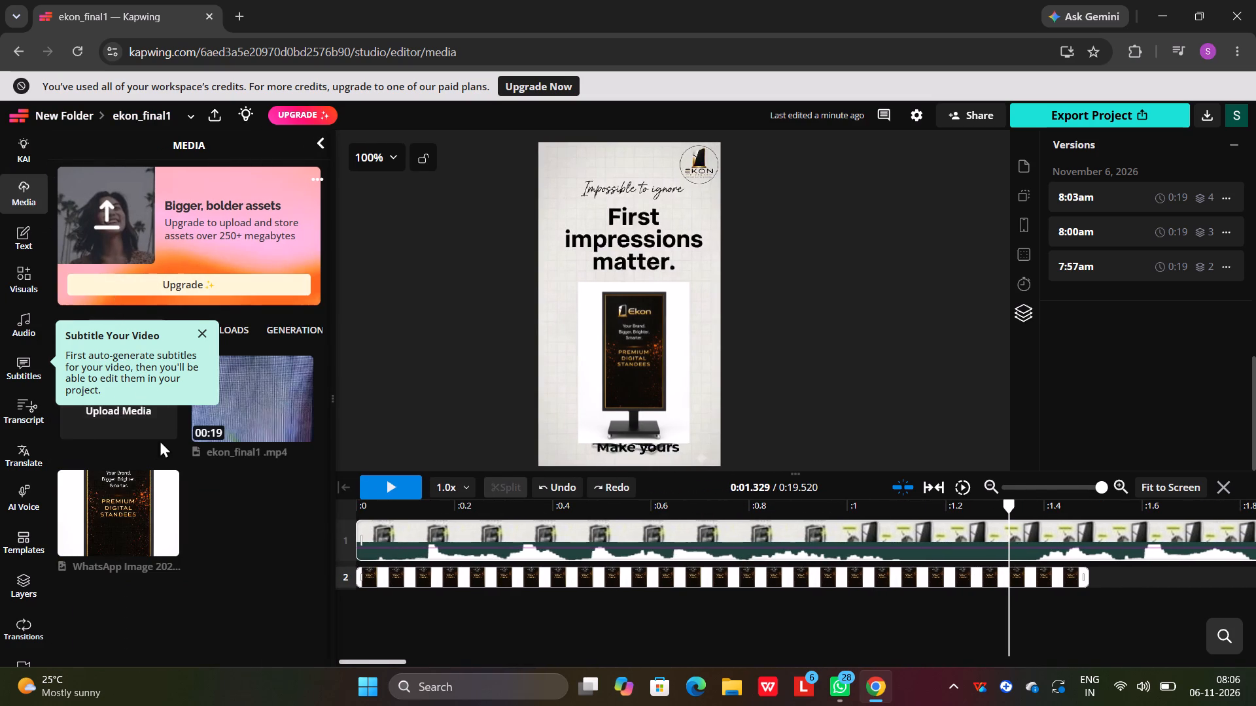
{"action": "left_click", "coordinate": [158, 426]}
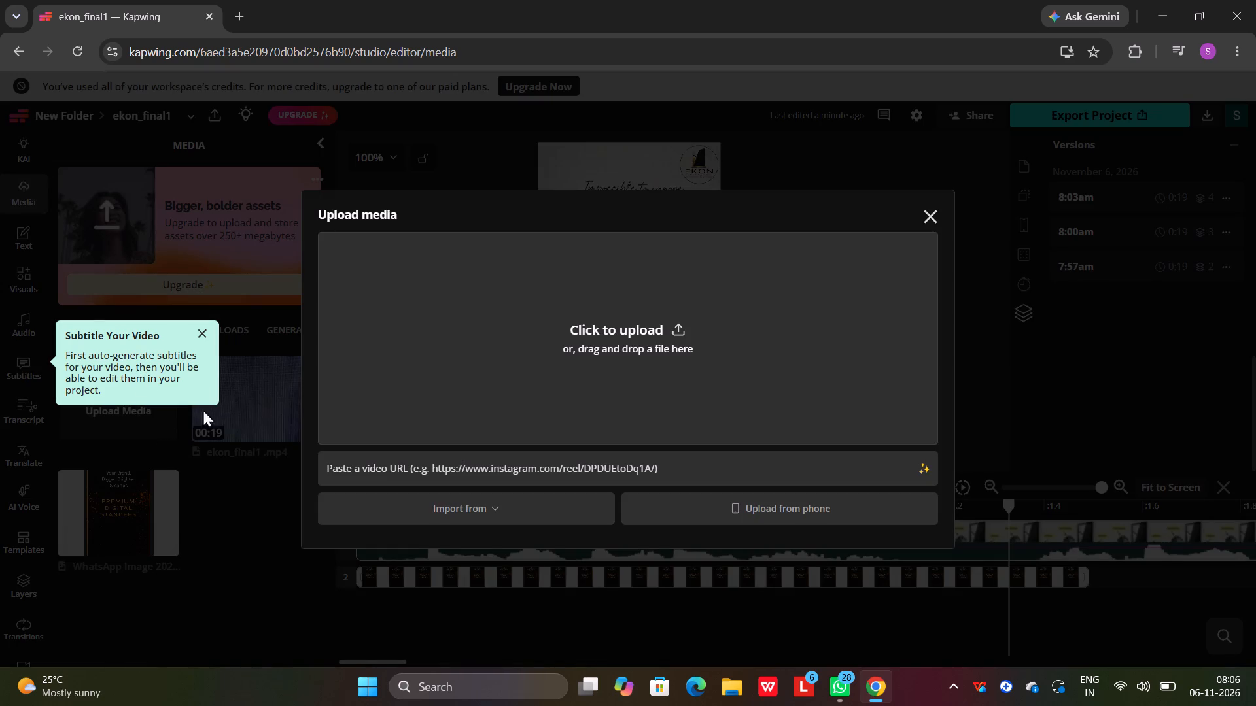
{"action": "left_click", "coordinate": [529, 420]}
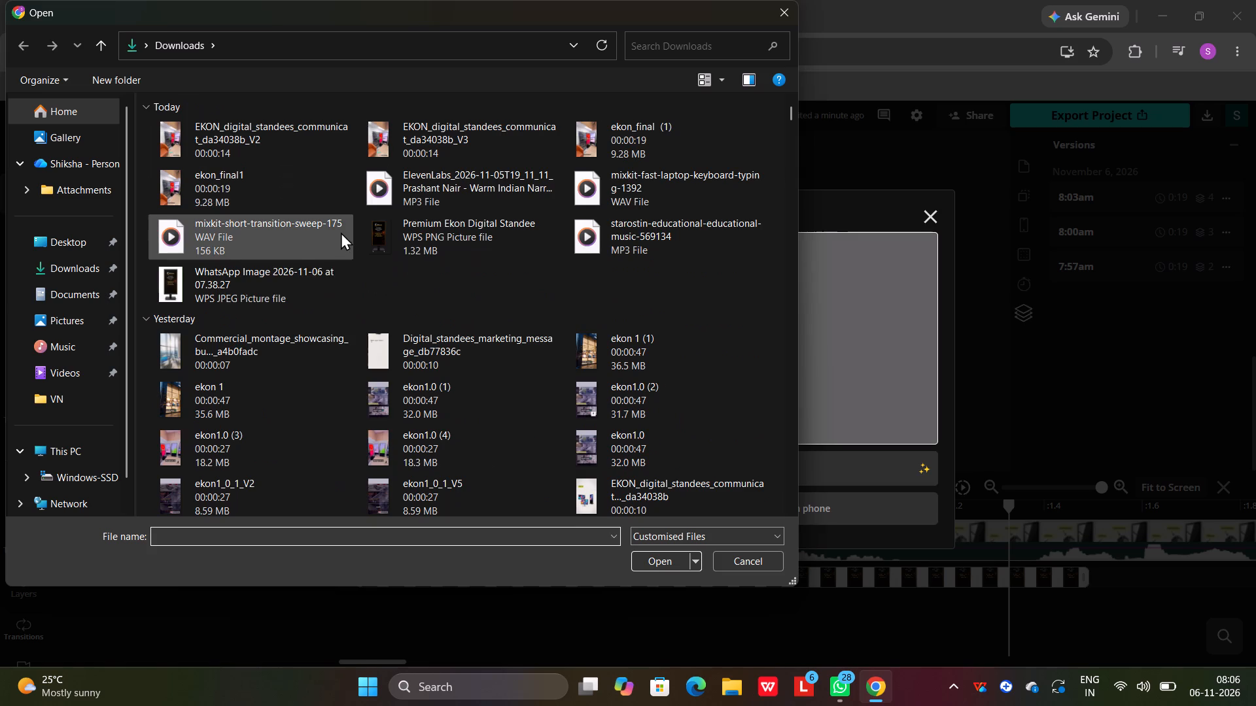
{"action": "left_click", "coordinate": [318, 297]}
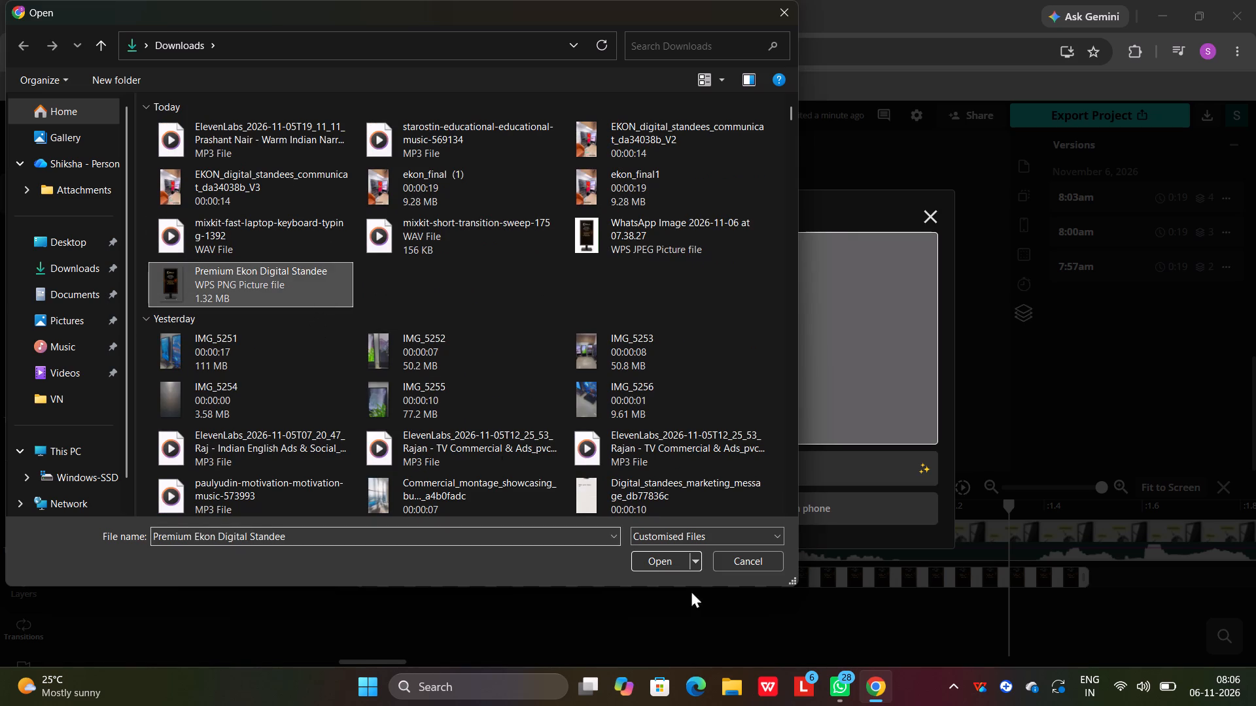
{"action": "left_click", "coordinate": [656, 569]}
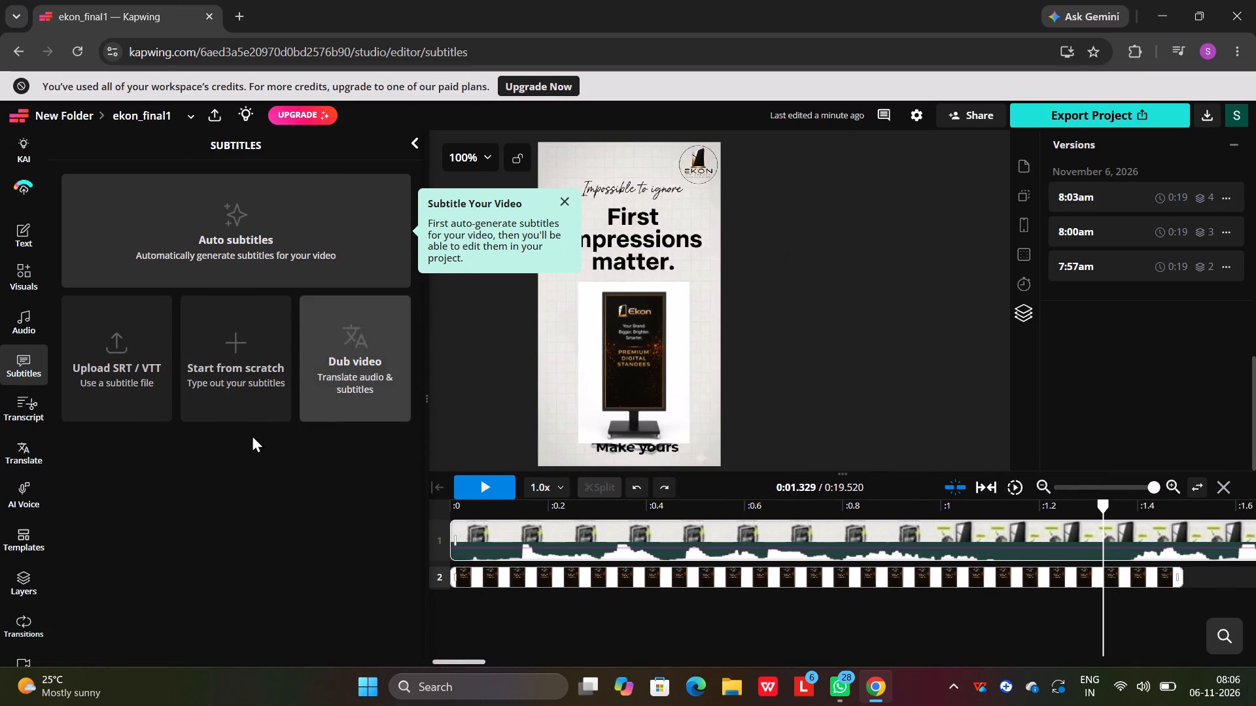
{"action": "scroll", "coordinate": [261, 426], "scroll_direction": "down", "scroll_amount": 1}
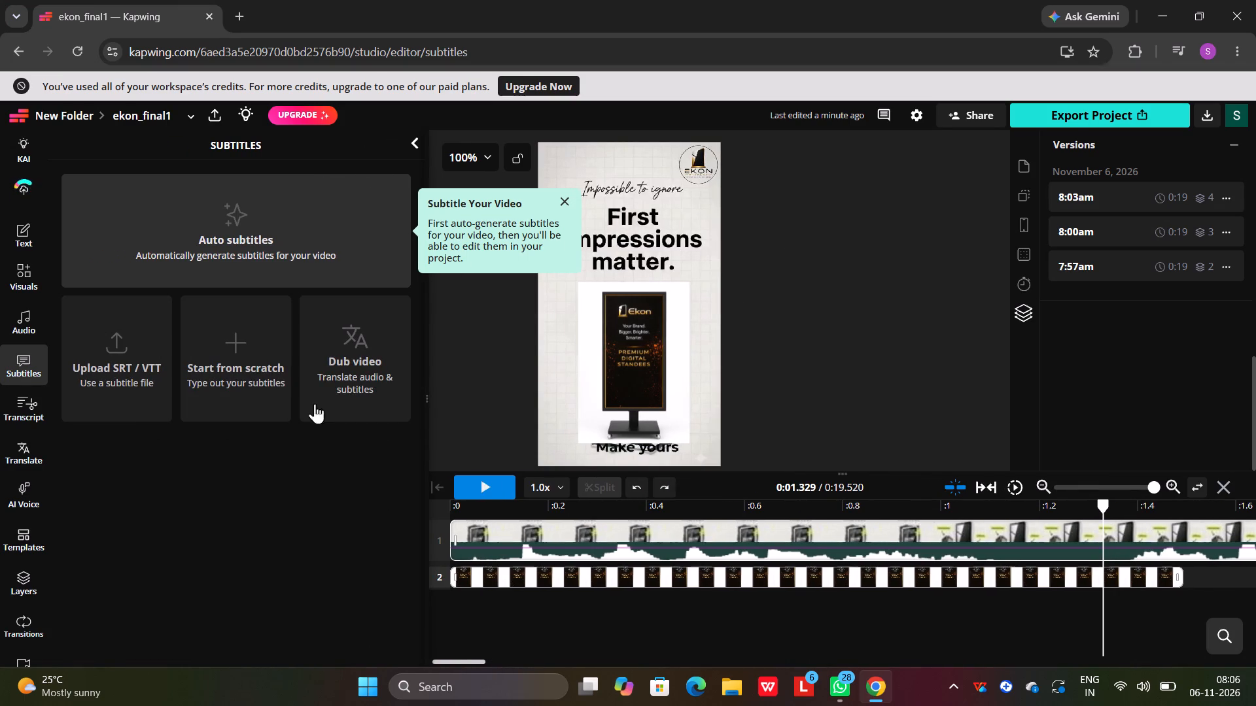
Add the uploaded Premium Ekon Digital Standee image to the video at about 1.33 s.
{"action": "left_click", "coordinate": [24, 186]}
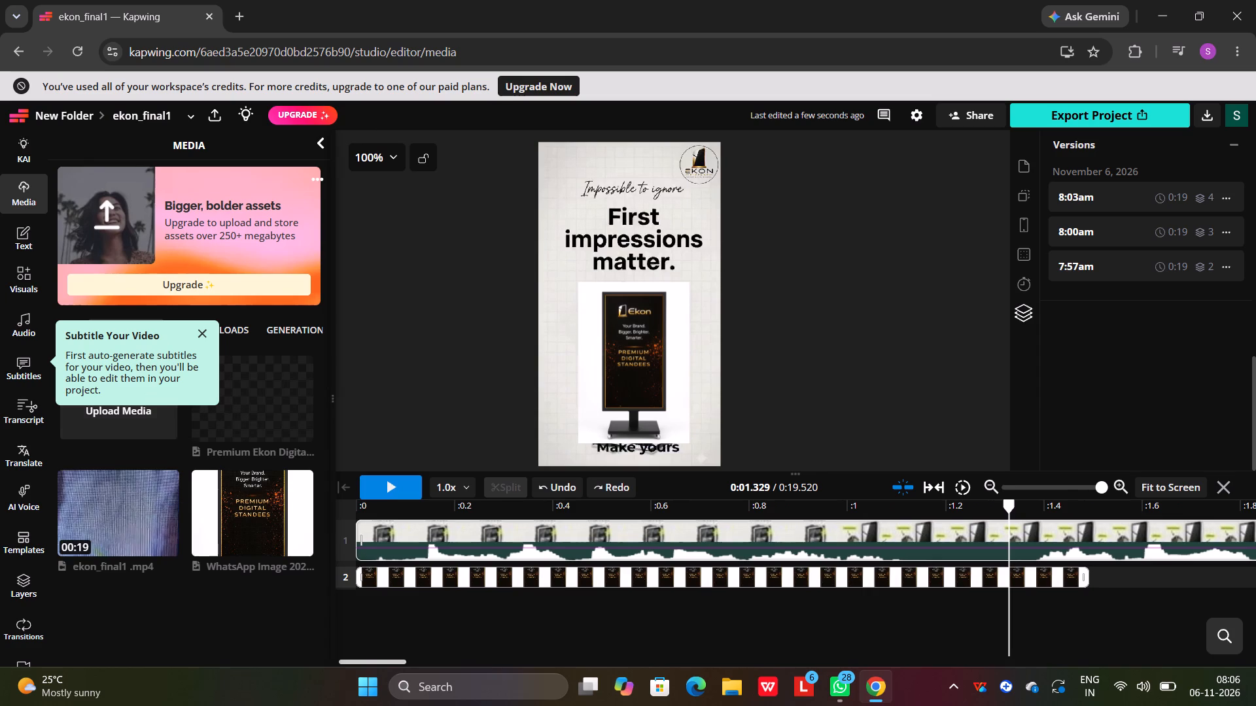
{"action": "left_click", "coordinate": [230, 431]}
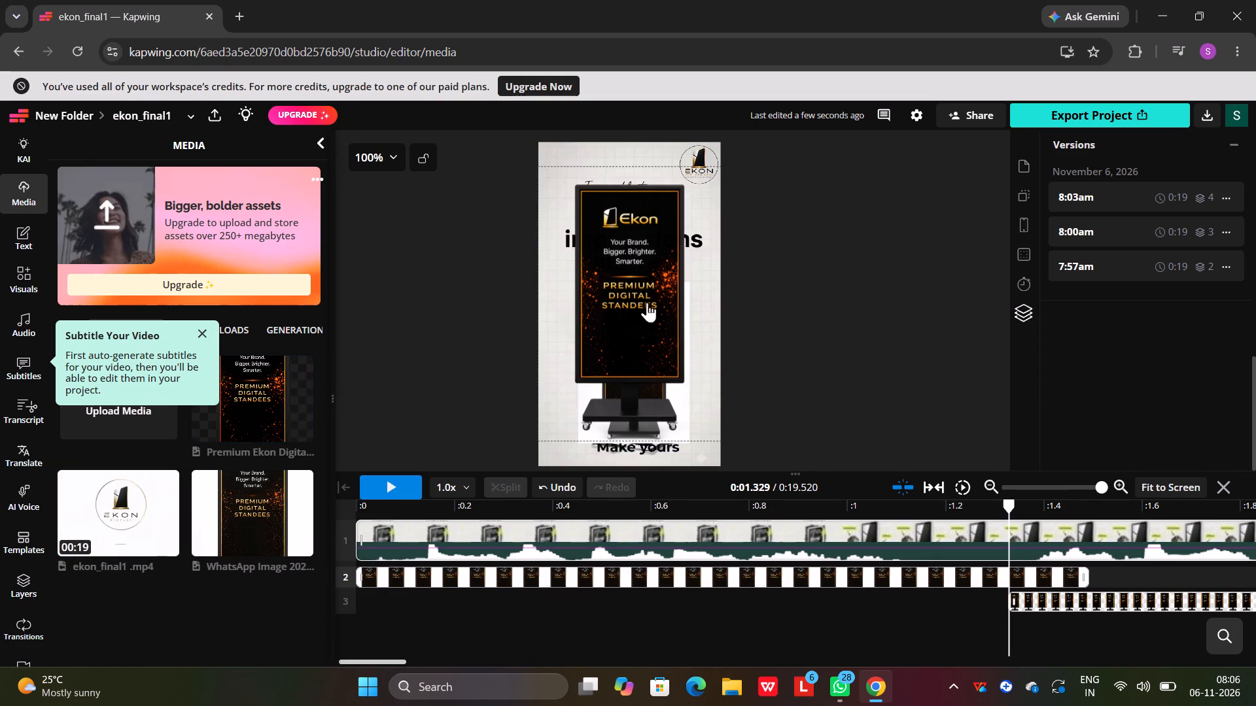
Move the new standee image aside and delete the white-background standee image from the First impressions matter scene.
{"action": "left_click_drag", "start_coordinate": [645, 303], "coordinate": [724, 292]}
{"action": "left_click_drag", "start_coordinate": [717, 295], "coordinate": [708, 298]}
{"action": "left_click", "coordinate": [597, 343]}
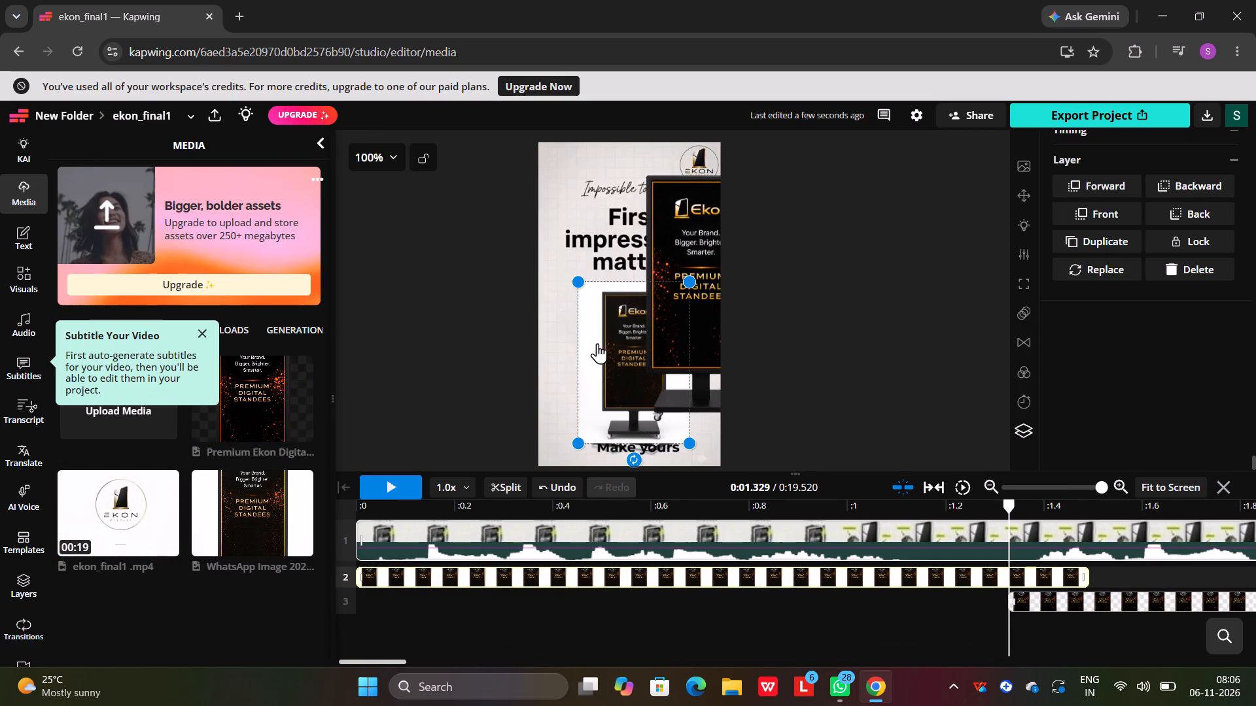
{"action": "key", "text": "Delete"}
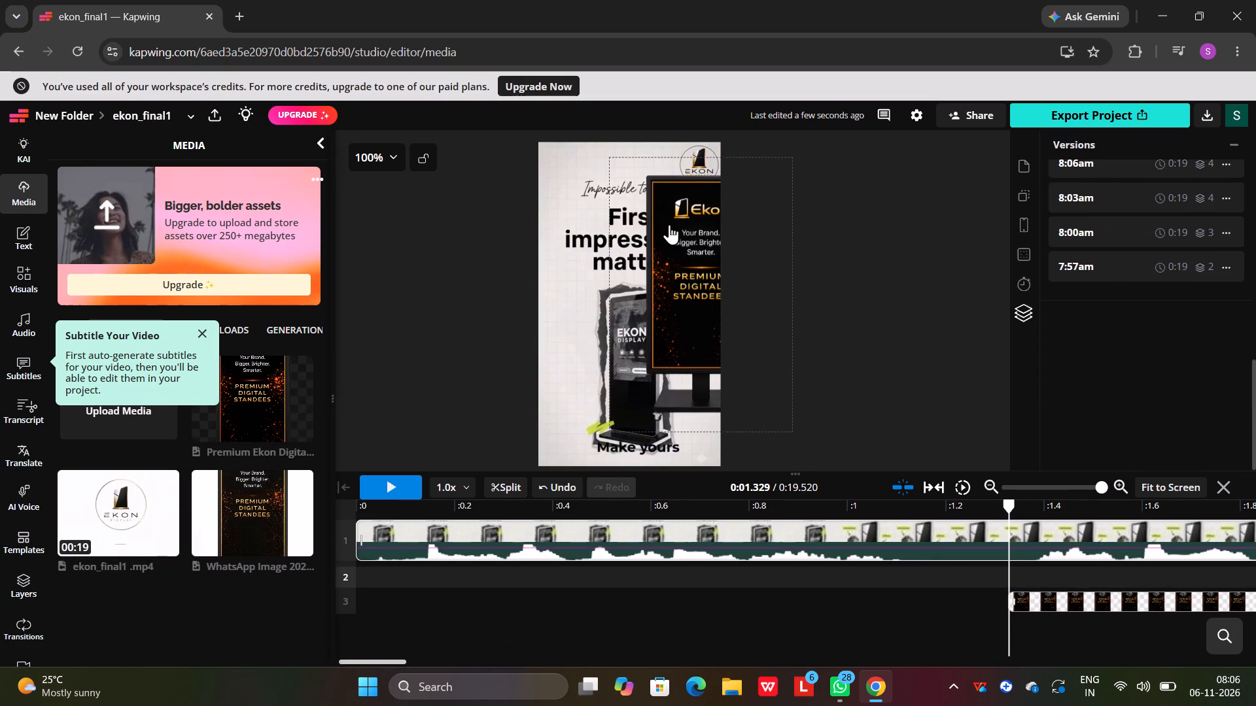
Shrink the transparent standee image at about 1.33 s and position it over the original standee below the First impressions matter heading.
{"action": "left_click_drag", "start_coordinate": [695, 339], "coordinate": [628, 408]}
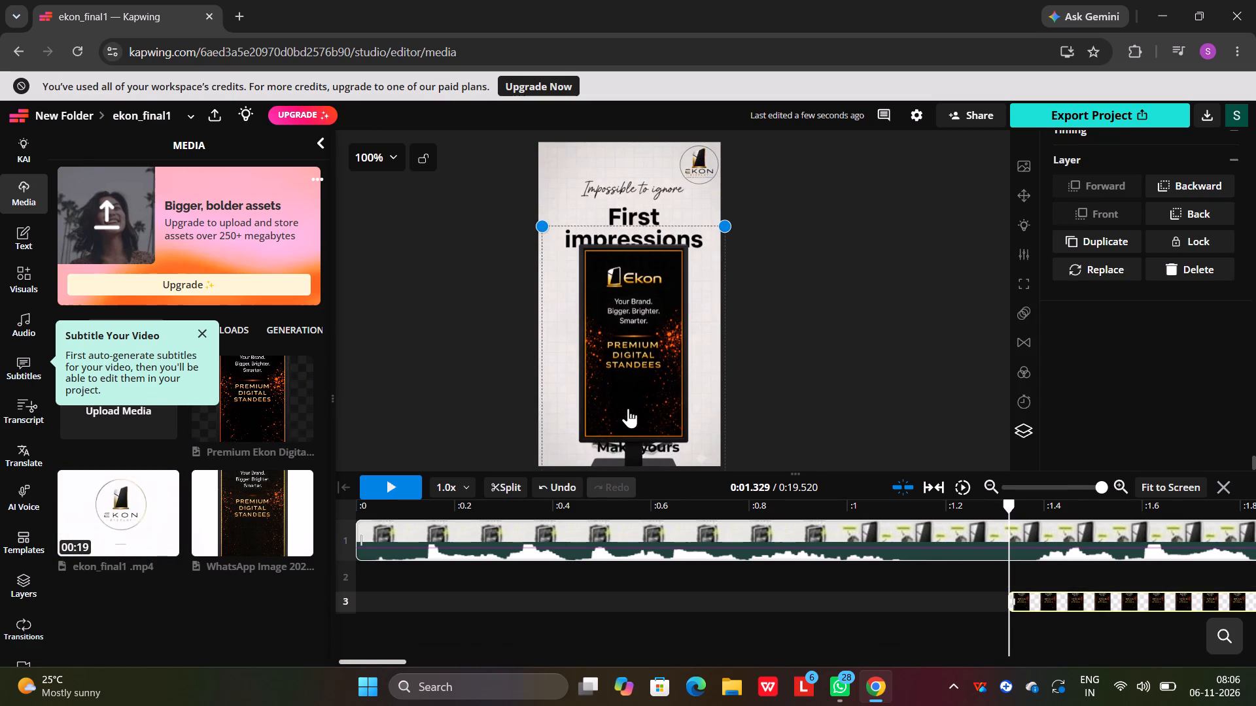
{"action": "left_click_drag", "start_coordinate": [628, 408], "coordinate": [632, 392]}
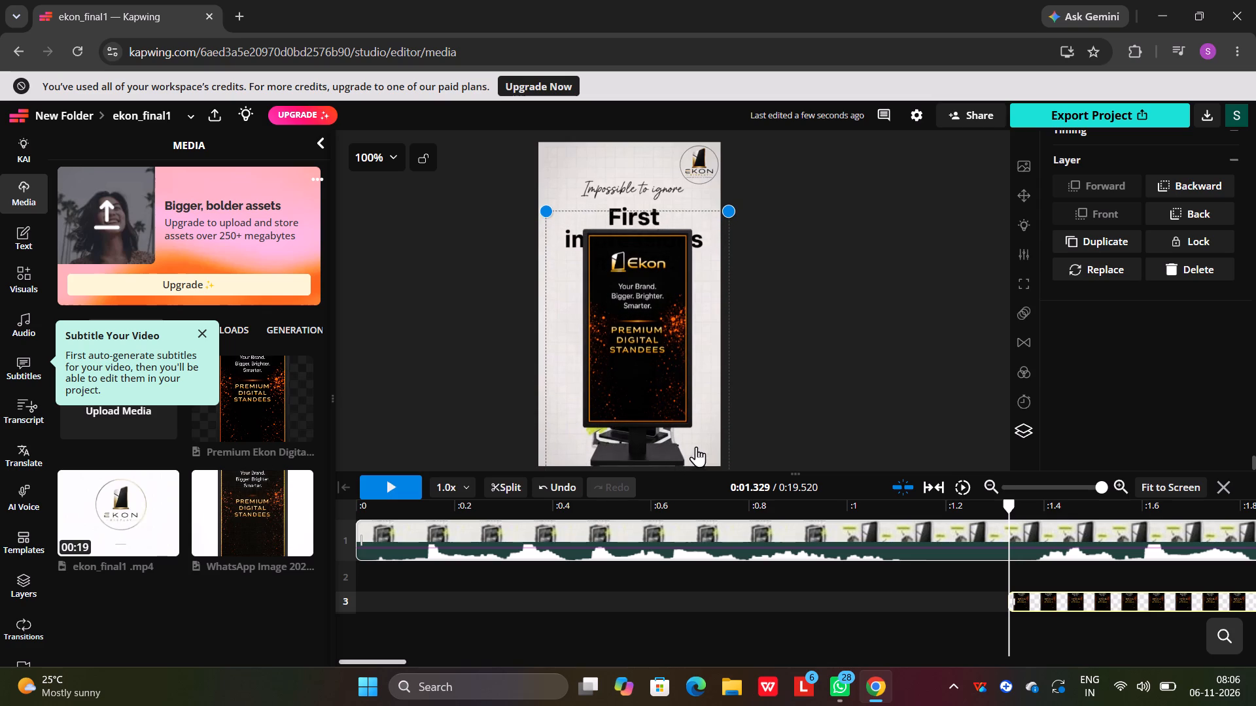
{"action": "scroll", "coordinate": [678, 376], "scroll_direction": "down", "scroll_amount": 4}
{"action": "scroll", "coordinate": [692, 367], "scroll_direction": "up", "scroll_amount": 3}
{"action": "left_click_drag", "start_coordinate": [731, 431], "coordinate": [708, 411]}
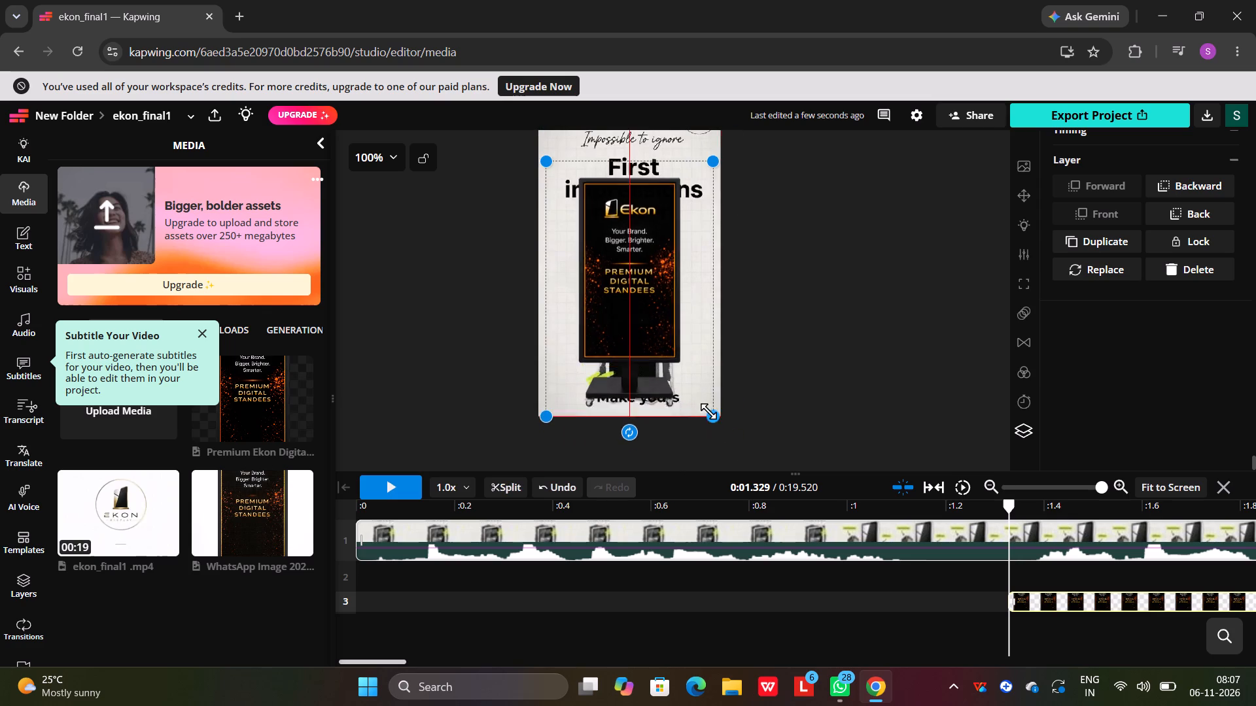
{"action": "left_click_drag", "start_coordinate": [708, 411], "coordinate": [720, 407]}
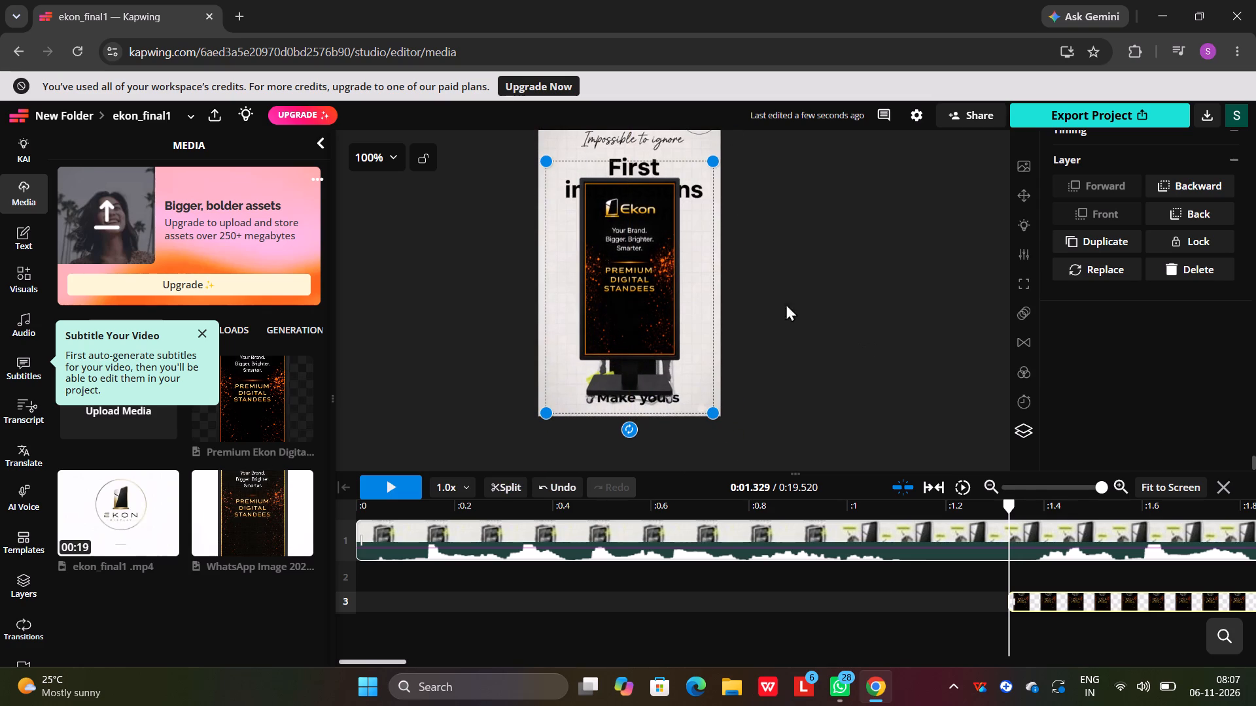
{"action": "left_click_drag", "start_coordinate": [540, 156], "coordinate": [556, 178]}
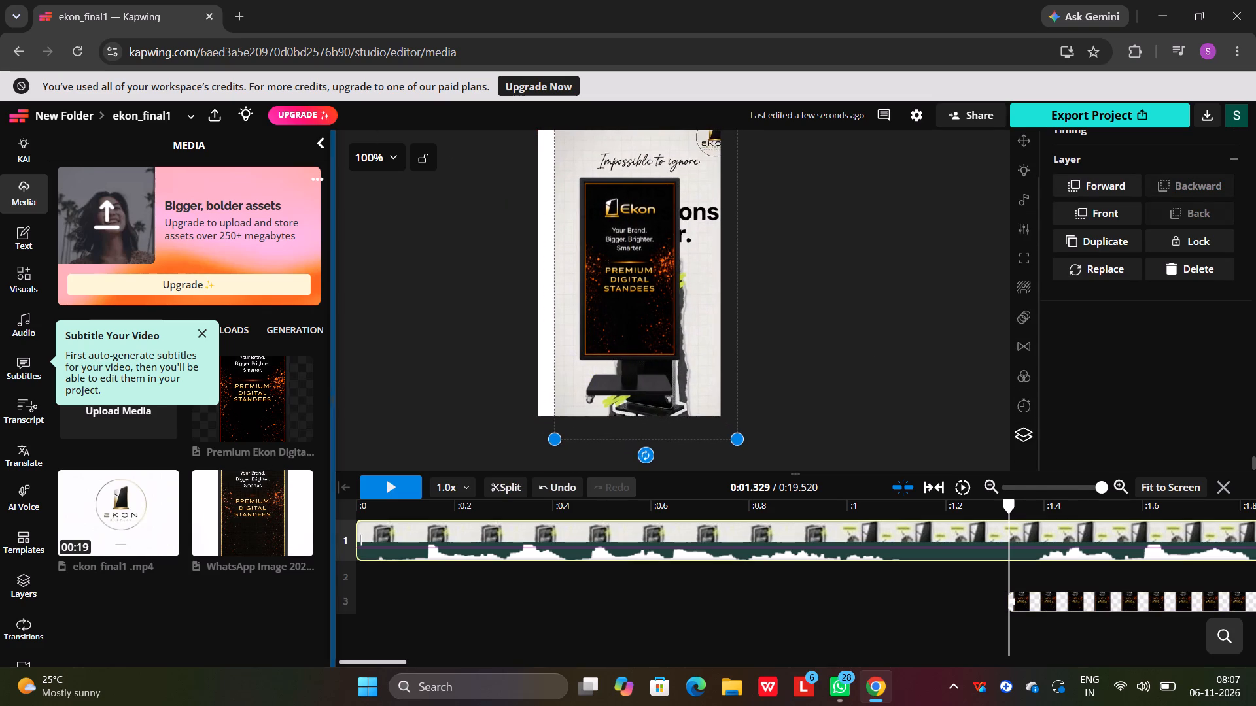
{"action": "key", "text": "ctrl+z"}
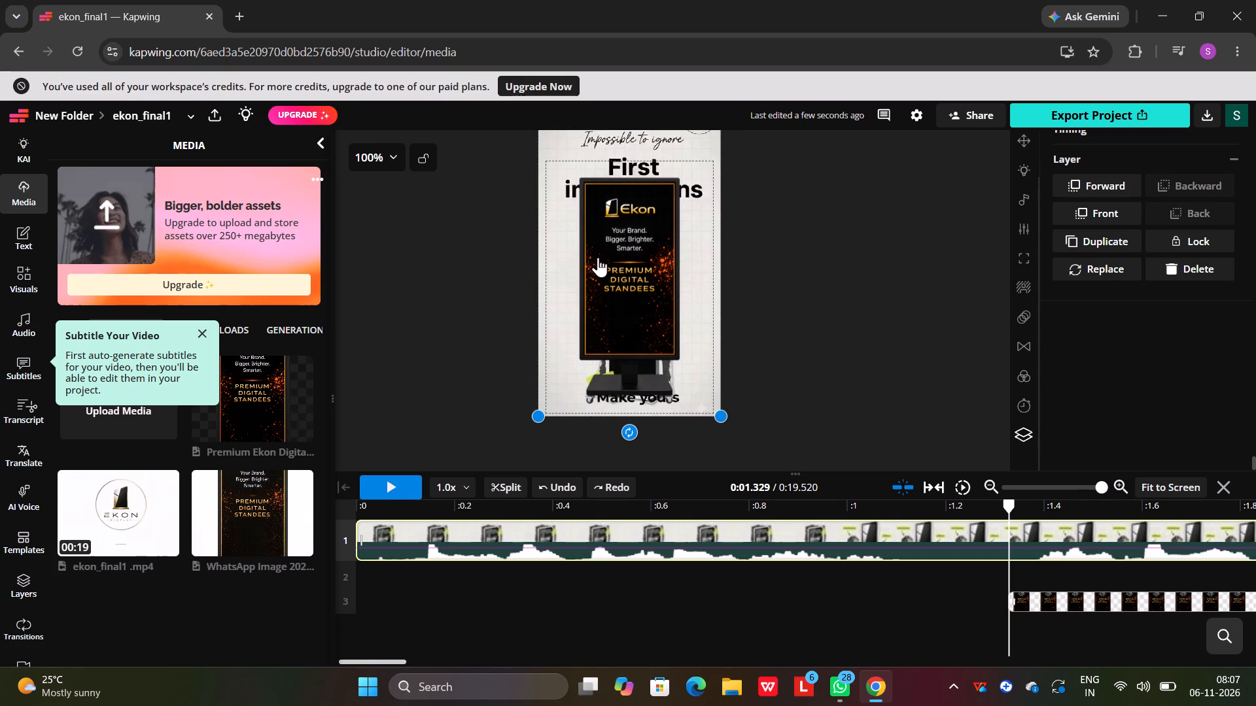
{"action": "left_click", "coordinate": [598, 257]}
{"action": "left_click_drag", "start_coordinate": [547, 161], "coordinate": [604, 203]}
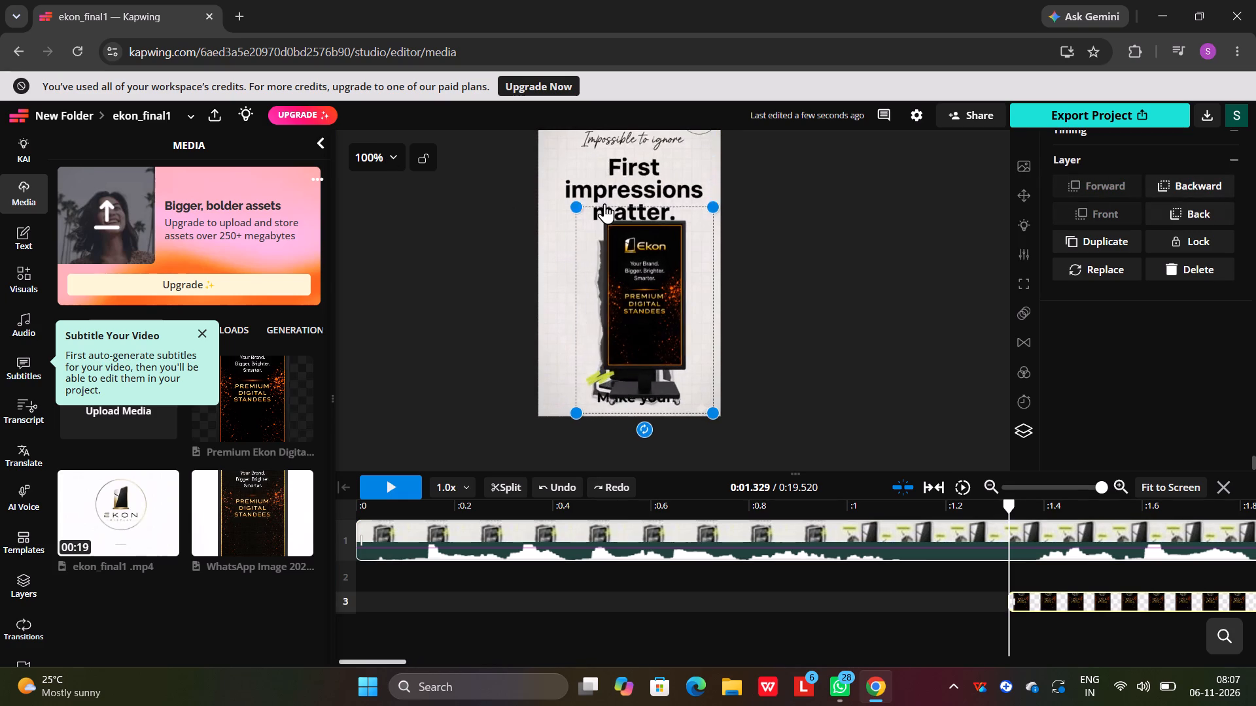
{"action": "left_click_drag", "start_coordinate": [604, 203], "coordinate": [611, 213]}
{"action": "left_click_drag", "start_coordinate": [645, 310], "coordinate": [629, 297]}
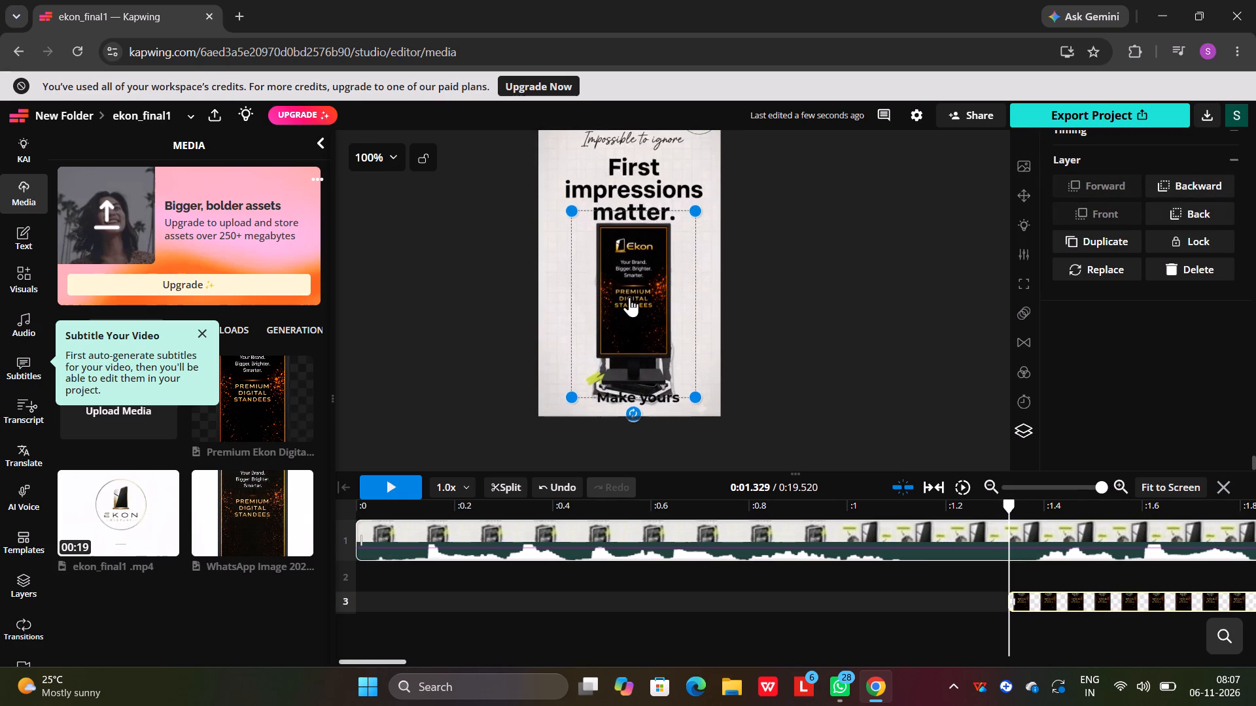
{"action": "left_click_drag", "start_coordinate": [629, 297], "coordinate": [628, 304]}
{"action": "left_click", "coordinate": [907, 352]}
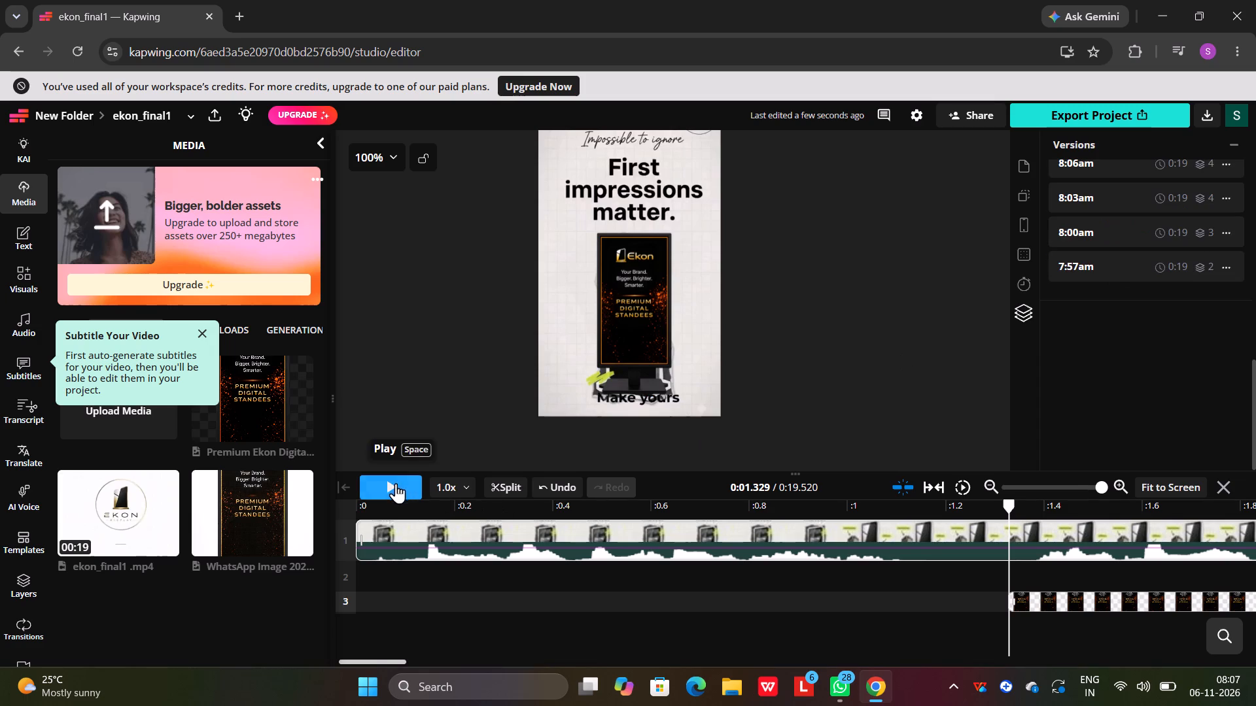
Add another Premium Ekon Digital Standee image and move its clip to 0:00, ahead of the existing transparent standee clip.
{"action": "left_click_drag", "start_coordinate": [1010, 506], "coordinate": [287, 554]}
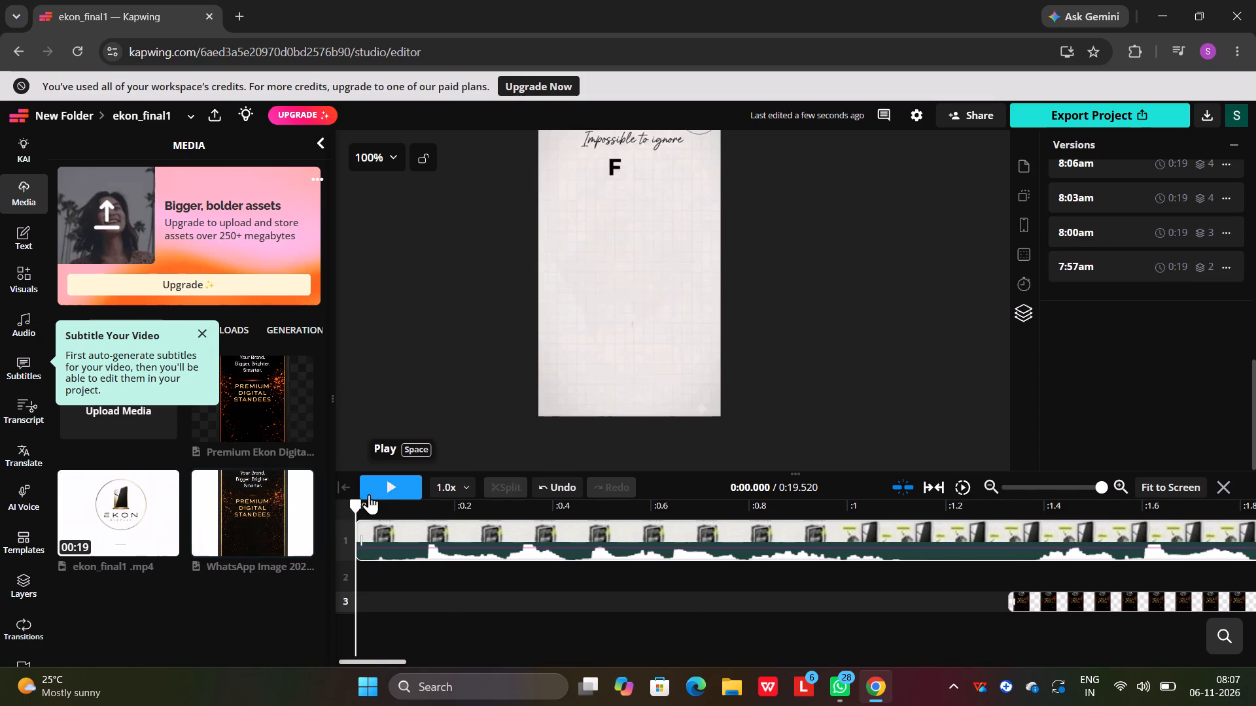
{"action": "left_click", "coordinate": [374, 492]}
{"action": "left_click", "coordinate": [374, 492]}
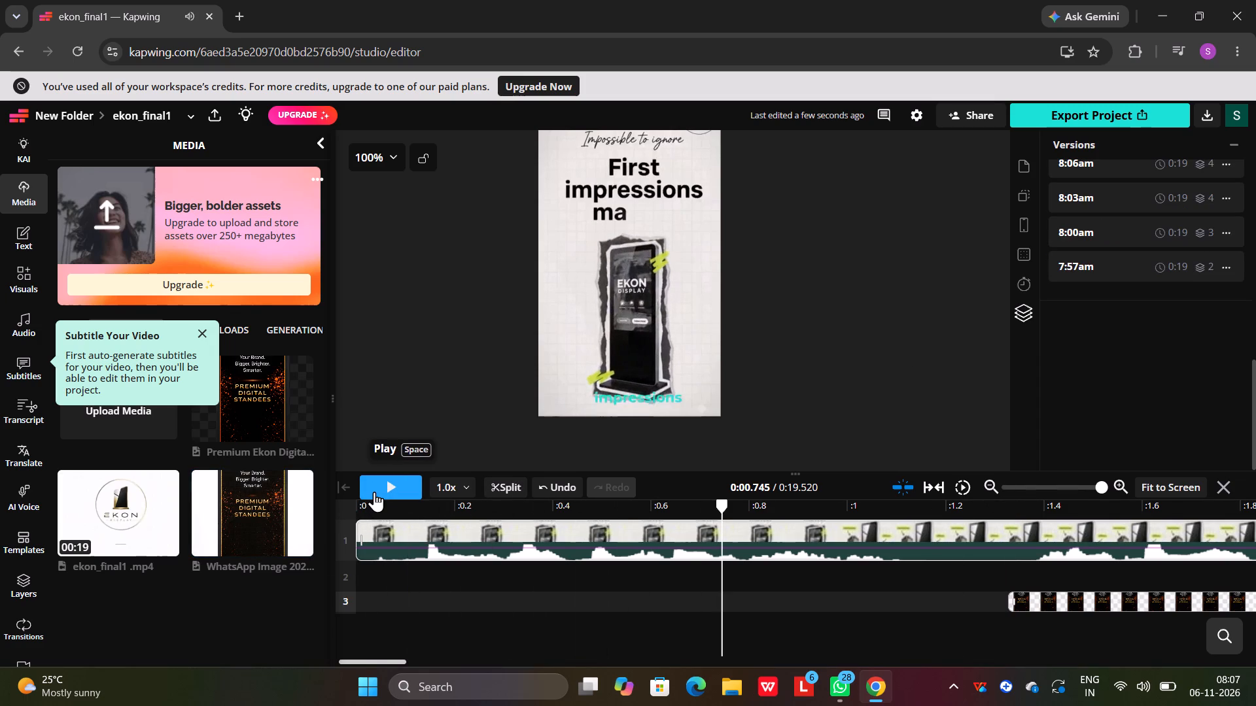
{"action": "scroll", "coordinate": [765, 344], "scroll_direction": "down", "scroll_amount": 2, "text": "ctrl"}
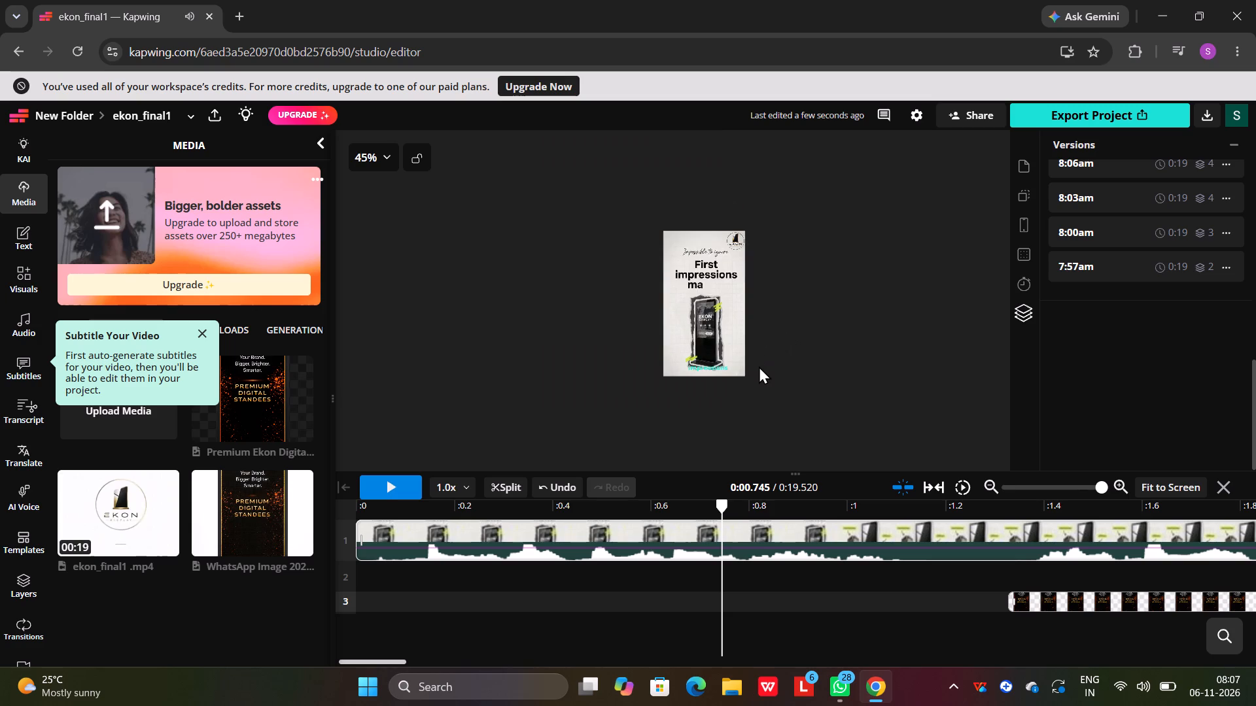
{"action": "scroll", "coordinate": [759, 366], "scroll_direction": "up", "scroll_amount": 1, "text": "ctrl"}
{"action": "left_click", "coordinate": [239, 432]}
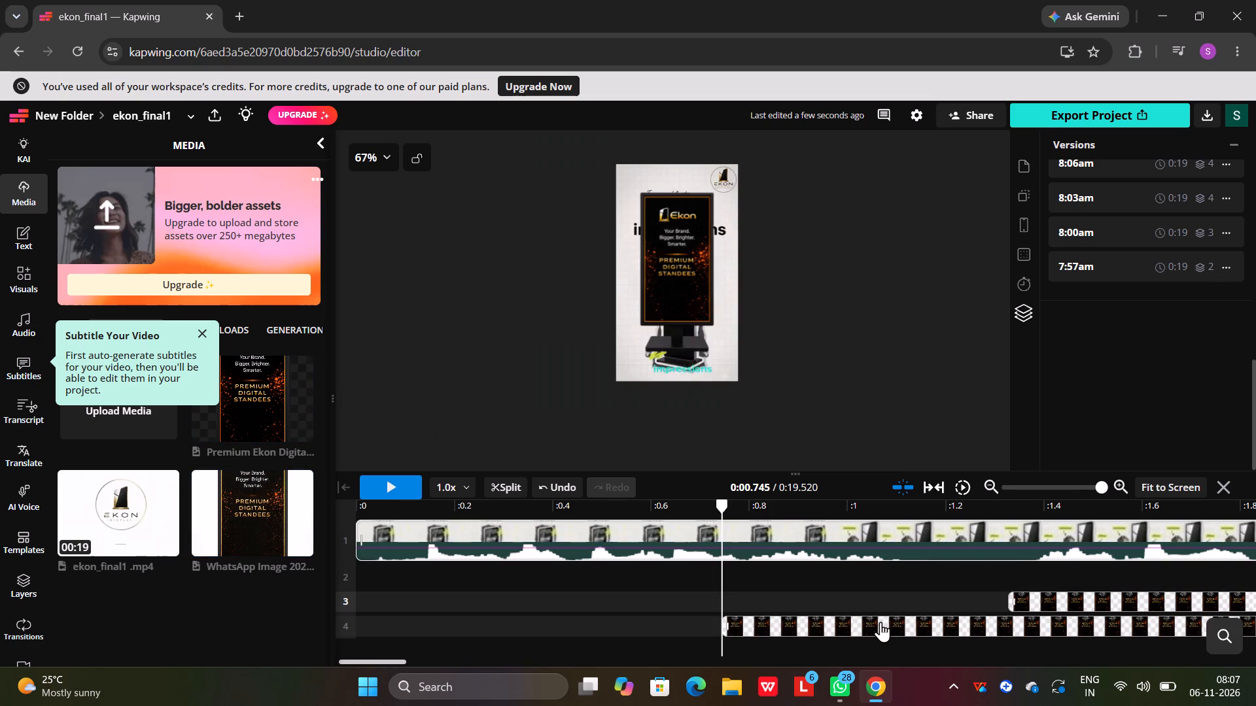
{"action": "left_click_drag", "start_coordinate": [875, 623], "coordinate": [506, 604]}
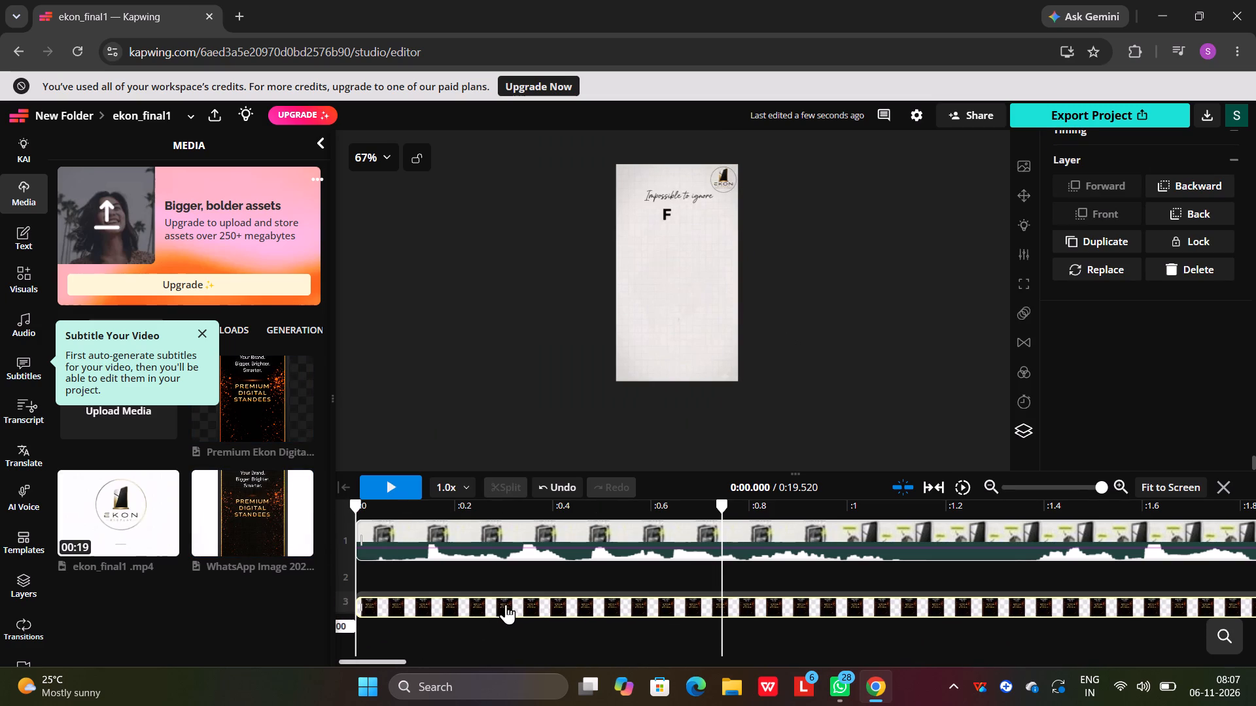
{"action": "left_click_drag", "start_coordinate": [506, 604], "coordinate": [515, 602]}
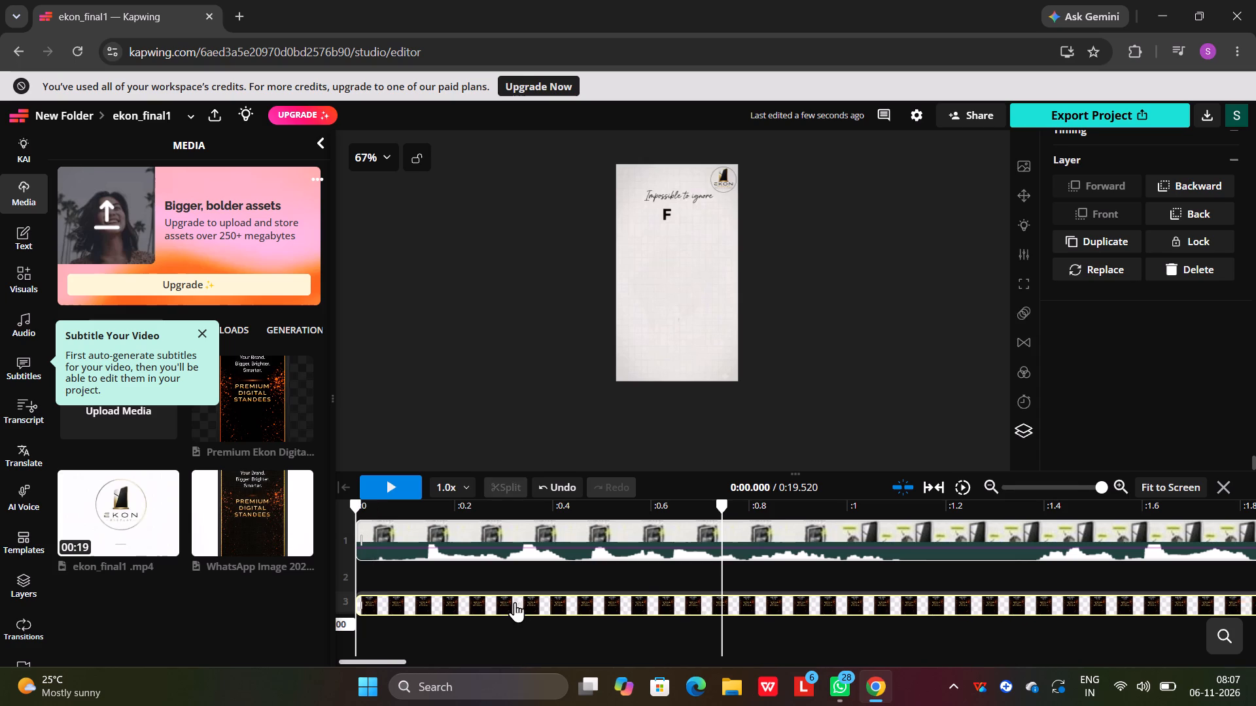
{"action": "left_click_drag", "start_coordinate": [515, 602], "coordinate": [516, 602]}
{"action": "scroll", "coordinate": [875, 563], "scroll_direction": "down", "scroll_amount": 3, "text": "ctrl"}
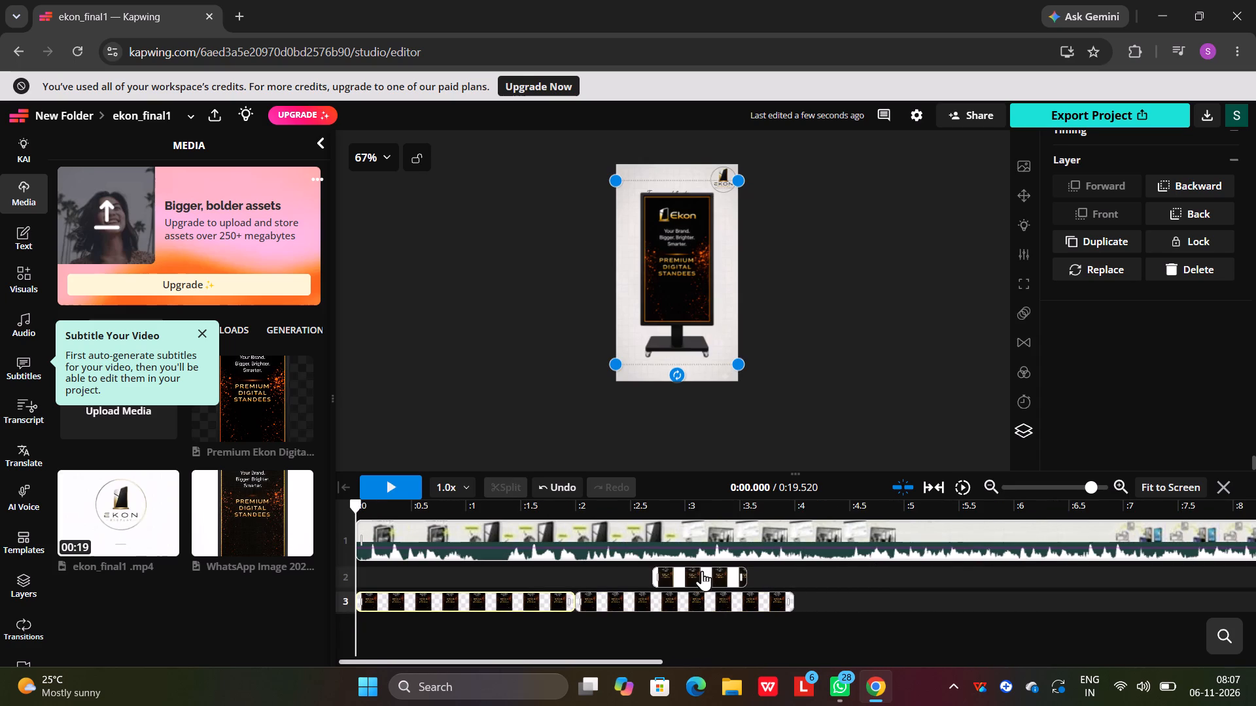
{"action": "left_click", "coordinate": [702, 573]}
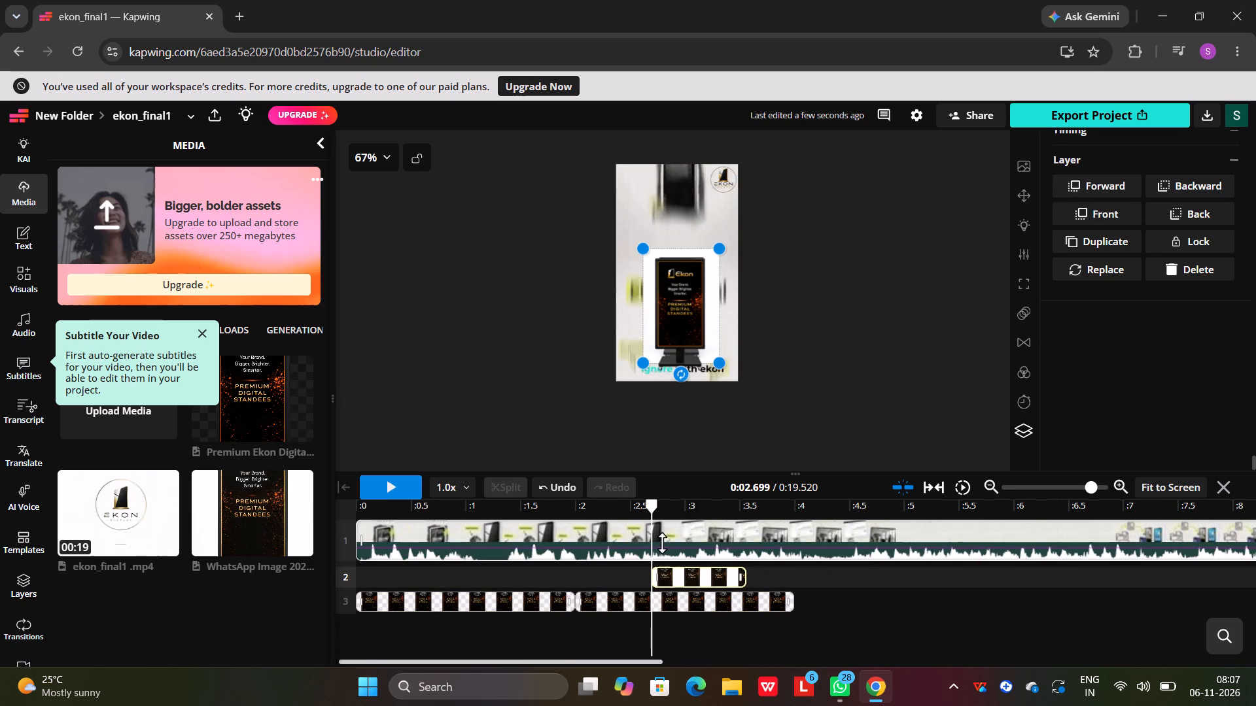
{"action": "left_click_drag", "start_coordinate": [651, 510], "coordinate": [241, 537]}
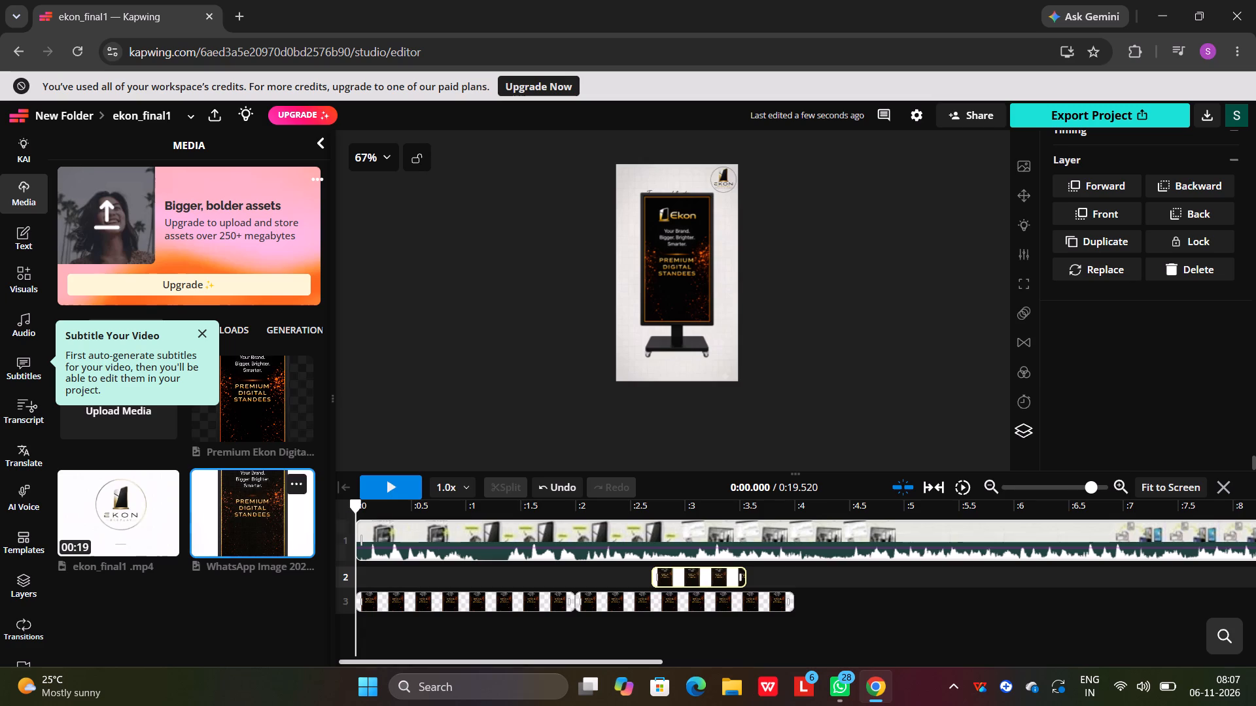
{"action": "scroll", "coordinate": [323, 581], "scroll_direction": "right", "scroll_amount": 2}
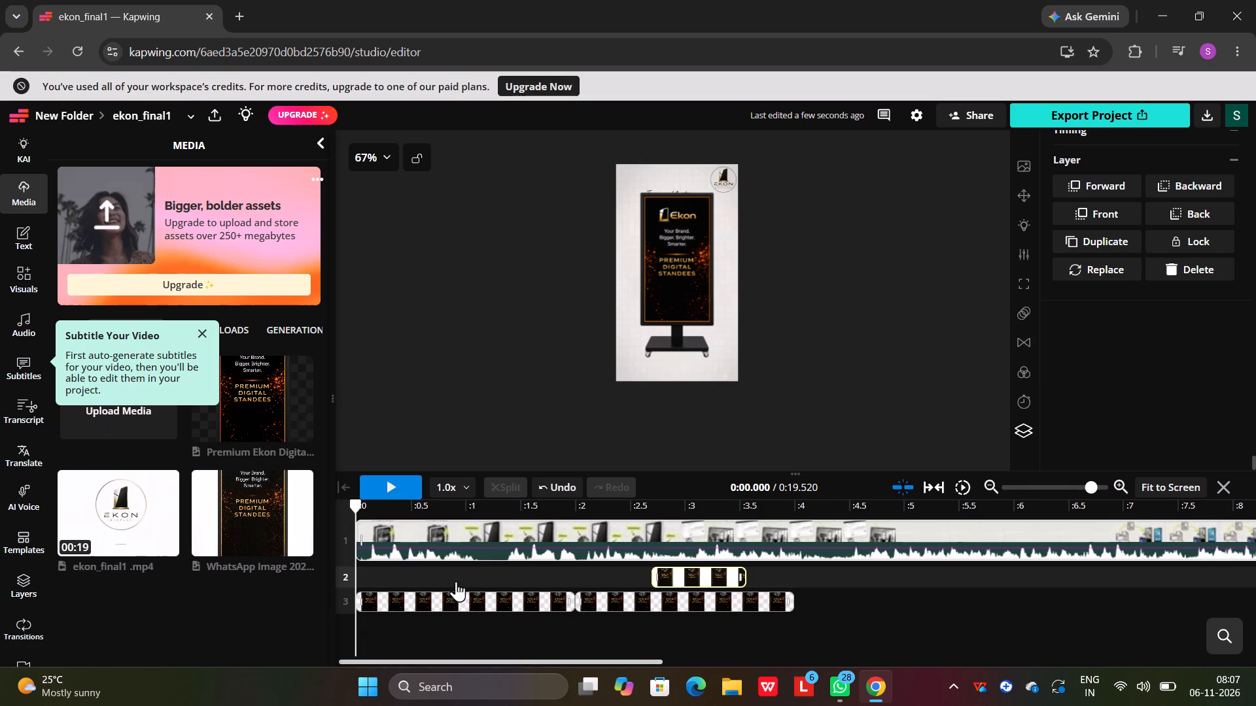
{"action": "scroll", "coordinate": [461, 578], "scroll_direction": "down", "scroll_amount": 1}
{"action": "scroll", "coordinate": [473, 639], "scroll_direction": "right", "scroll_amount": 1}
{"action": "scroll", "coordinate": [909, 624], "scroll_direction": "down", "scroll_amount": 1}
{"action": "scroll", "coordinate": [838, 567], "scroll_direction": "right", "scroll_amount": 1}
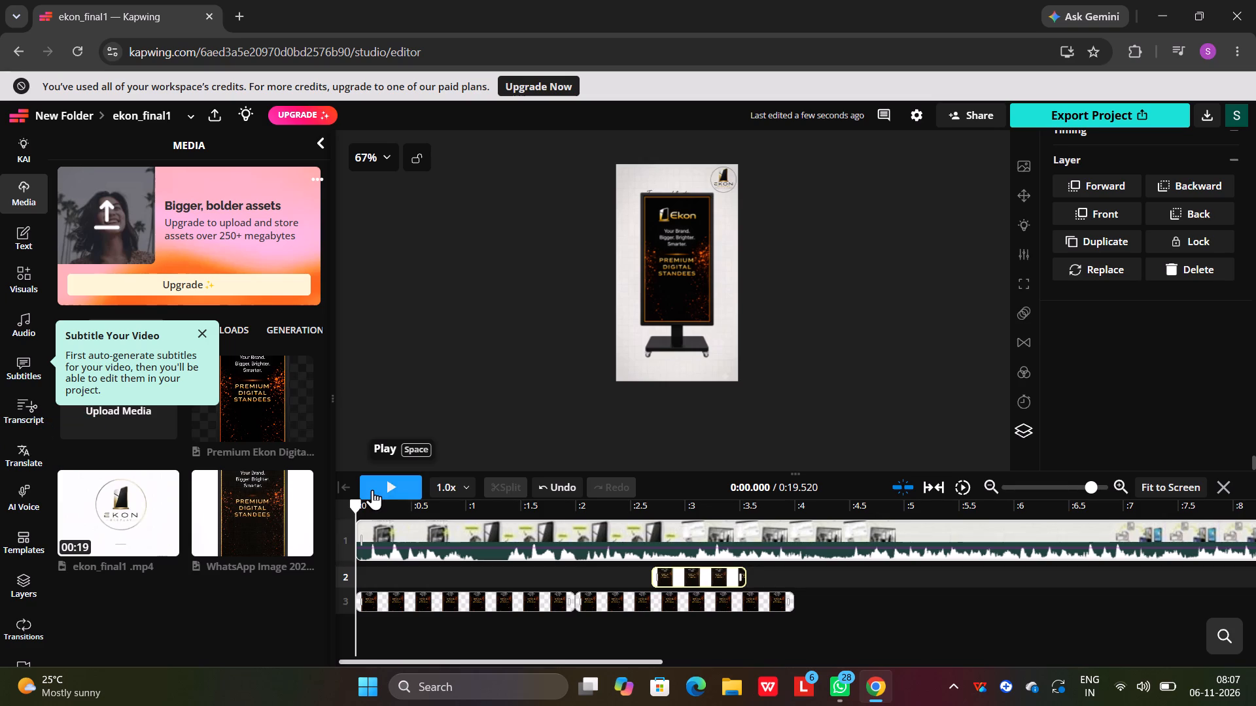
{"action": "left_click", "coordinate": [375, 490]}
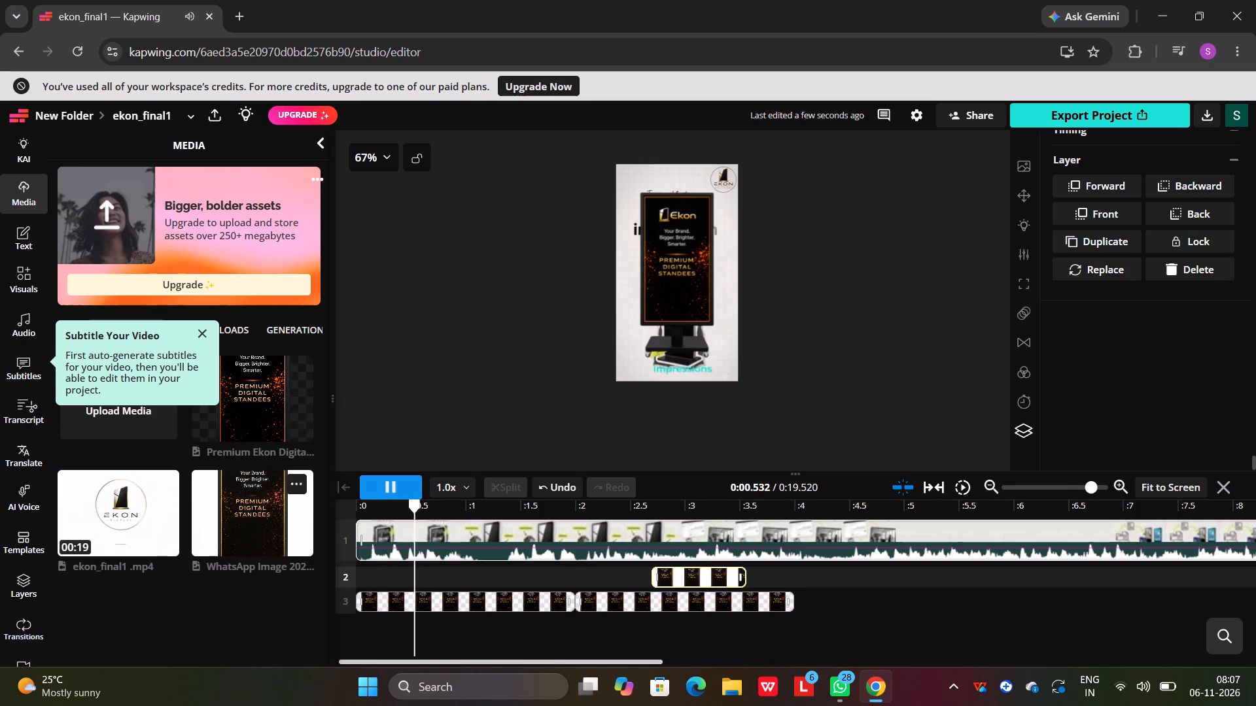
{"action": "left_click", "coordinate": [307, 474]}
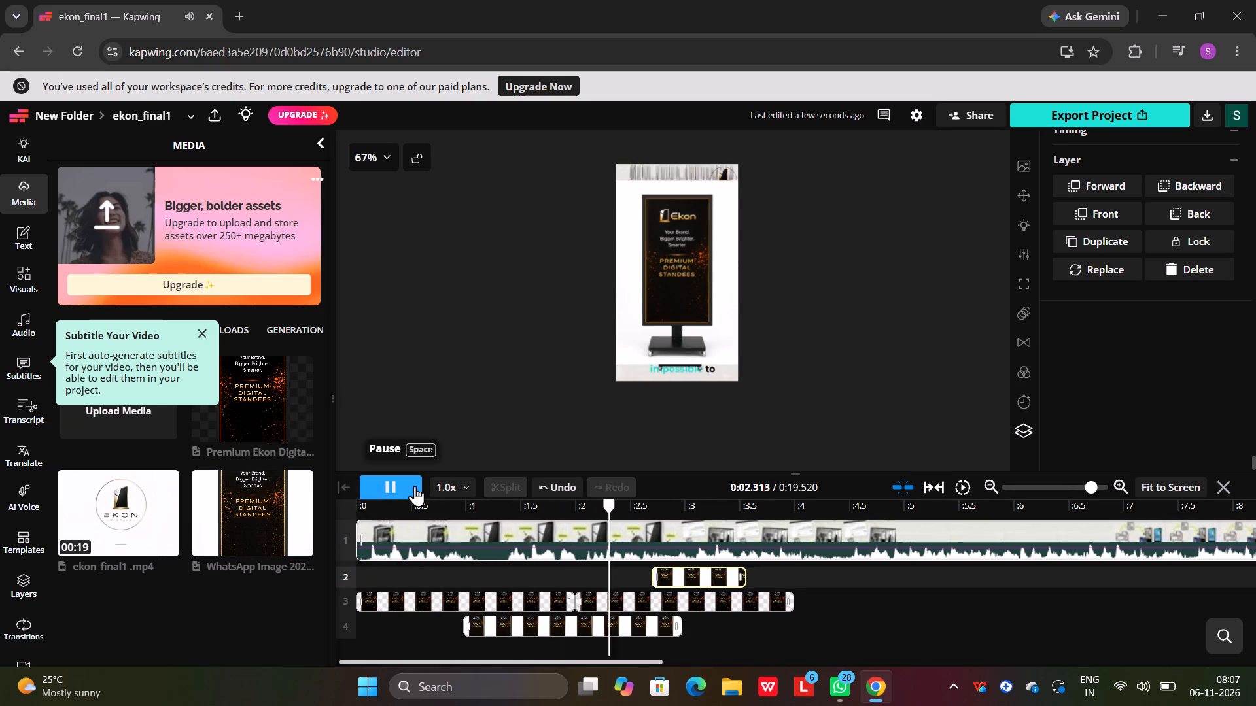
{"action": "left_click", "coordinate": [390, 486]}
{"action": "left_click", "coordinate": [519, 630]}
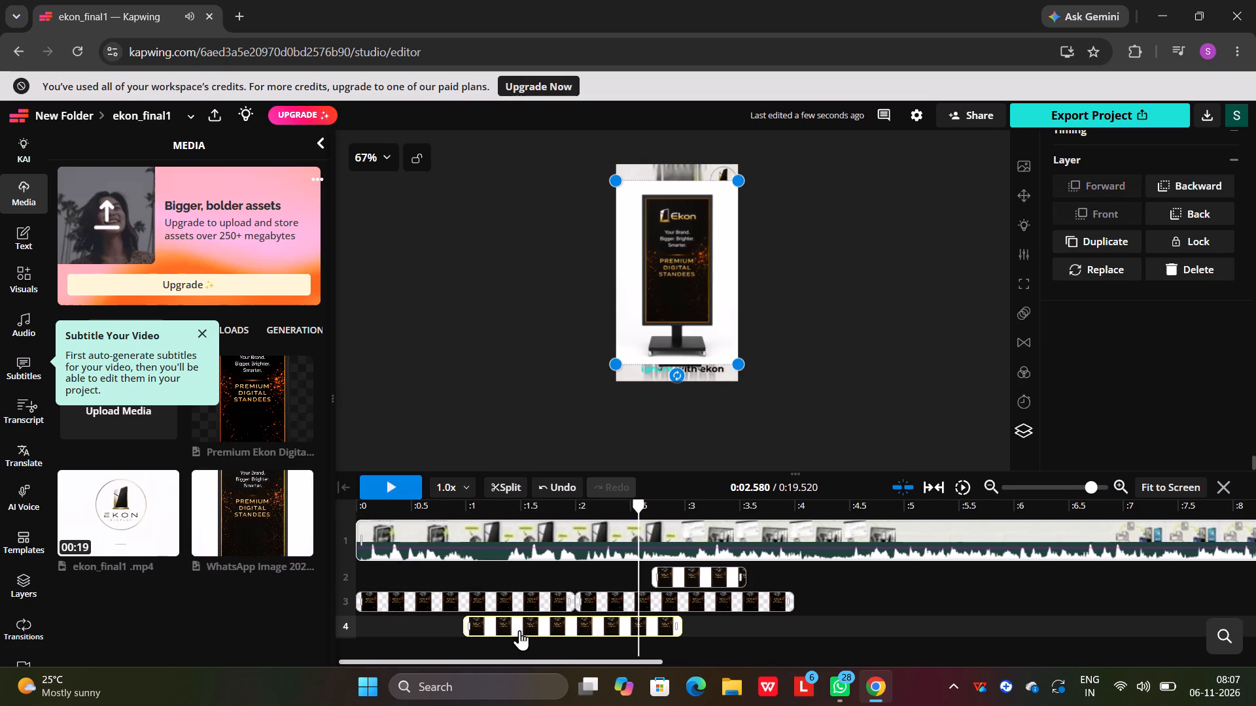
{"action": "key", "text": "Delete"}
Shrink the opening transparent standee image and place it over the original standee at about 0.38 s, below the First impressions heading.
{"action": "left_click_drag", "start_coordinate": [639, 509], "coordinate": [299, 522]}
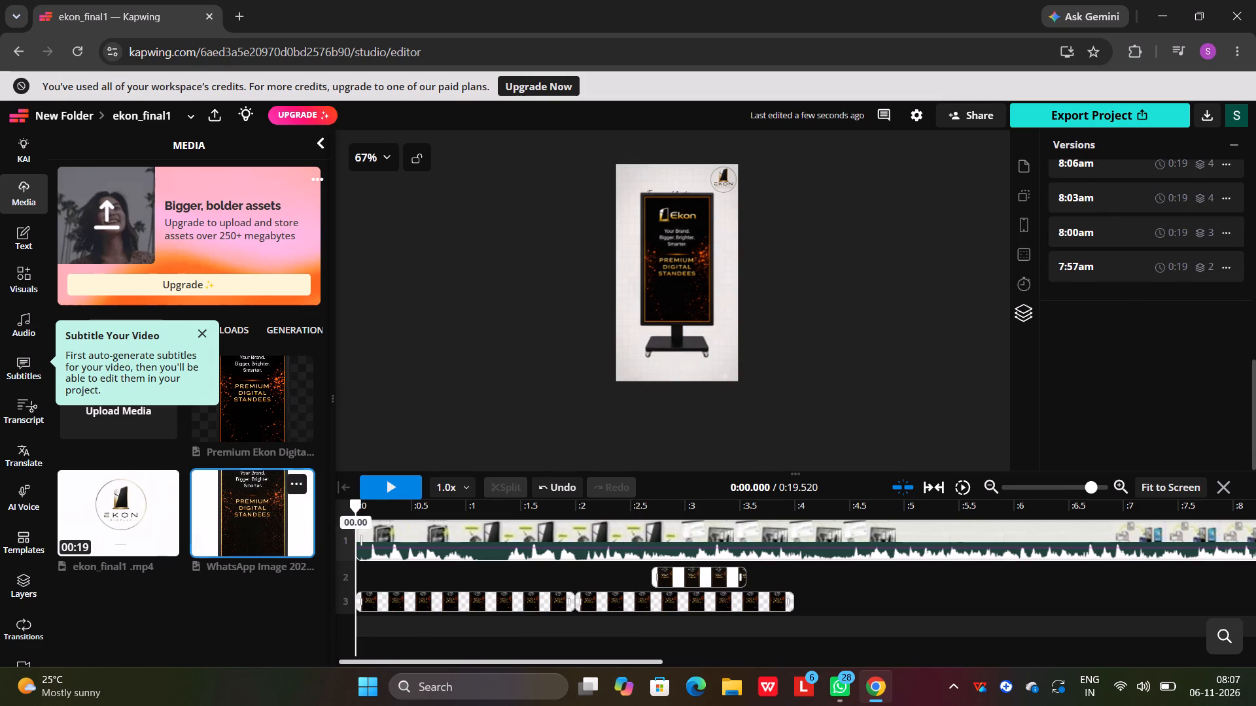
{"action": "left_click_drag", "start_coordinate": [299, 522], "coordinate": [302, 522]}
{"action": "double_click", "coordinate": [382, 494]}
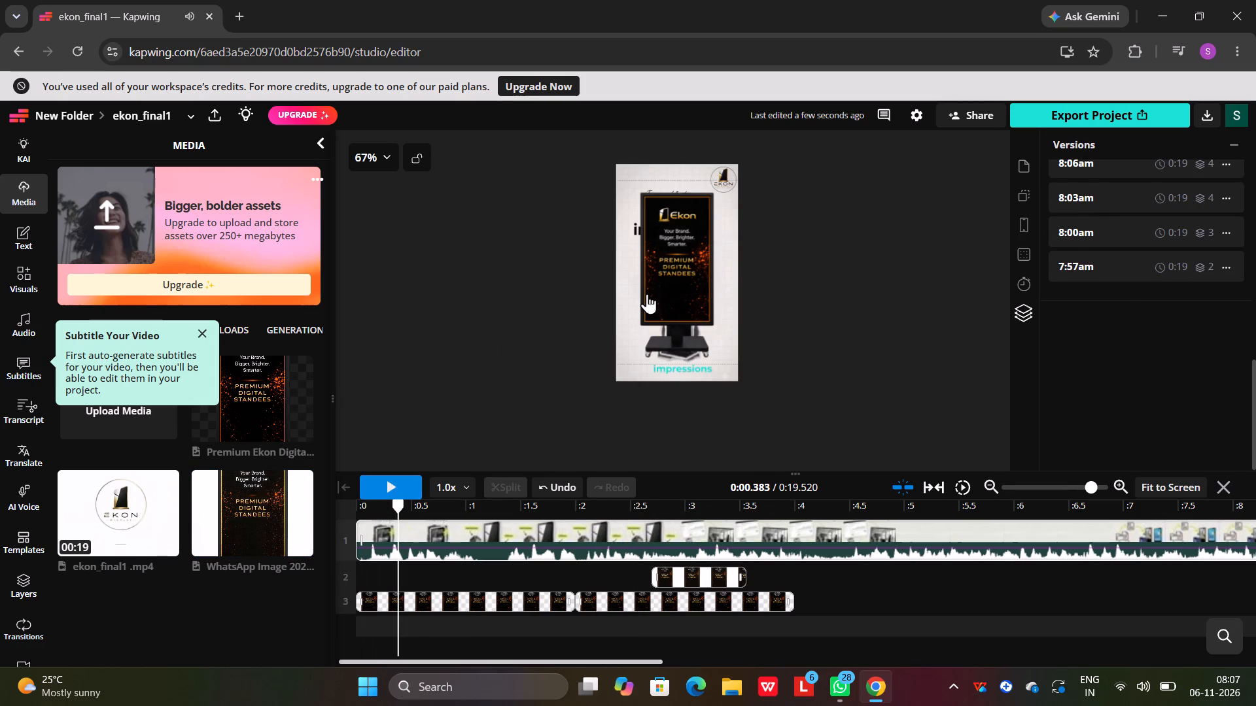
{"action": "left_click", "coordinate": [648, 293]}
{"action": "left_click_drag", "start_coordinate": [610, 177], "coordinate": [639, 225]}
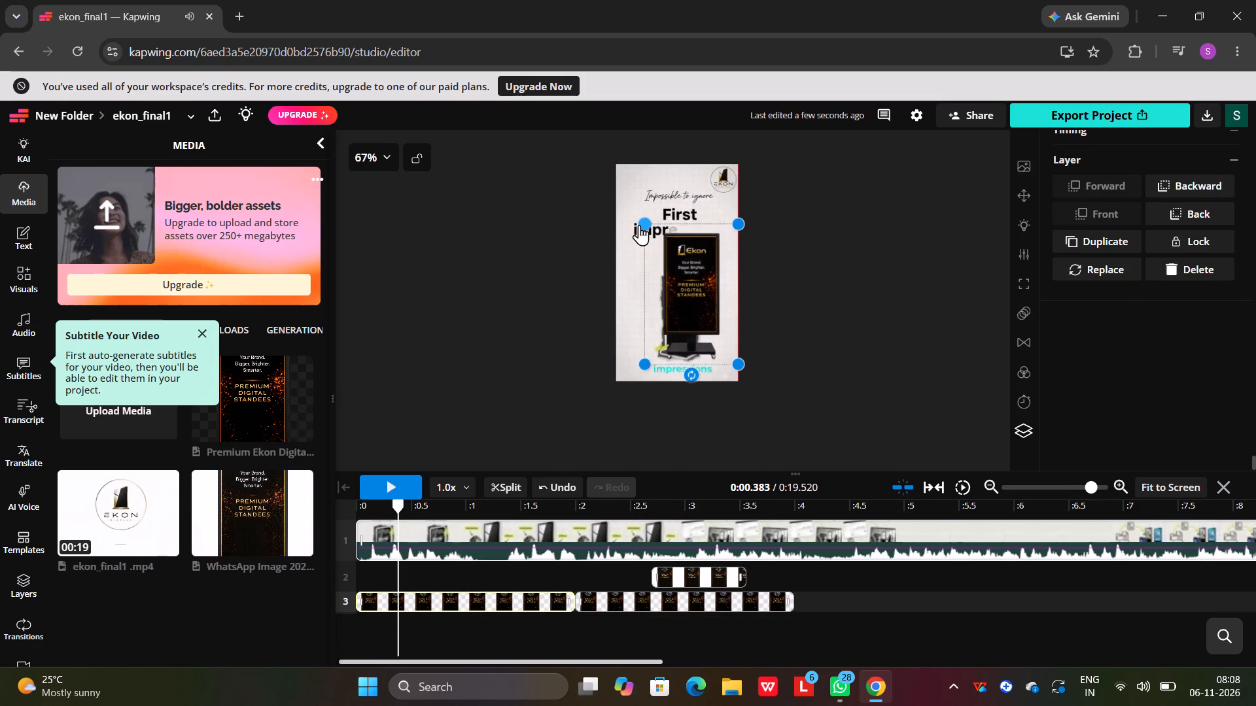
{"action": "left_click_drag", "start_coordinate": [639, 225], "coordinate": [640, 231]}
{"action": "left_click_drag", "start_coordinate": [691, 265], "coordinate": [676, 268]}
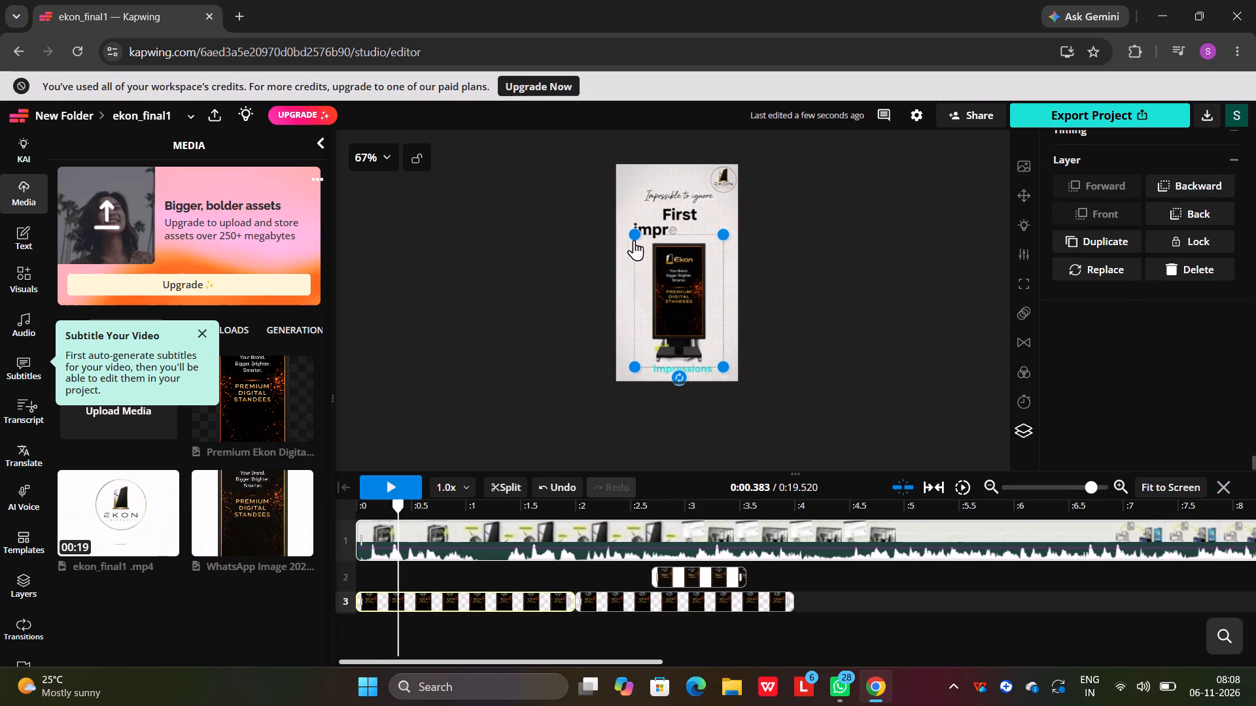
{"action": "left_click_drag", "start_coordinate": [632, 236], "coordinate": [663, 252]}
{"action": "left_click_drag", "start_coordinate": [678, 314], "coordinate": [667, 316]}
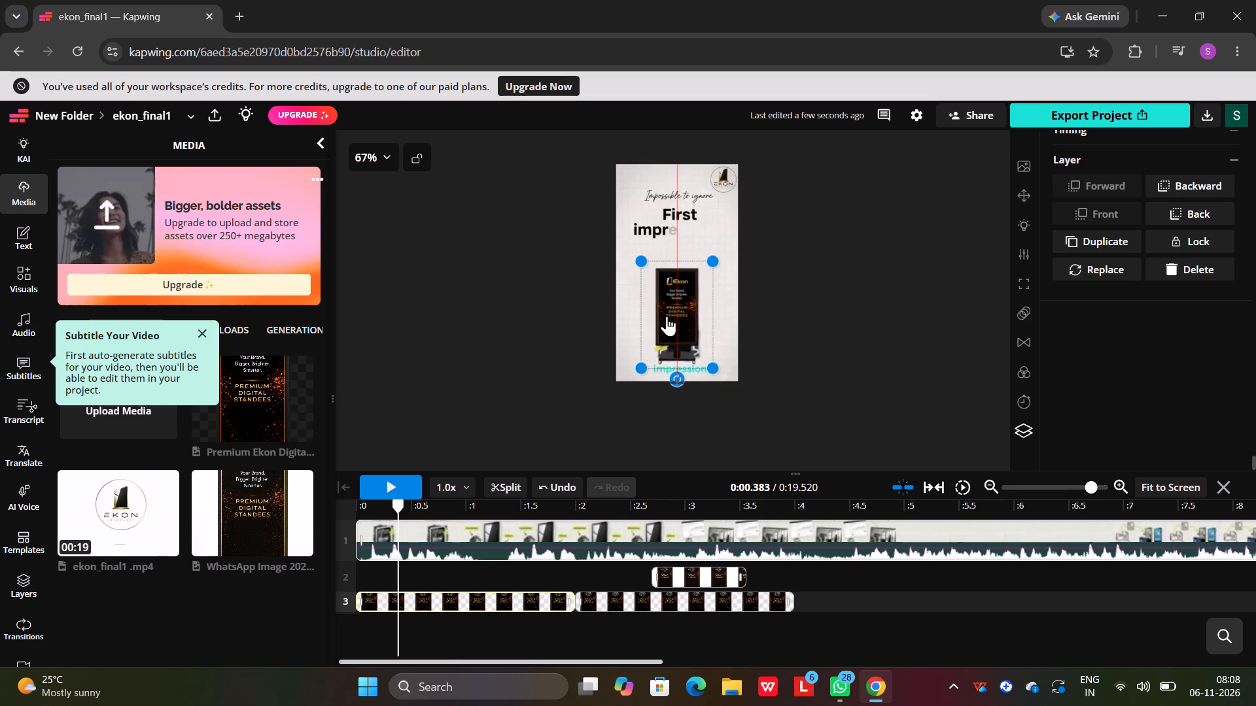
{"action": "left_click_drag", "start_coordinate": [667, 316], "coordinate": [670, 312]}
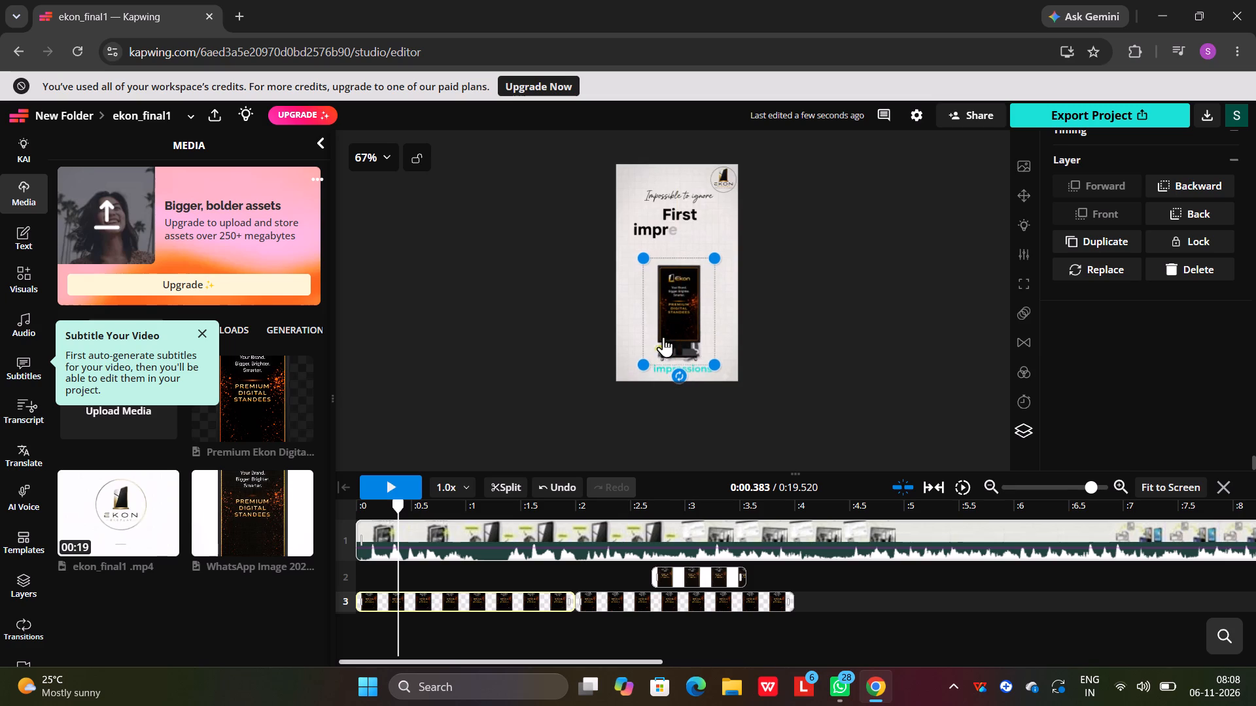
Fine-tune the opening standee image's size and position at about 0.38 s so it aligns with the original standee's screen and base.
{"action": "scroll", "coordinate": [663, 342], "scroll_direction": "up", "scroll_amount": 2, "text": "ctrl"}
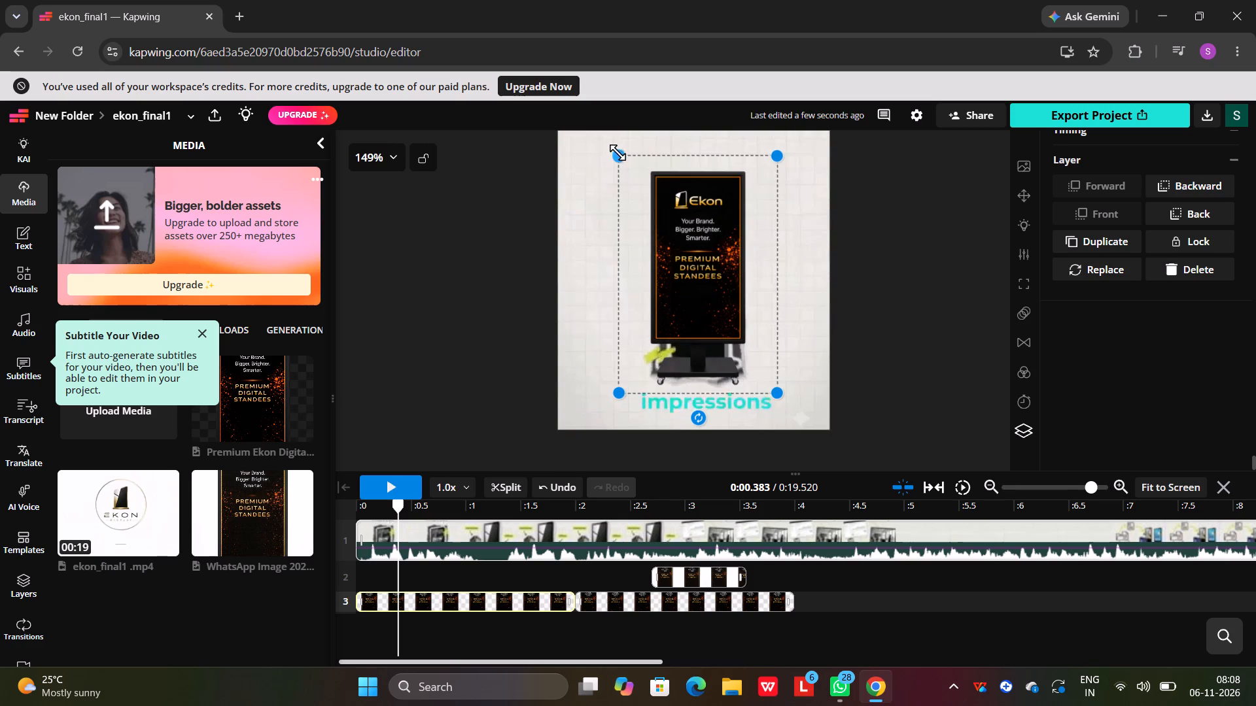
{"action": "left_click_drag", "start_coordinate": [619, 152], "coordinate": [627, 172]}
{"action": "left_click_drag", "start_coordinate": [708, 260], "coordinate": [701, 279]}
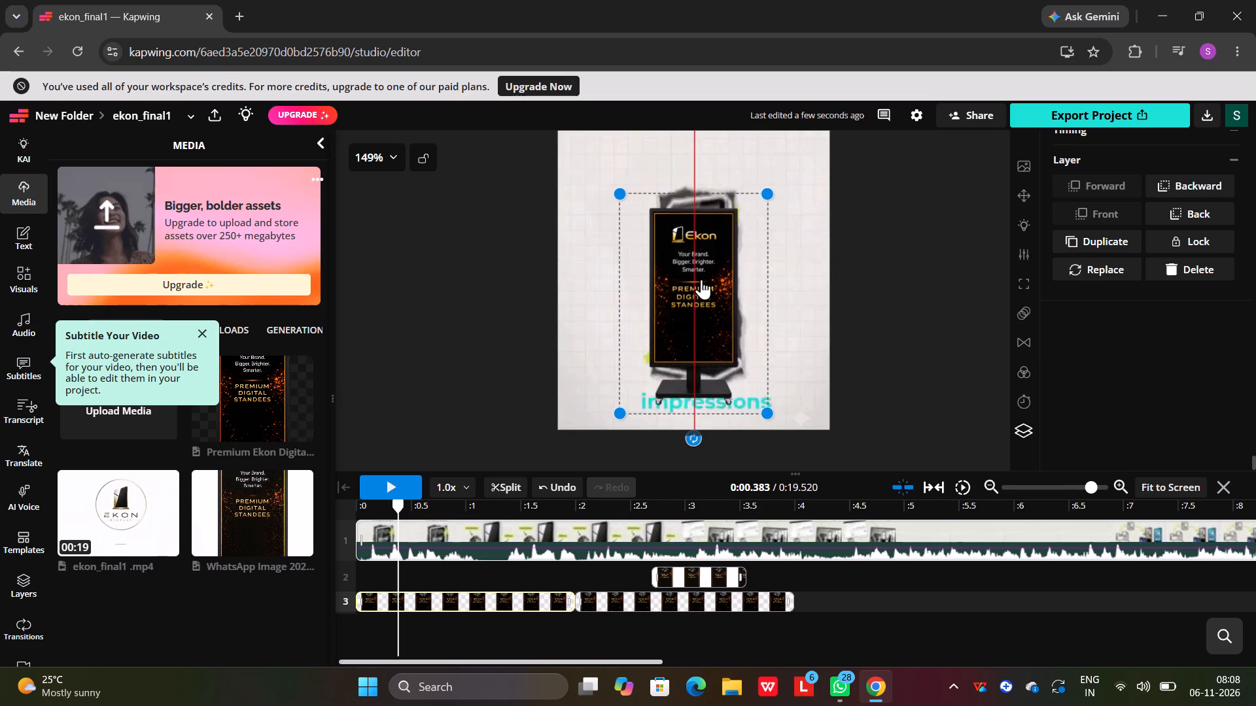
{"action": "left_click_drag", "start_coordinate": [701, 279], "coordinate": [703, 254]}
{"action": "triple_click", "coordinate": [703, 248]}
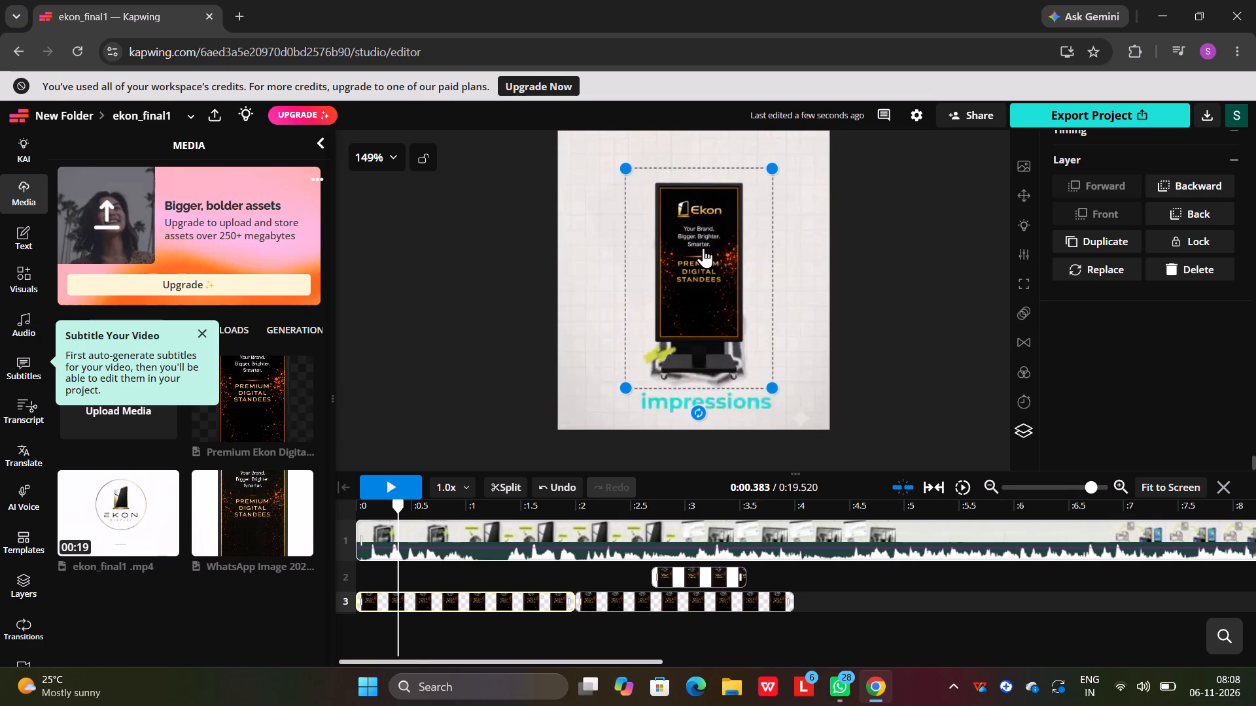
{"action": "left_click_drag", "start_coordinate": [629, 168], "coordinate": [616, 161]}
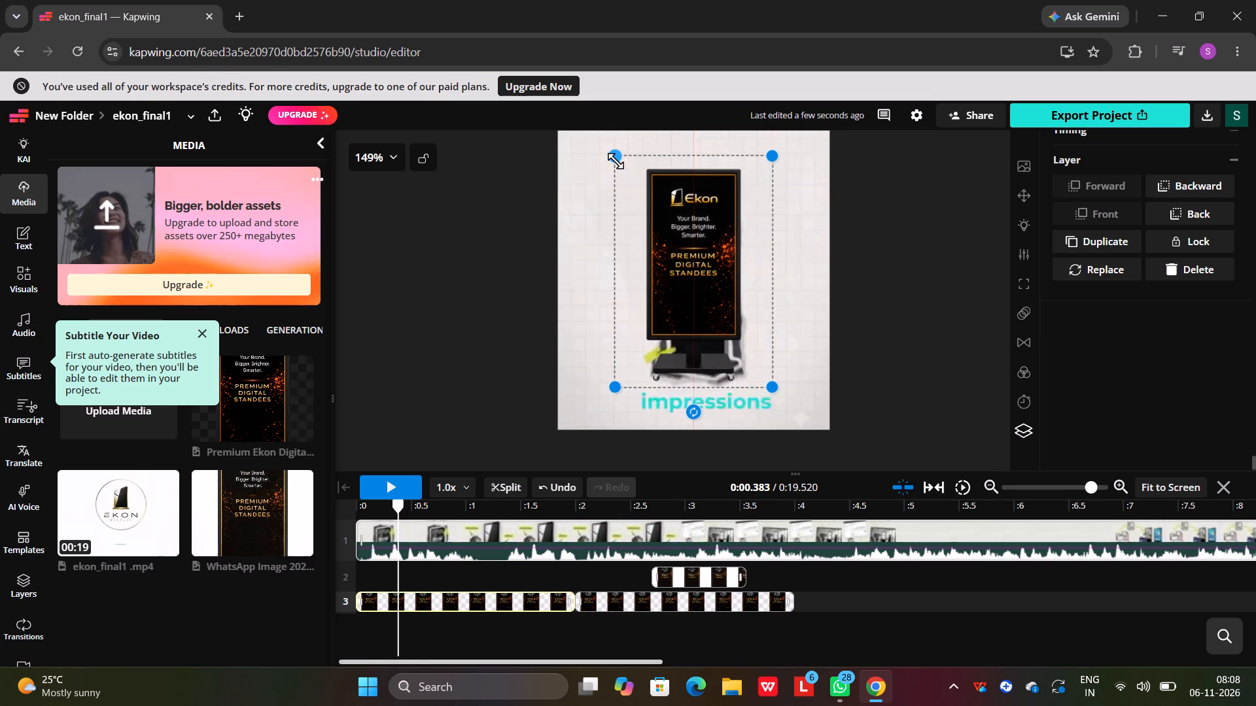
{"action": "left_click_drag", "start_coordinate": [706, 246], "coordinate": [717, 254]}
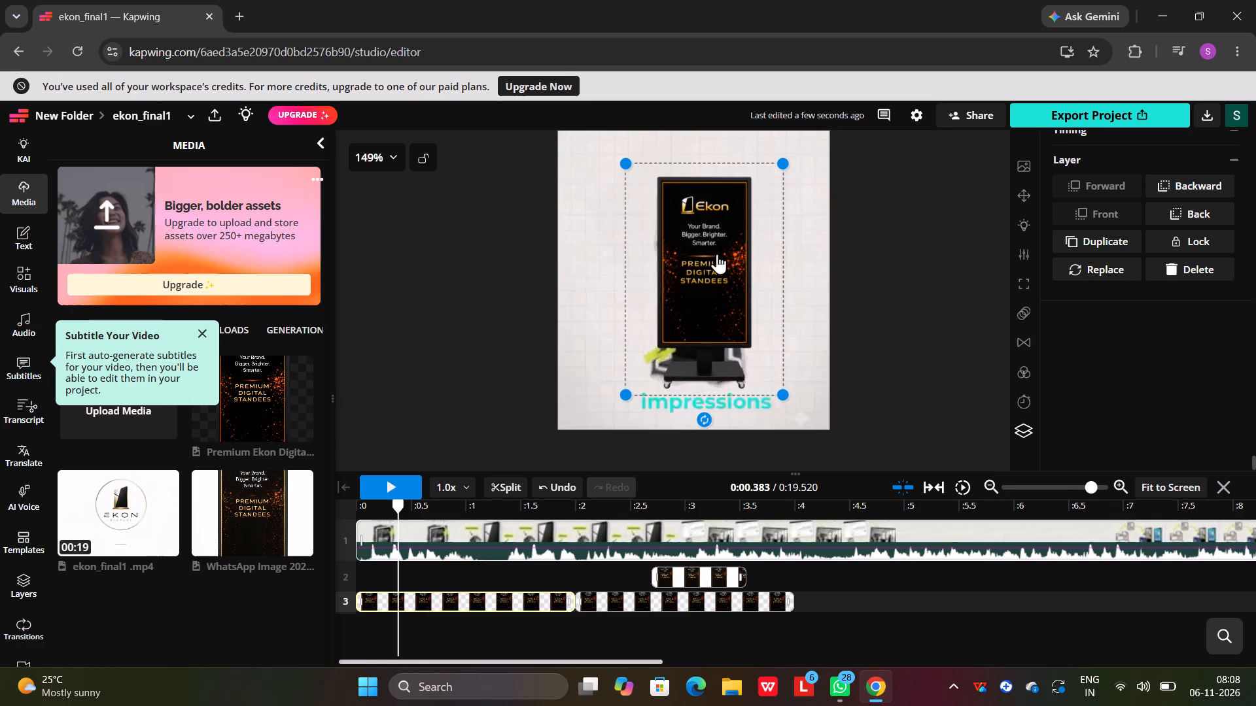
{"action": "left_click_drag", "start_coordinate": [717, 254], "coordinate": [714, 260]}
{"action": "left_click", "coordinate": [875, 271]}
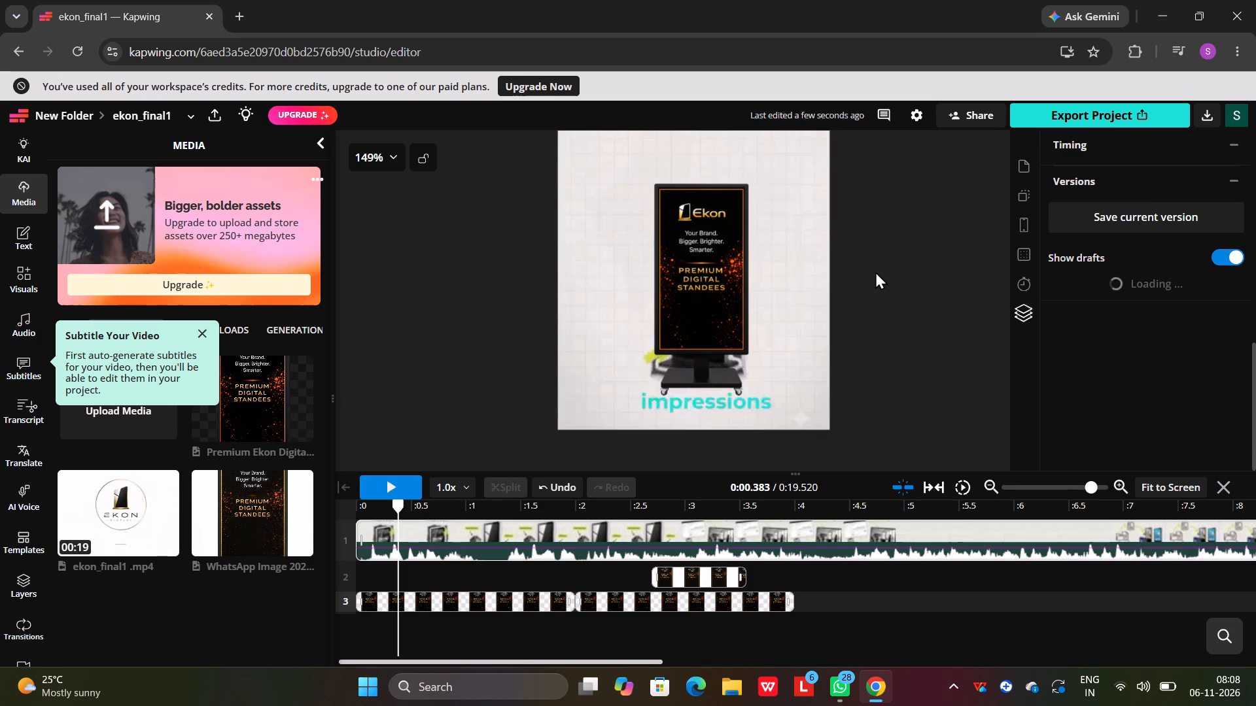
{"action": "scroll", "coordinate": [848, 274], "scroll_direction": "down", "scroll_amount": 1, "text": "ctrl"}
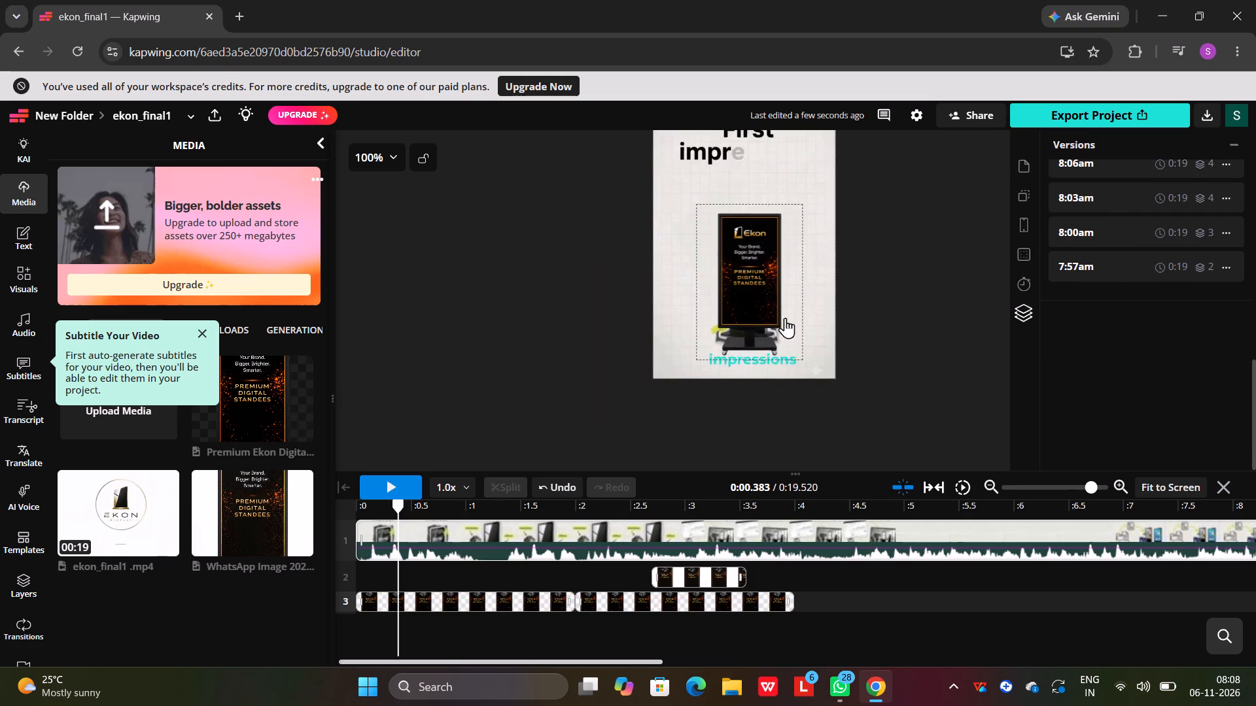
{"action": "scroll", "coordinate": [742, 302], "scroll_direction": "up", "scroll_amount": 3, "text": "ctrl"}
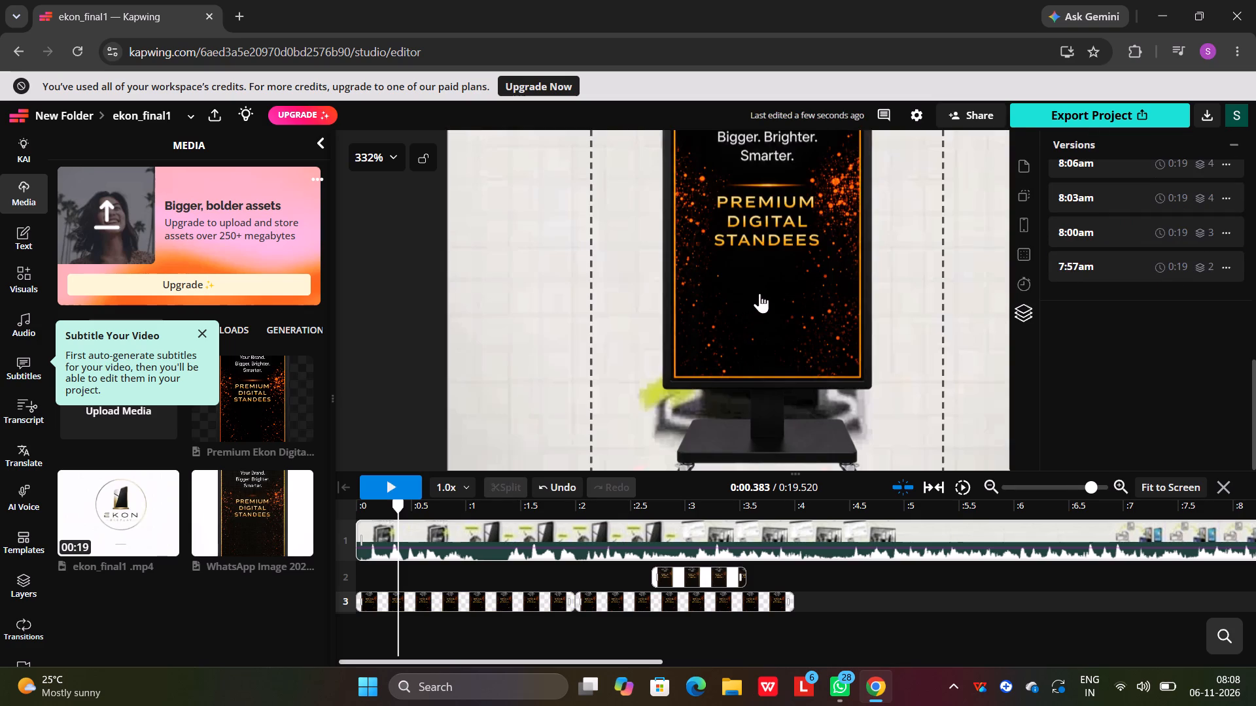
{"action": "scroll", "coordinate": [765, 296], "scroll_direction": "down", "scroll_amount": 2, "text": "ctrl"}
{"action": "left_click", "coordinate": [769, 288]}
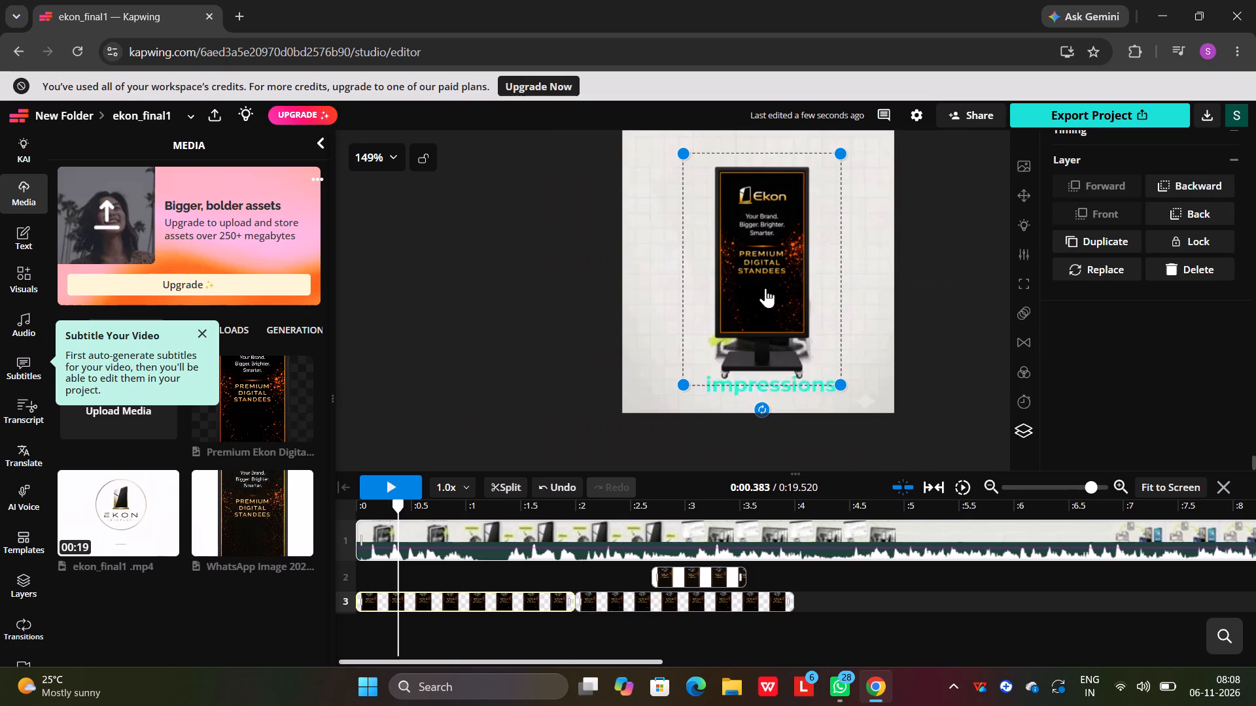
Play the opening to about 1.35 s, enlarge the opening standee image there and reposition it over the original standee.
{"action": "left_click_drag", "start_coordinate": [399, 513], "coordinate": [345, 515]}
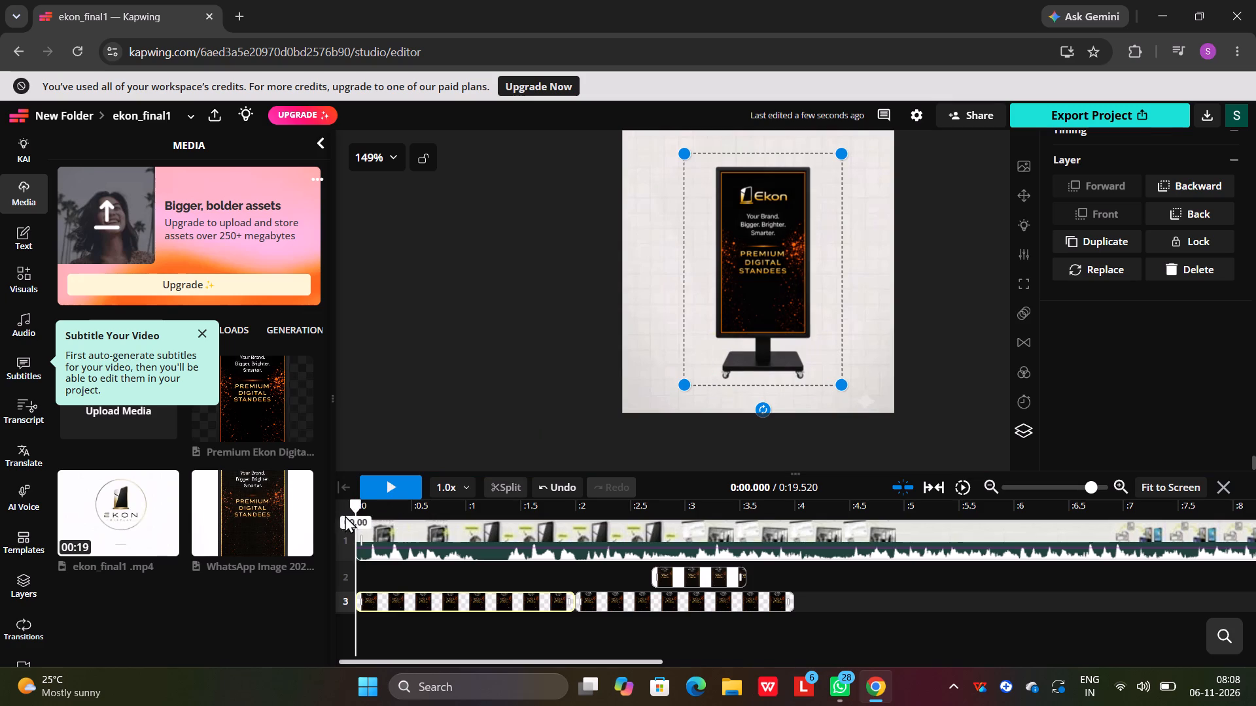
{"action": "left_click_drag", "start_coordinate": [345, 515], "coordinate": [346, 515]}
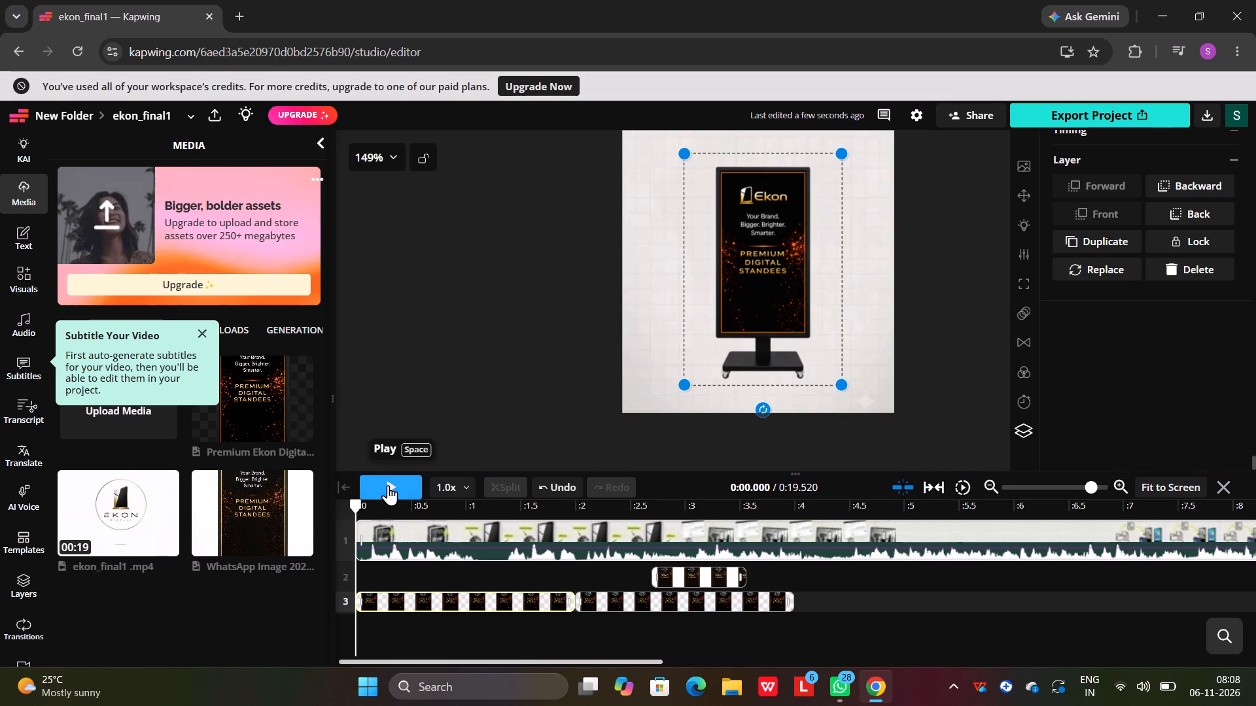
{"action": "left_click", "coordinate": [388, 485]}
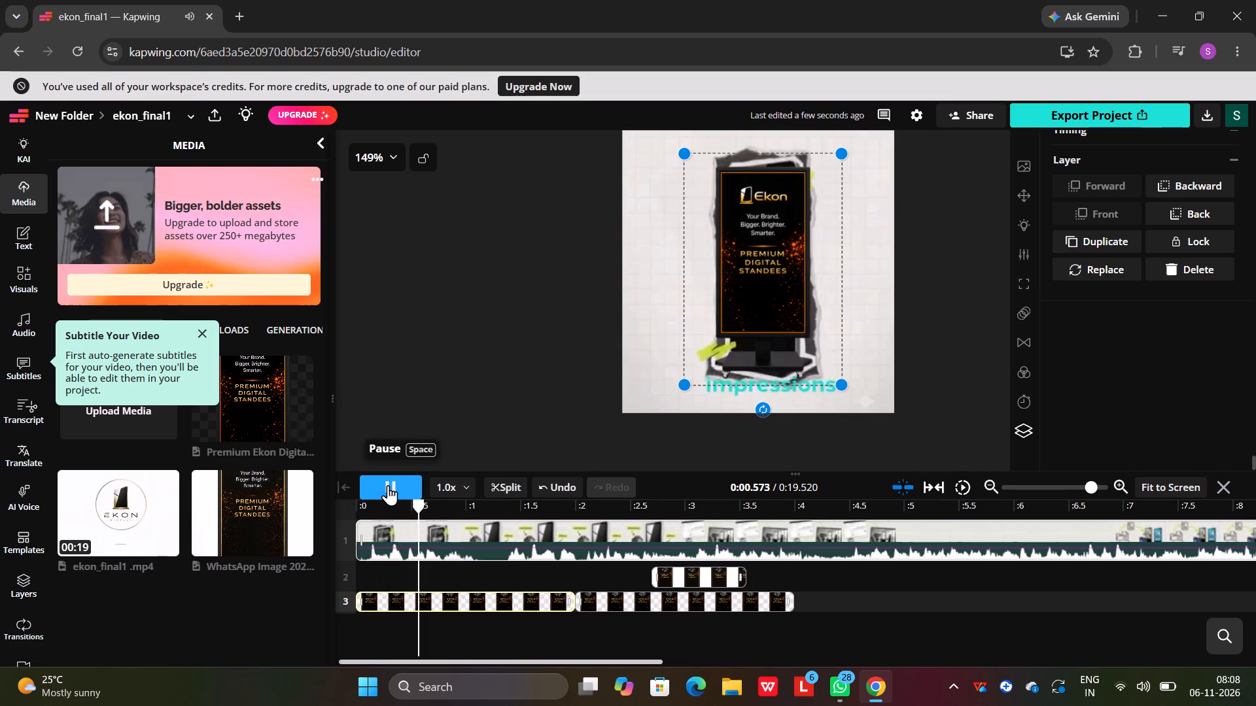
{"action": "left_click", "coordinate": [388, 485]}
{"action": "left_click", "coordinate": [754, 259]}
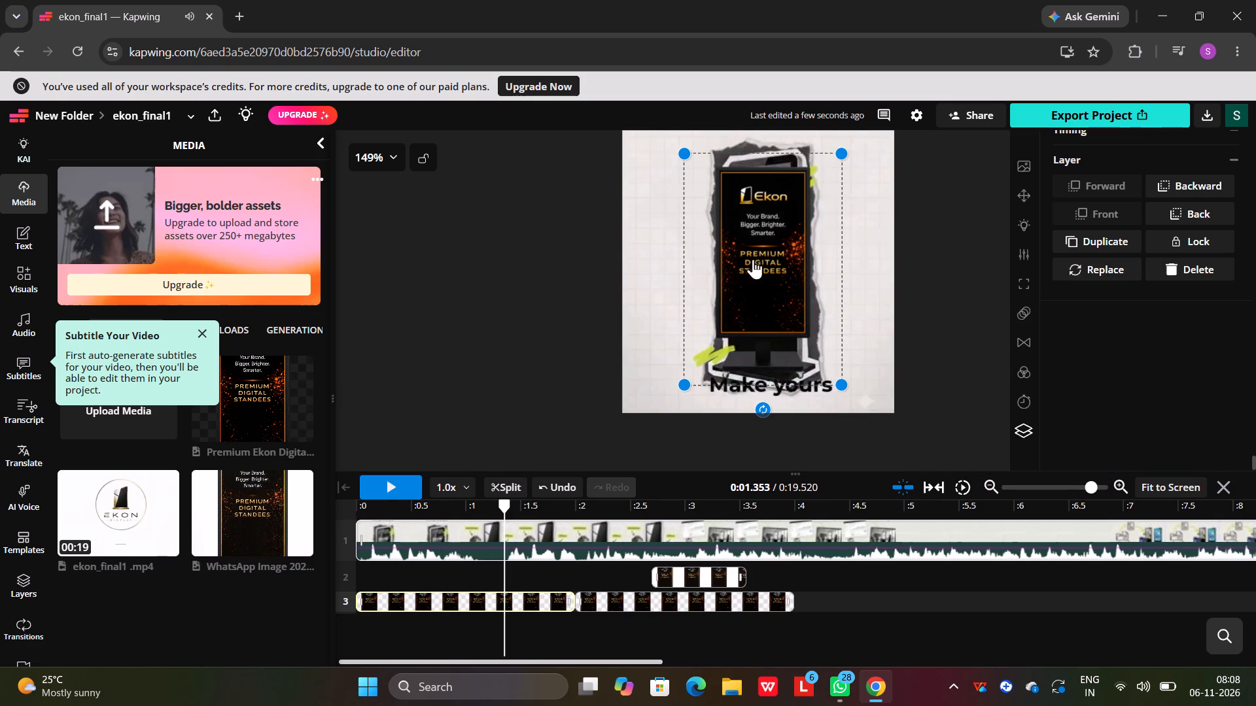
{"action": "left_click_drag", "start_coordinate": [686, 156], "coordinate": [680, 138]}
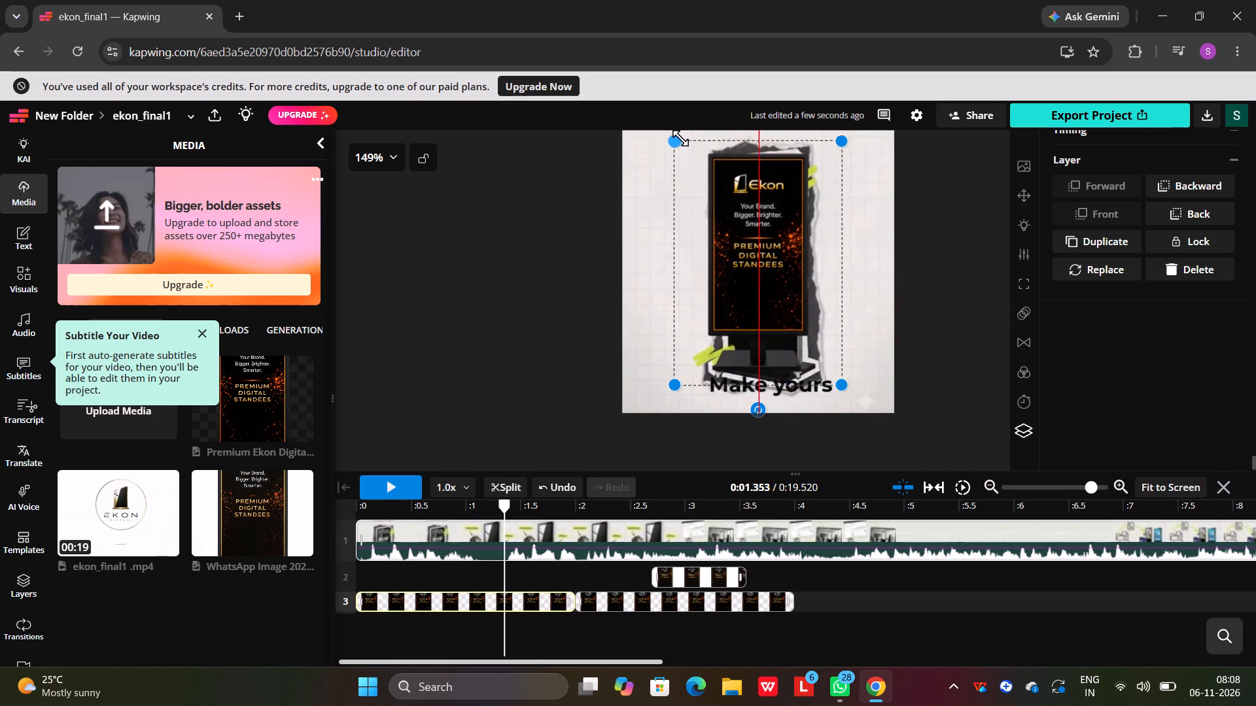
{"action": "left_click_drag", "start_coordinate": [680, 138], "coordinate": [683, 122]}
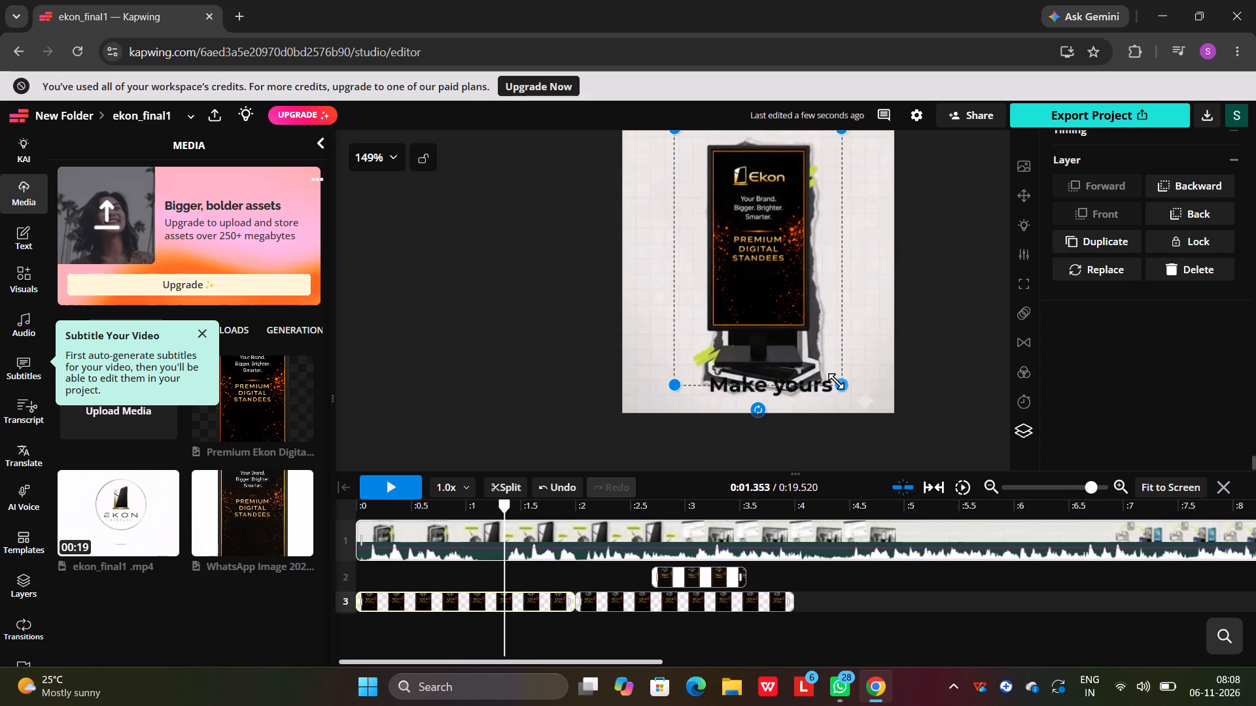
{"action": "left_click_drag", "start_coordinate": [837, 385], "coordinate": [860, 384]}
{"action": "left_click_drag", "start_coordinate": [698, 316], "coordinate": [713, 313]}
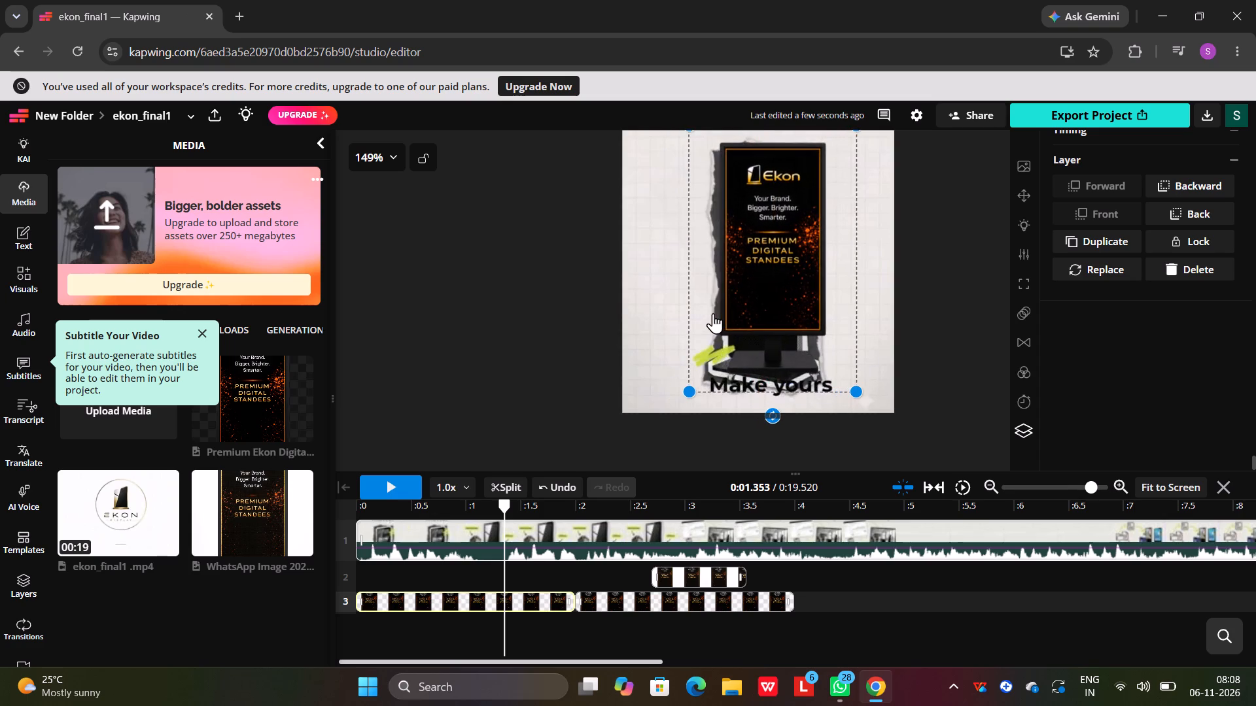
{"action": "left_click_drag", "start_coordinate": [713, 313], "coordinate": [705, 313]}
Refine the opening standee image's size and position at about 1.35 s to fit the original between the First impressions matter and Make yours texts.
{"action": "scroll", "coordinate": [681, 246], "scroll_direction": "up", "scroll_amount": 3}
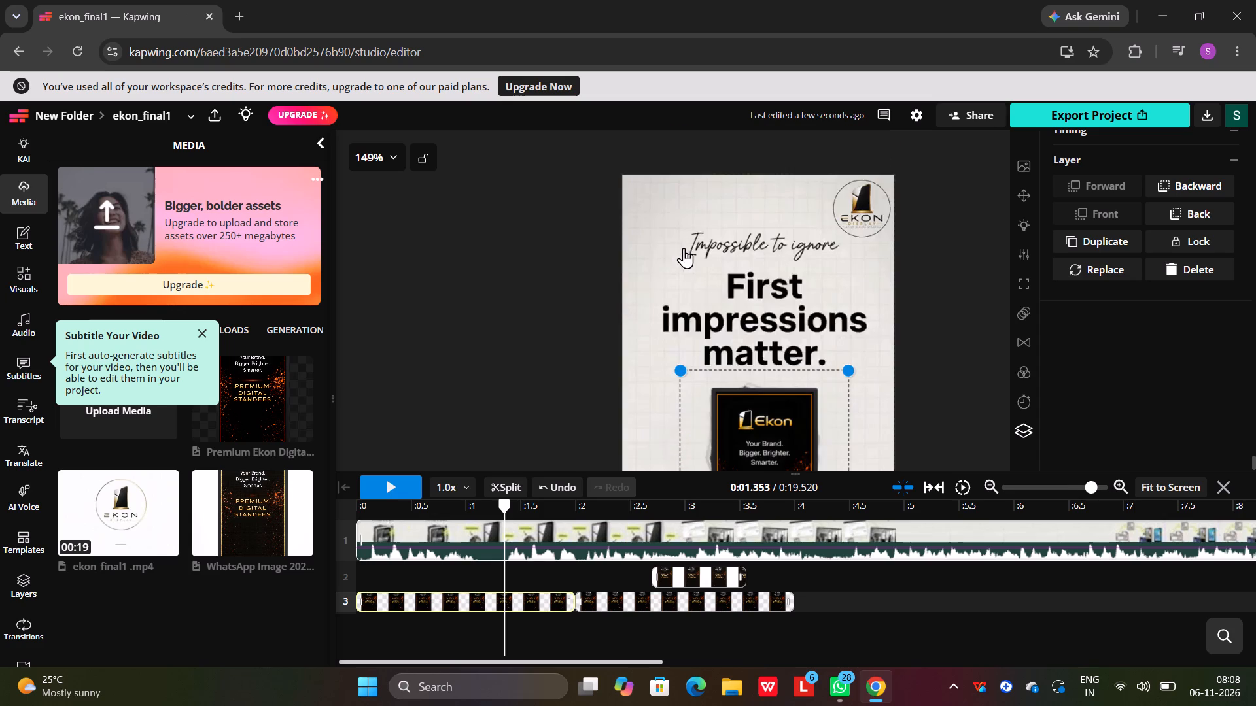
{"action": "scroll", "coordinate": [699, 282], "scroll_direction": "down", "scroll_amount": 2}
{"action": "left_click_drag", "start_coordinate": [678, 203], "coordinate": [693, 212]}
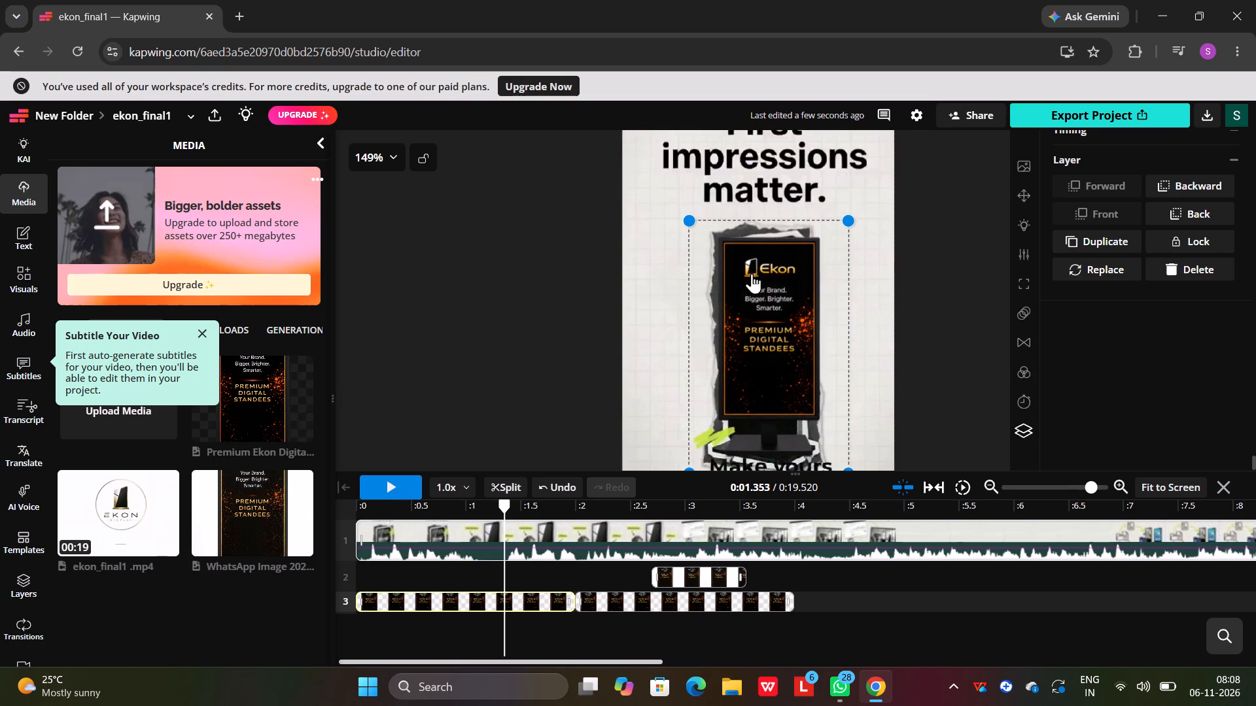
{"action": "left_click", "coordinate": [765, 280]}
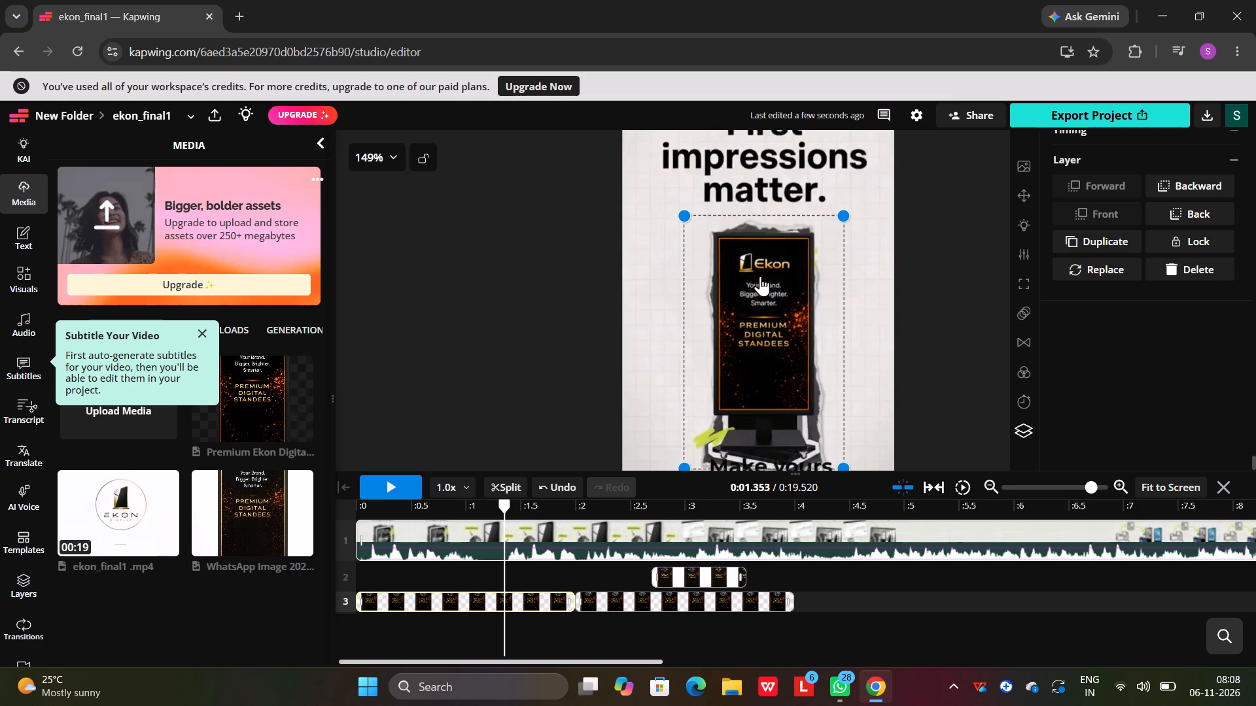
{"action": "left_click", "coordinate": [757, 277]}
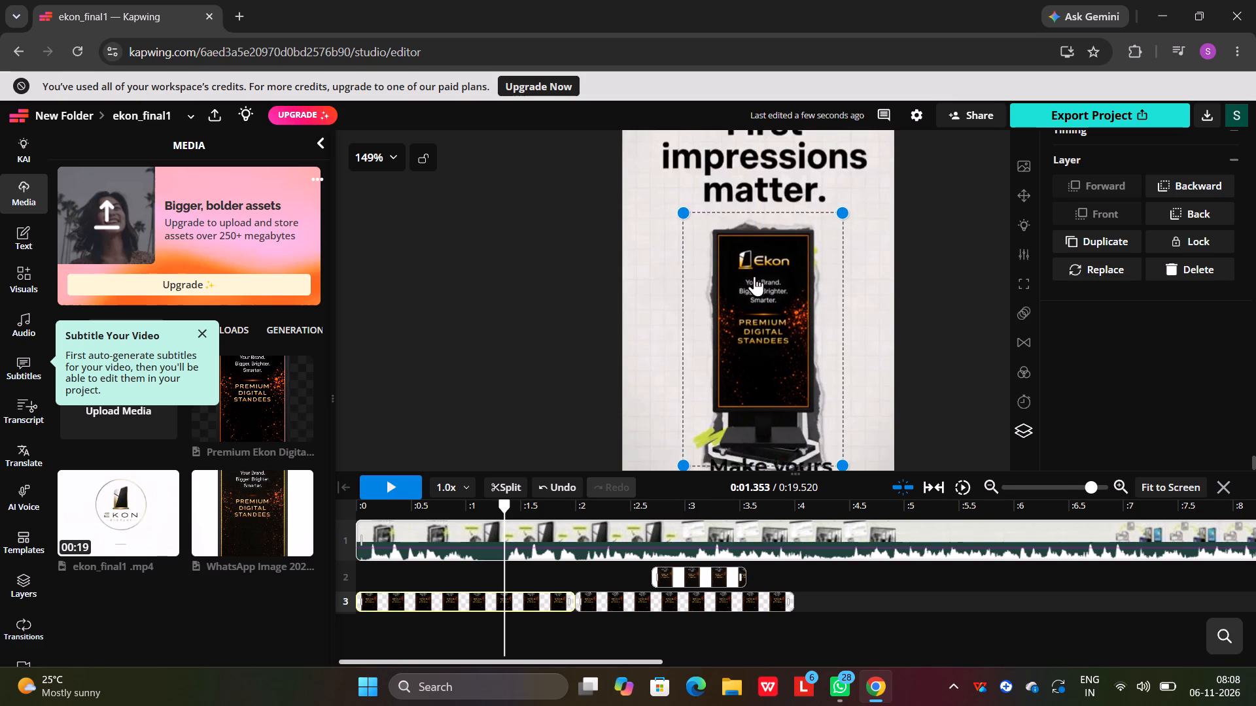
{"action": "scroll", "coordinate": [803, 341], "scroll_direction": "down", "scroll_amount": 2}
{"action": "left_click_drag", "start_coordinate": [843, 305], "coordinate": [851, 312]}
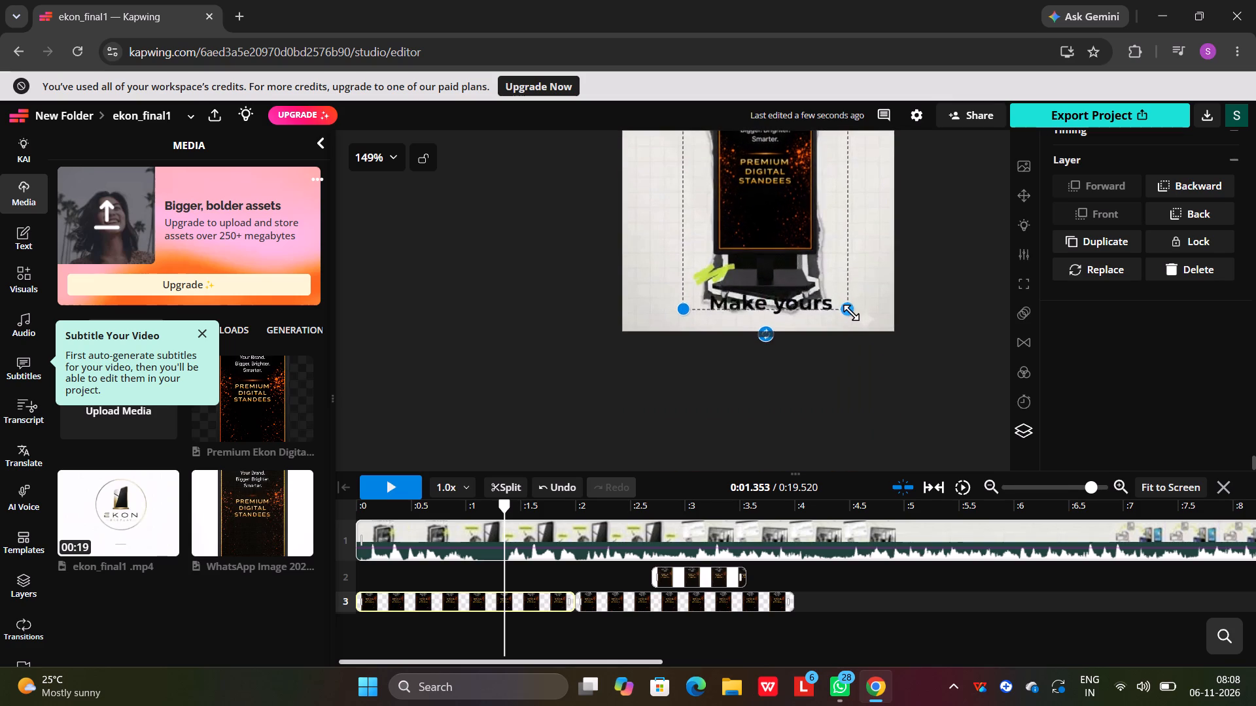
{"action": "left_click_drag", "start_coordinate": [851, 312], "coordinate": [848, 310]}
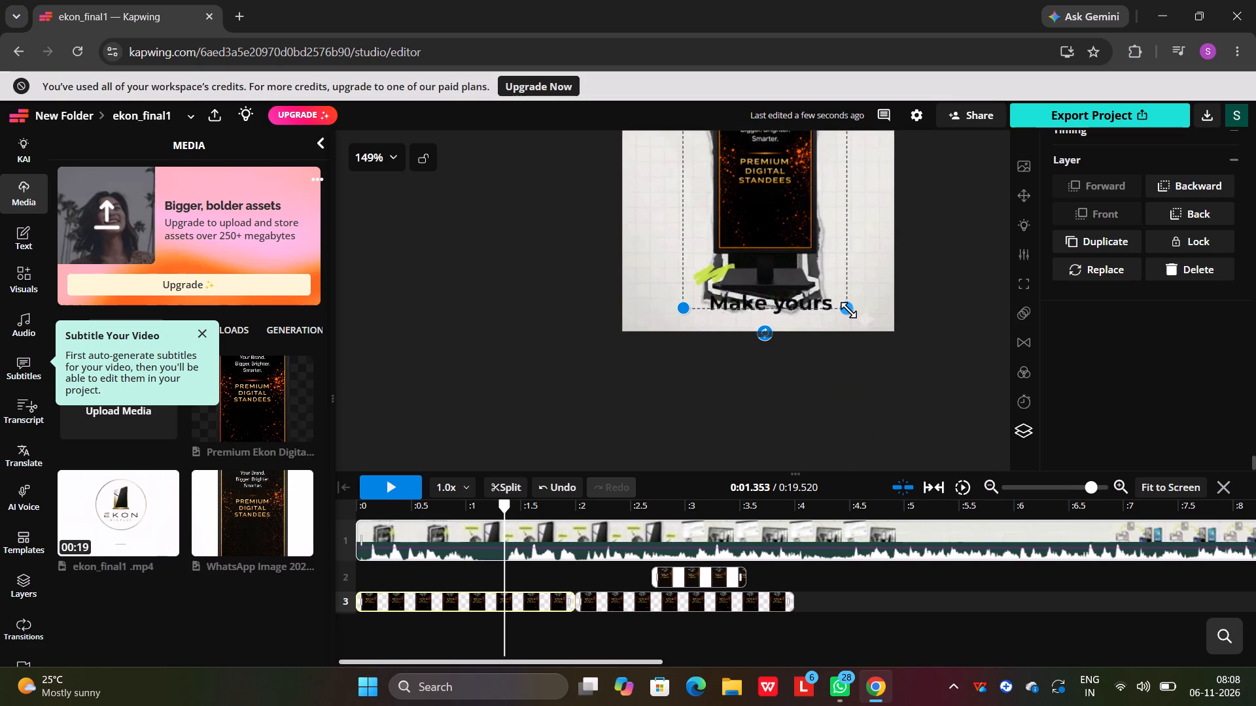
{"action": "left_click_drag", "start_coordinate": [848, 310], "coordinate": [848, 307]}
{"action": "left_click", "coordinate": [848, 307]}
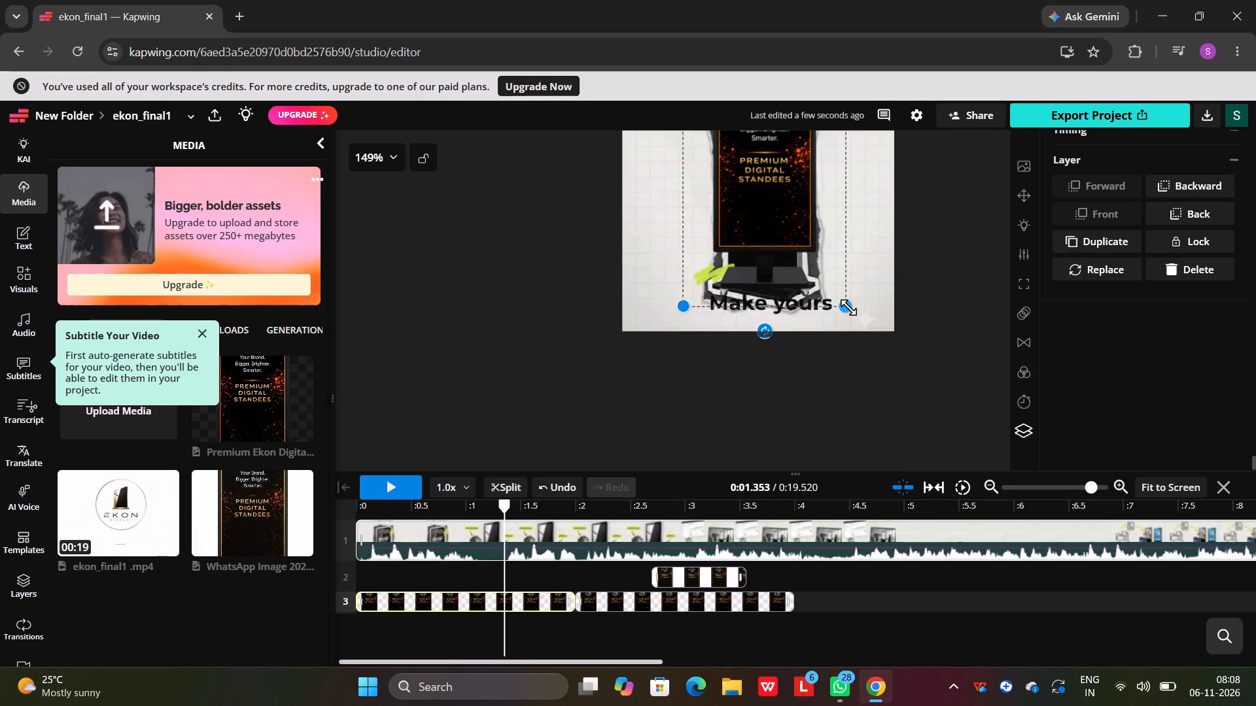
{"action": "left_click", "coordinate": [733, 418]}
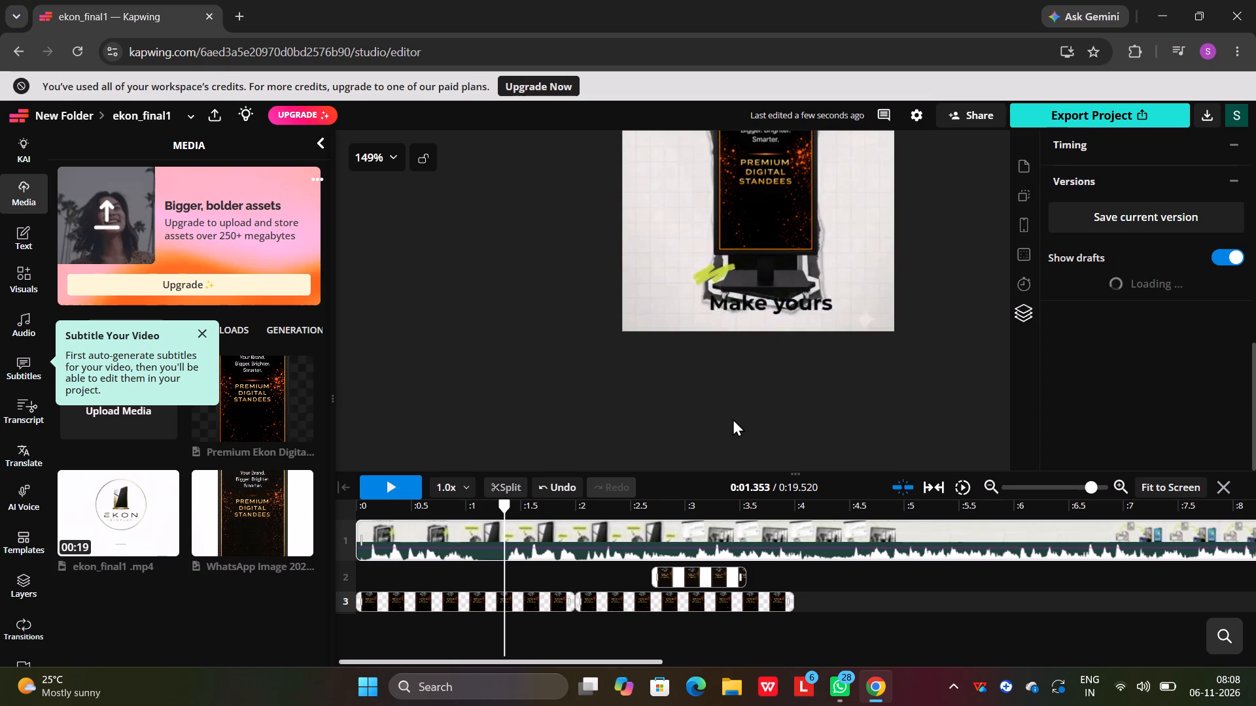
Play the video's opening from 0:00 to examine how the standee image covers the original standee, and return to the start.
{"action": "scroll", "coordinate": [731, 418], "scroll_direction": "up", "scroll_amount": 4}
{"action": "scroll", "coordinate": [731, 417], "scroll_direction": "down", "scroll_amount": 3}
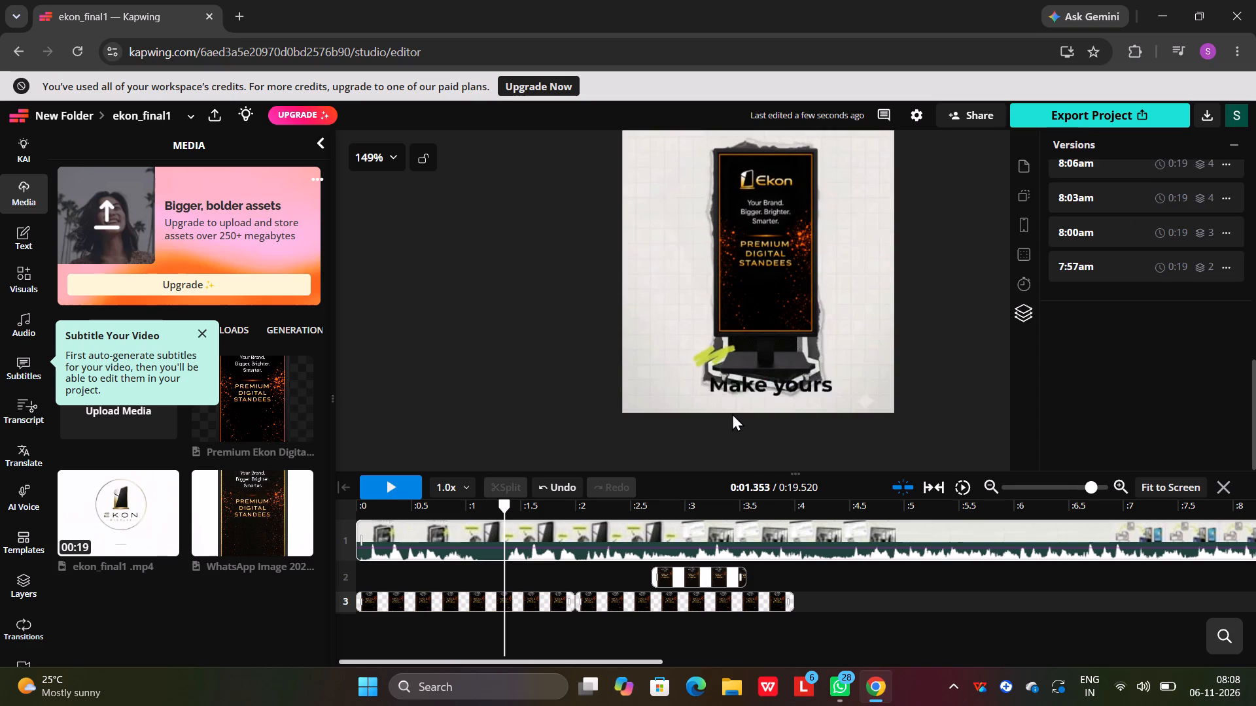
{"action": "left_click_drag", "start_coordinate": [503, 507], "coordinate": [354, 525]}
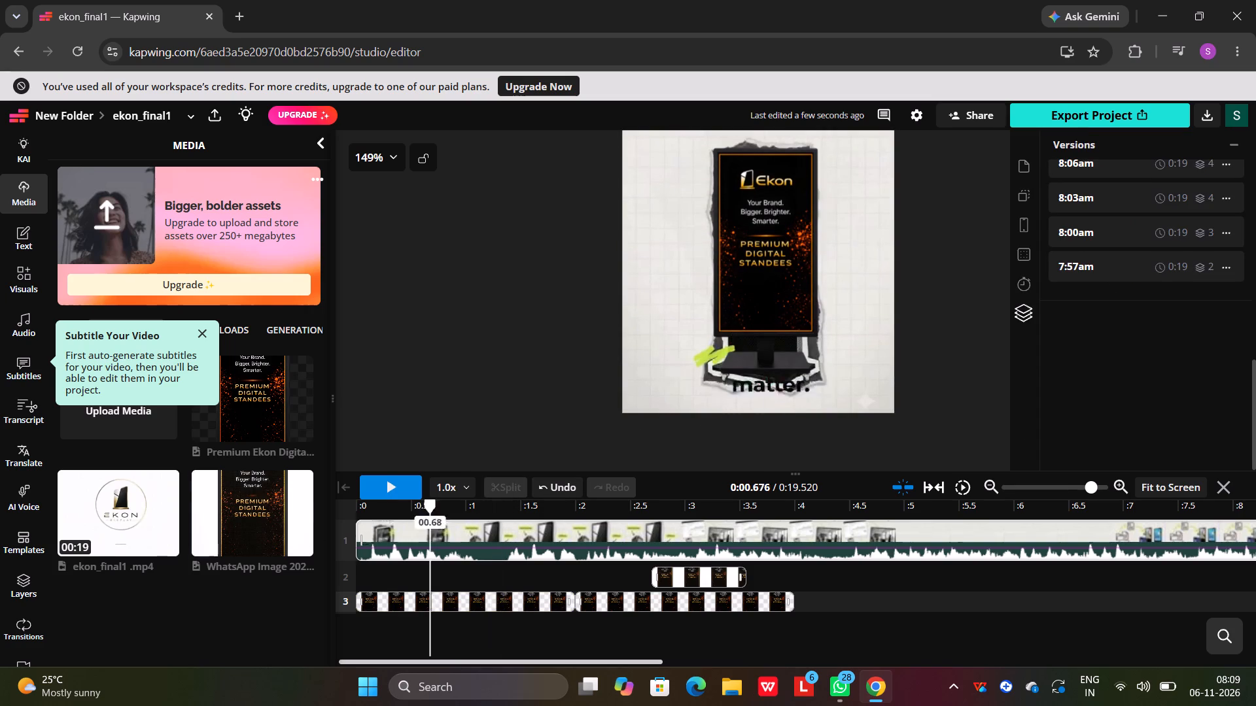
{"action": "left_click_drag", "start_coordinate": [354, 525], "coordinate": [300, 527]}
{"action": "left_click", "coordinate": [389, 490]}
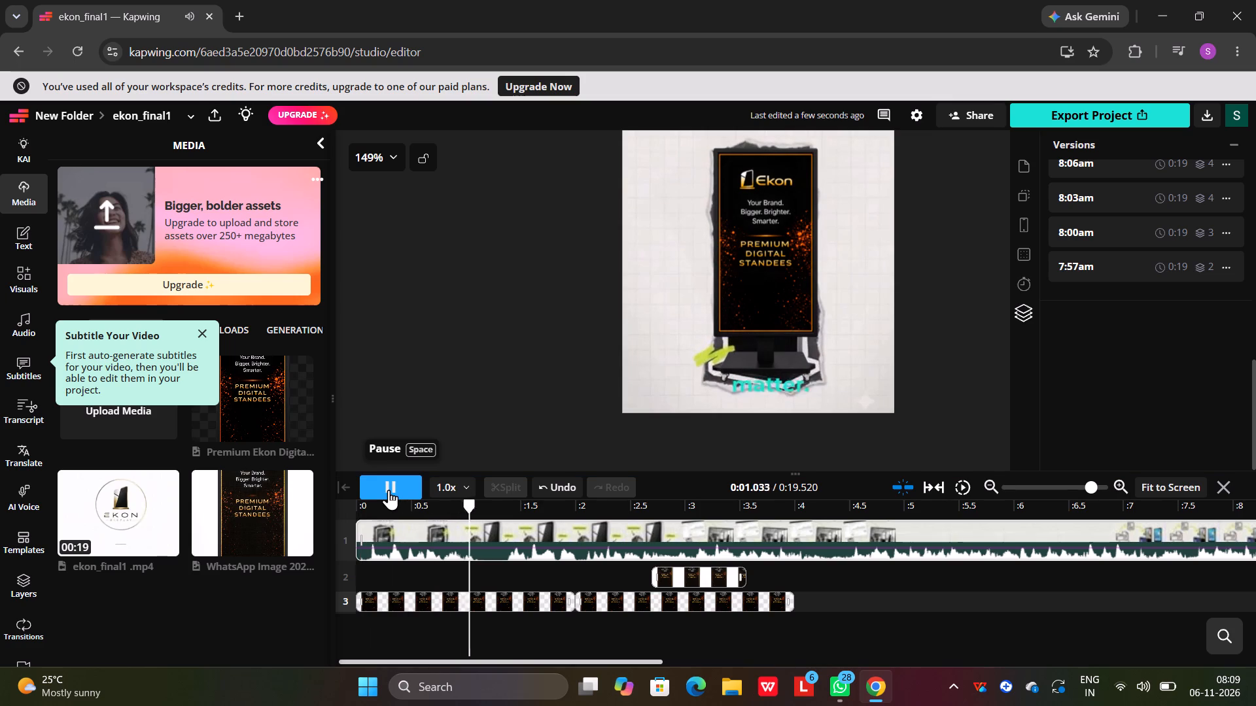
{"action": "left_click", "coordinate": [389, 490]}
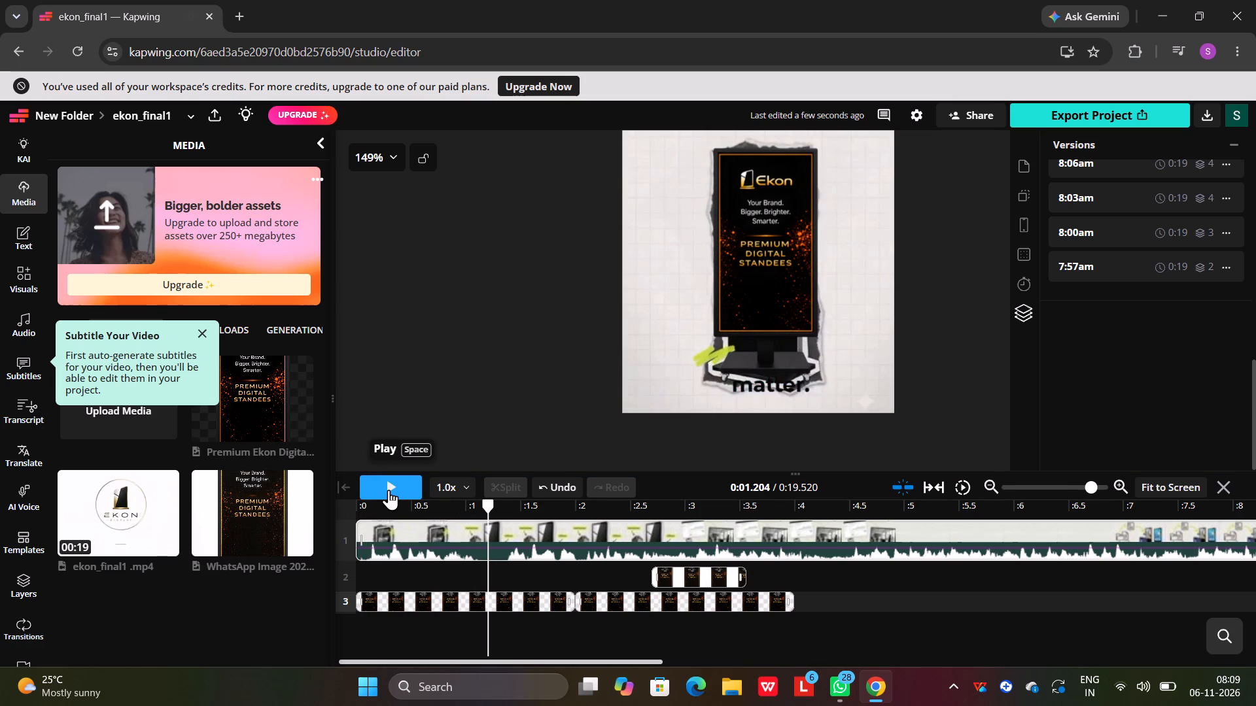
{"action": "left_click_drag", "start_coordinate": [483, 513], "coordinate": [333, 529]}
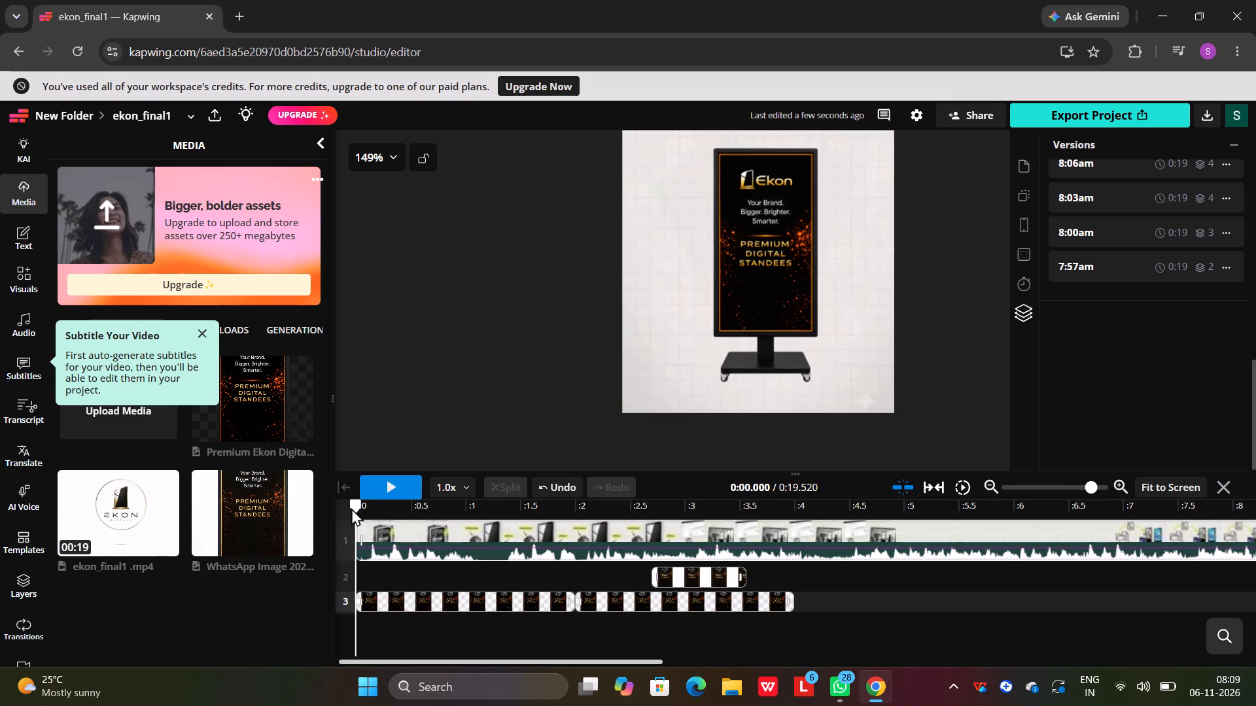
Play the opening to about 1.64 s, then shorten the second transparent standee clip, which follows the opening one, and delete it.
{"action": "left_click", "coordinate": [389, 482]}
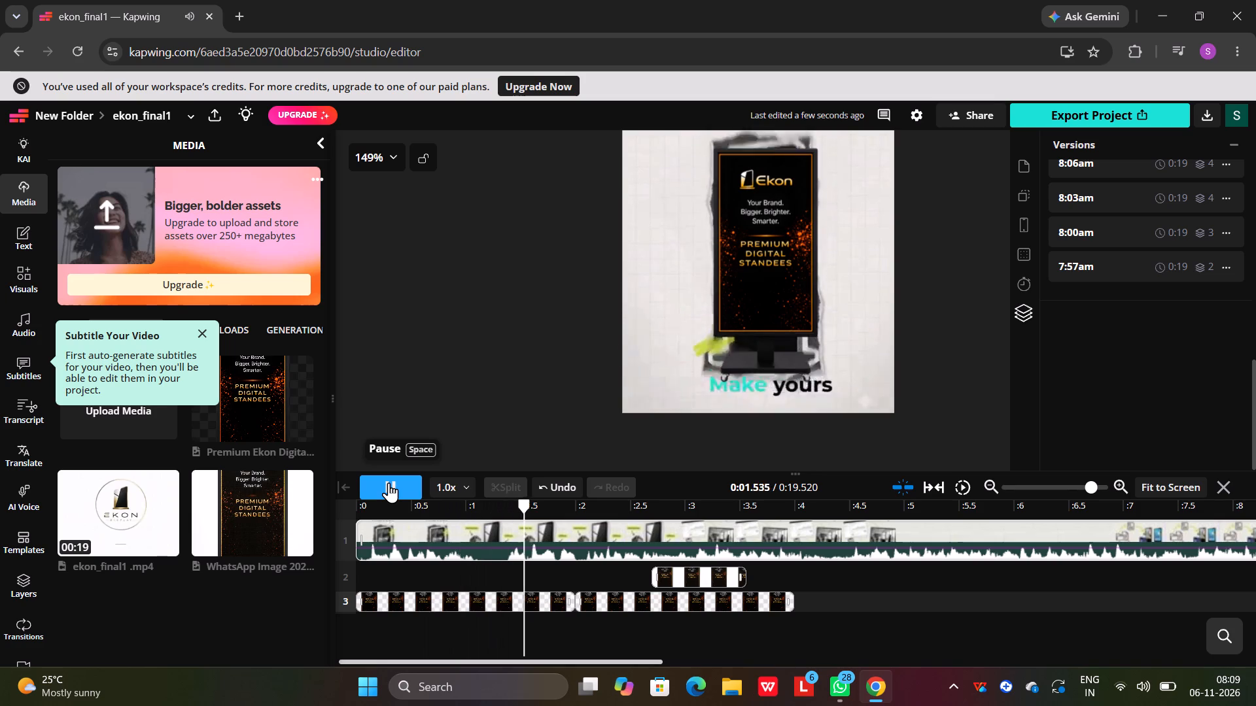
{"action": "left_click", "coordinate": [389, 482]}
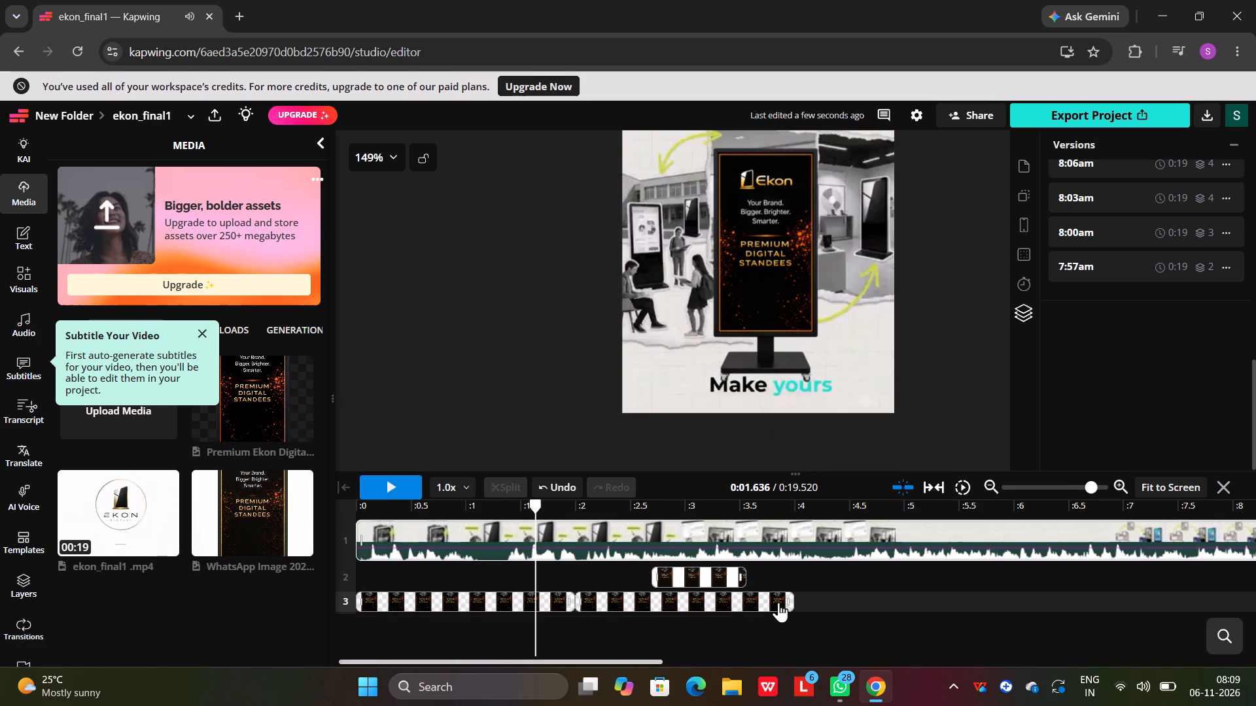
{"action": "left_click_drag", "start_coordinate": [788, 605], "coordinate": [532, 601]}
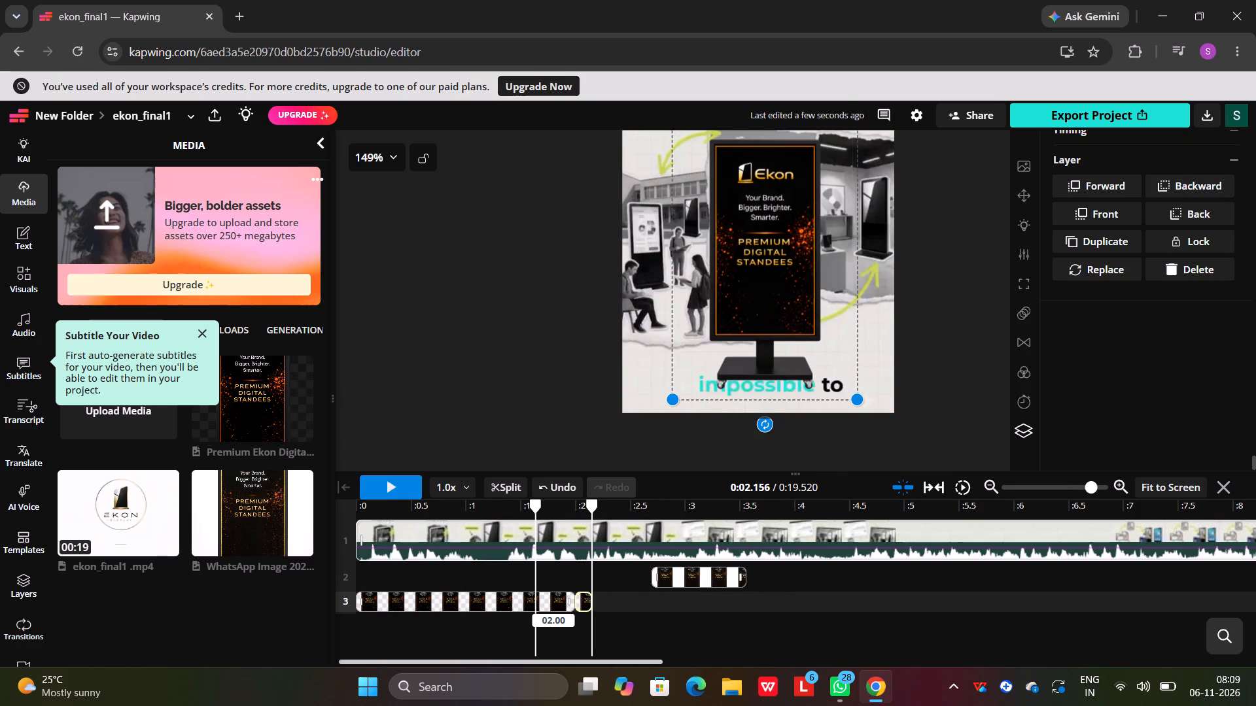
{"action": "left_click_drag", "start_coordinate": [532, 601], "coordinate": [537, 598]}
{"action": "left_click", "coordinate": [584, 603]}
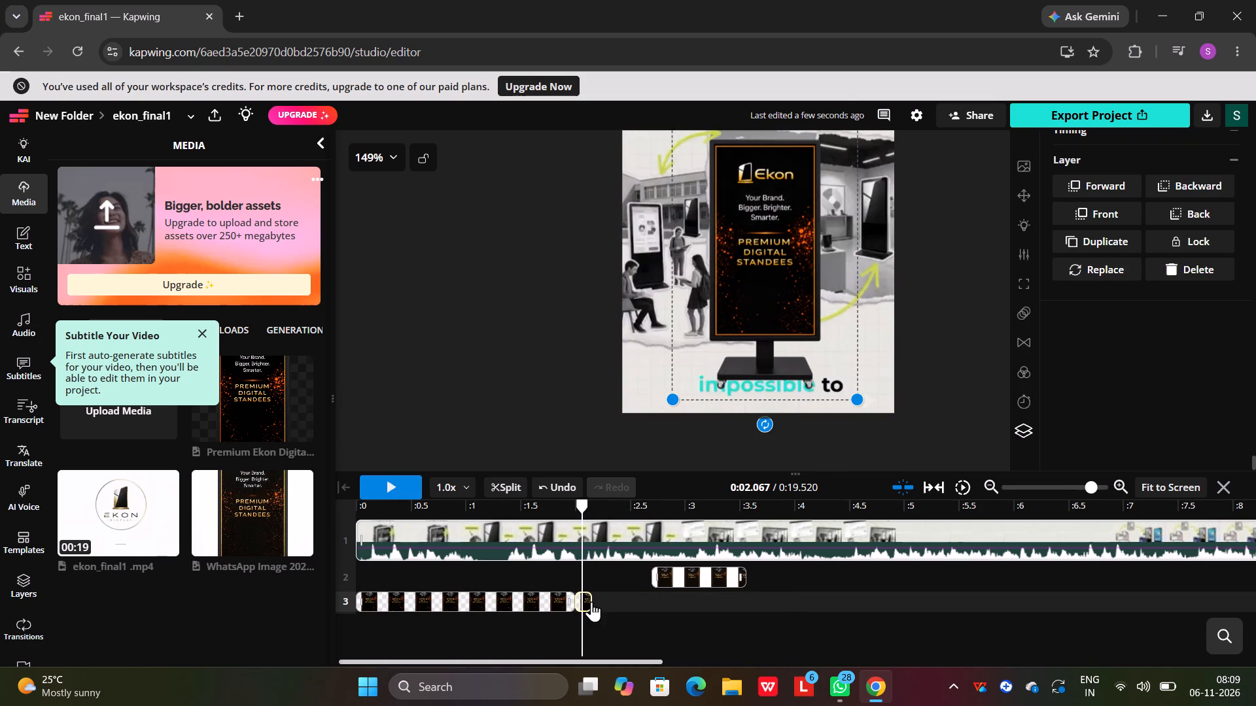
{"action": "key", "text": "Delete"}
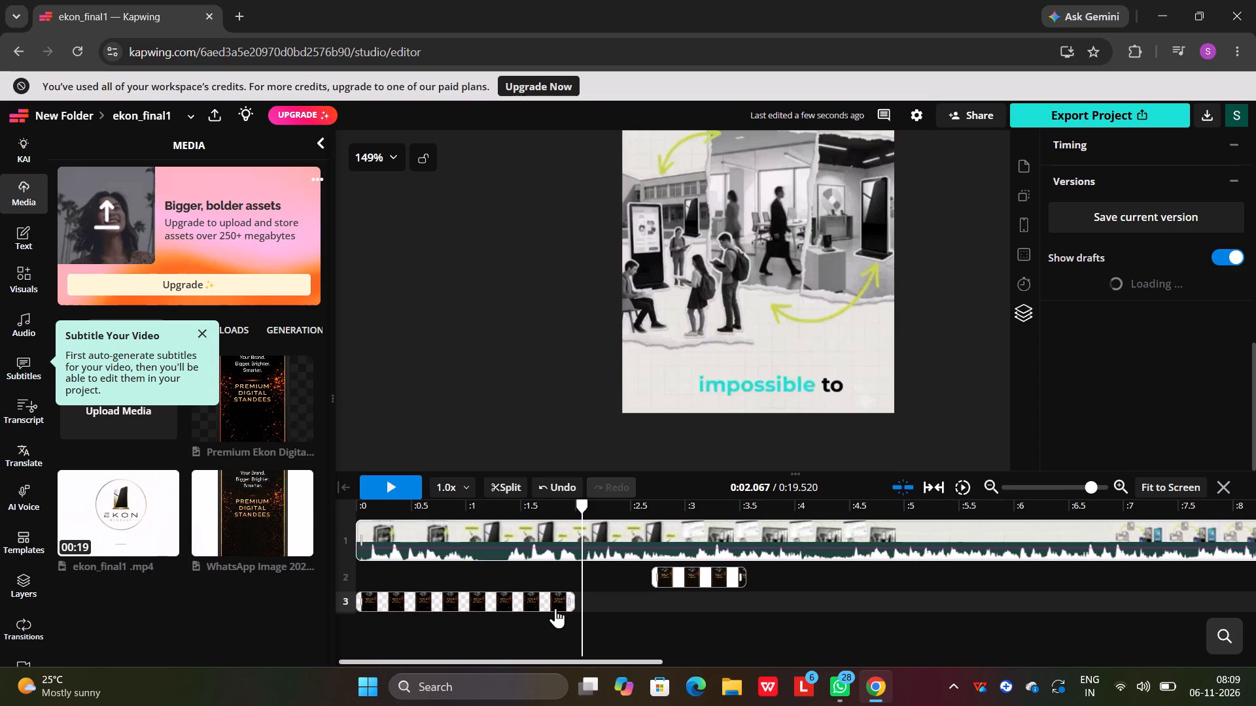
Trim the end of the opening standee image's clip to about 1.62 s, where the video cuts to the office collage scene.
{"action": "left_click", "coordinate": [555, 608]}
{"action": "left_click_drag", "start_coordinate": [582, 520], "coordinate": [558, 524]}
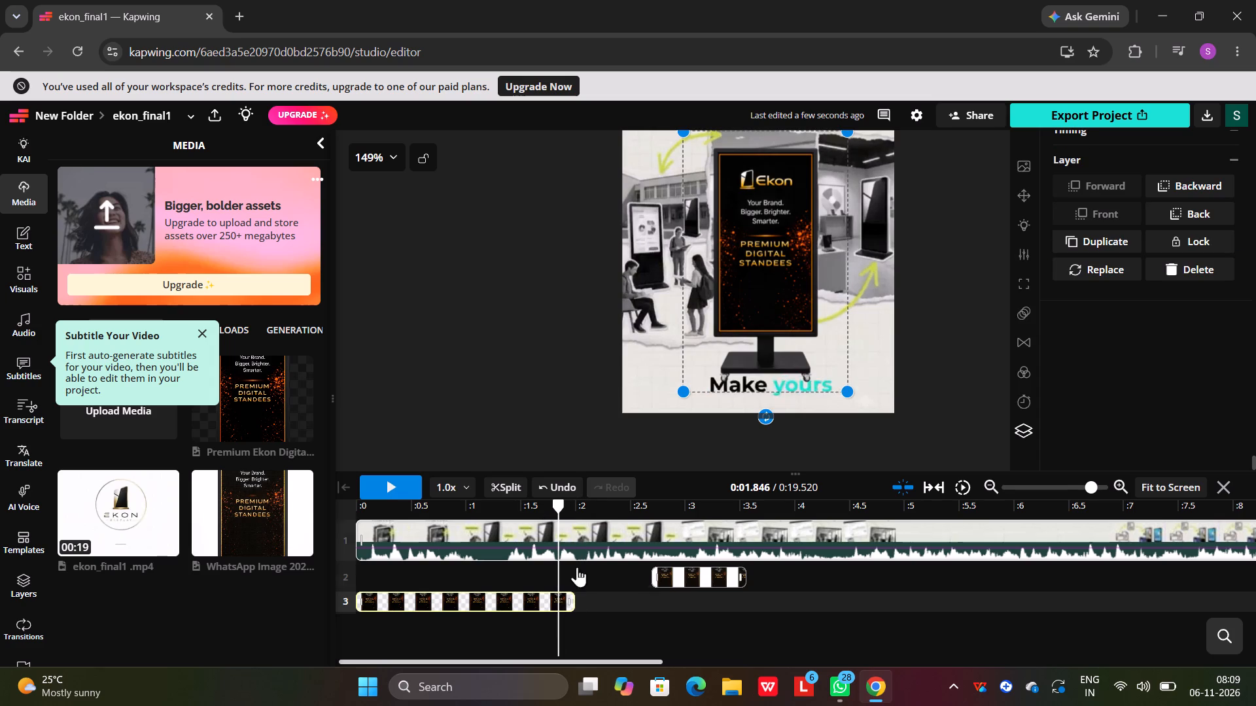
{"action": "left_click_drag", "start_coordinate": [570, 607], "coordinate": [530, 611]}
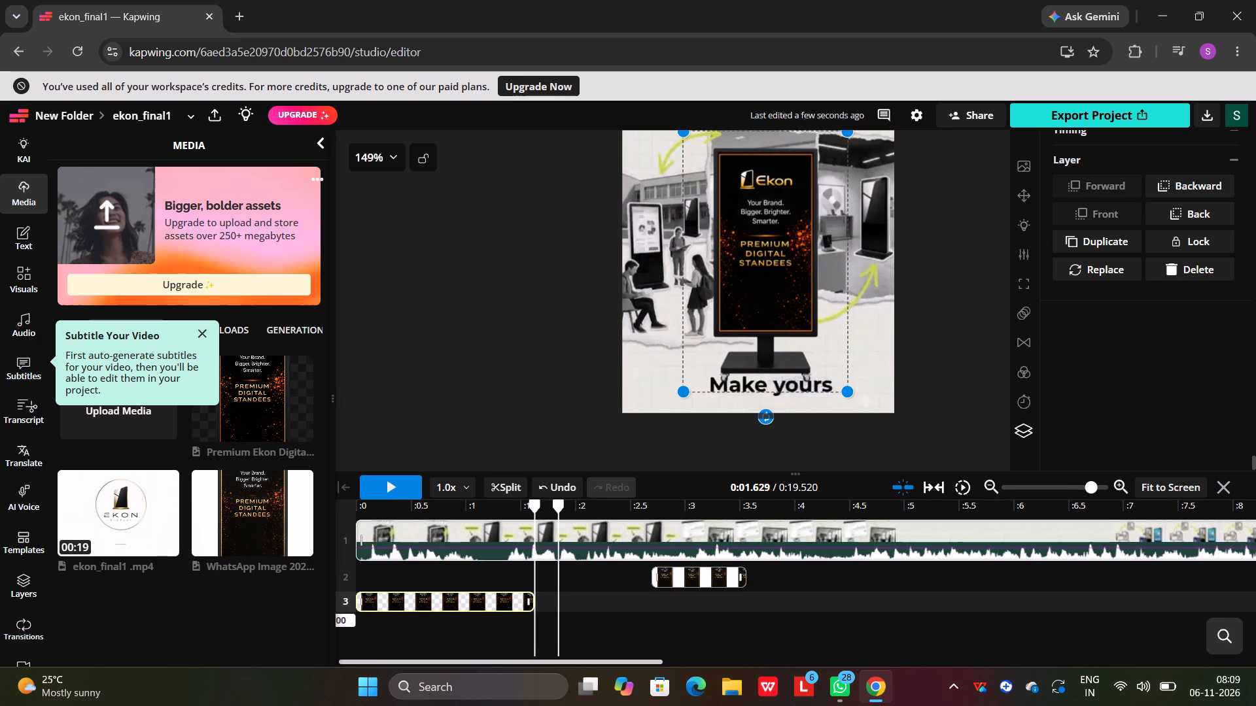
{"action": "left_click_drag", "start_coordinate": [530, 611], "coordinate": [529, 611]}
{"action": "left_click_drag", "start_coordinate": [533, 522], "coordinate": [519, 524]}
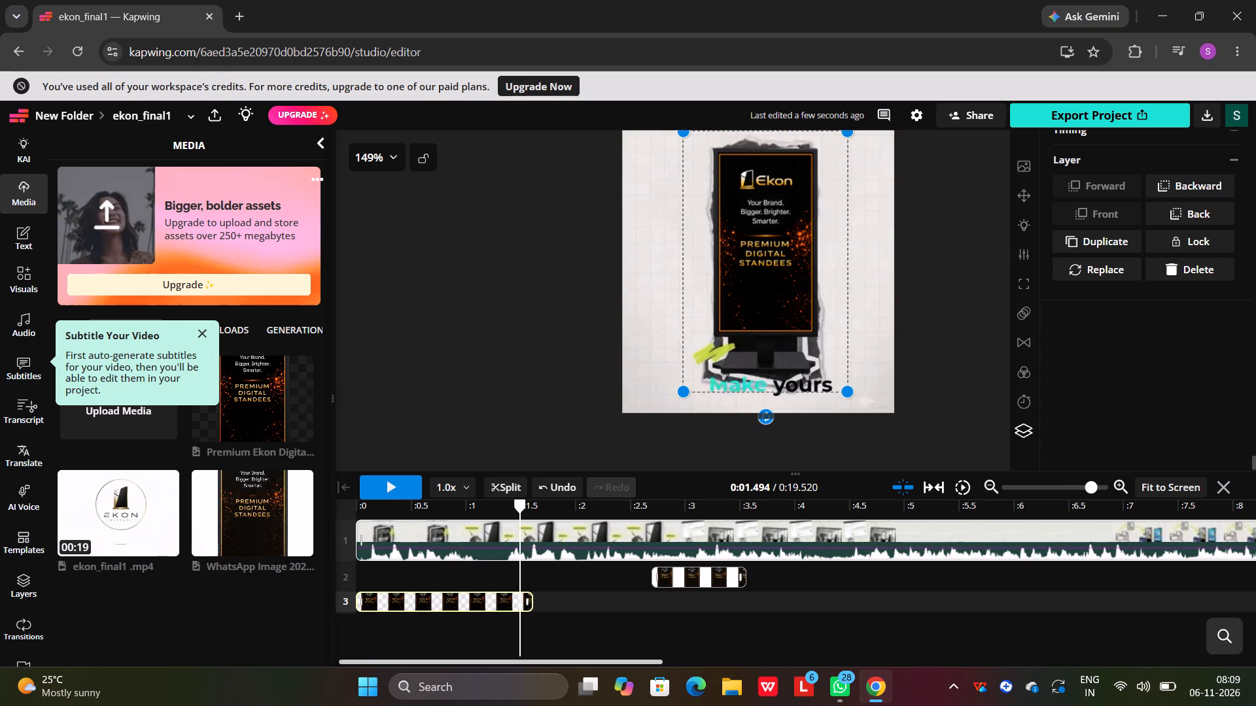
{"action": "left_click_drag", "start_coordinate": [523, 514], "coordinate": [534, 513]}
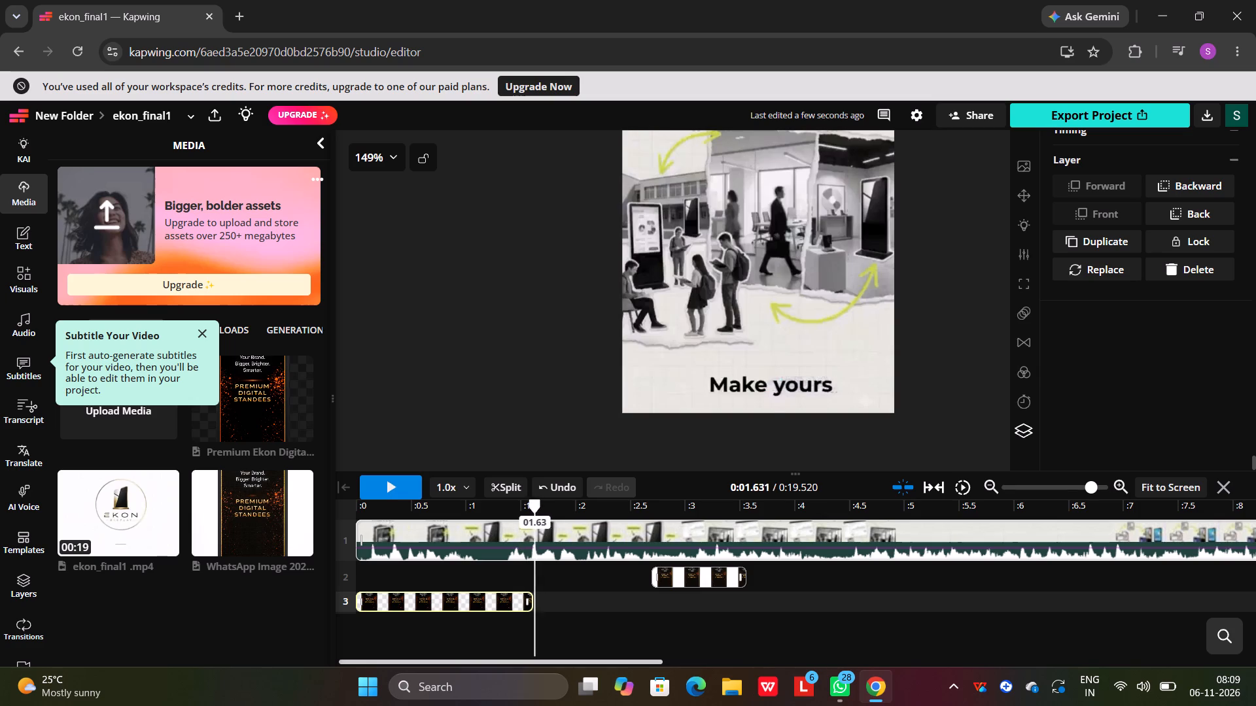
{"action": "left_click_drag", "start_coordinate": [534, 513], "coordinate": [530, 513]}
Play the opening from 0:00 to about 1.8 s to examine where the trimmed standee image ends, and return near the start.
{"action": "left_click_drag", "start_coordinate": [528, 508], "coordinate": [383, 539]}
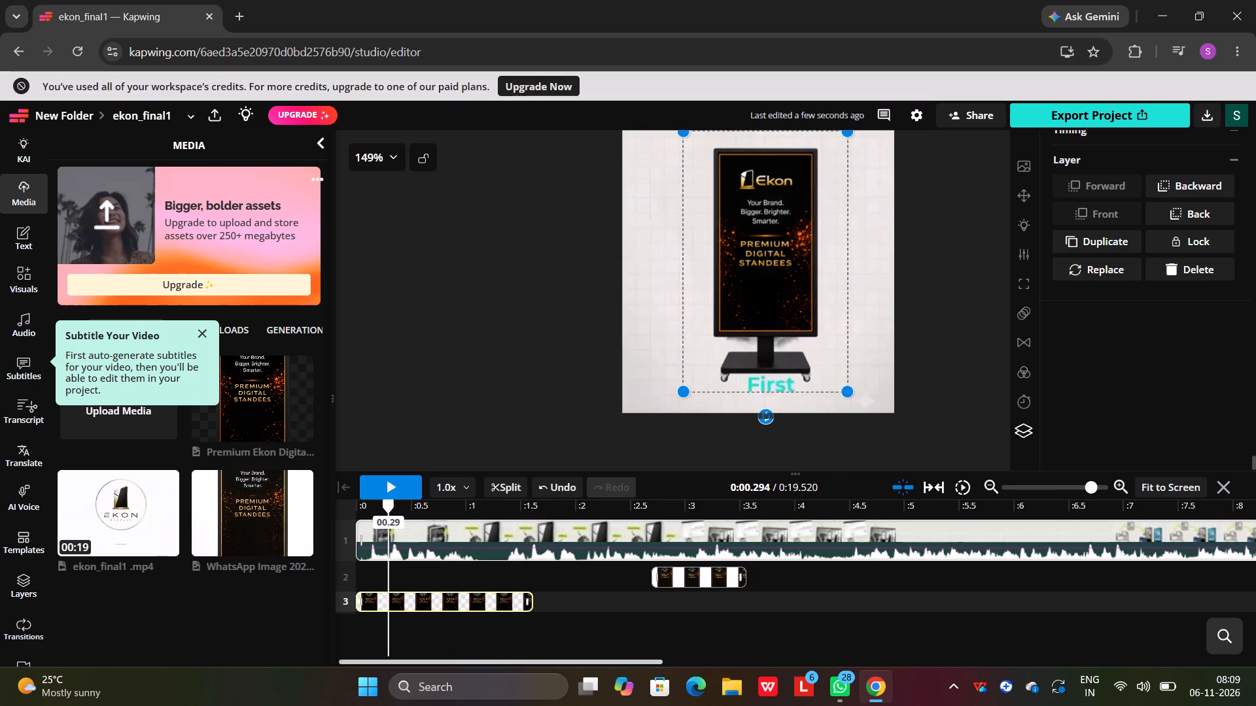
{"action": "left_click_drag", "start_coordinate": [383, 539], "coordinate": [334, 536]}
{"action": "scroll", "coordinate": [476, 363], "scroll_direction": "up", "scroll_amount": 2}
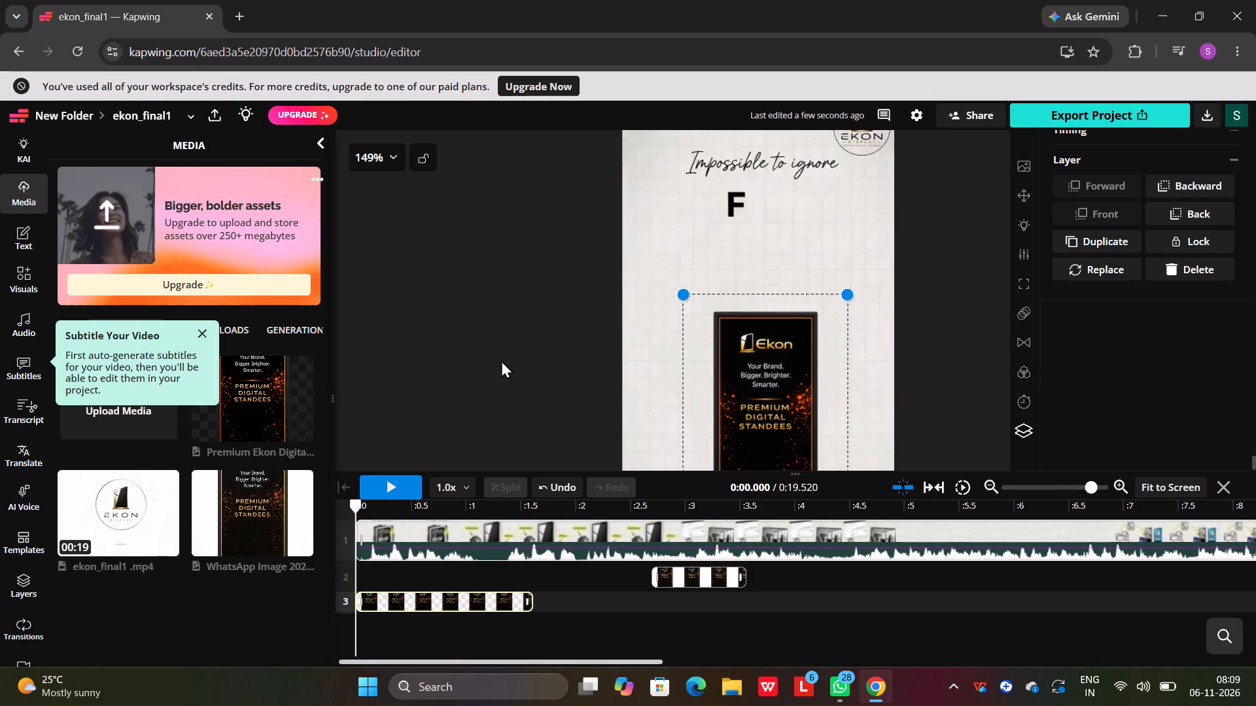
{"action": "scroll", "coordinate": [501, 360], "scroll_direction": "down", "scroll_amount": 1}
{"action": "scroll", "coordinate": [506, 360], "scroll_direction": "down", "scroll_amount": 1, "text": "ctrl"}
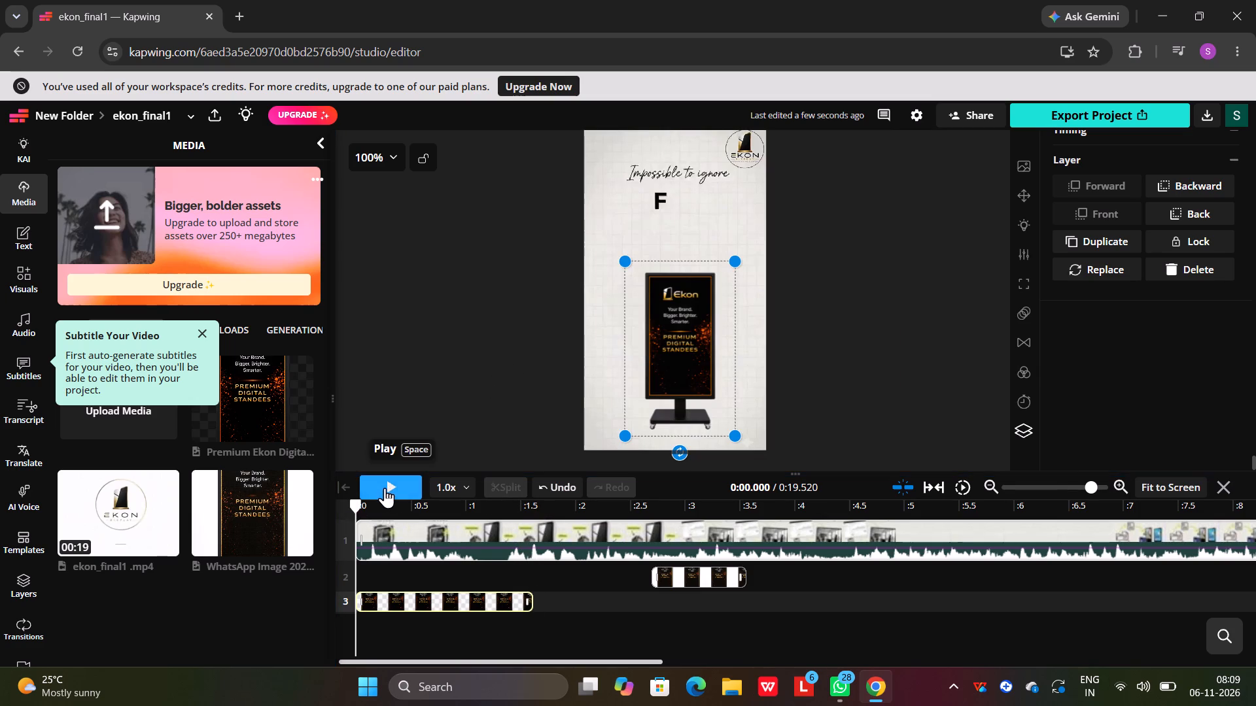
{"action": "left_click", "coordinate": [385, 488]}
{"action": "left_click", "coordinate": [394, 485]}
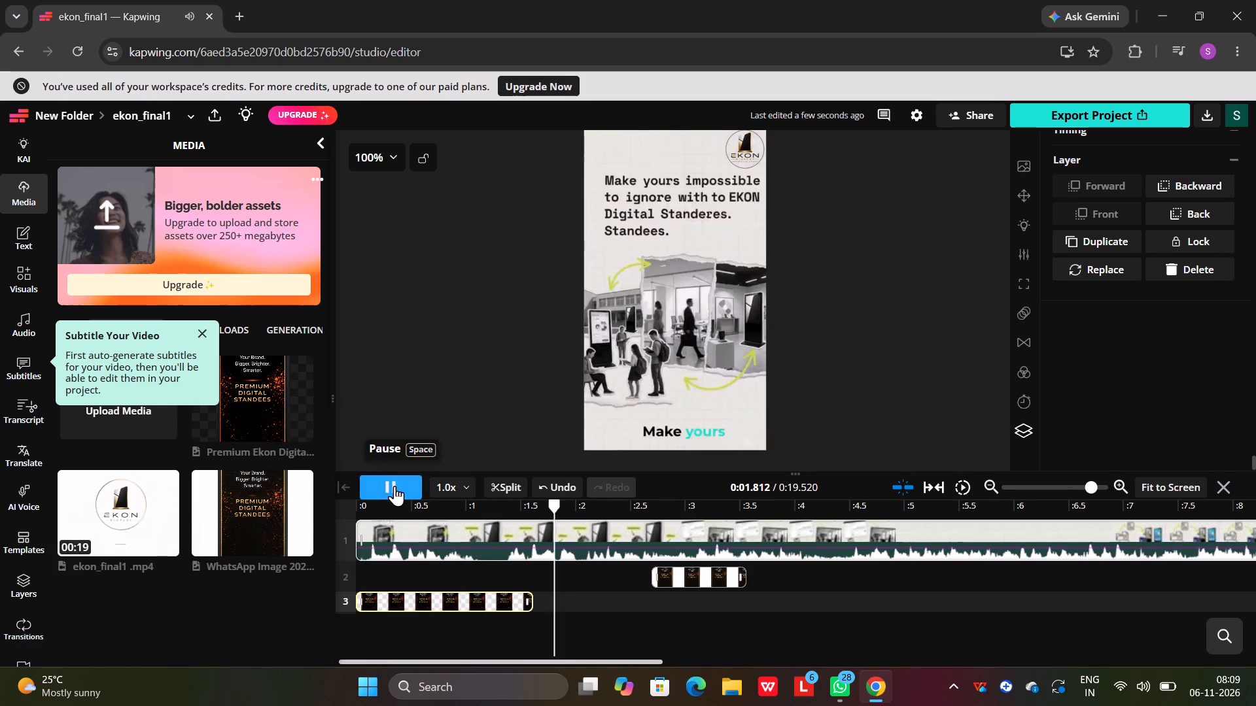
{"action": "scroll", "coordinate": [512, 331], "scroll_direction": "down", "scroll_amount": 1}
{"action": "left_click_drag", "start_coordinate": [561, 505], "coordinate": [367, 545]}
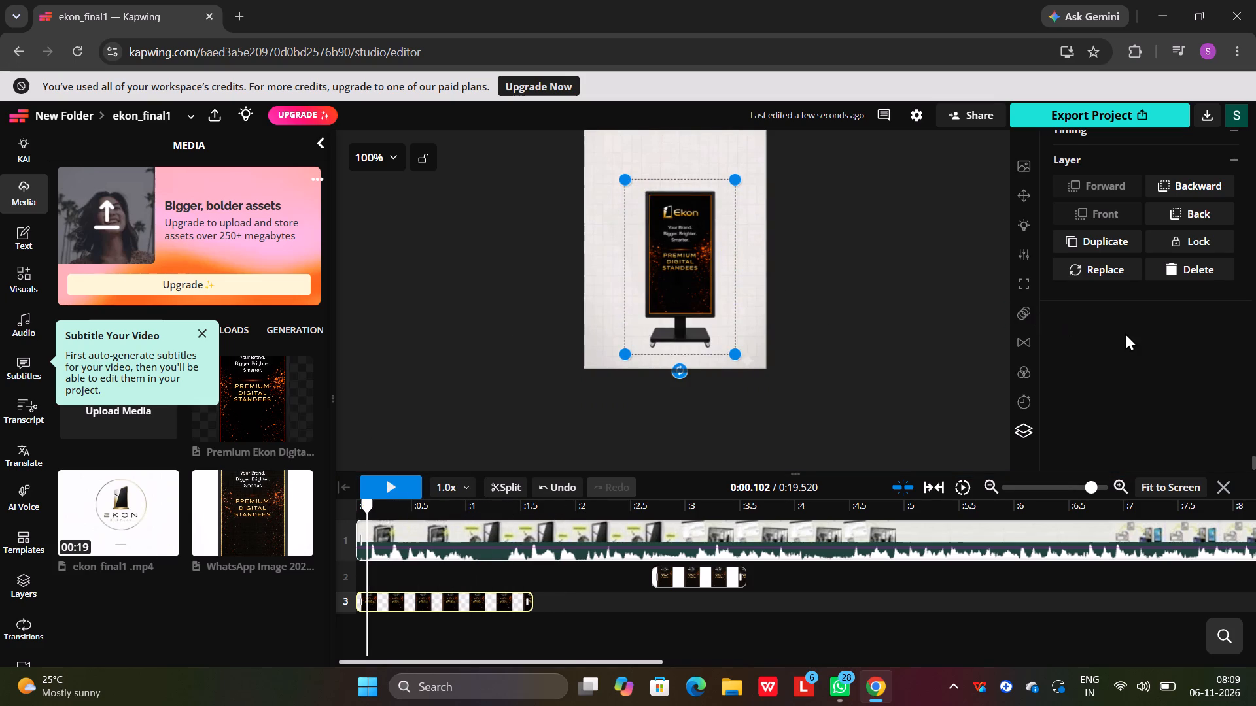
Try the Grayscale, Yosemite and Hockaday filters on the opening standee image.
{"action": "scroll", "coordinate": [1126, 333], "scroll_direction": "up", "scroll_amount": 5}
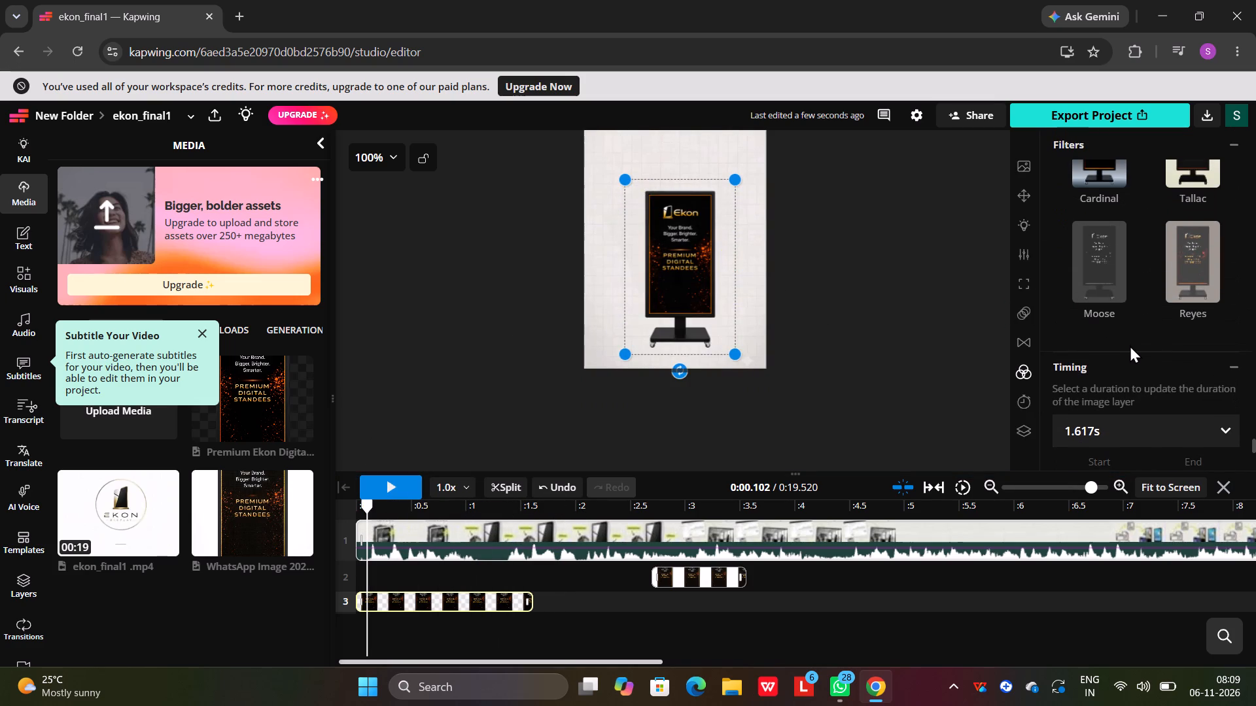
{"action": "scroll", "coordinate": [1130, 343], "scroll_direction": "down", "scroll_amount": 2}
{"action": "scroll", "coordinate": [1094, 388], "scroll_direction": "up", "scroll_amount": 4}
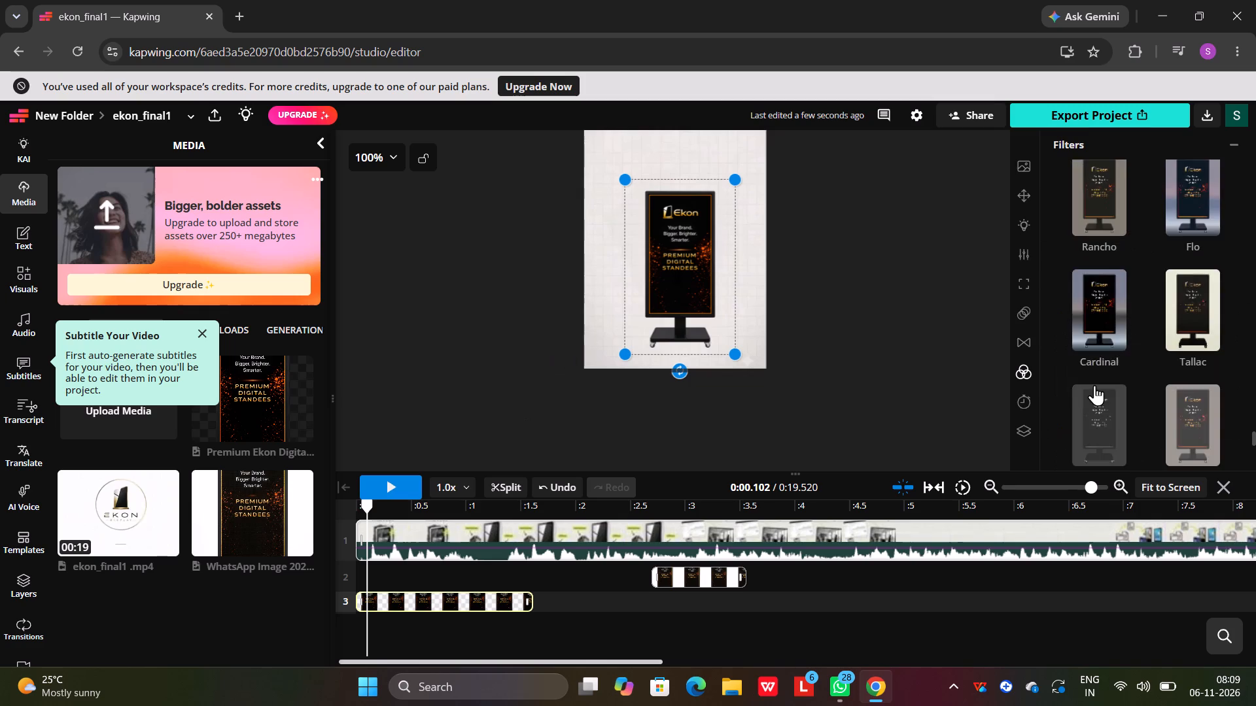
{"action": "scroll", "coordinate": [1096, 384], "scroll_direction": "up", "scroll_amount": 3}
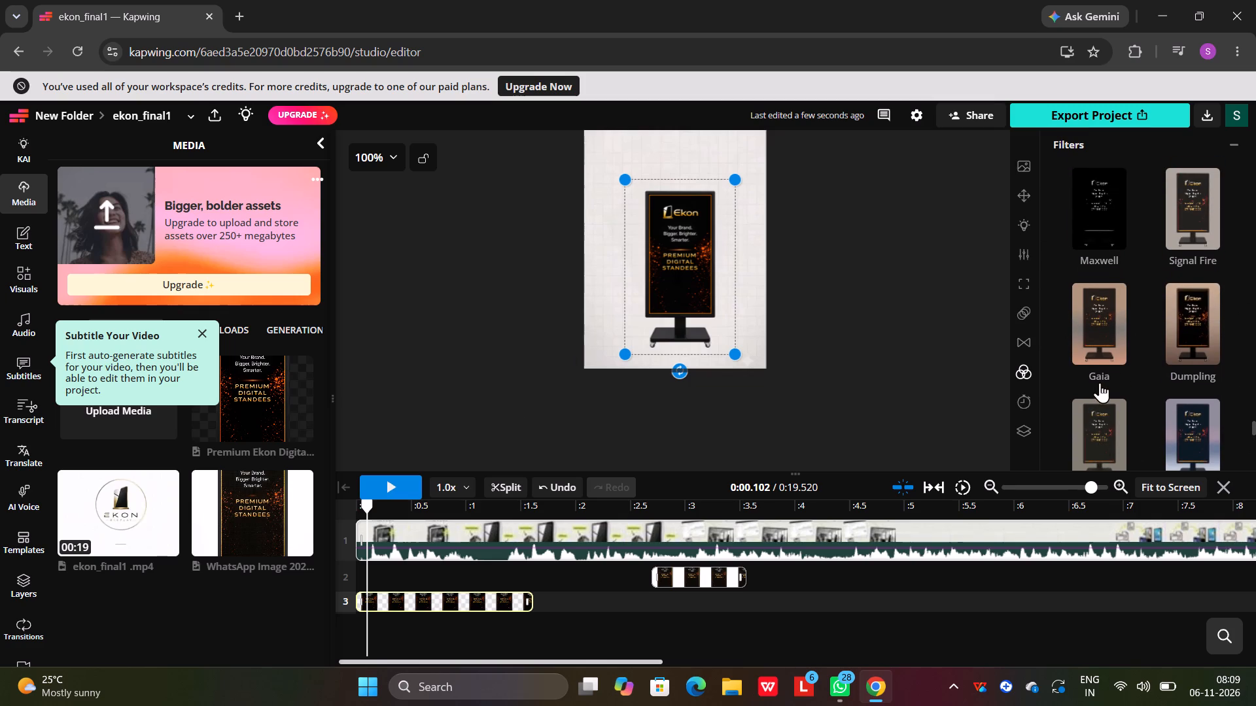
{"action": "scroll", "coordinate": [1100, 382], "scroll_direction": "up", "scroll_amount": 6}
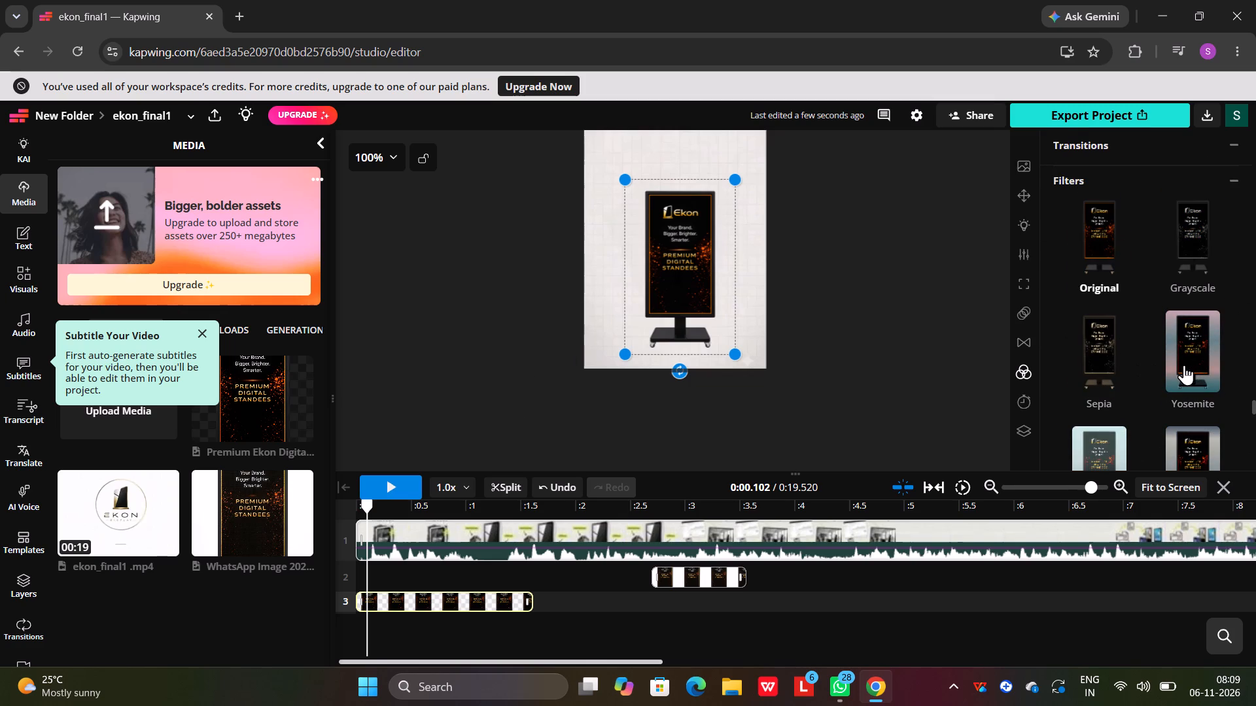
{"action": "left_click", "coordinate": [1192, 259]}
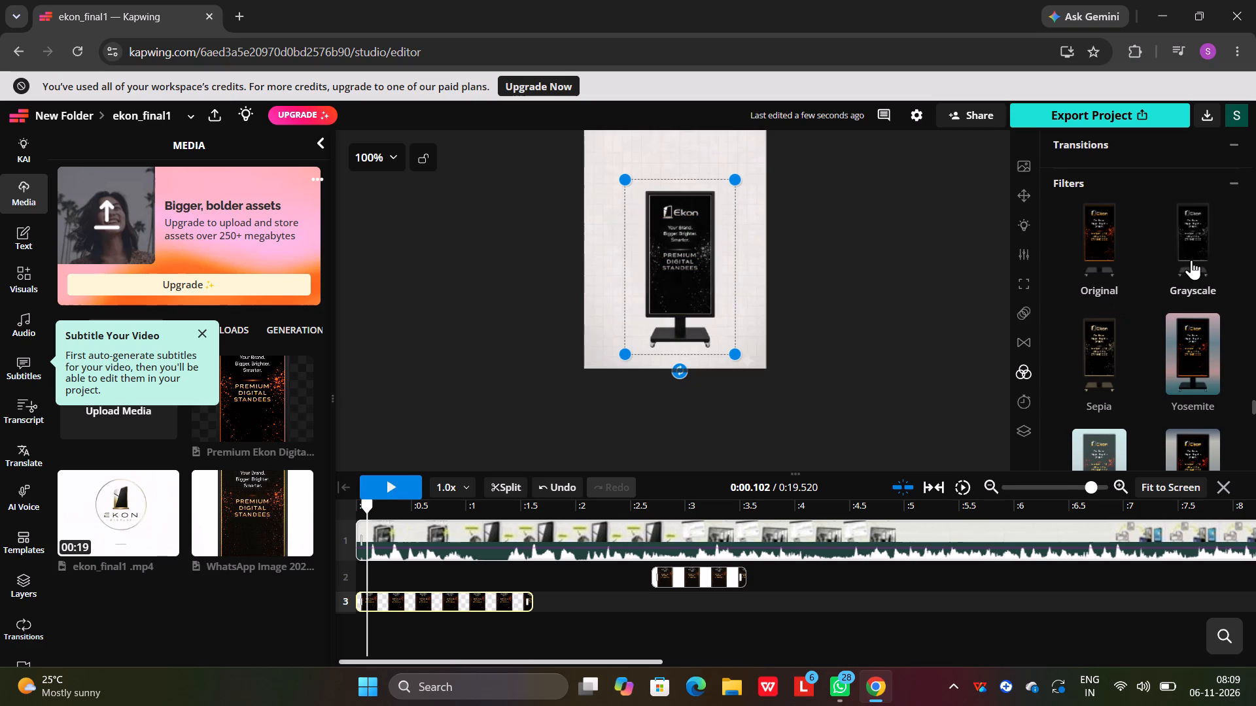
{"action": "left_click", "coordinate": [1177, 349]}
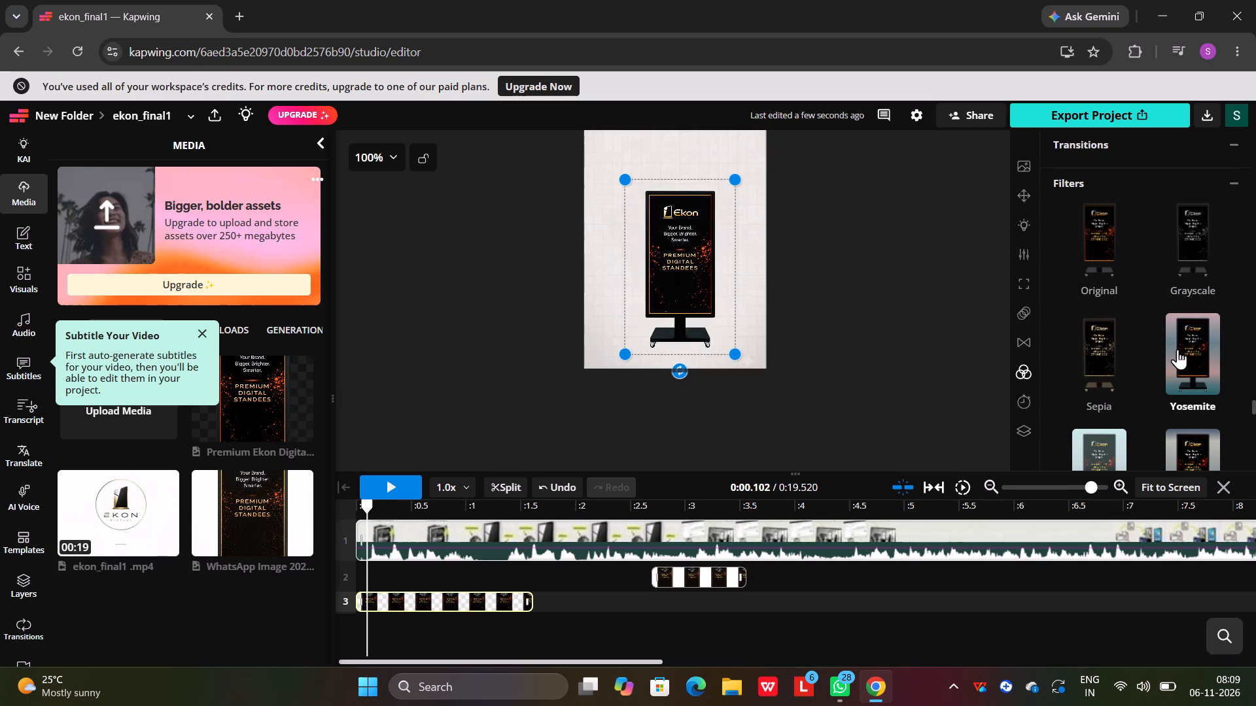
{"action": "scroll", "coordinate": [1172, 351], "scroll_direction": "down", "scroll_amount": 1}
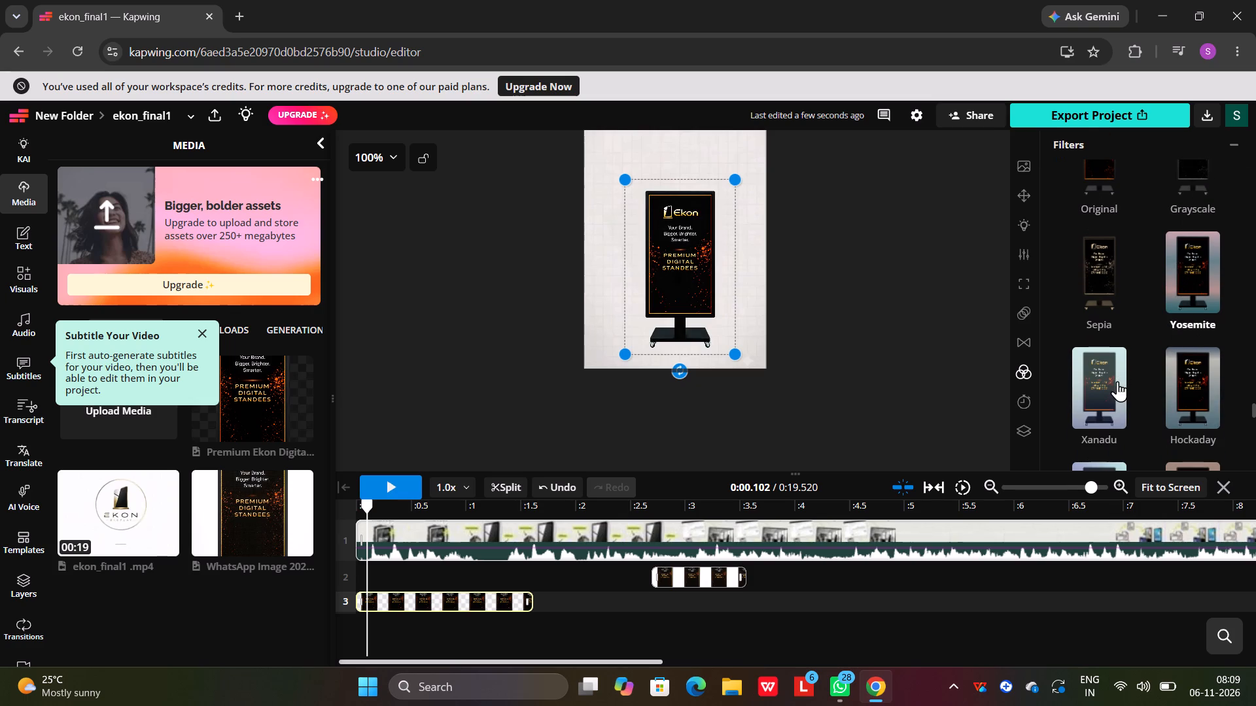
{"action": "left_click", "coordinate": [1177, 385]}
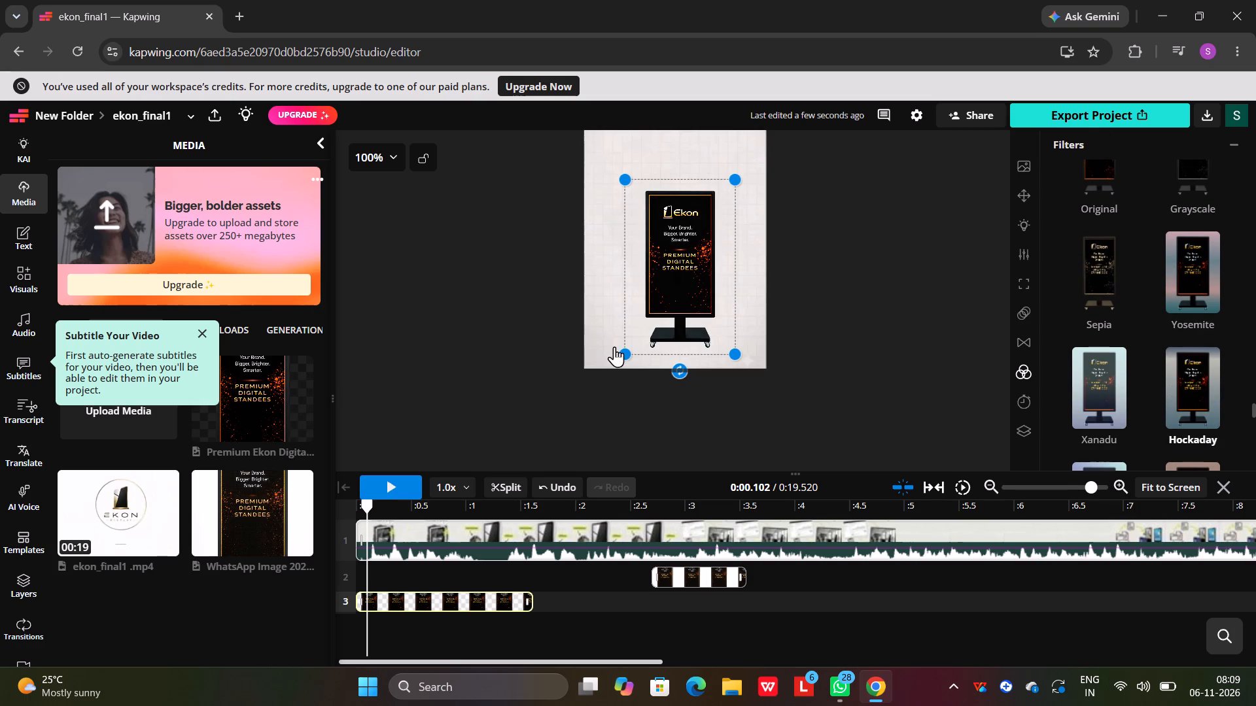
Examine the filtered standee image up close and play the opening from 0:00 to about 0.87 s.
{"action": "scroll", "coordinate": [739, 322], "scroll_direction": "up", "scroll_amount": 3, "text": "ctrl"}
{"action": "scroll", "coordinate": [739, 322], "scroll_direction": "down", "scroll_amount": 1, "text": "ctrl"}
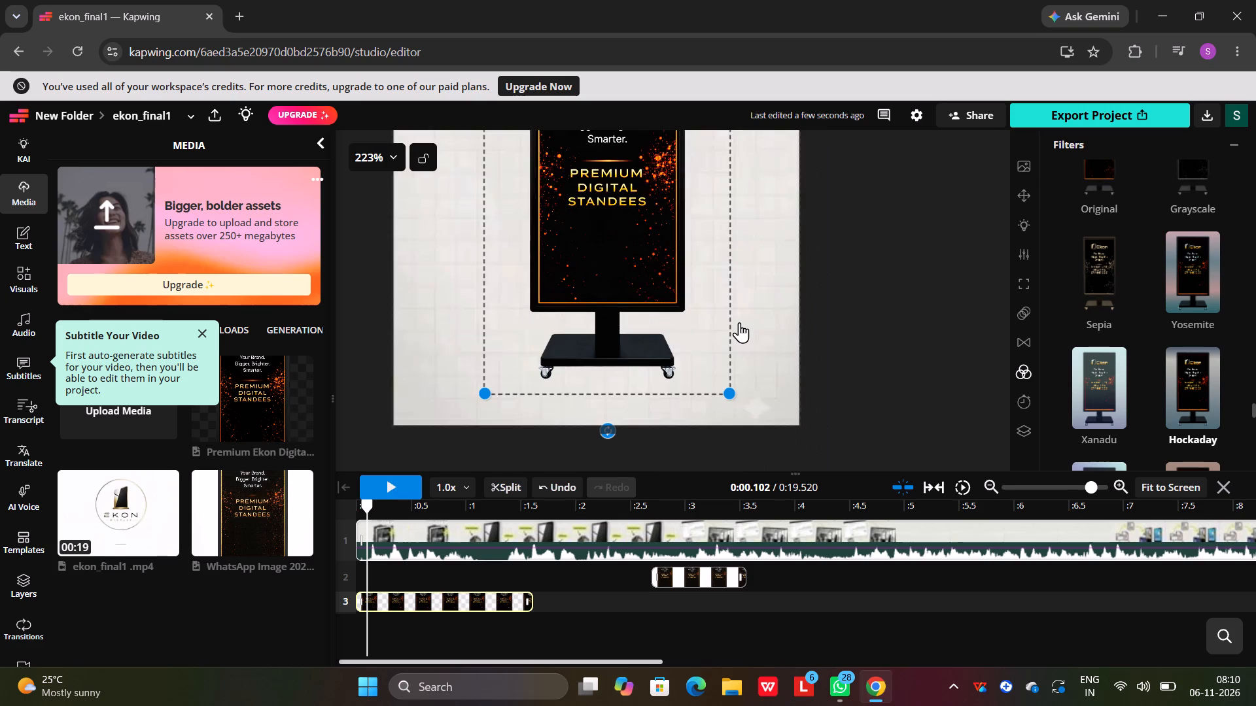
{"action": "scroll", "coordinate": [739, 322], "scroll_direction": "up", "scroll_amount": 2}
{"action": "scroll", "coordinate": [741, 322], "scroll_direction": "down", "scroll_amount": 2, "text": "ctrl"}
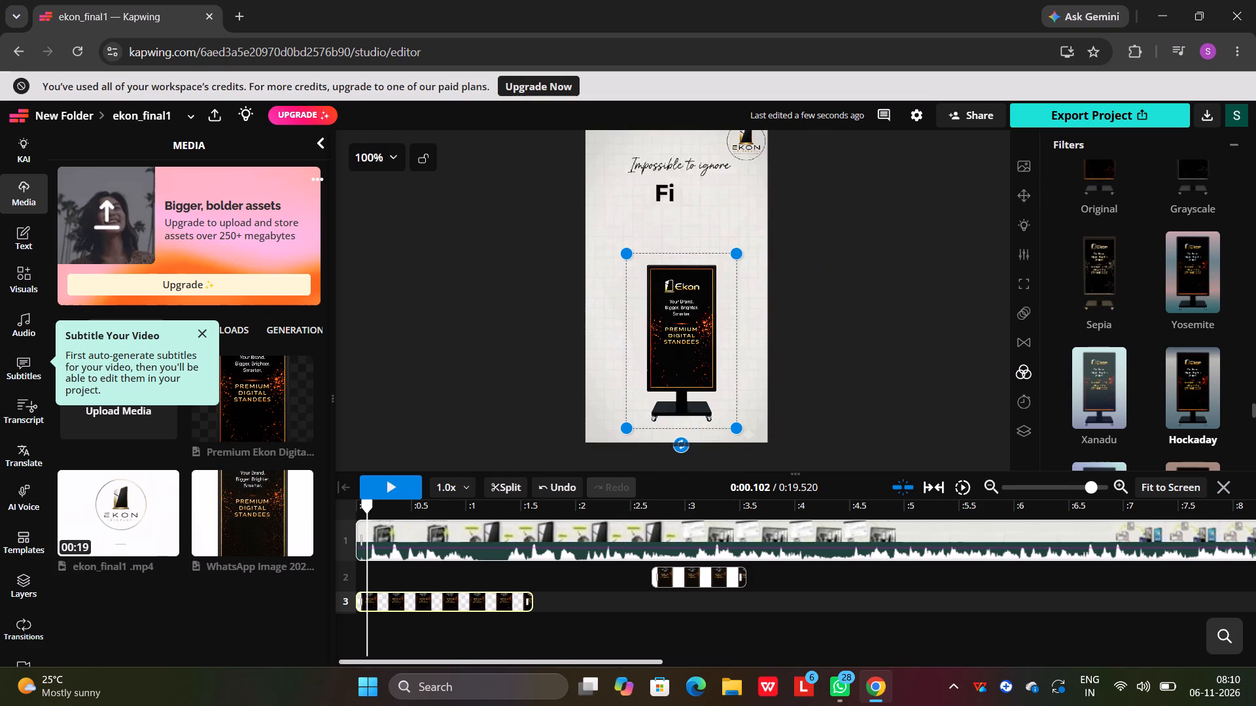
{"action": "left_click_drag", "start_coordinate": [367, 511], "coordinate": [337, 511]}
{"action": "left_click", "coordinate": [383, 481]}
{"action": "left_click", "coordinate": [383, 481]}
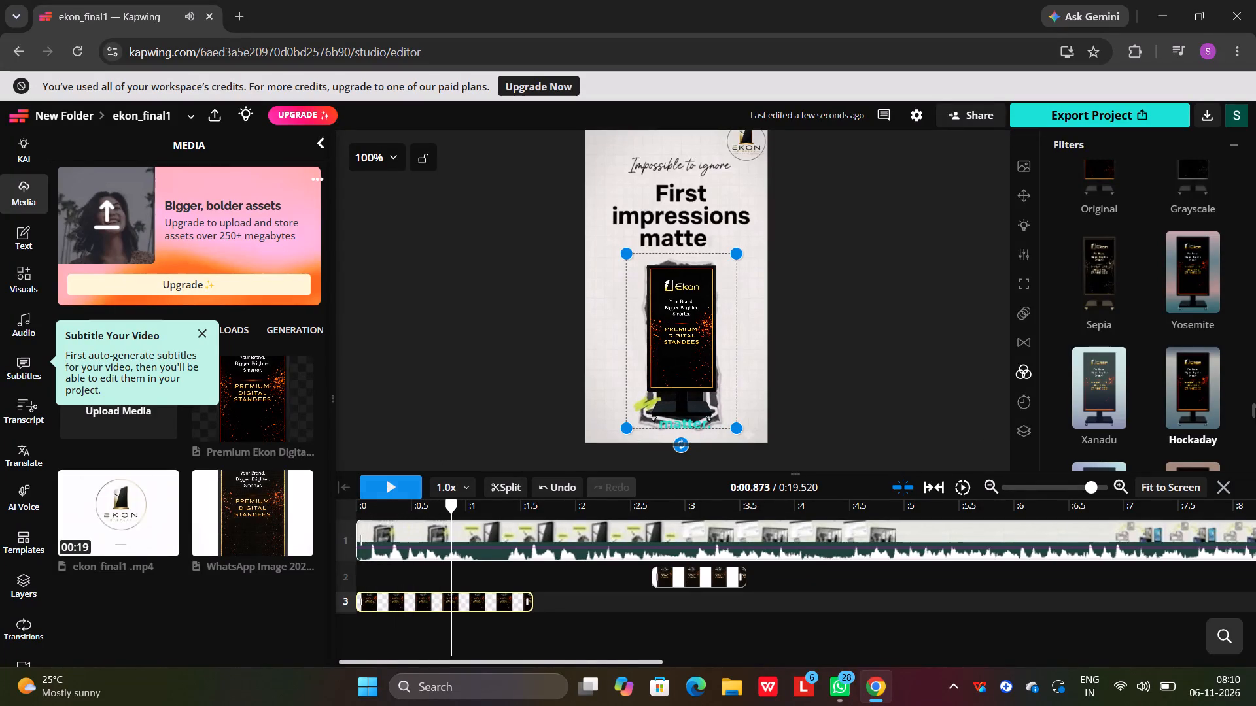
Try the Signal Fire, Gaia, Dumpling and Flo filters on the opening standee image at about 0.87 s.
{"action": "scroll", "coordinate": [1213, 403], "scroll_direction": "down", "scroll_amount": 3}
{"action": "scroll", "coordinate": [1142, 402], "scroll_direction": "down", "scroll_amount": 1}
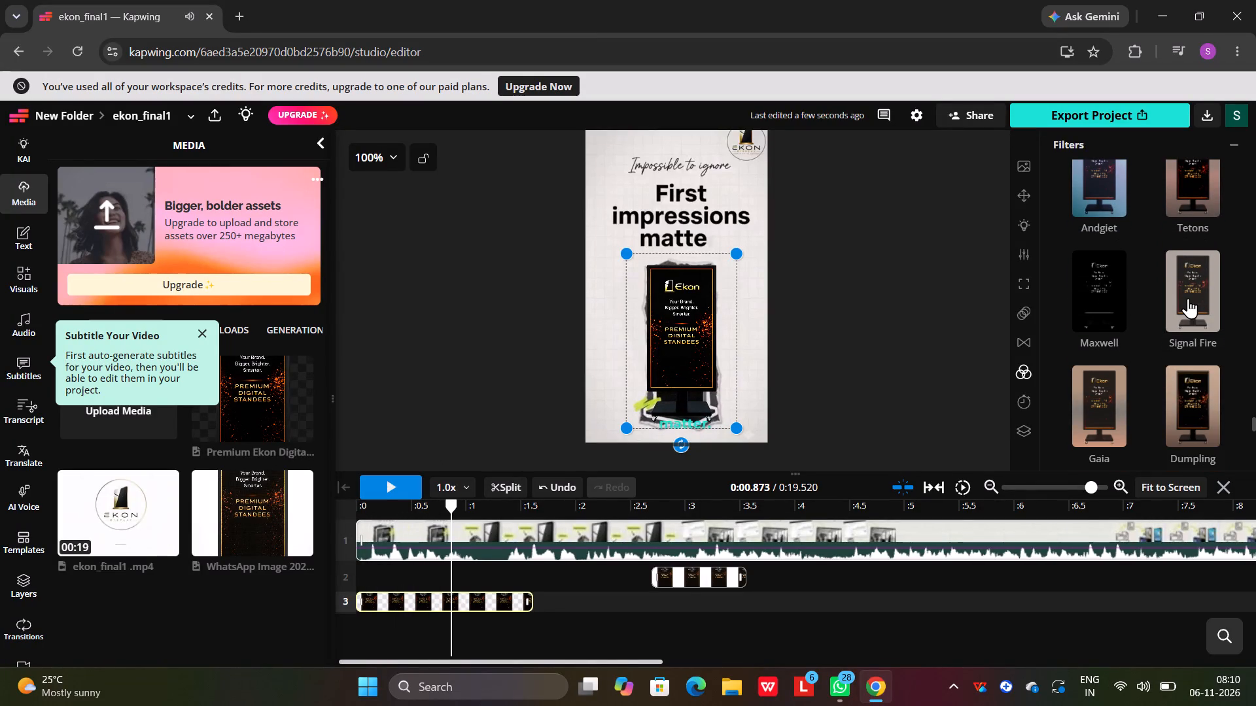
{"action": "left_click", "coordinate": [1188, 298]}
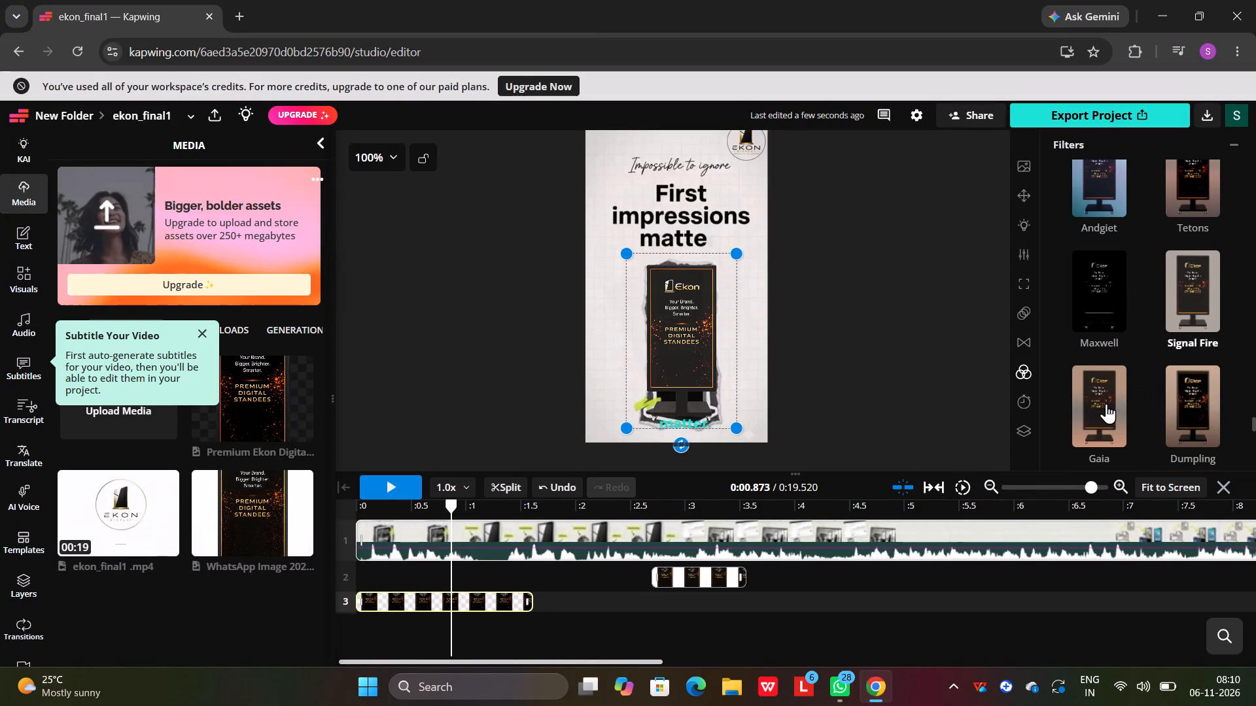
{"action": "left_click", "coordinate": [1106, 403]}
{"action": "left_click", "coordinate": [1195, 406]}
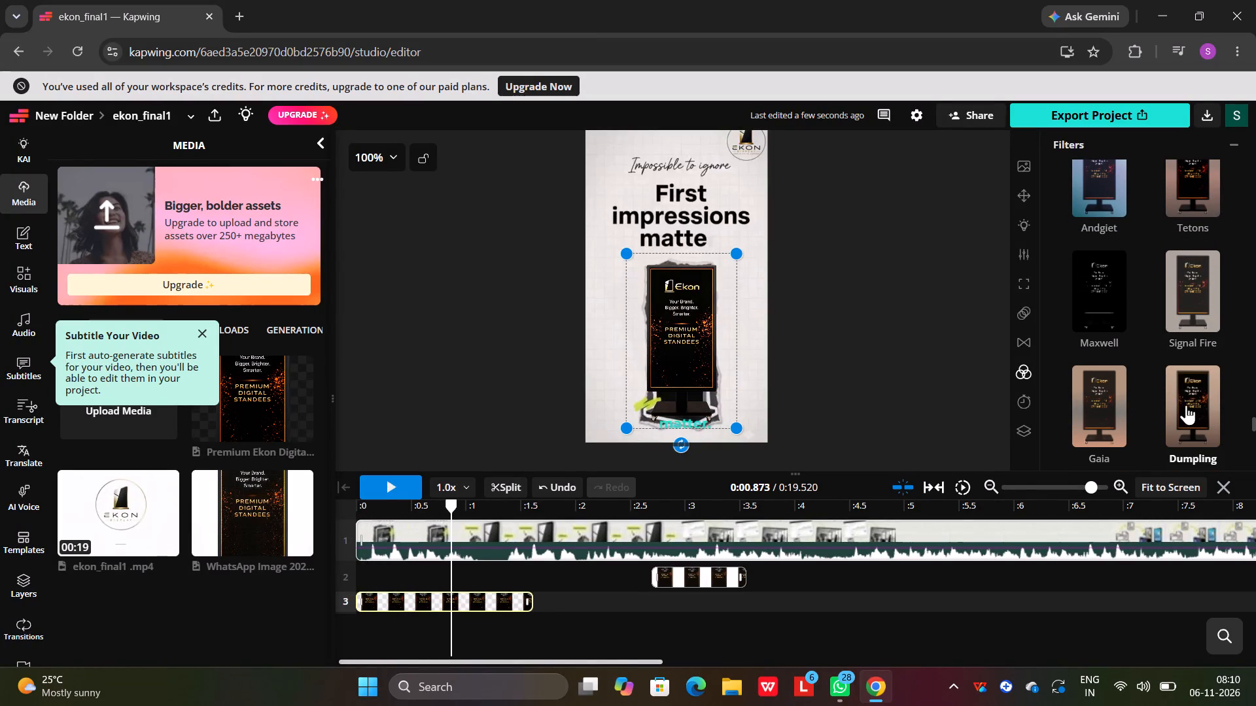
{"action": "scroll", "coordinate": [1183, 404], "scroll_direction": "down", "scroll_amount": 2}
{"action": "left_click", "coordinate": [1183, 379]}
Apply the Cardinal filter to the opening standee image, comparing it with Tallac before settling on Cardinal.
{"action": "scroll", "coordinate": [1163, 387], "scroll_direction": "down", "scroll_amount": 1}
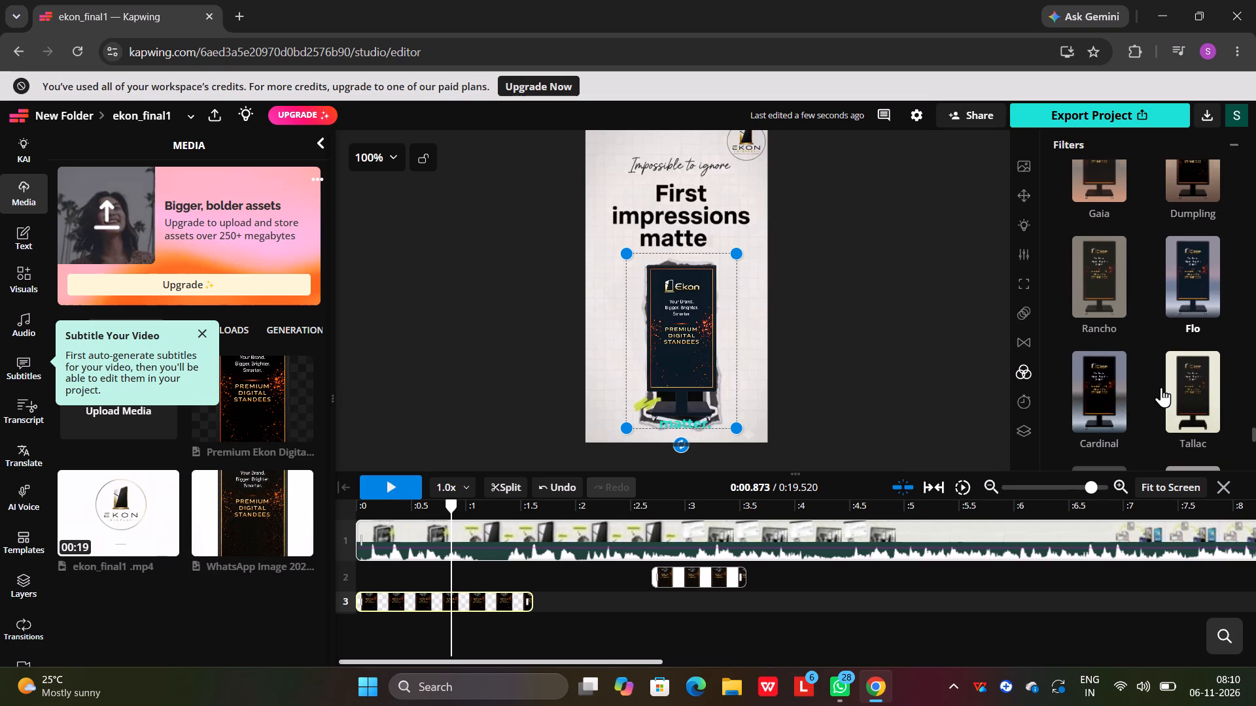
{"action": "left_click", "coordinate": [1104, 392]}
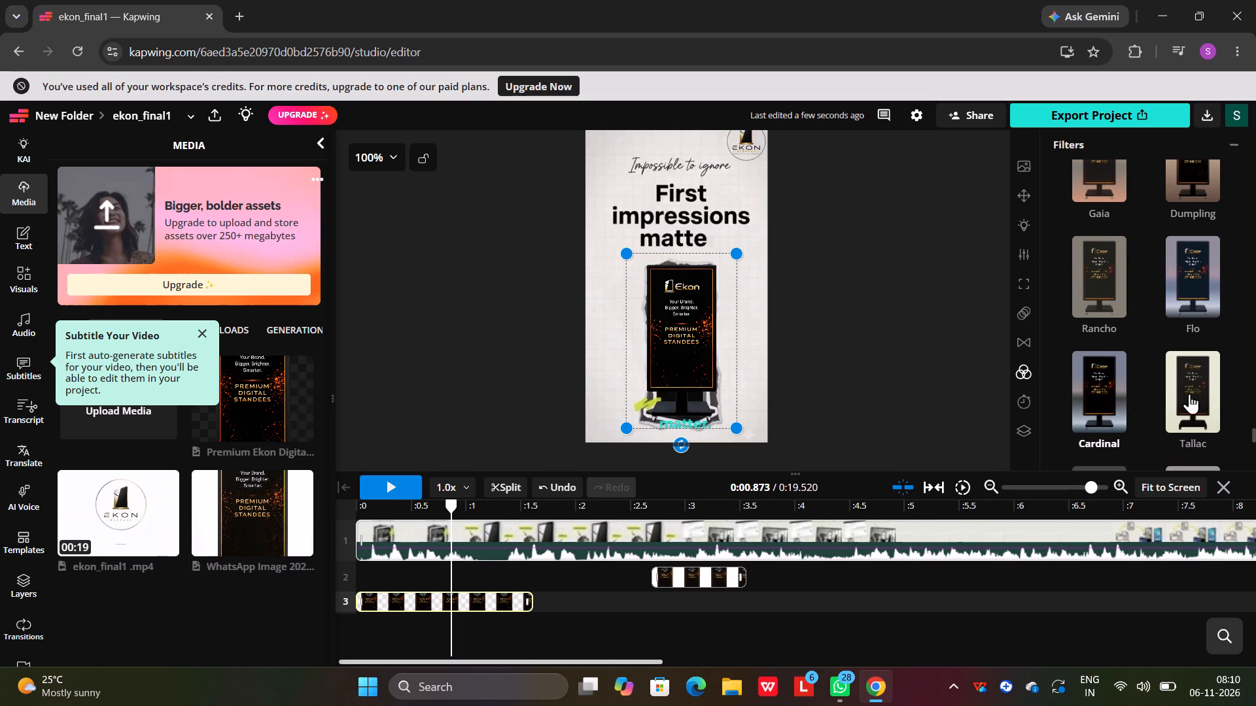
{"action": "scroll", "coordinate": [1187, 401], "scroll_direction": "down", "scroll_amount": 2}
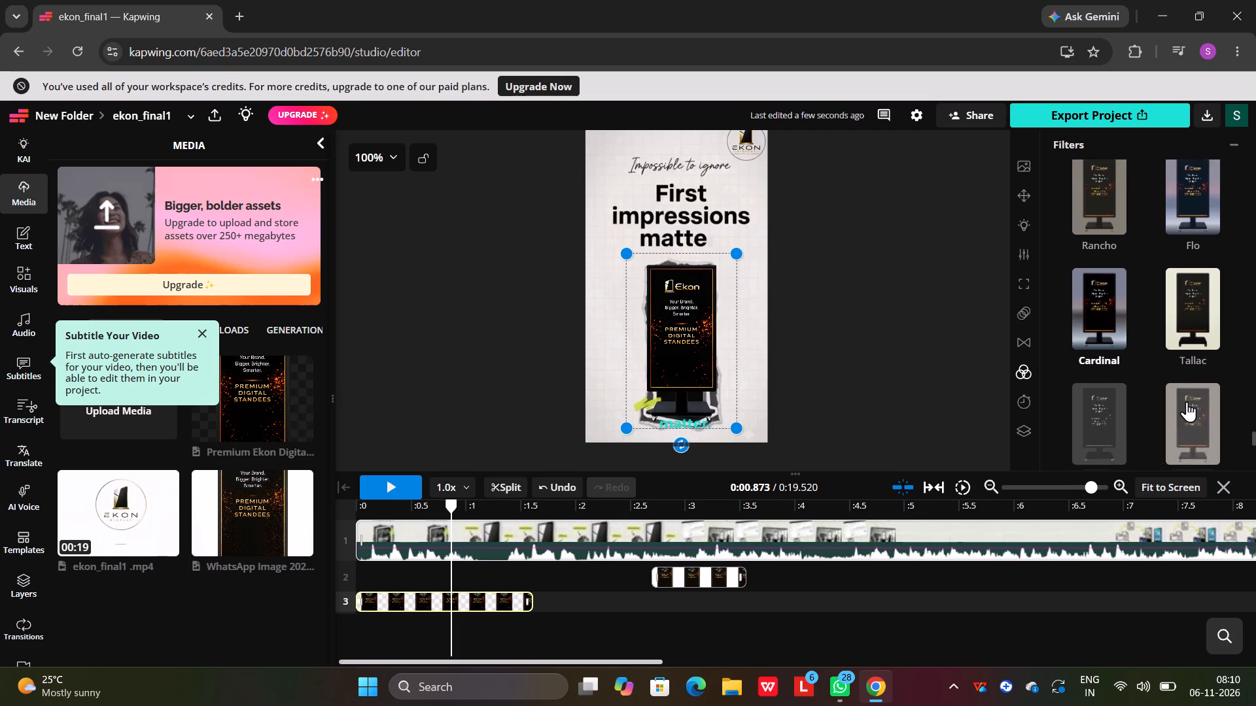
{"action": "scroll", "coordinate": [1187, 401], "scroll_direction": "down", "scroll_amount": 1}
{"action": "scroll", "coordinate": [1181, 395], "scroll_direction": "up", "scroll_amount": 2}
{"action": "left_click", "coordinate": [1181, 327]}
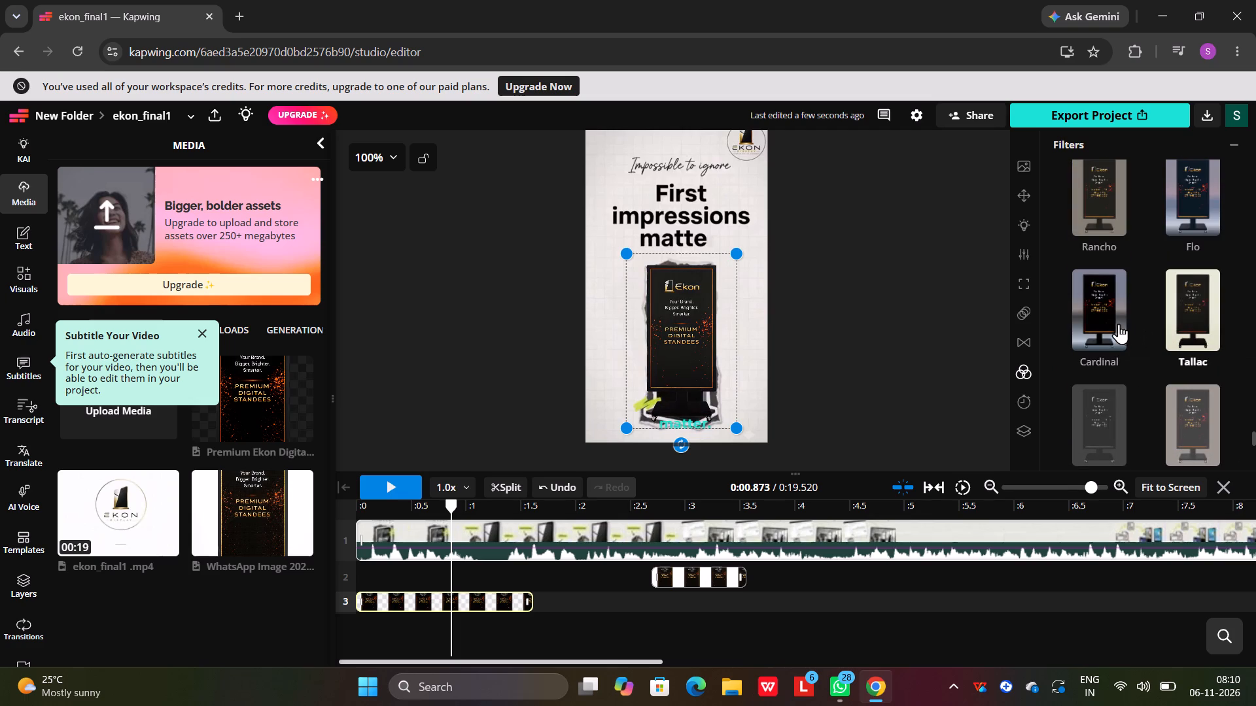
{"action": "left_click", "coordinate": [1091, 309]}
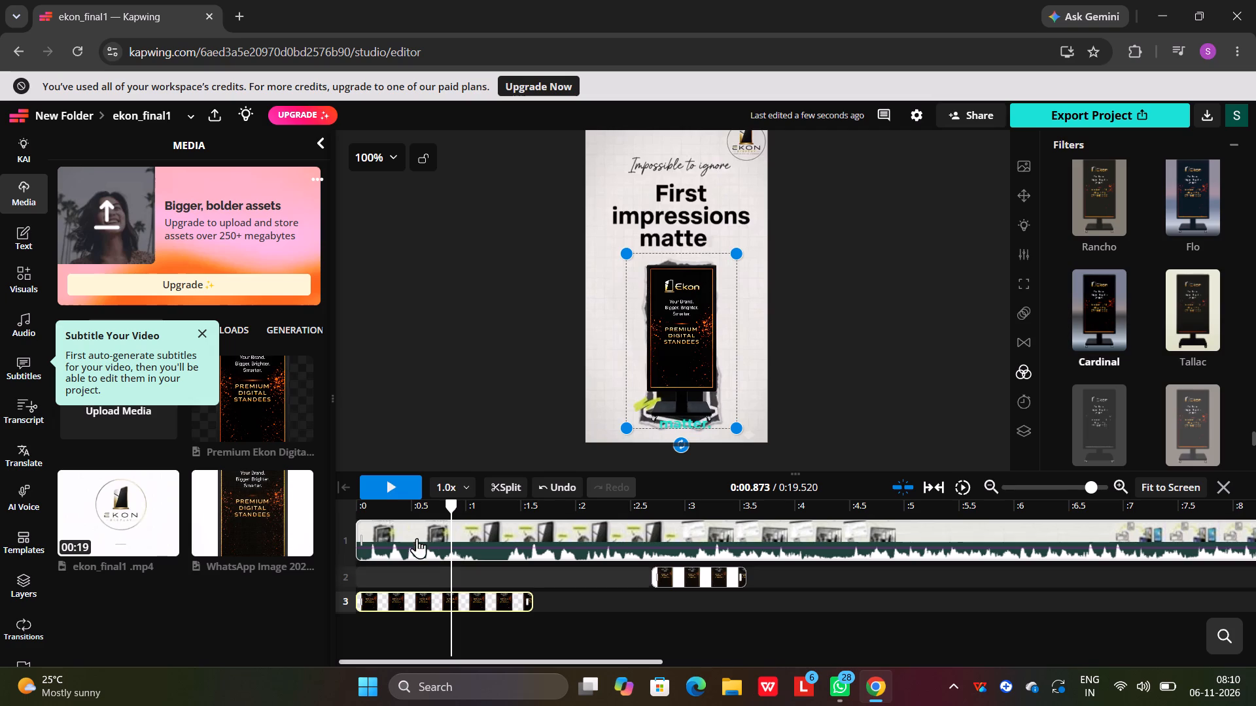
Play the opening from 0:00 to about 1.2 s to examine the Cardinal-filtered standee image over the original.
{"action": "scroll", "coordinate": [415, 531], "scroll_direction": "up", "scroll_amount": 1}
{"action": "left_click_drag", "start_coordinate": [449, 506], "coordinate": [286, 518]}
{"action": "left_click", "coordinate": [377, 494]}
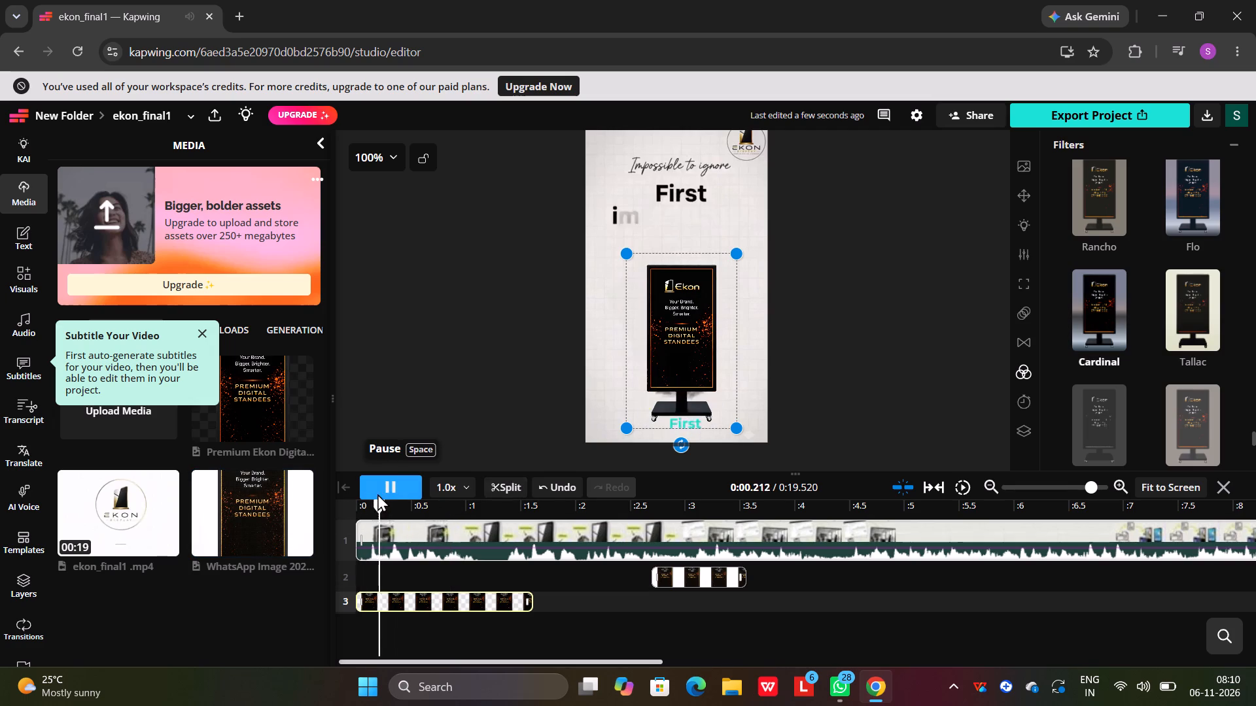
{"action": "left_click", "coordinate": [377, 494]}
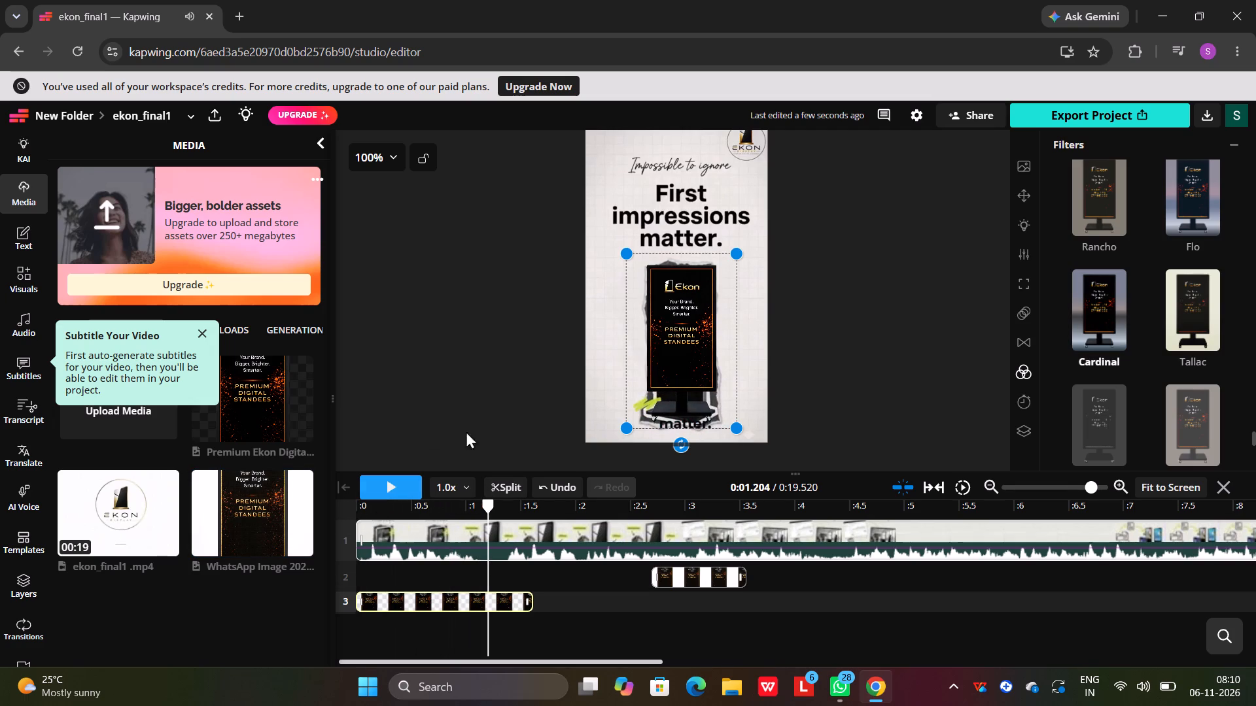
Replace the Cardinal-filtered transparent standee image with the white-background WhatsApp standee image, placed on the timeline at about 1.2 s.
{"action": "left_click", "coordinate": [251, 524]}
{"action": "left_click", "coordinate": [694, 347]}
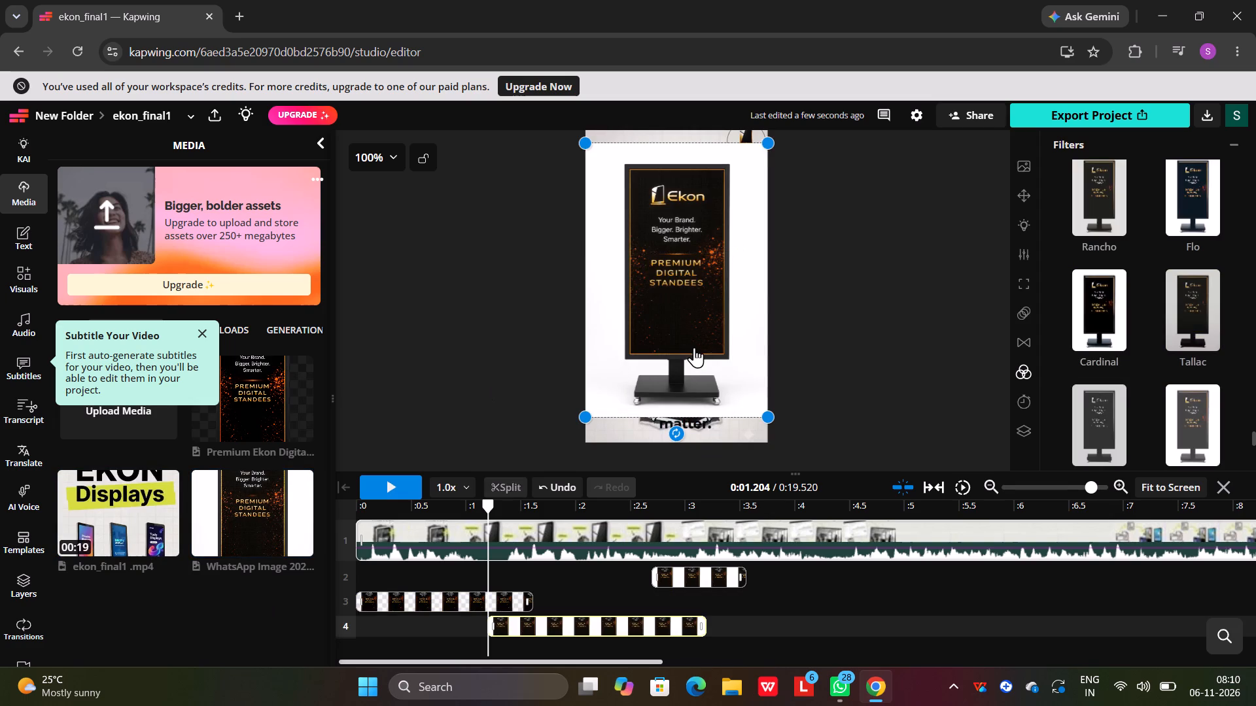
{"action": "left_click_drag", "start_coordinate": [695, 331], "coordinate": [667, 207]}
{"action": "left_click", "coordinate": [671, 364]}
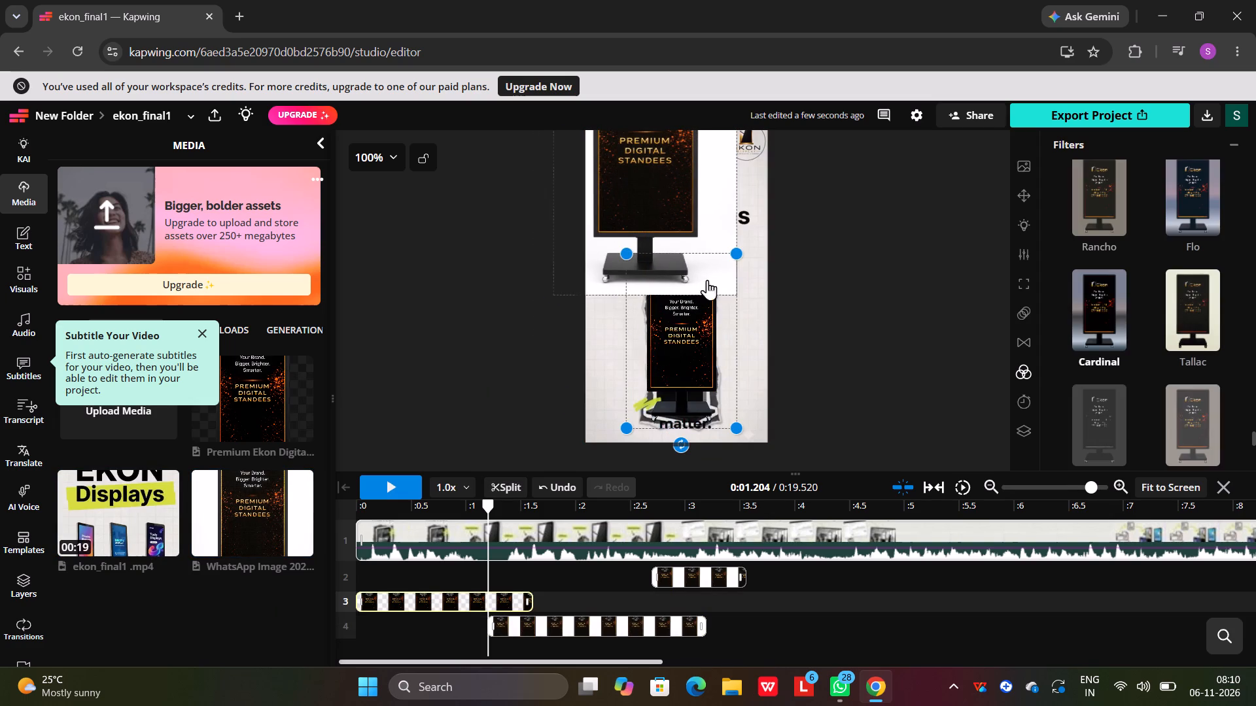
{"action": "key", "text": "Delete"}
Shrink the white-background standee image and position it over the original standee below the "First impressions matter." heading.
{"action": "left_click_drag", "start_coordinate": [636, 267], "coordinate": [652, 286]}
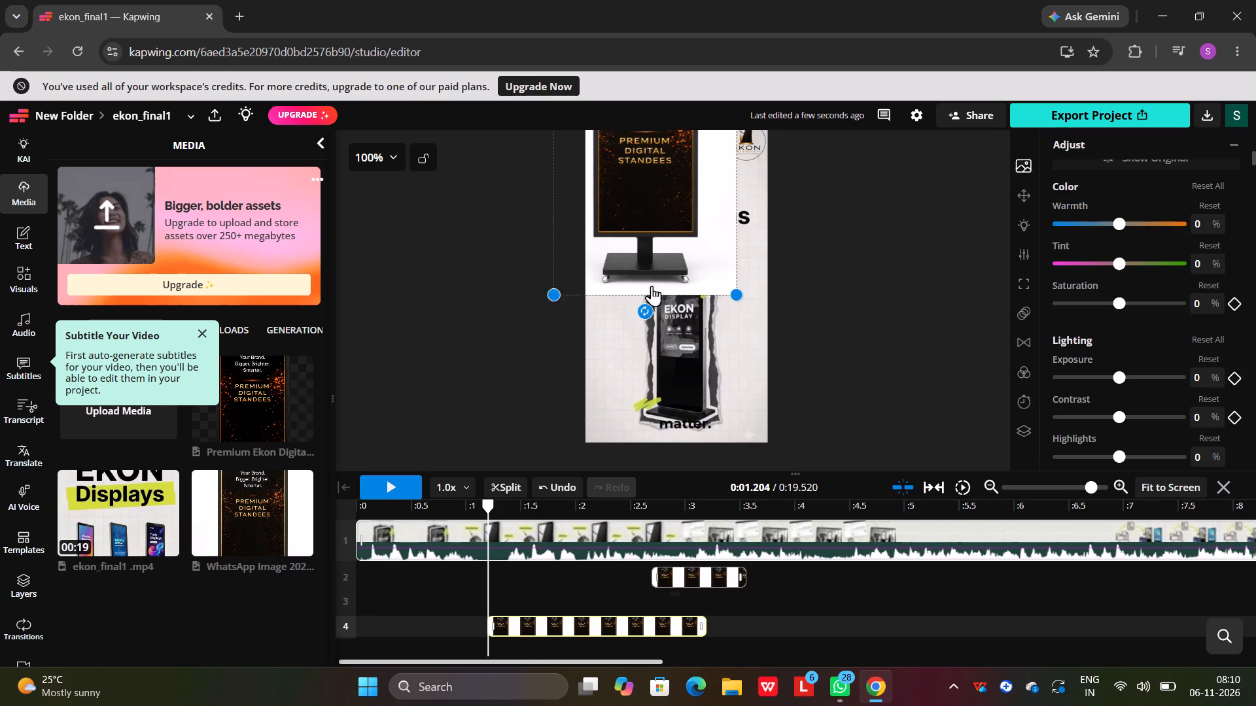
{"action": "left_click_drag", "start_coordinate": [652, 286], "coordinate": [665, 383]}
{"action": "left_click_drag", "start_coordinate": [763, 411], "coordinate": [676, 333]}
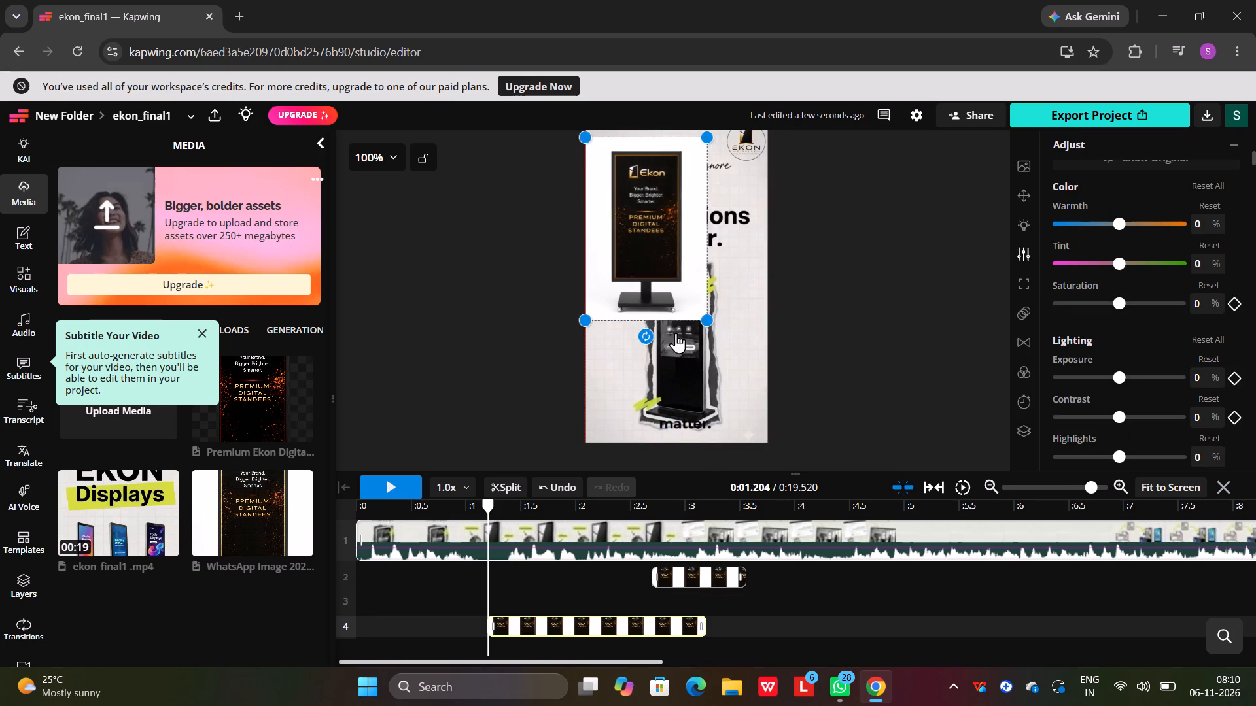
{"action": "left_click_drag", "start_coordinate": [676, 333], "coordinate": [666, 325]}
{"action": "left_click_drag", "start_coordinate": [608, 252], "coordinate": [648, 374]}
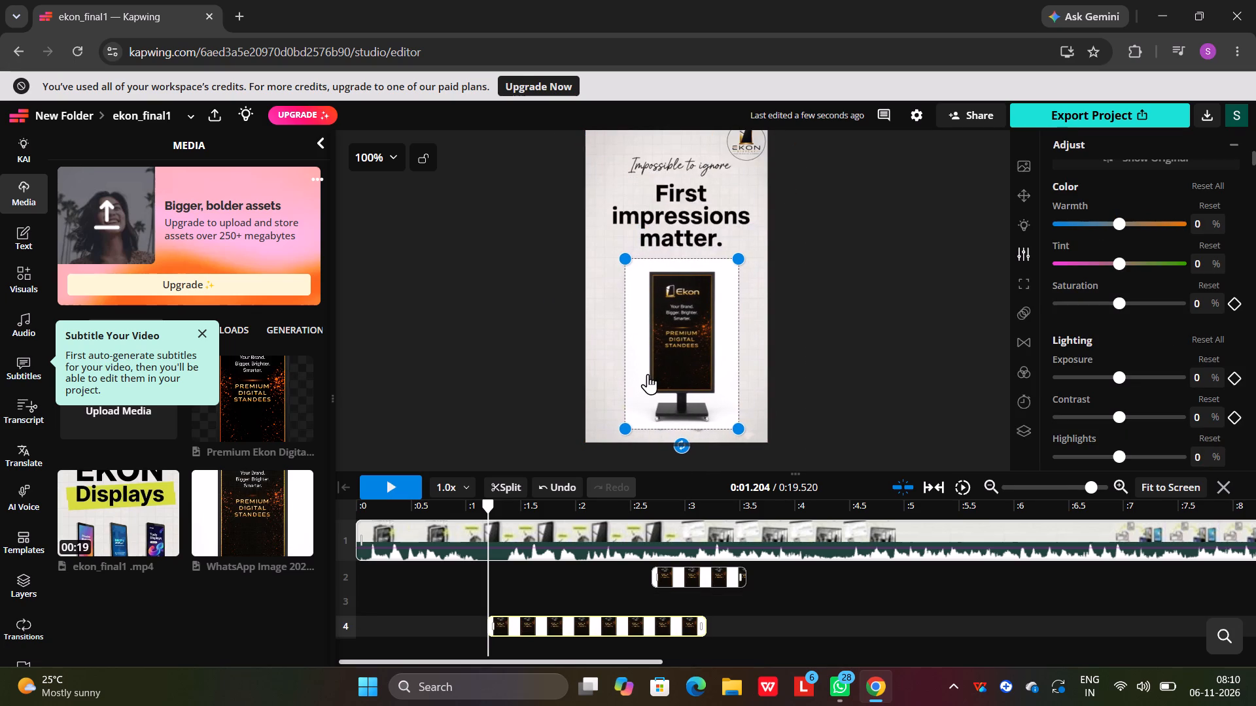
{"action": "left_click_drag", "start_coordinate": [648, 374], "coordinate": [646, 374]}
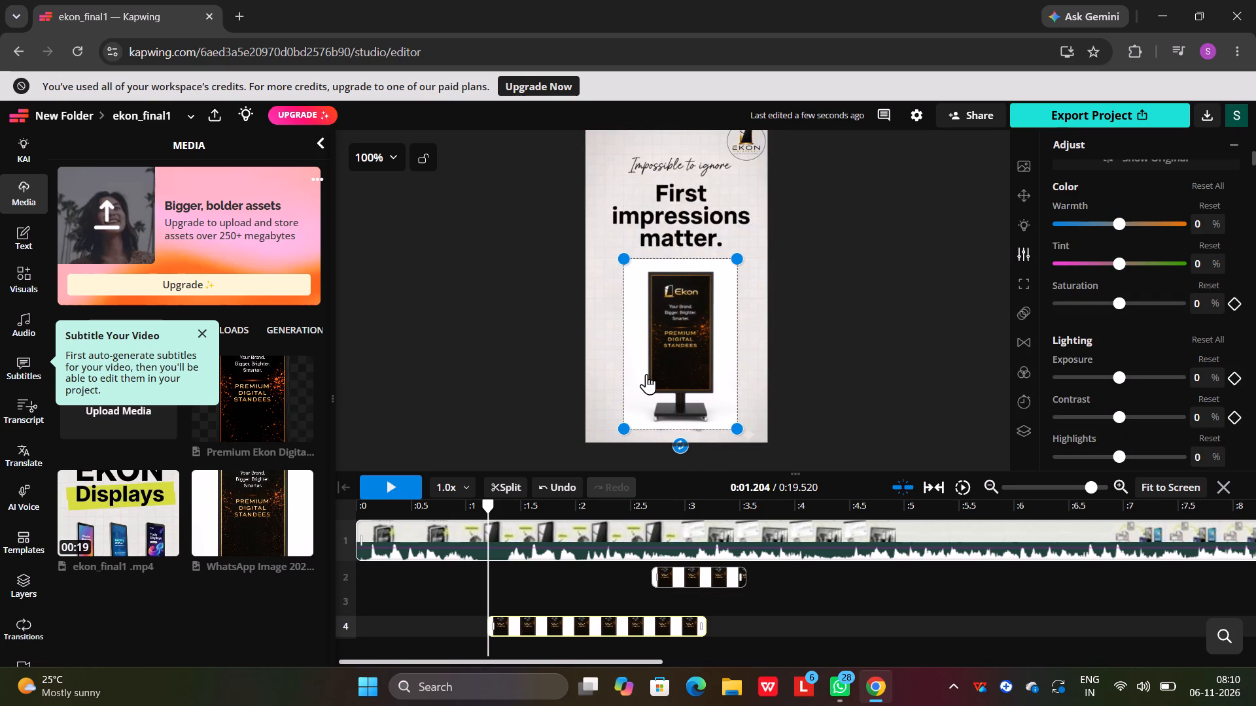
{"action": "left_click_drag", "start_coordinate": [646, 374], "coordinate": [646, 374]}
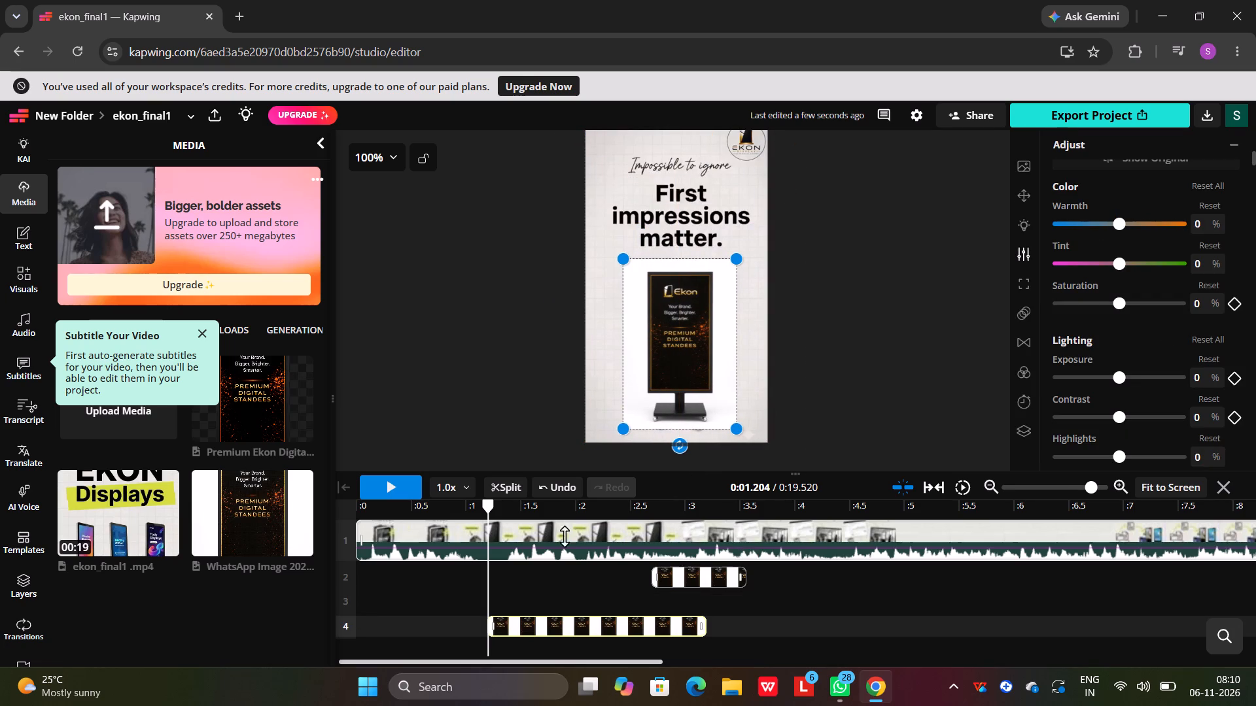
Play the opening from 0:00 to about 1 s and extend the white-background image's clip start back to about 0.4 s.
{"action": "left_click_drag", "start_coordinate": [485, 504], "coordinate": [308, 529]}
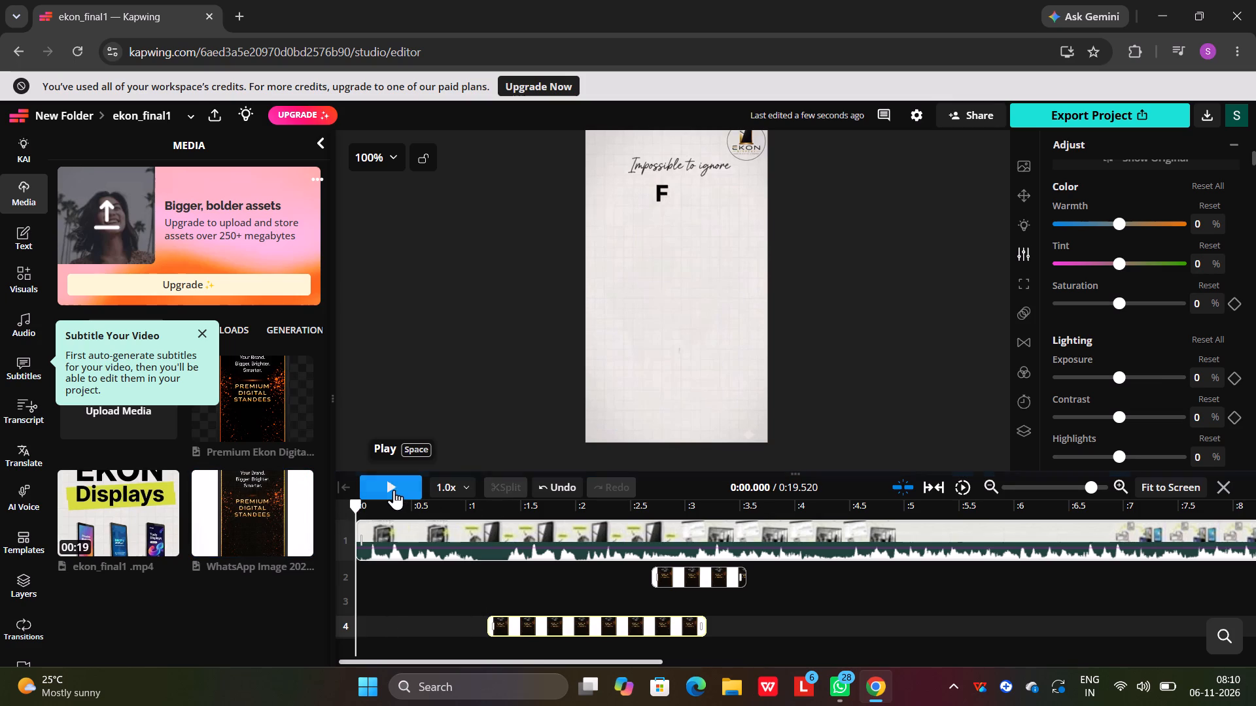
{"action": "left_click", "coordinate": [394, 490]}
{"action": "left_click", "coordinate": [393, 490]}
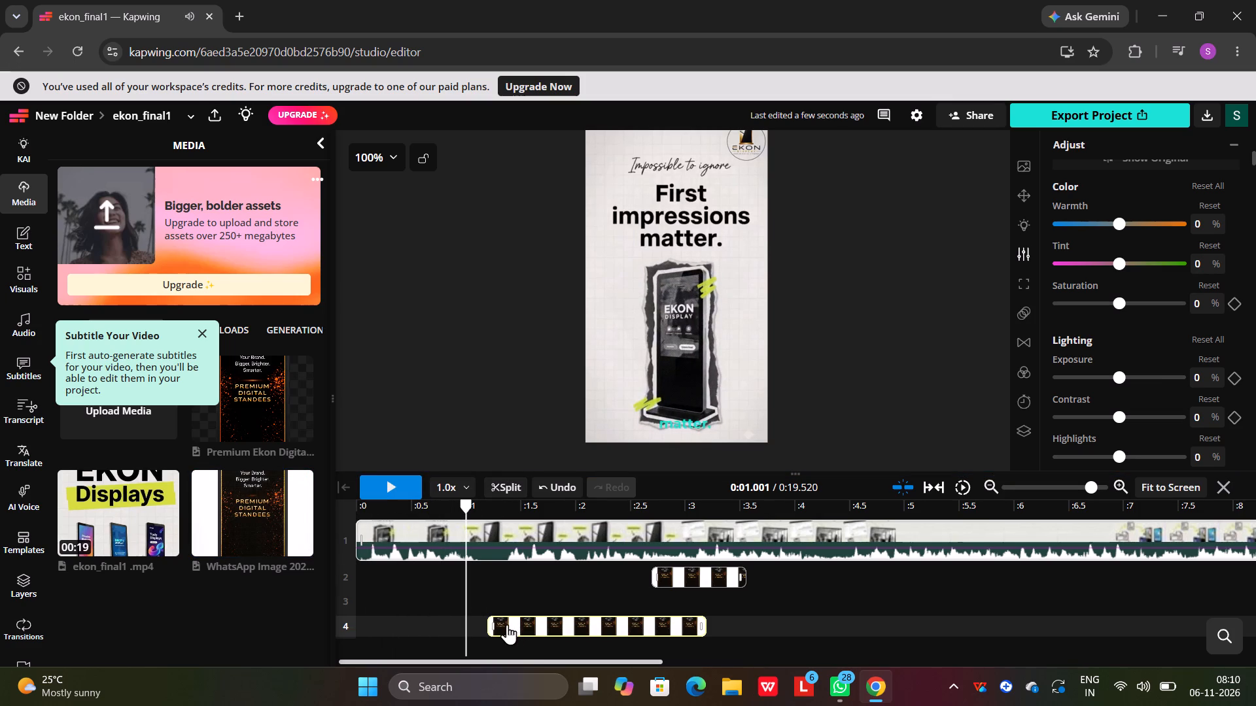
{"action": "left_click", "coordinate": [507, 624]}
{"action": "left_click_drag", "start_coordinate": [495, 626], "coordinate": [426, 626]}
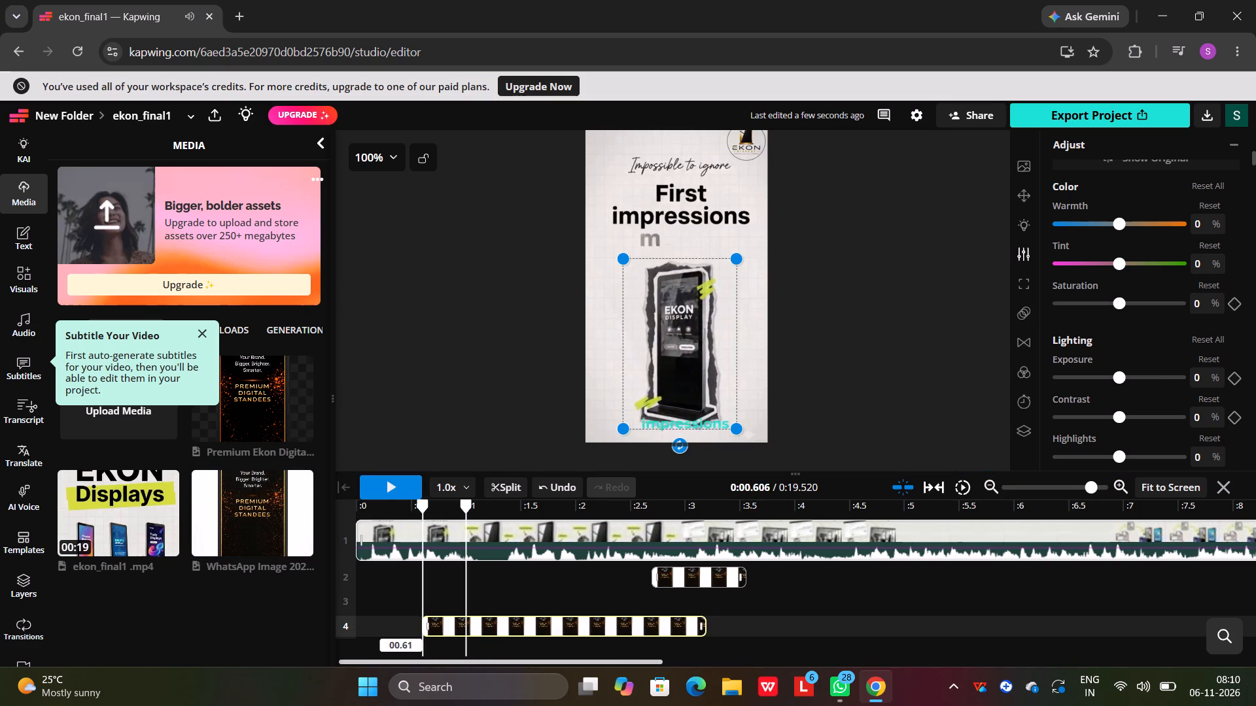
{"action": "left_click_drag", "start_coordinate": [426, 626], "coordinate": [403, 621]}
Replay the opening and refit the white-background image's size over the original standee at about 0.8 s.
{"action": "left_click", "coordinate": [388, 487]}
{"action": "left_click", "coordinate": [388, 487]}
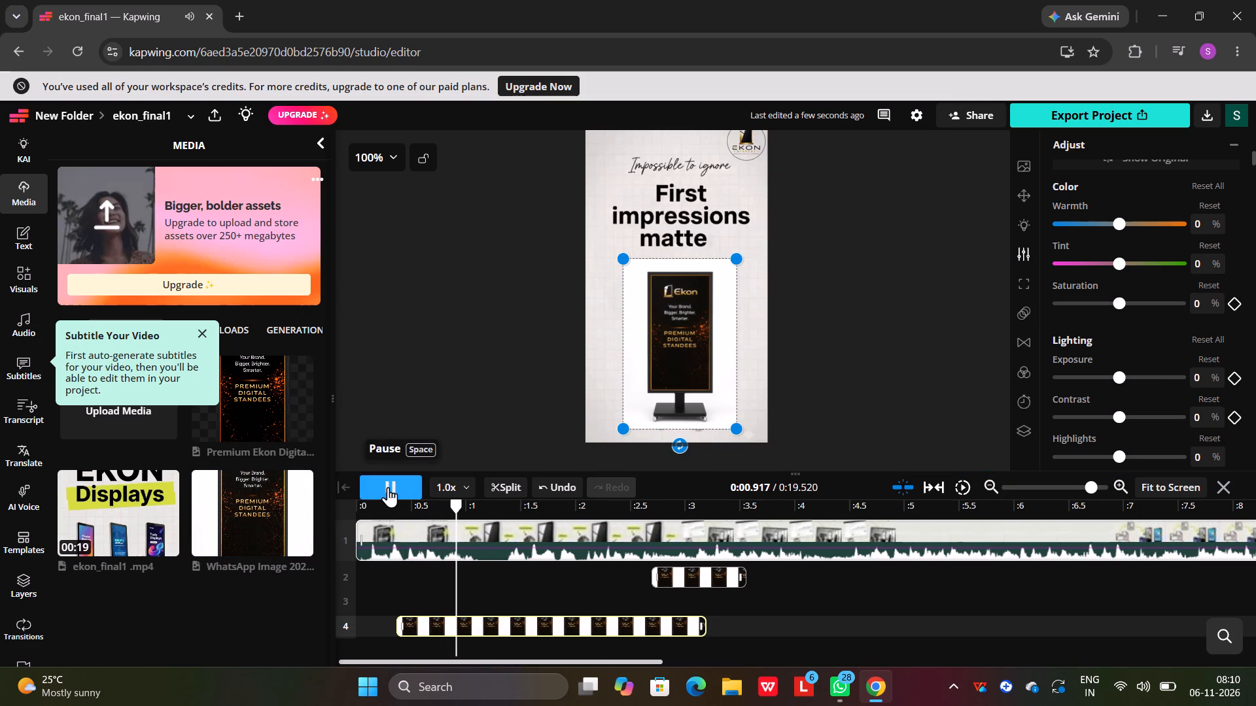
{"action": "left_click_drag", "start_coordinate": [458, 522], "coordinate": [375, 520]}
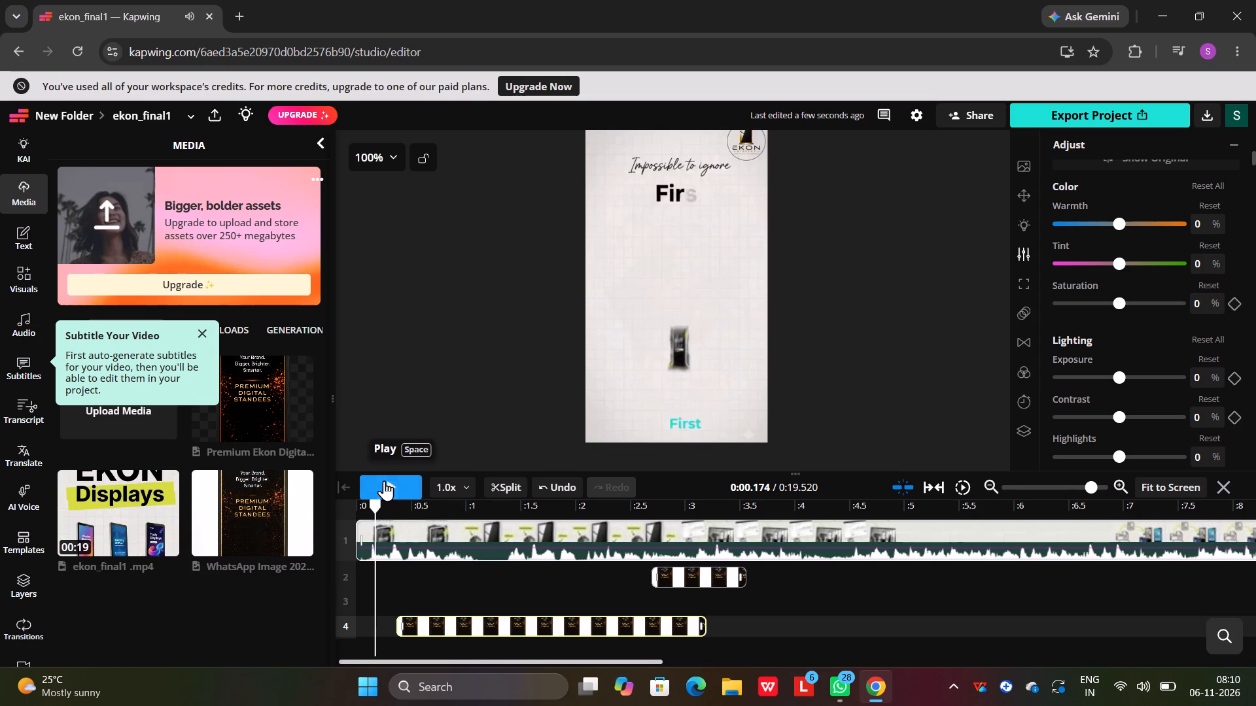
{"action": "left_click", "coordinate": [384, 480]}
{"action": "left_click", "coordinate": [384, 480]}
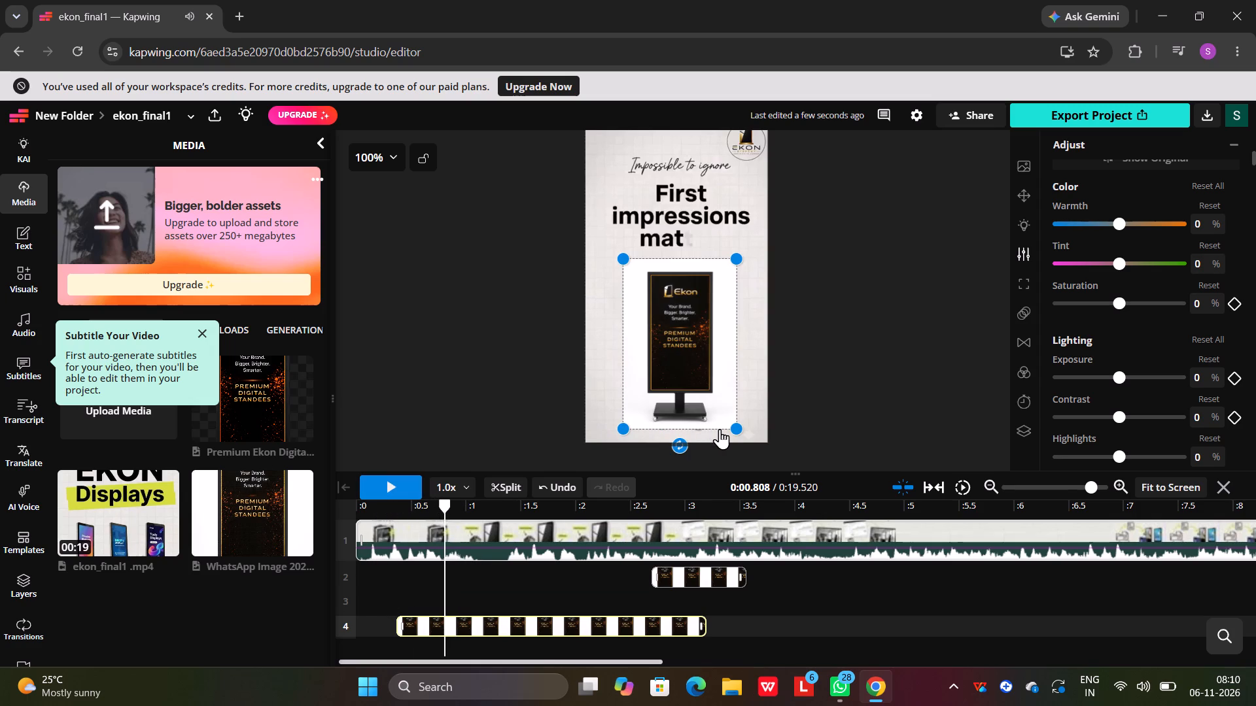
{"action": "left_click_drag", "start_coordinate": [734, 429], "coordinate": [729, 421]}
{"action": "left_click", "coordinate": [679, 386]}
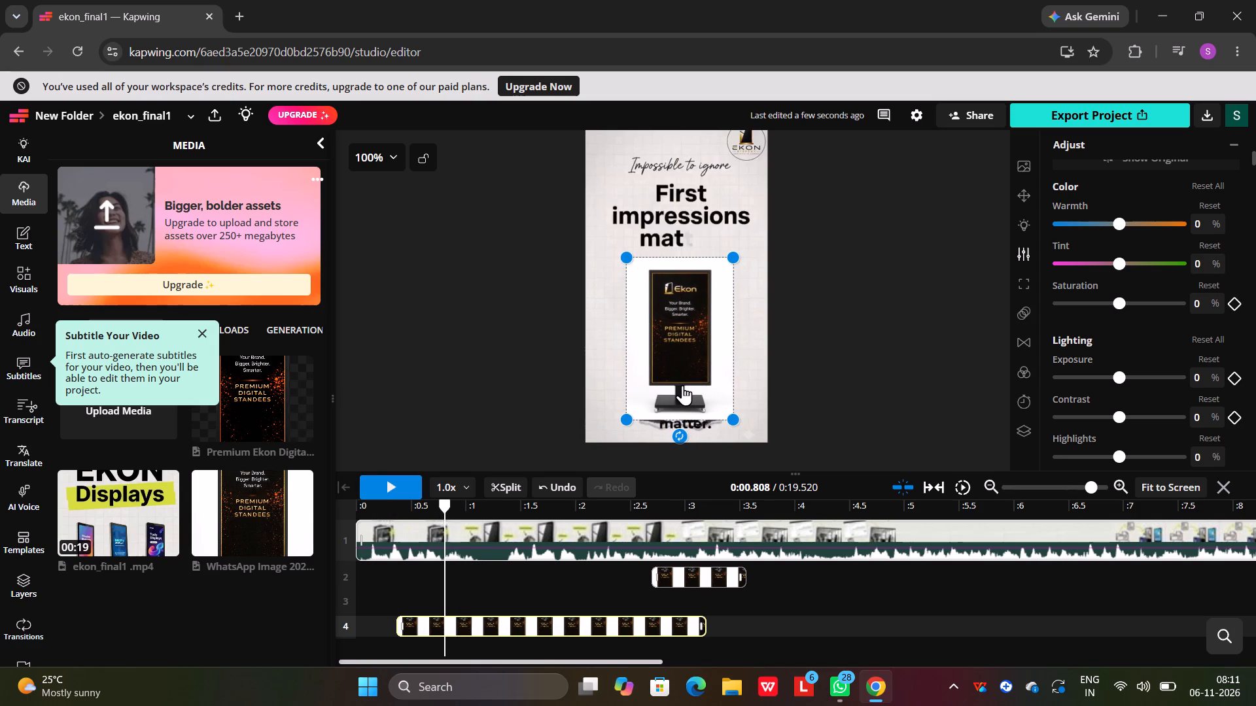
{"action": "scroll", "coordinate": [681, 386], "scroll_direction": "down", "scroll_amount": 2}
{"action": "scroll", "coordinate": [682, 386], "scroll_direction": "up", "scroll_amount": 4}
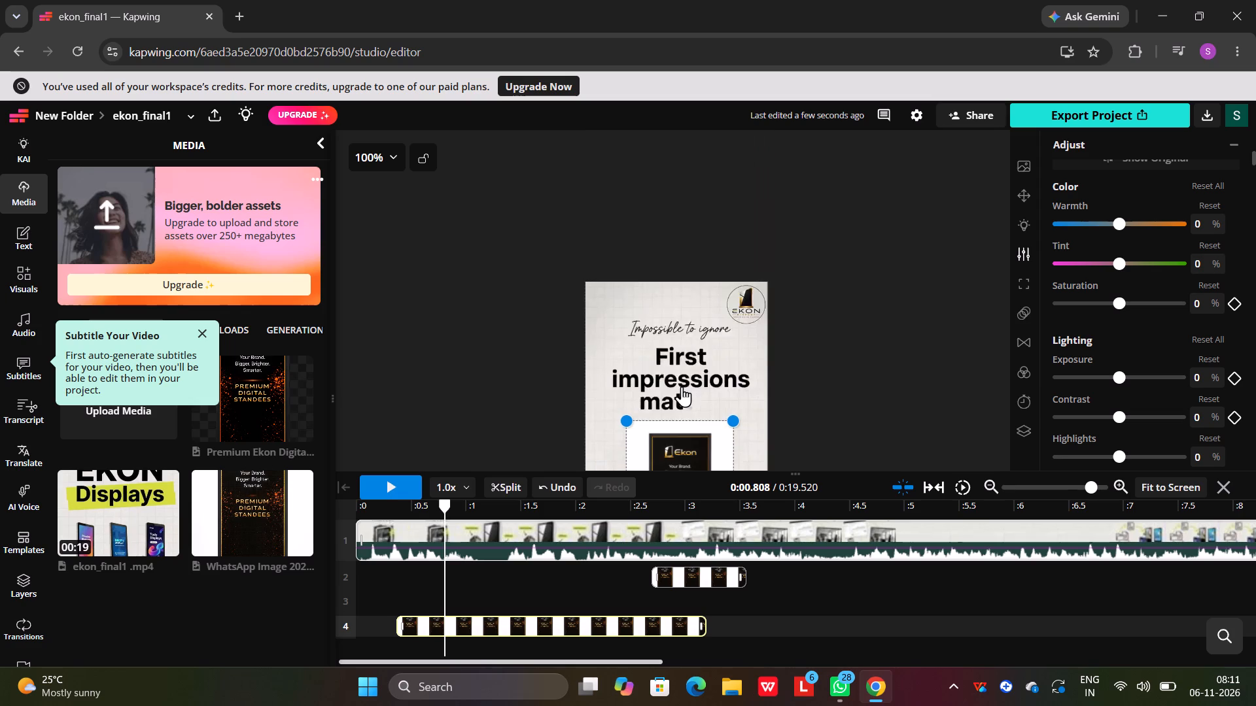
{"action": "scroll", "coordinate": [682, 386], "scroll_direction": "down", "scroll_amount": 2}
{"action": "left_click_drag", "start_coordinate": [625, 260], "coordinate": [612, 262]}
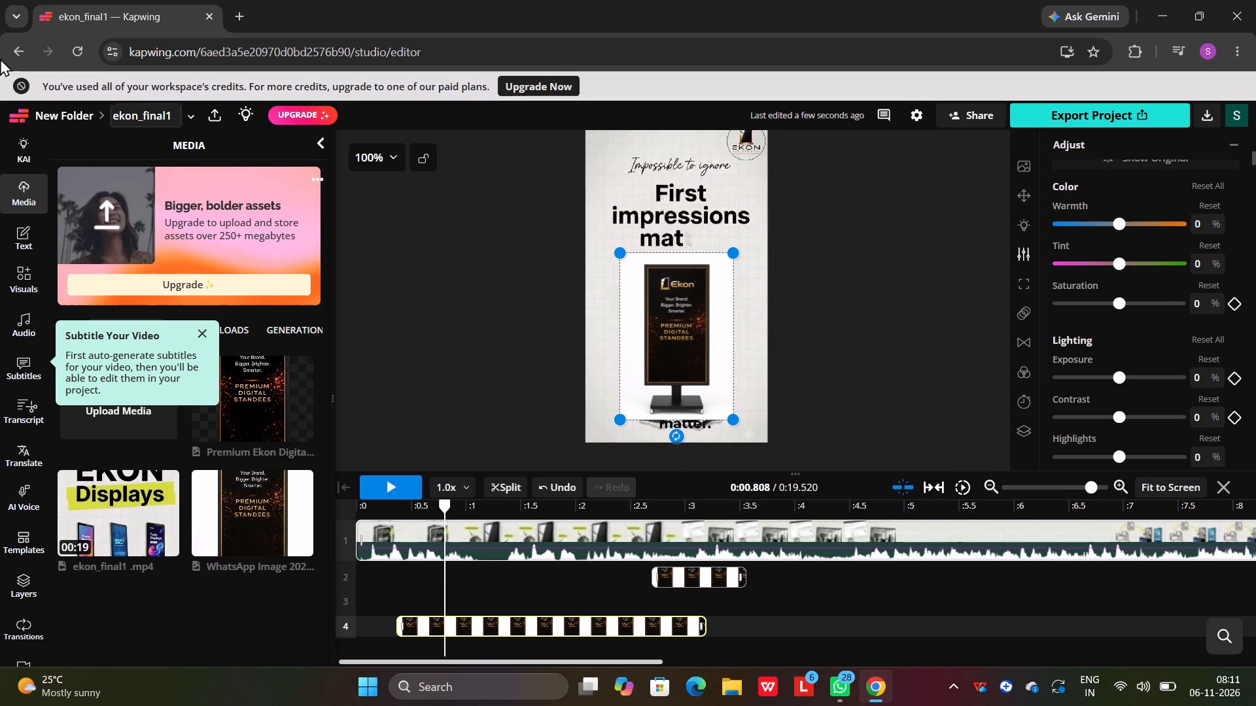
Leave ekon_final1 for New Folder and open the 14-second EKON_digital_standees project.
{"action": "left_click", "coordinate": [22, 61]}
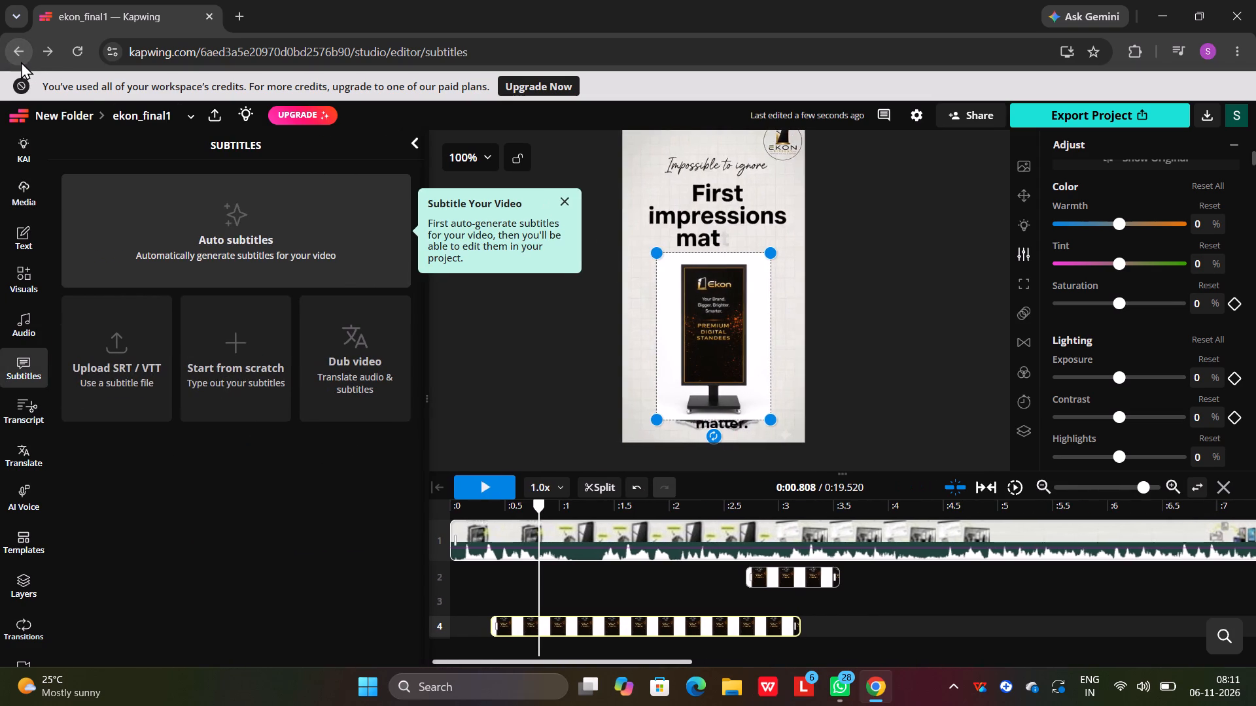
{"action": "left_click", "coordinate": [20, 58]}
{"action": "left_click", "coordinate": [20, 54]}
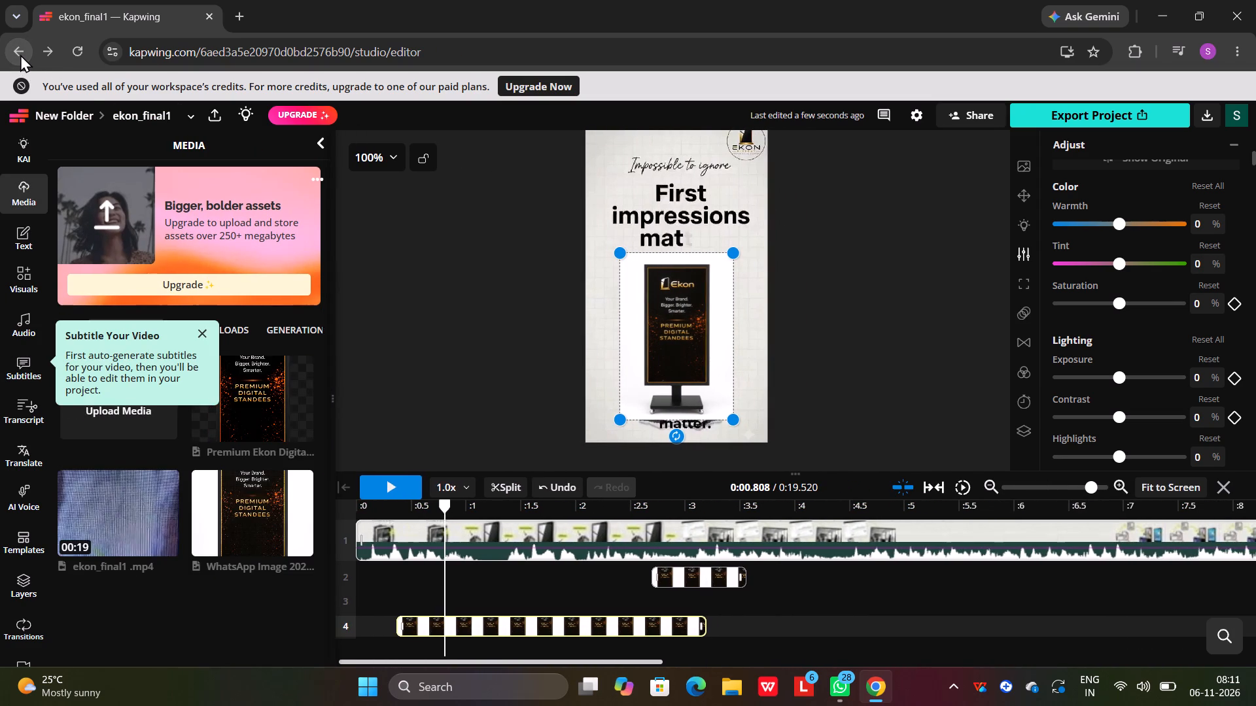
{"action": "left_click", "coordinate": [20, 54]}
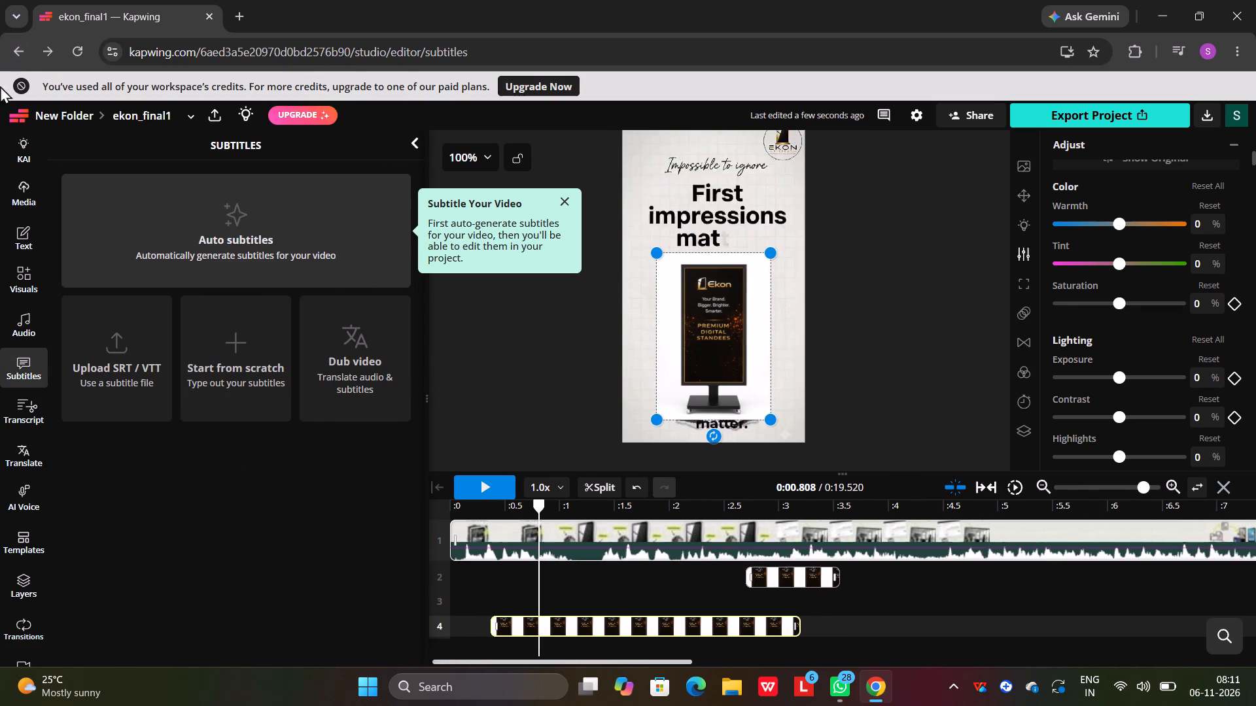
{"action": "left_click", "coordinate": [16, 52]}
{"action": "scroll", "coordinate": [215, 425], "scroll_direction": "down", "scroll_amount": 1}
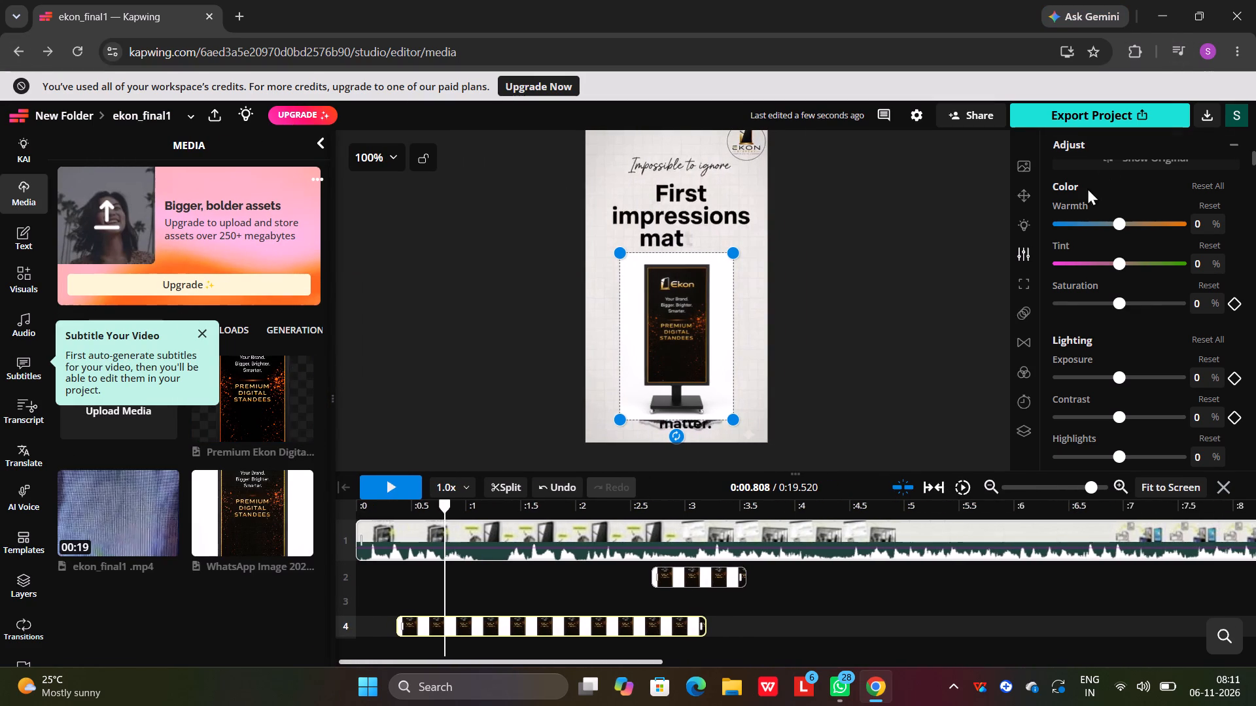
{"action": "left_click", "coordinate": [35, 114]}
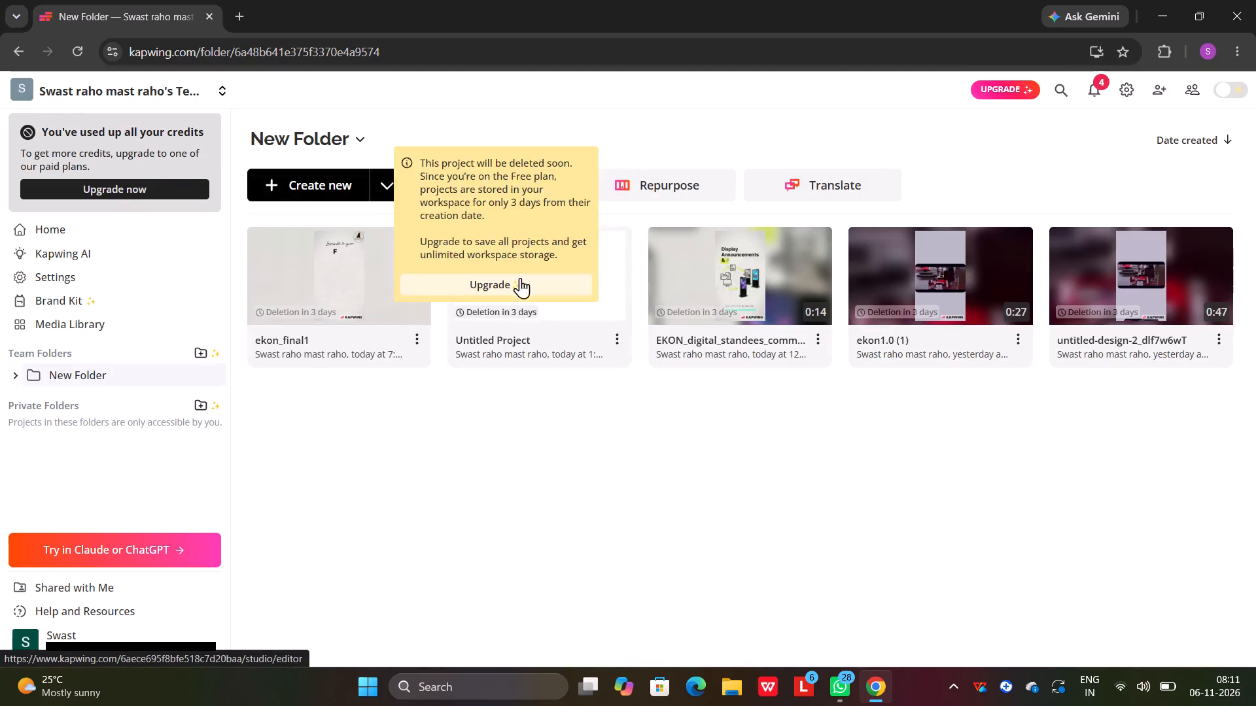
{"action": "left_click", "coordinate": [581, 458]}
{"action": "scroll", "coordinate": [601, 339], "scroll_direction": "up", "scroll_amount": 1}
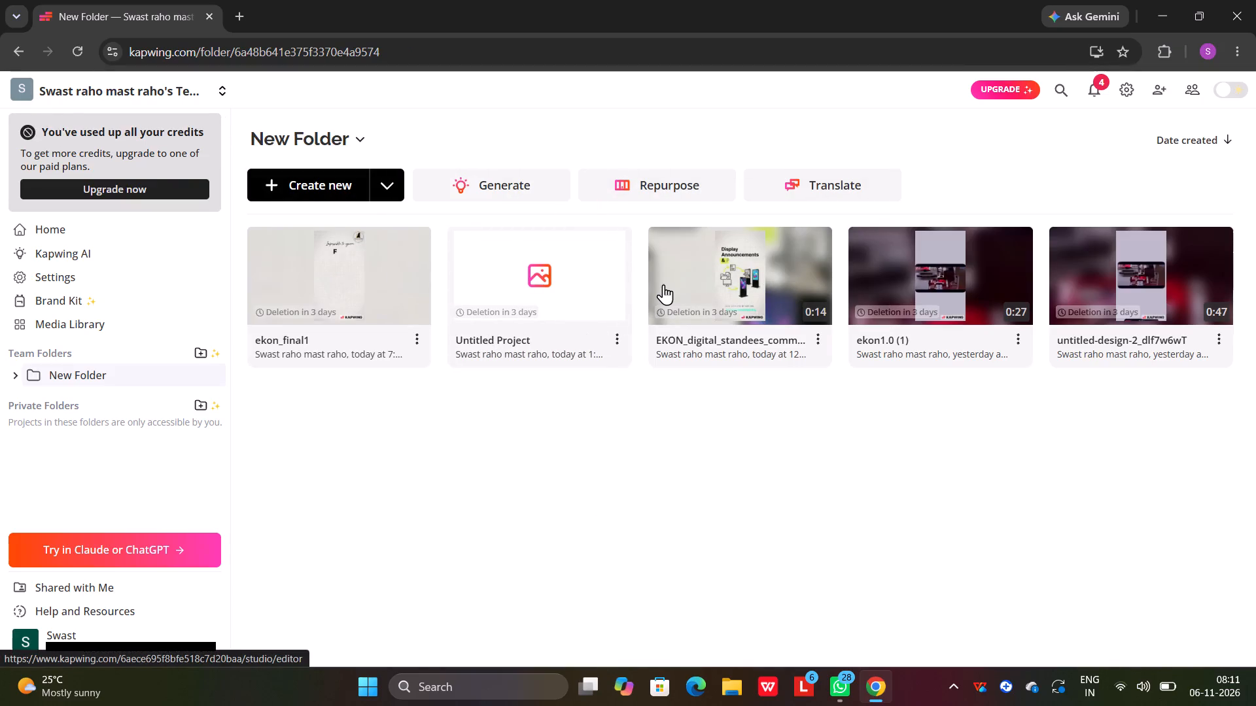
{"action": "left_click", "coordinate": [699, 286]}
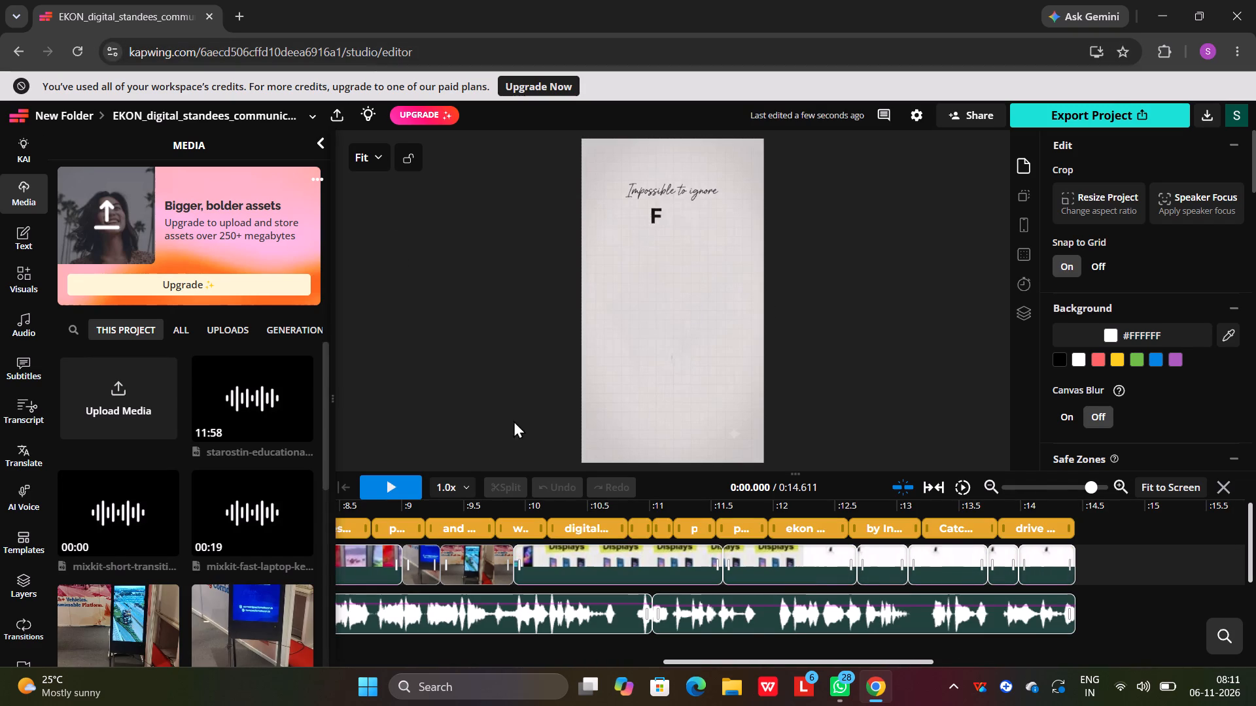
Play the project's opening and move the subtitles lower, clear of the standee and centred beneath it, at about 0.39 s.
{"action": "left_click", "coordinate": [381, 490]}
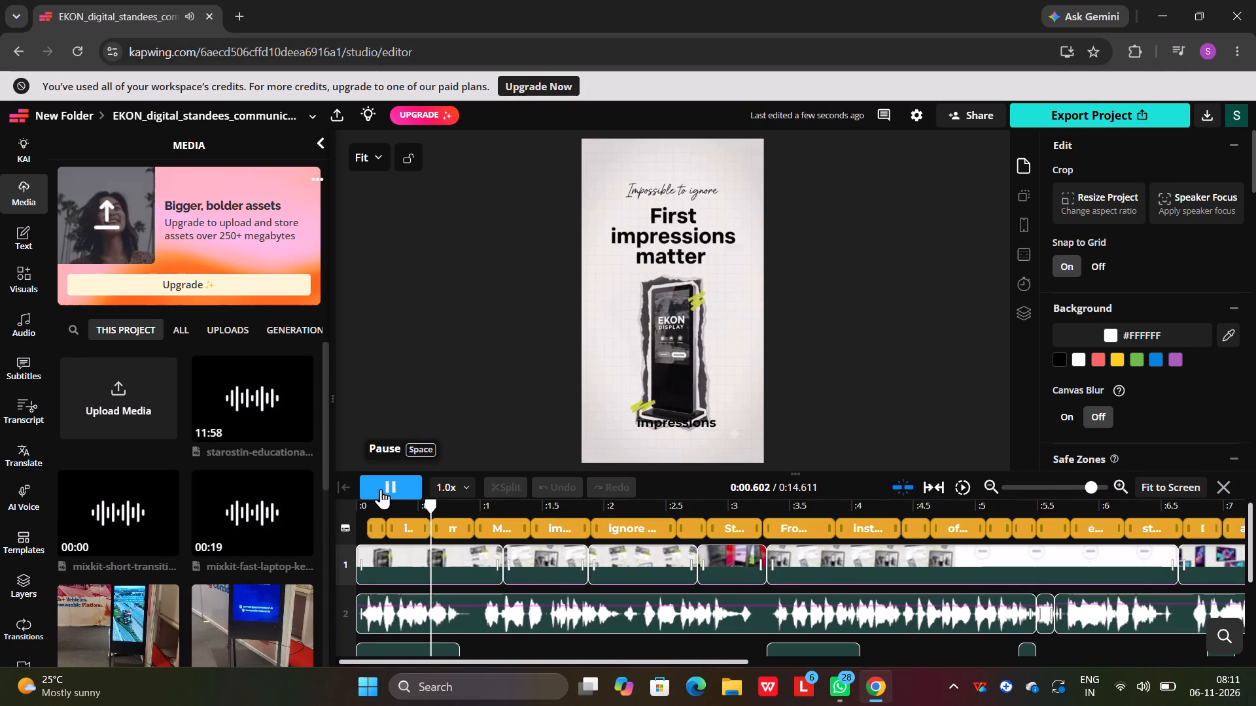
{"action": "left_click", "coordinate": [381, 489]}
{"action": "left_click_drag", "start_coordinate": [434, 505], "coordinate": [331, 512]}
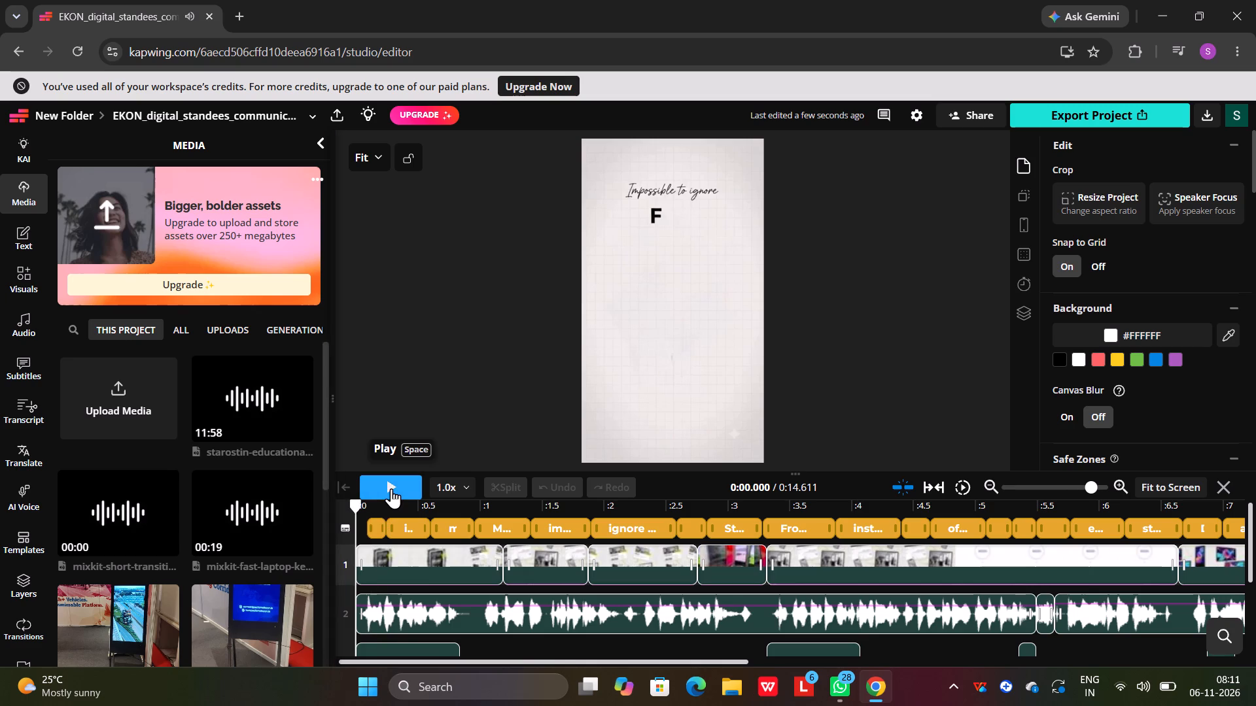
{"action": "left_click", "coordinate": [391, 488]}
{"action": "left_click", "coordinate": [391, 488]}
{"action": "left_click_drag", "start_coordinate": [667, 421], "coordinate": [665, 429]}
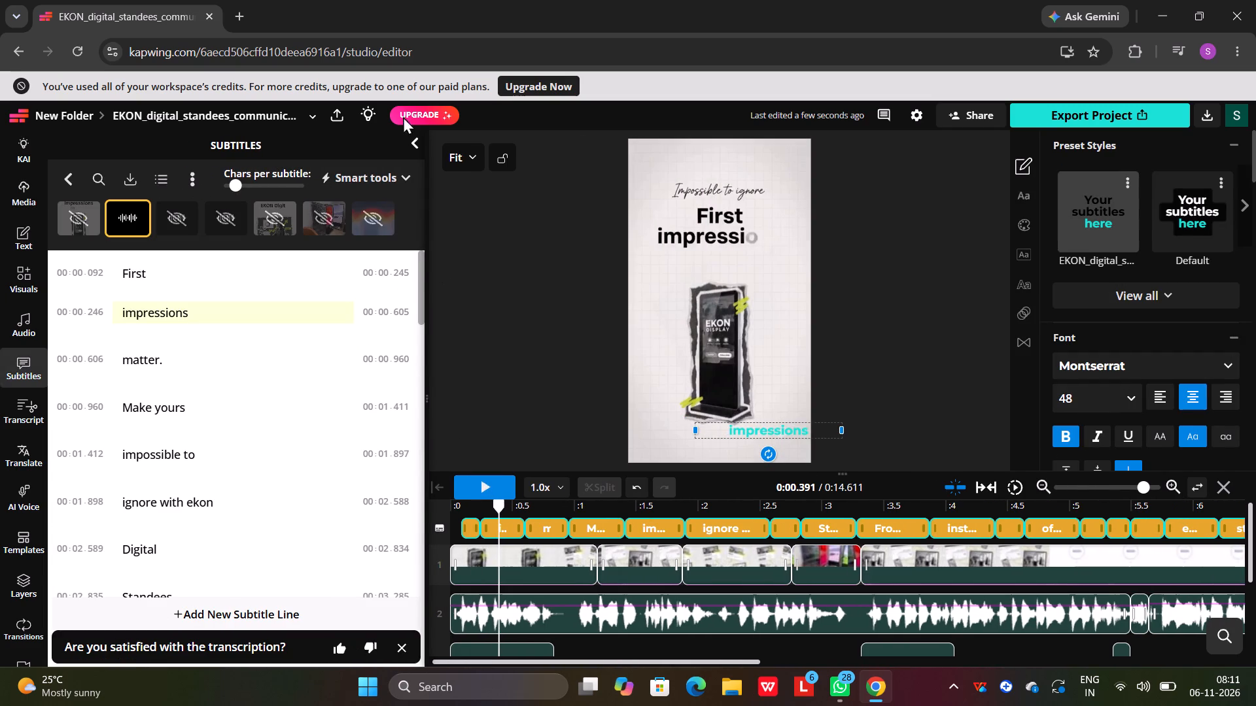
{"action": "left_click", "coordinate": [411, 137]}
{"action": "left_click_drag", "start_coordinate": [555, 431], "coordinate": [514, 437]}
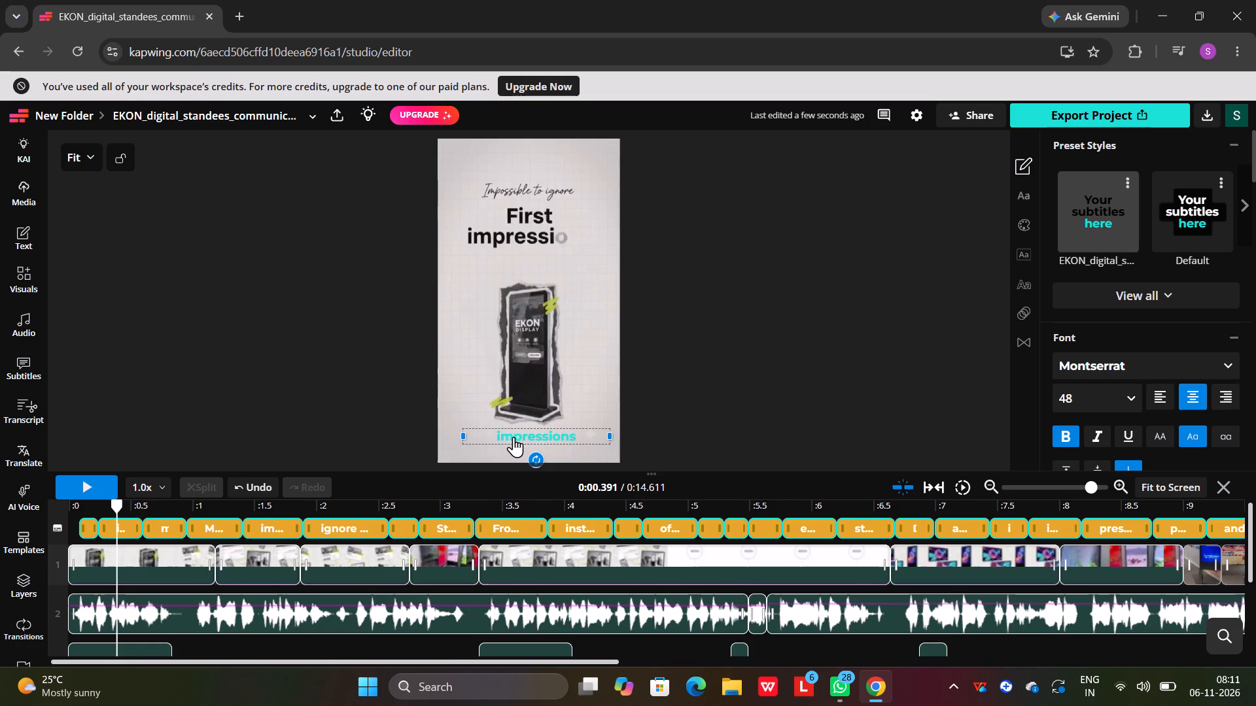
{"action": "left_click_drag", "start_coordinate": [514, 437], "coordinate": [510, 436]}
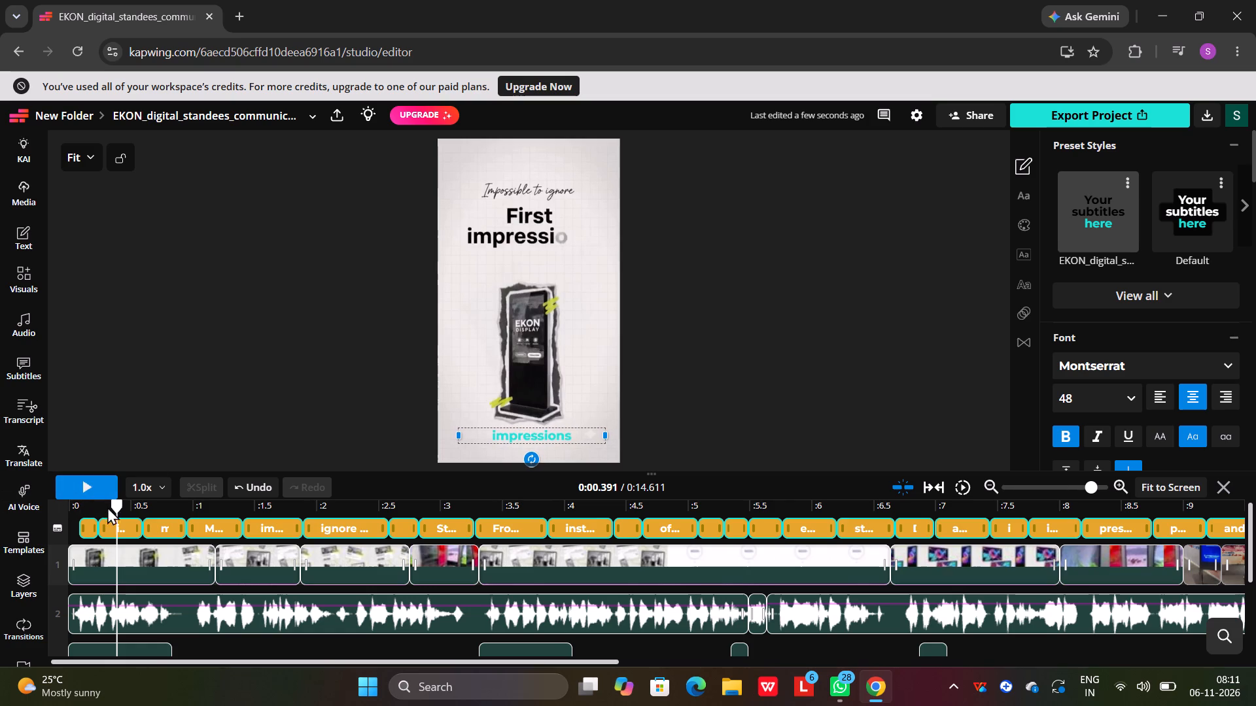
Play from 0:00 to about 1.79 s and fine-tune the subtitles' centred position near the frame's lower edge.
{"action": "left_click_drag", "start_coordinate": [118, 505], "coordinate": [52, 502]}
{"action": "left_click", "coordinate": [74, 486]}
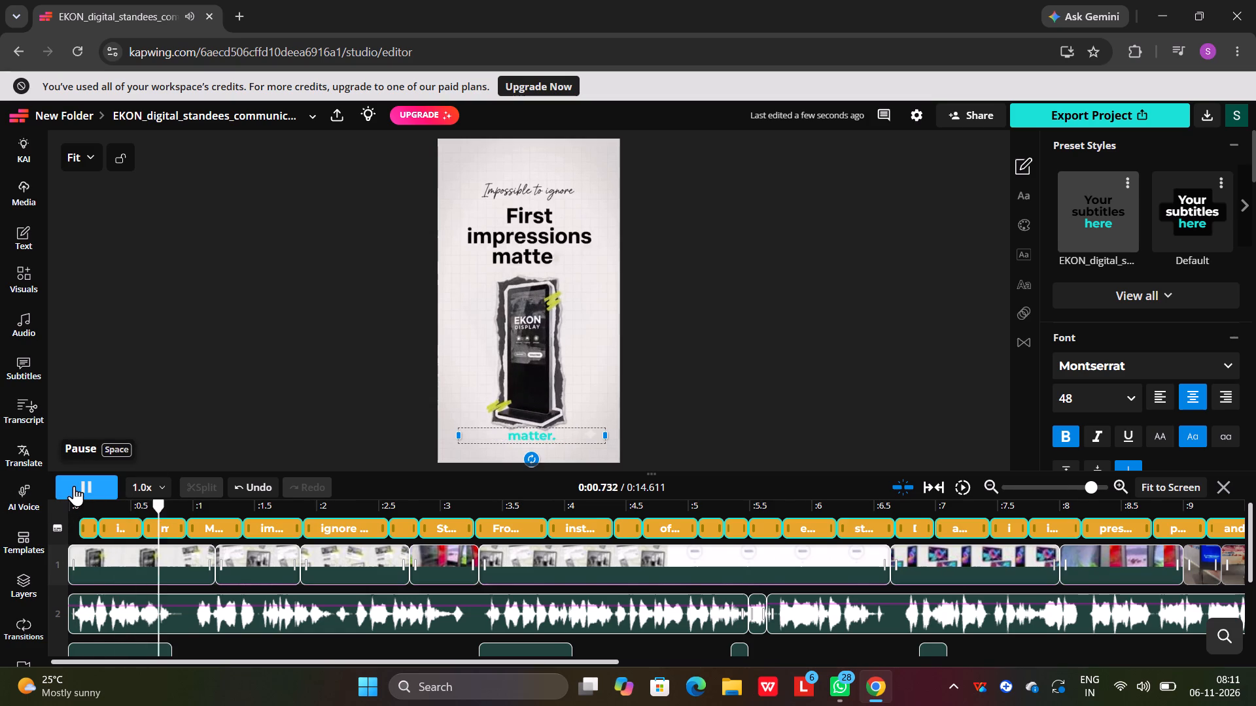
{"action": "left_click", "coordinate": [74, 486]}
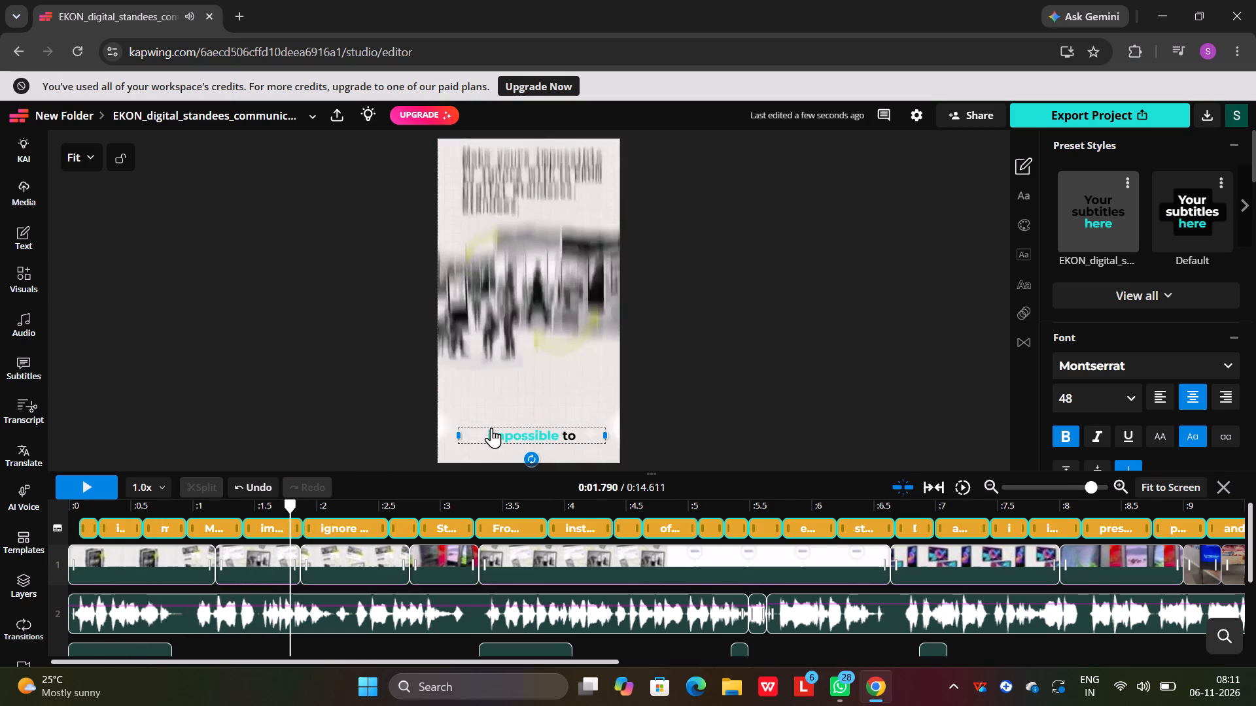
{"action": "left_click", "coordinate": [500, 428]}
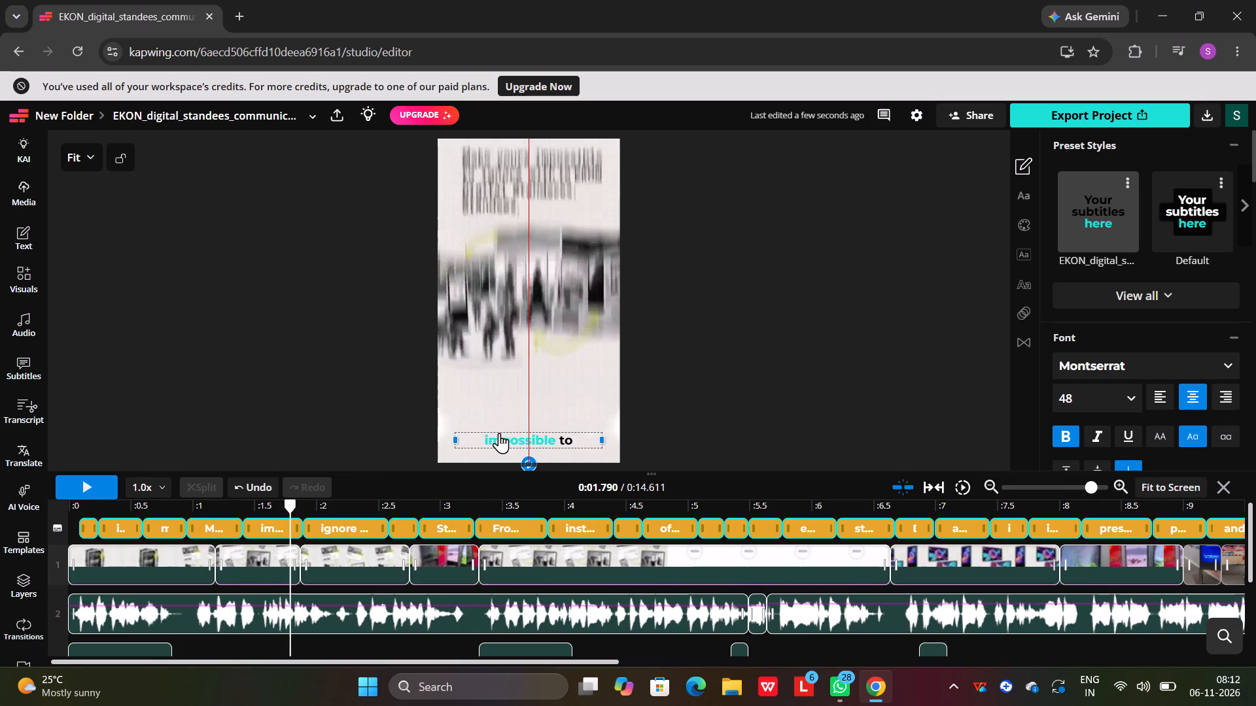
{"action": "left_click", "coordinate": [499, 433]}
{"action": "left_click", "coordinate": [497, 442]}
{"action": "scroll", "coordinate": [593, 418], "scroll_direction": "down", "scroll_amount": 2}
{"action": "scroll", "coordinate": [563, 401], "scroll_direction": "up", "scroll_amount": 1}
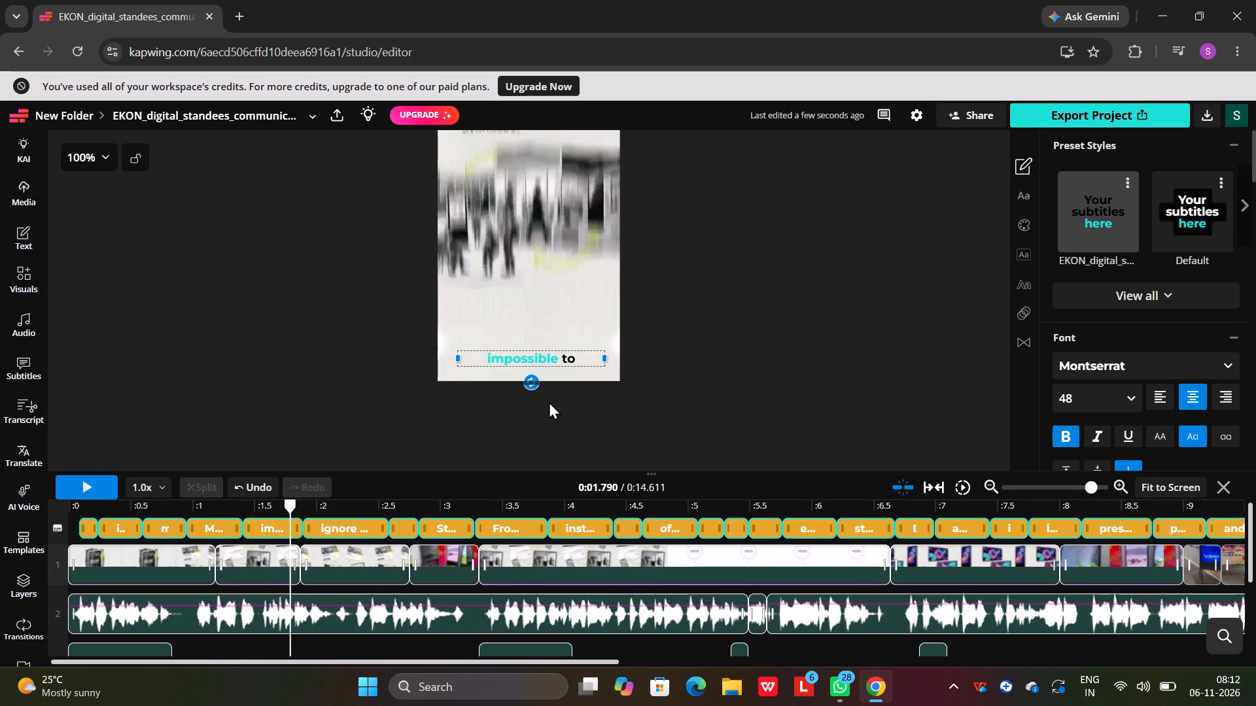
{"action": "left_click", "coordinate": [543, 361]}
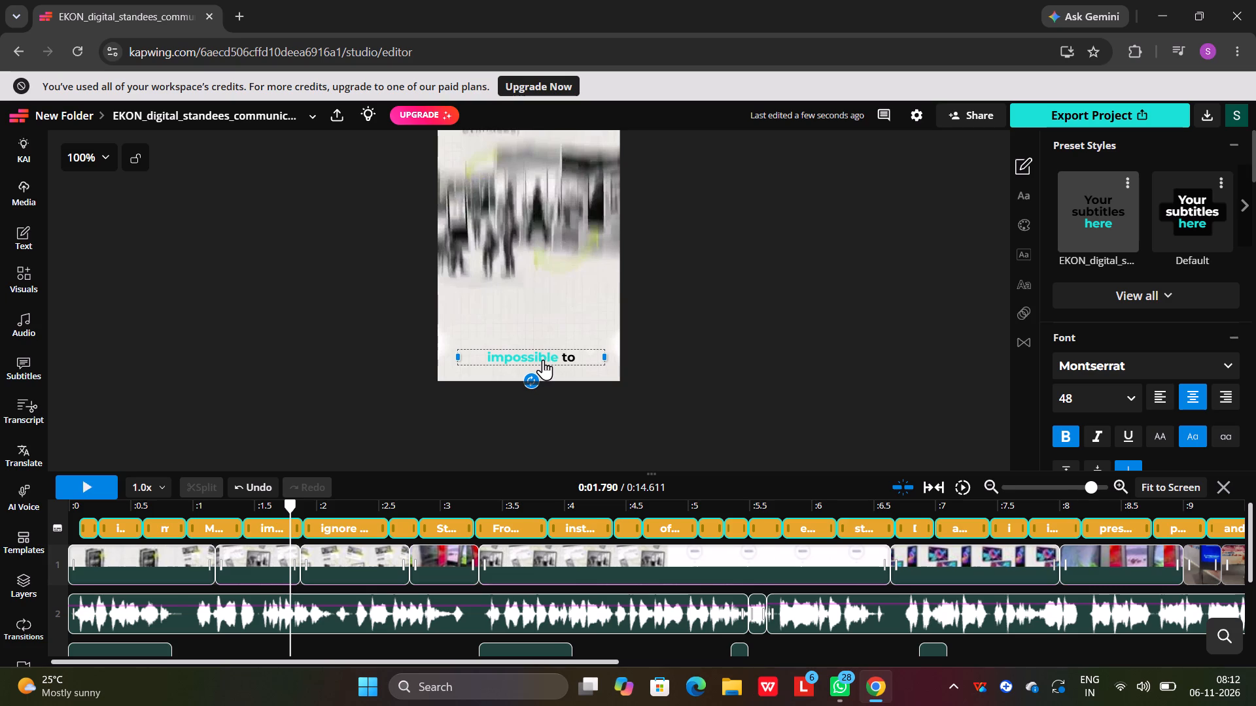
{"action": "left_click", "coordinate": [534, 400]}
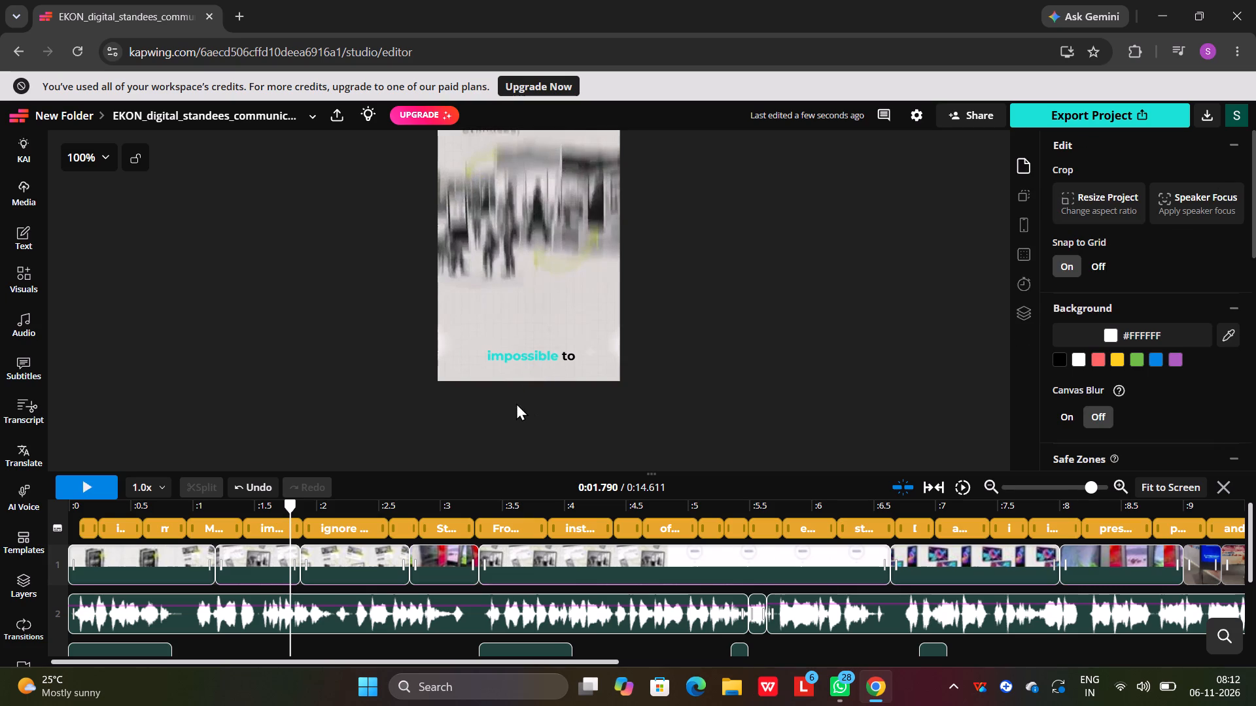
Replay the opening from 0:00 to about 1.58 s to check the subtitles' position, and return the playhead to 0:00.
{"action": "left_click_drag", "start_coordinate": [292, 509], "coordinate": [40, 524]}
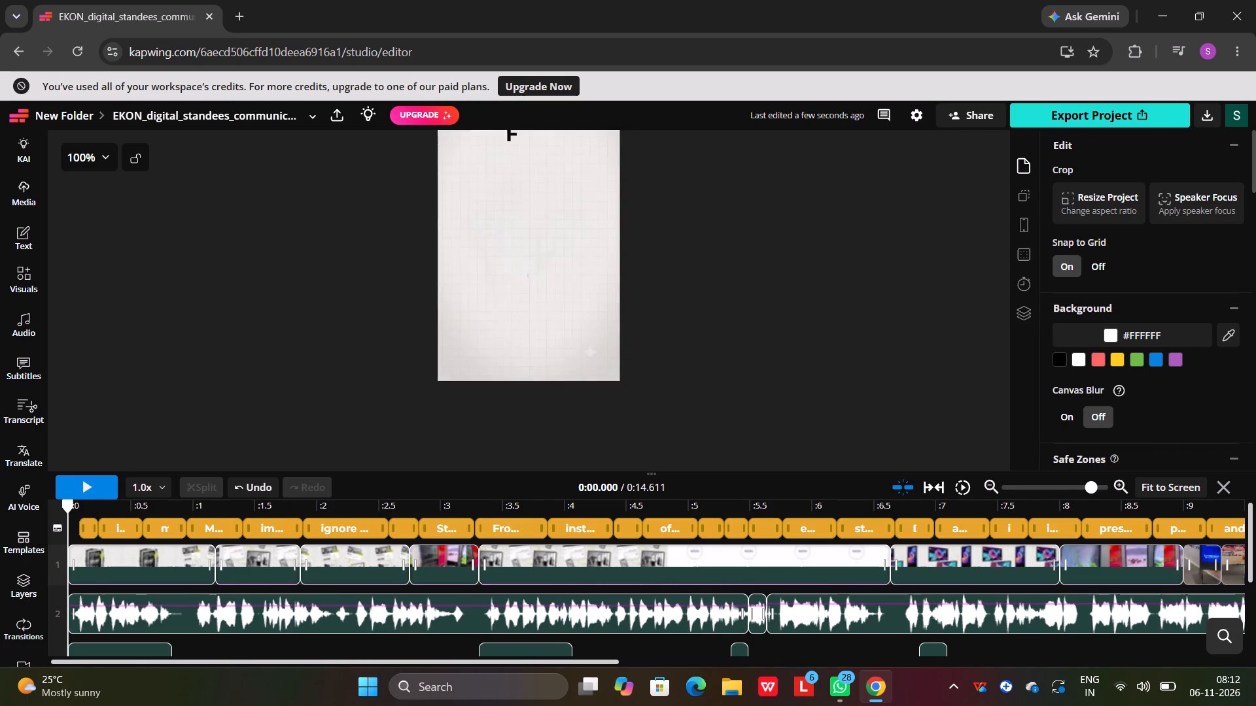
{"action": "scroll", "coordinate": [97, 486], "scroll_direction": "up", "scroll_amount": 3}
{"action": "scroll", "coordinate": [326, 365], "scroll_direction": "up", "scroll_amount": 1}
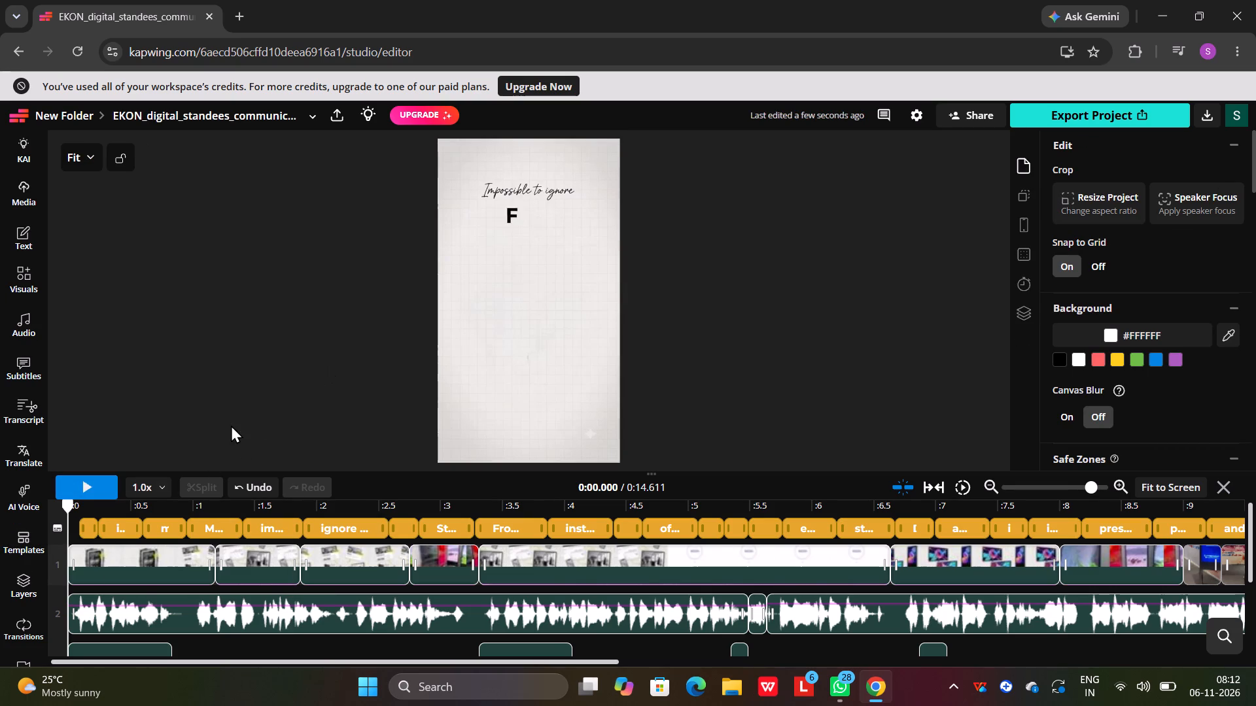
{"action": "left_click", "coordinate": [93, 486]}
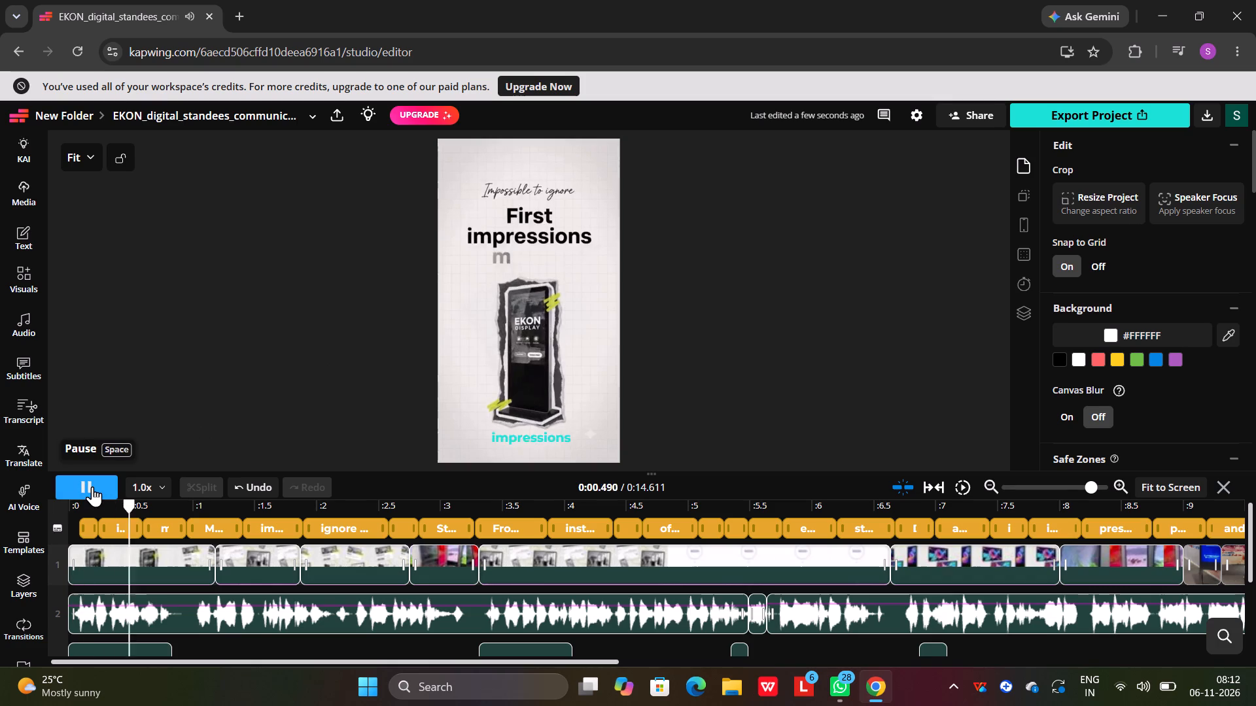
{"action": "left_click", "coordinate": [92, 486]}
{"action": "left_click", "coordinate": [92, 486]}
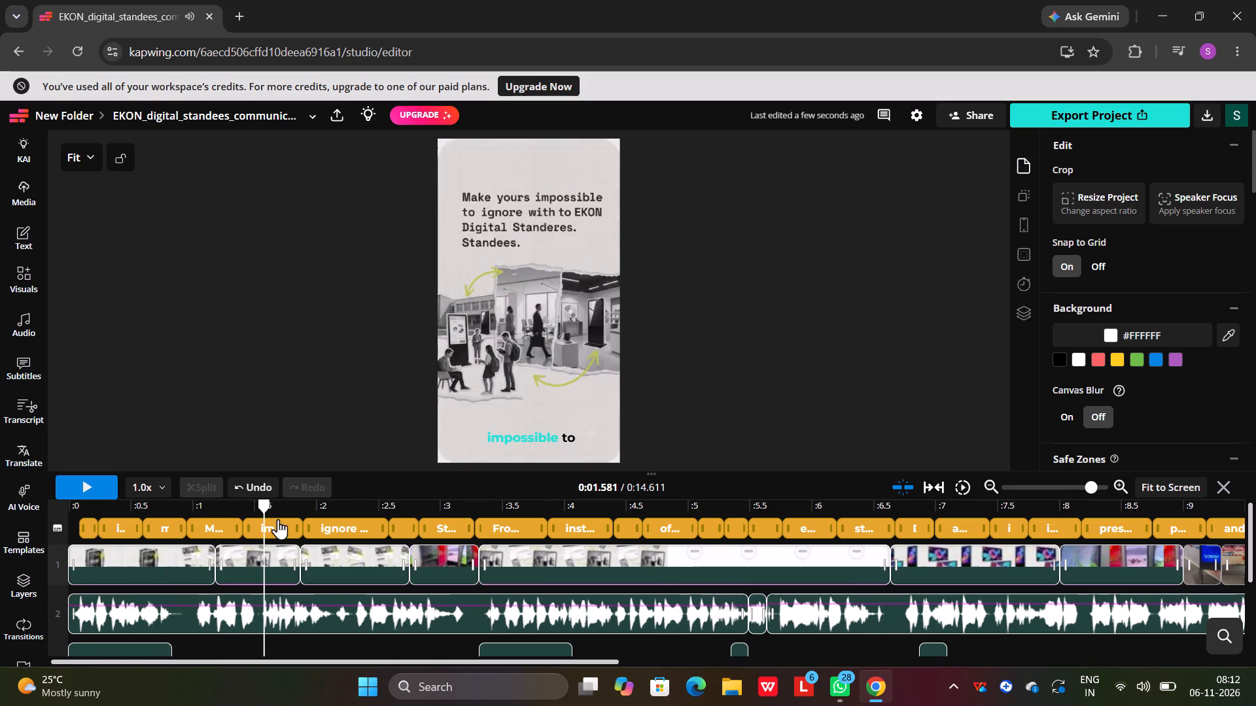
{"action": "left_click_drag", "start_coordinate": [266, 507], "coordinate": [11, 505]}
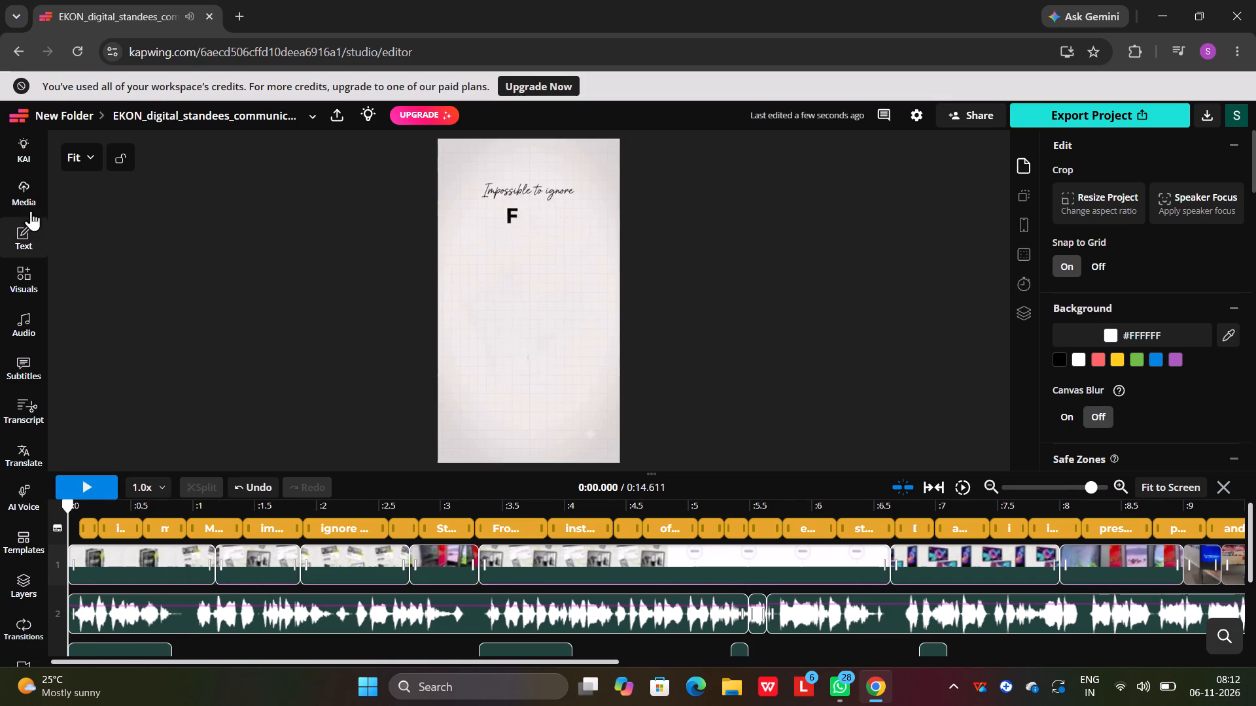
Upload the picture "WhatsApp Image 2026-11-06 at 07.38.27" from Downloads to the project's media.
{"action": "left_click", "coordinate": [24, 190]}
{"action": "scroll", "coordinate": [126, 552], "scroll_direction": "down", "scroll_amount": 7}
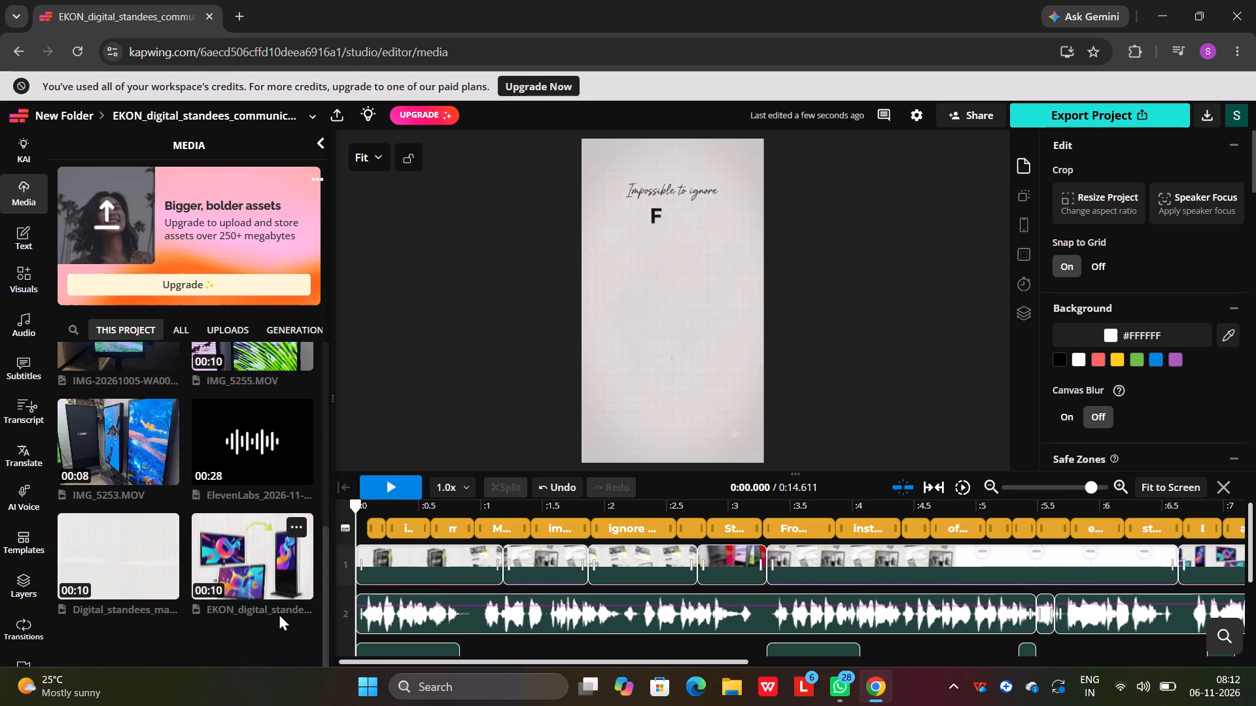
{"action": "scroll", "coordinate": [175, 529], "scroll_direction": "up", "scroll_amount": 6}
{"action": "left_click", "coordinate": [139, 406]}
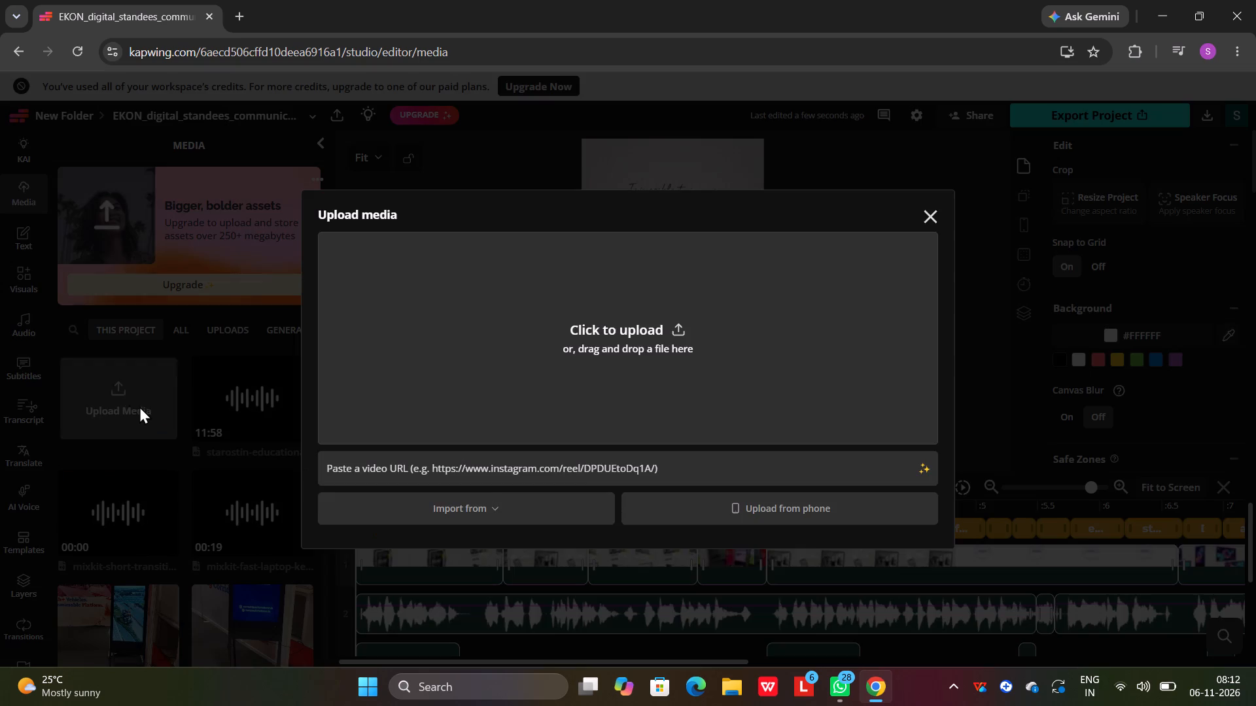
{"action": "left_click", "coordinate": [639, 367]}
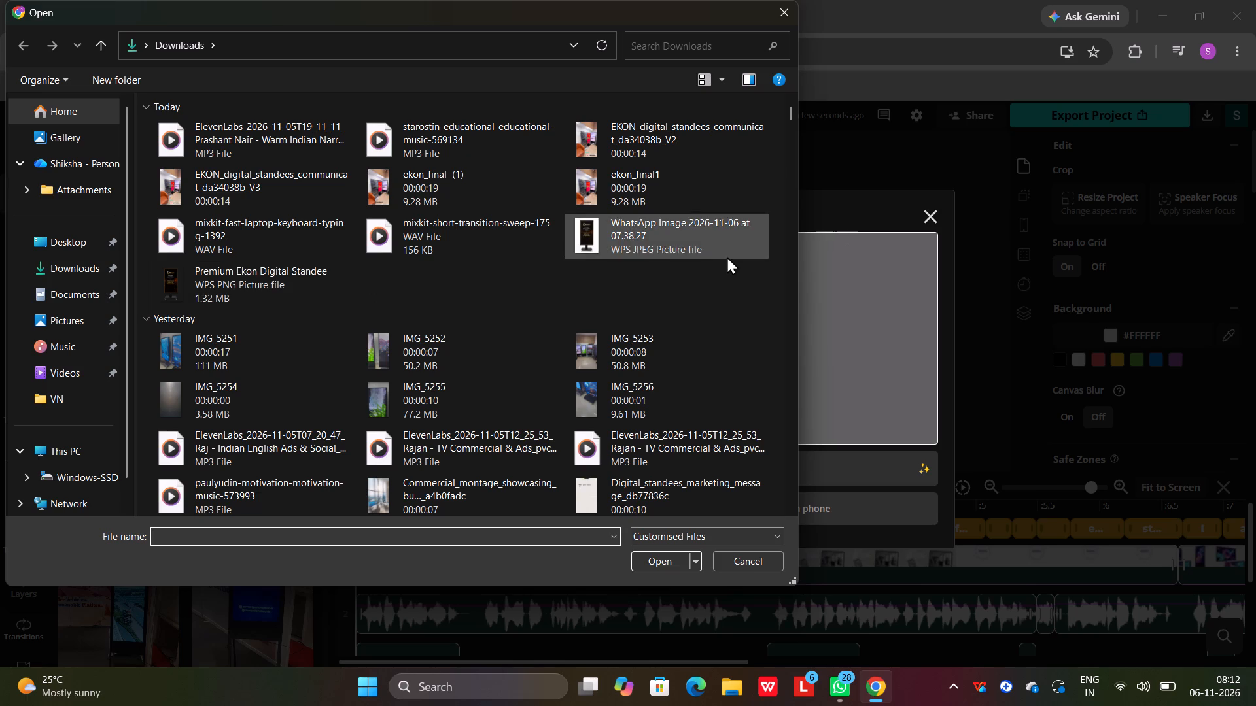
{"action": "left_click", "coordinate": [699, 260]}
{"action": "left_click", "coordinate": [671, 254]}
{"action": "left_click", "coordinate": [652, 560]}
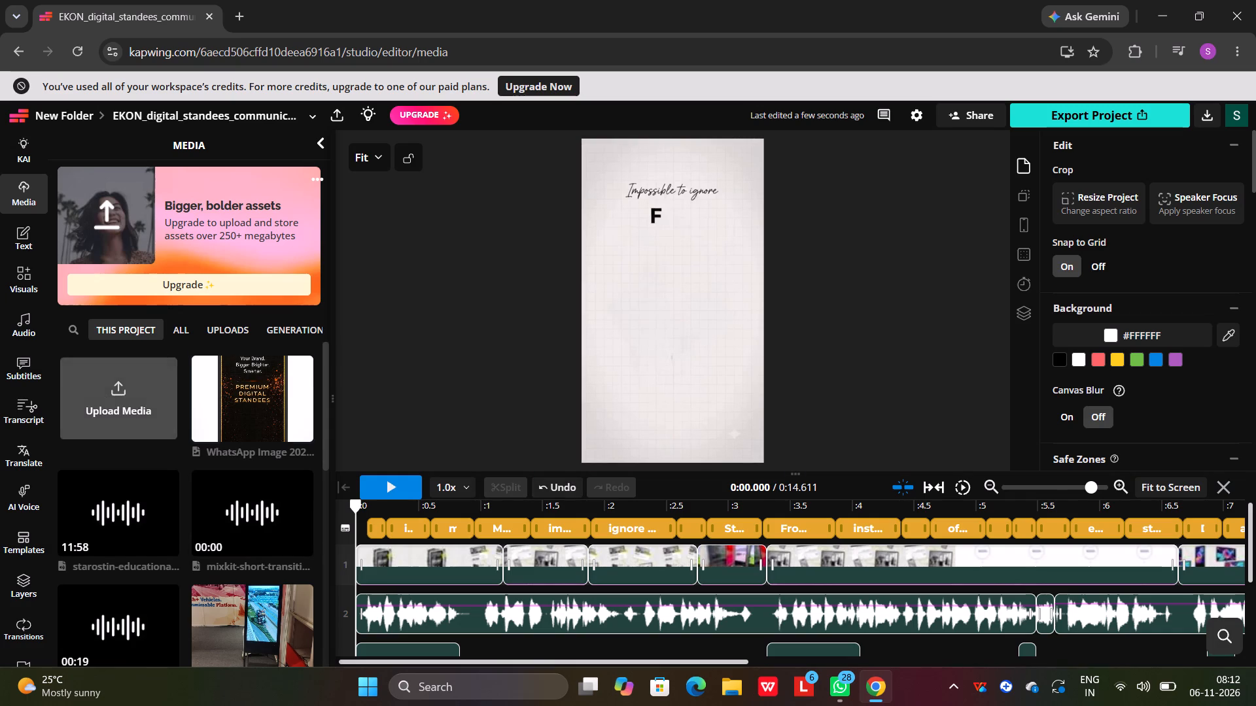
Upload the "Premium Ekon Digital Standee" PNG from Downloads to the project's media.
{"action": "left_click", "coordinate": [139, 412]}
{"action": "left_click", "coordinate": [466, 382]}
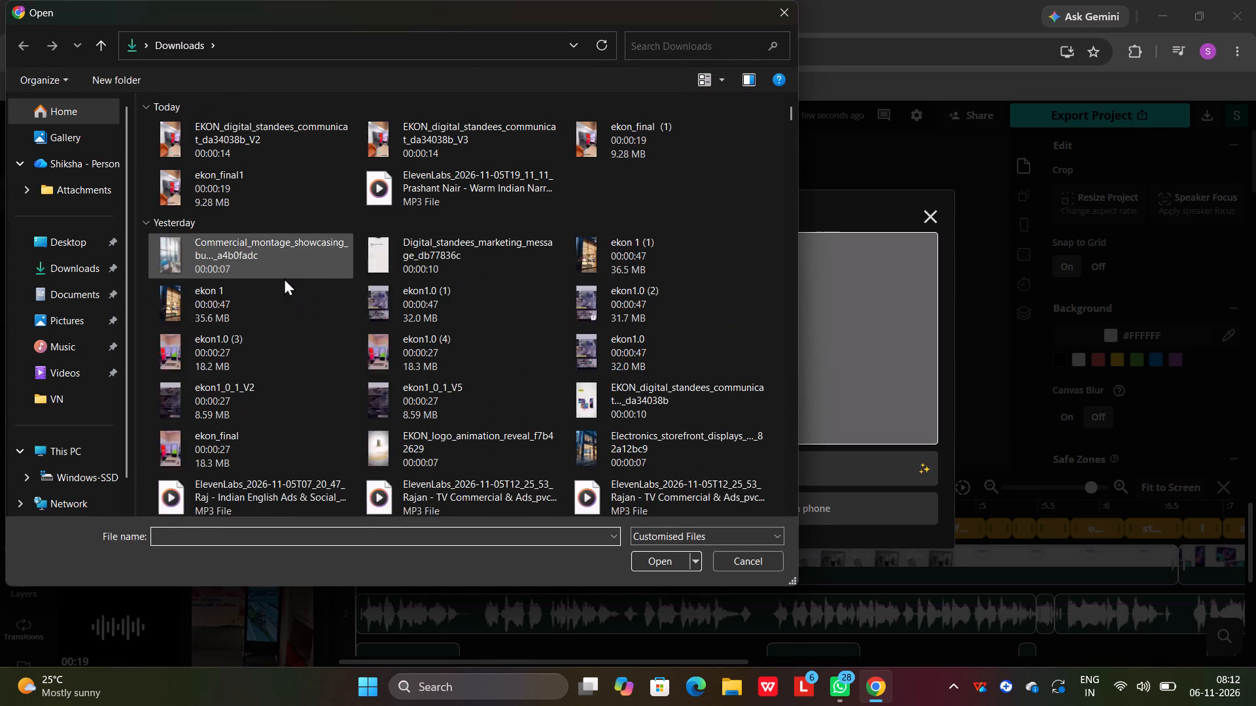
{"action": "left_click", "coordinate": [205, 289]}
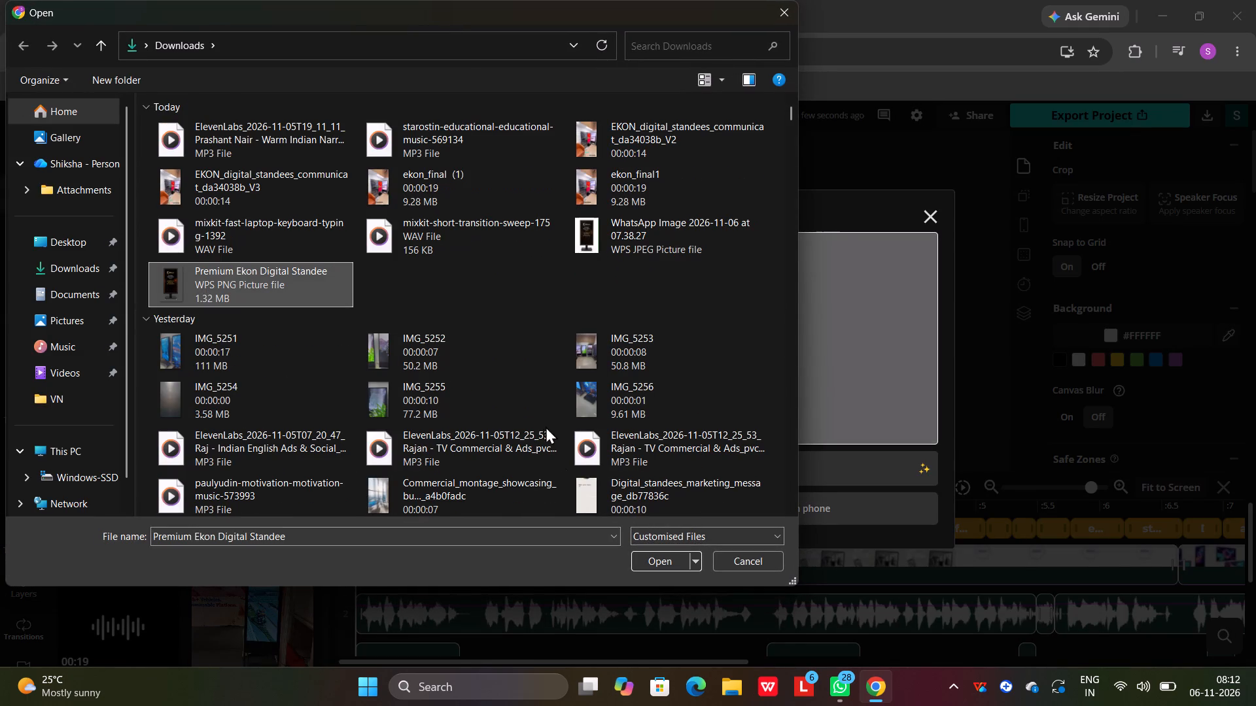
{"action": "left_click", "coordinate": [675, 562]}
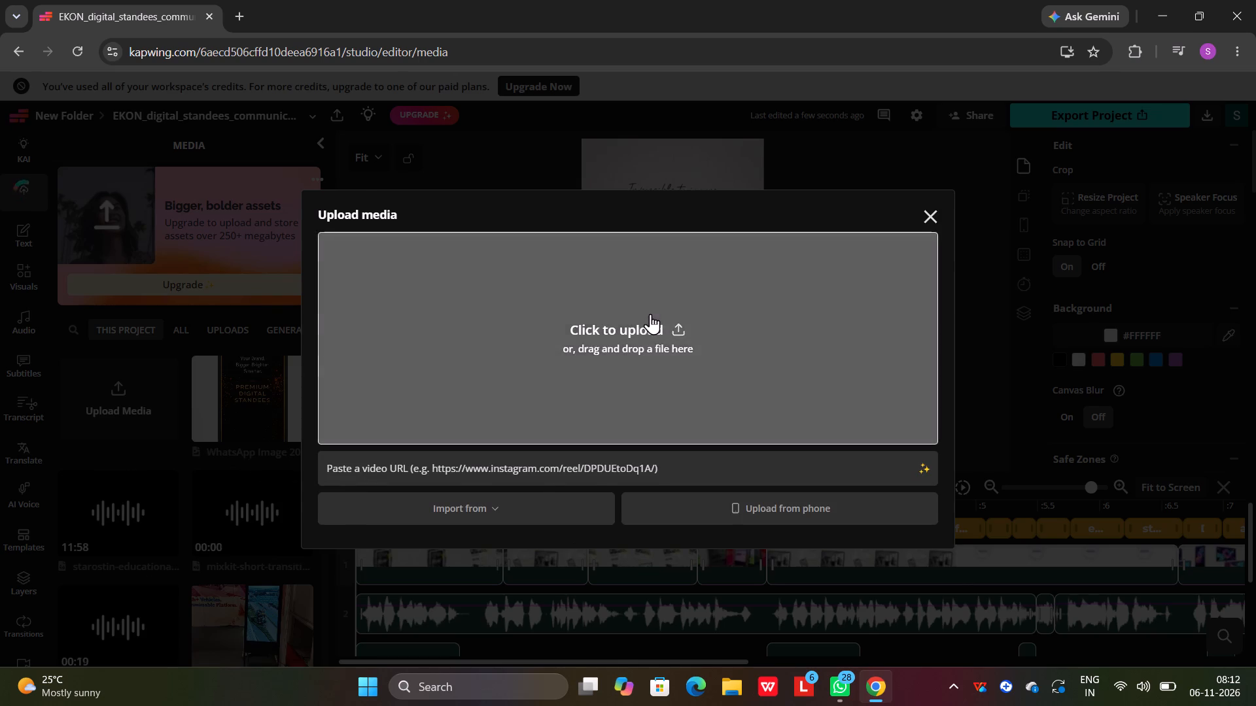
Add the white-background WhatsApp standee image to the timeline as a new layer starting at 0:00.
{"action": "scroll", "coordinate": [624, 339], "scroll_direction": "down", "scroll_amount": 1}
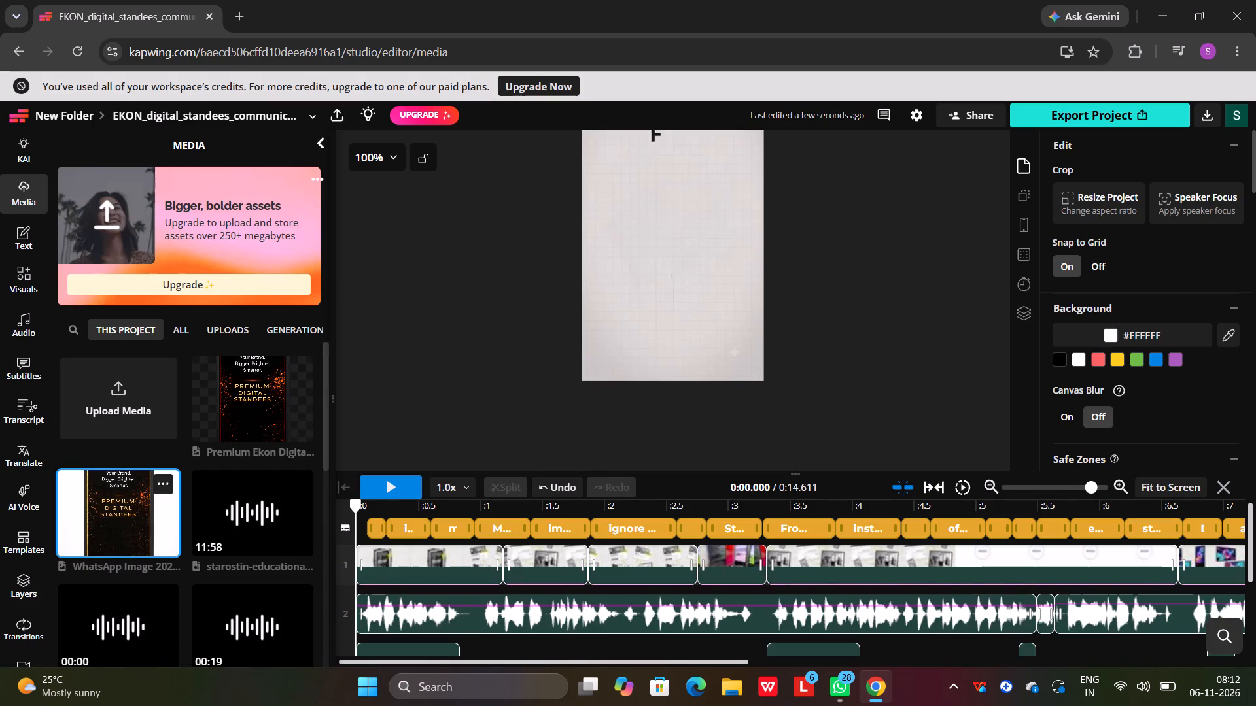
{"action": "left_click", "coordinate": [124, 520]}
{"action": "scroll", "coordinate": [1011, 316], "scroll_direction": "up", "scroll_amount": 2}
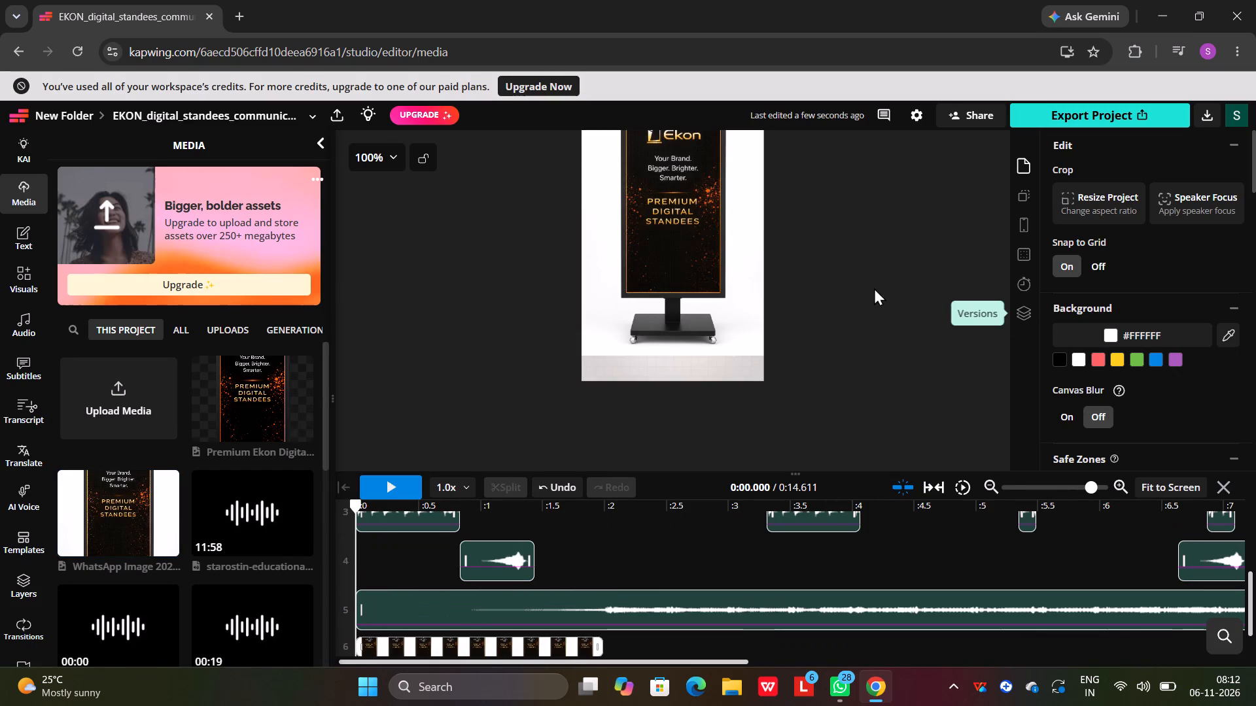
{"action": "scroll", "coordinate": [713, 280], "scroll_direction": "up", "scroll_amount": 4}
{"action": "scroll", "coordinate": [659, 345], "scroll_direction": "down", "scroll_amount": 4}
{"action": "scroll", "coordinate": [662, 335], "scroll_direction": "up", "scroll_amount": 1}
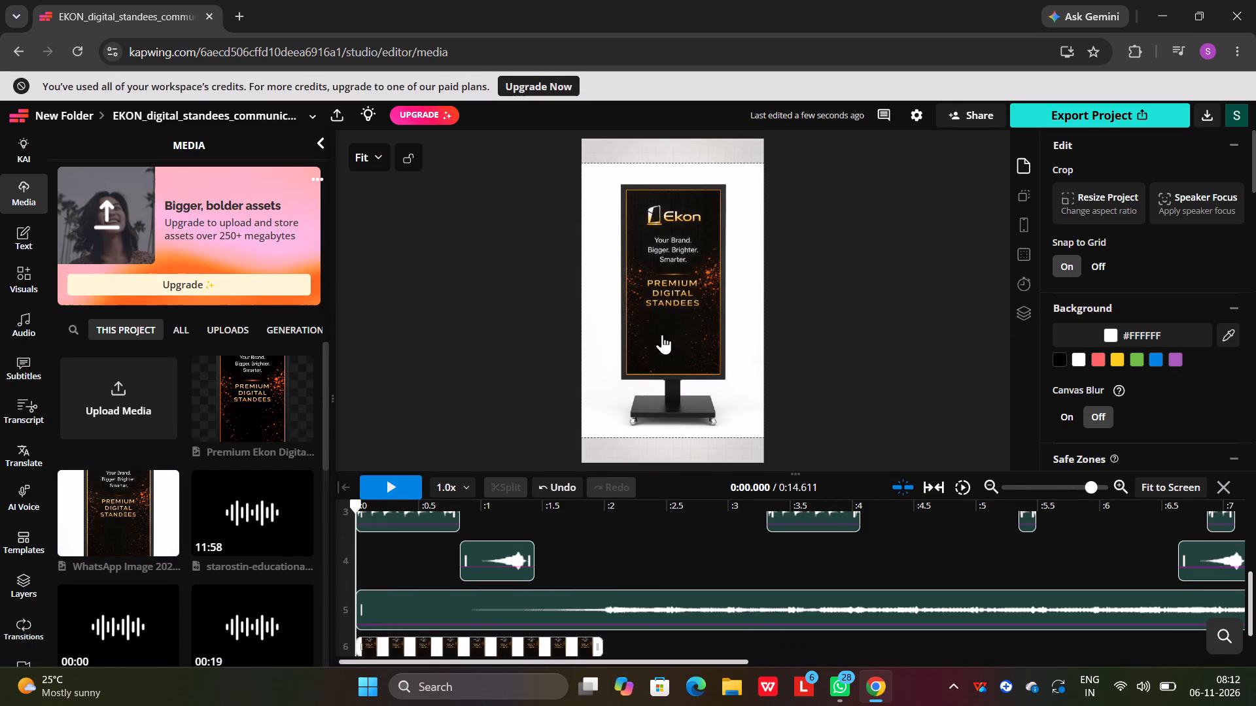
At about 0.28 s, shrink the white-background image and centre it over the original standee, at X 0% and about Y -34.11%.
{"action": "left_click", "coordinate": [394, 483]}
{"action": "left_click", "coordinate": [392, 483]}
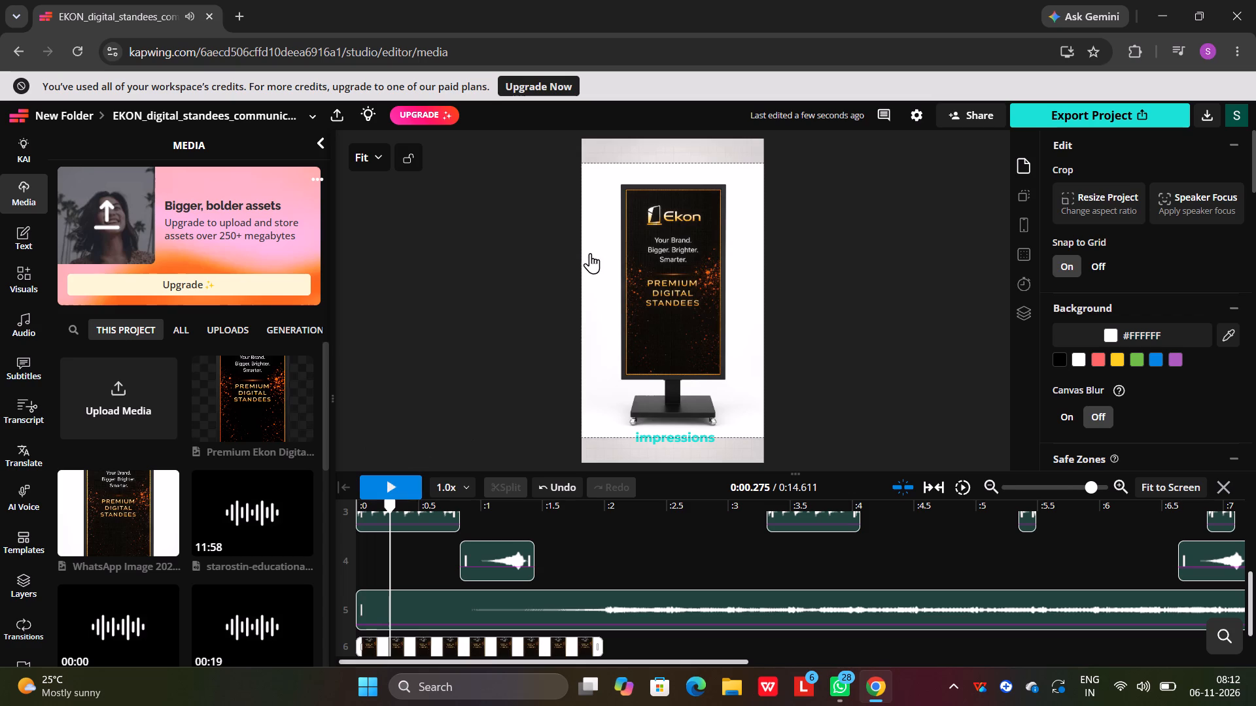
{"action": "left_click", "coordinate": [603, 230]}
{"action": "left_click_drag", "start_coordinate": [582, 163], "coordinate": [667, 331]}
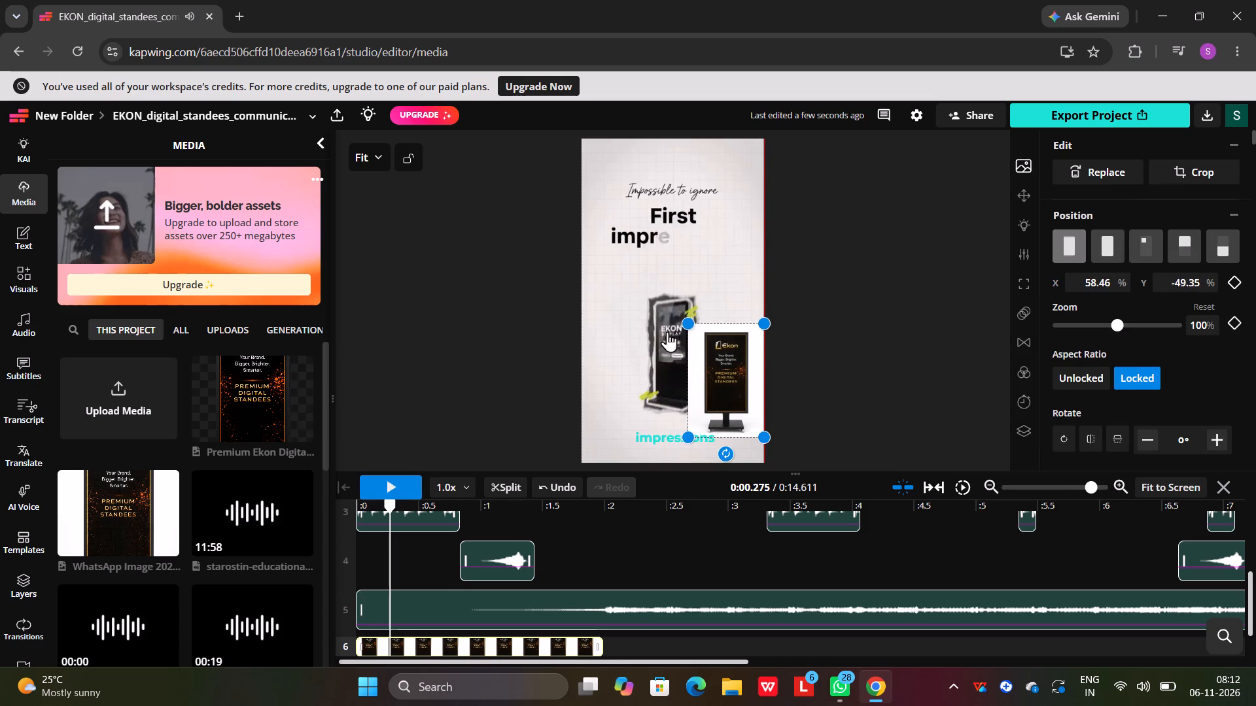
{"action": "left_click_drag", "start_coordinate": [667, 331], "coordinate": [644, 320]}
{"action": "left_click_drag", "start_coordinate": [735, 354], "coordinate": [690, 342]}
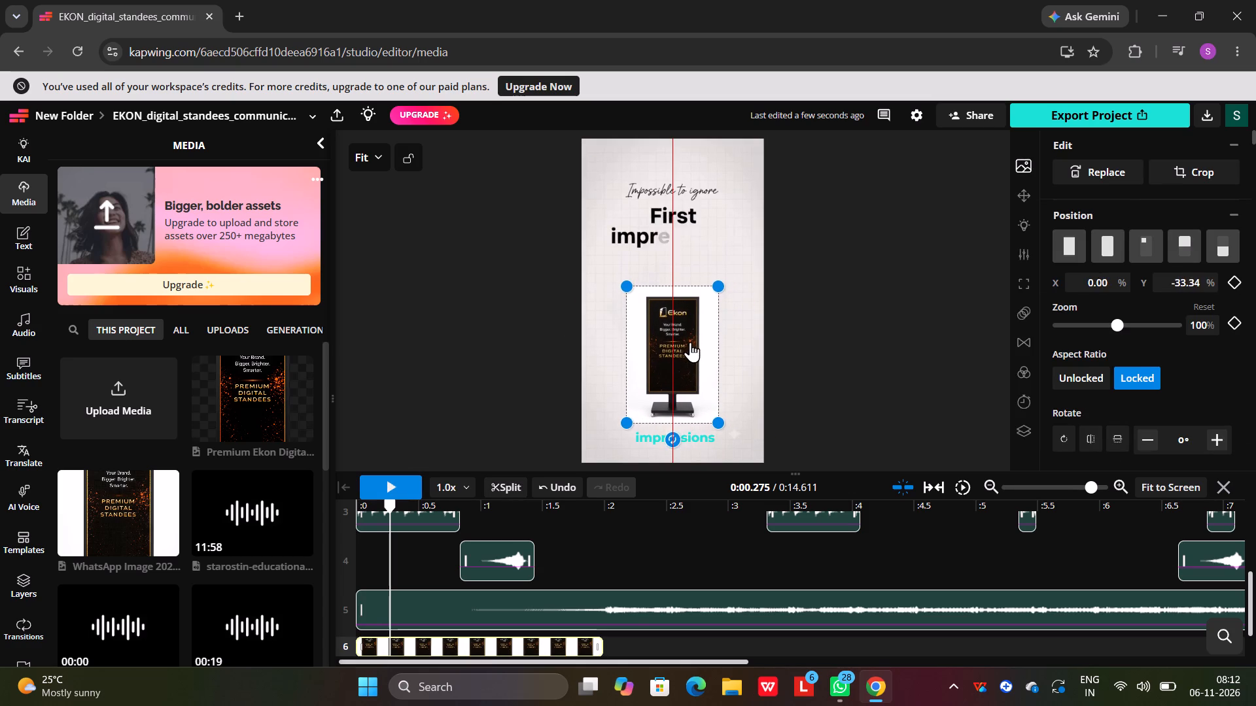
{"action": "left_click_drag", "start_coordinate": [690, 342], "coordinate": [691, 346]}
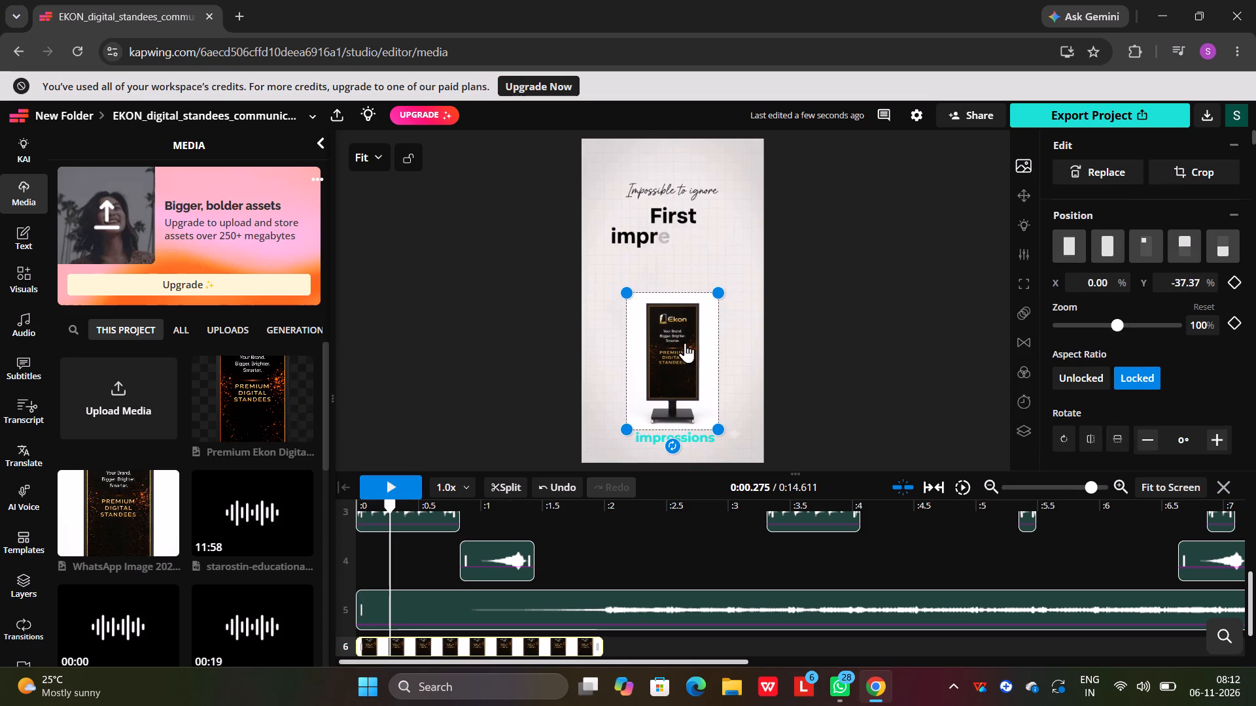
{"action": "left_click_drag", "start_coordinate": [629, 295], "coordinate": [627, 280]}
{"action": "left_click", "coordinate": [661, 332]}
Replay from 0:00 to about 1 s and enlarge the image slightly upward to cover the original standee, at about Y -32.14%.
{"action": "left_click_drag", "start_coordinate": [391, 507], "coordinate": [344, 504]}
{"action": "left_click", "coordinate": [391, 484]}
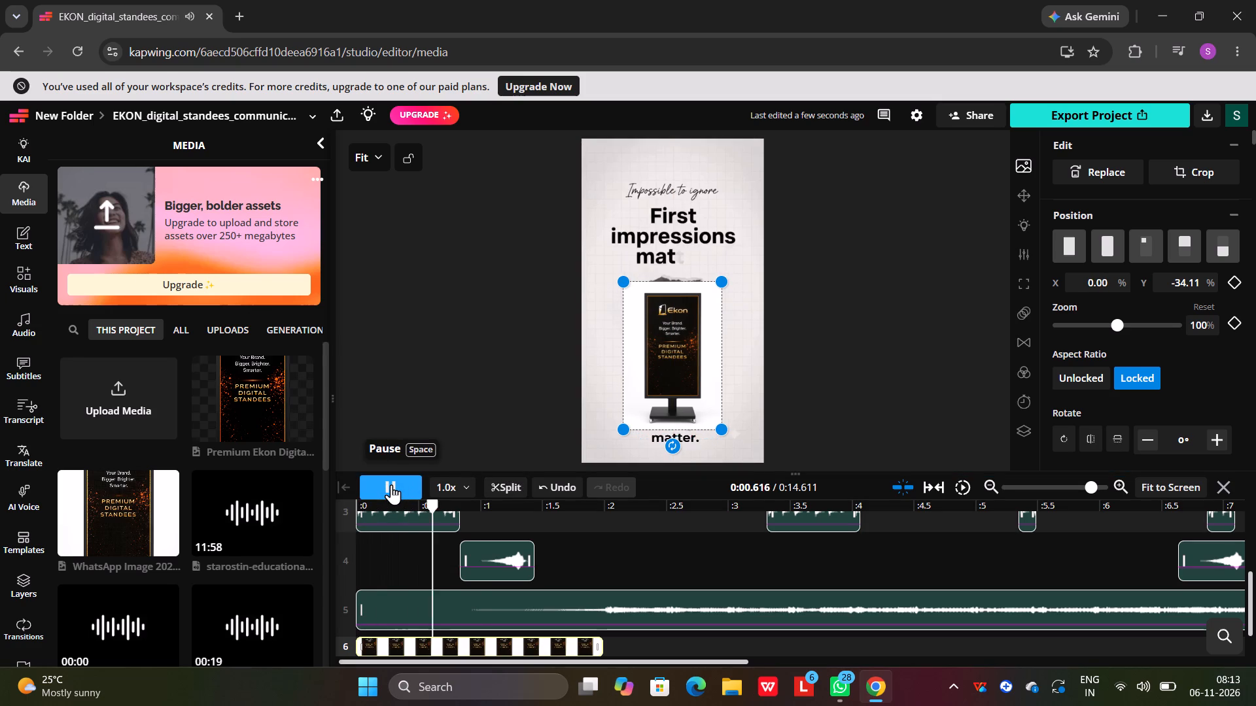
{"action": "left_click", "coordinate": [391, 484]}
{"action": "left_click_drag", "start_coordinate": [722, 284], "coordinate": [722, 274]}
{"action": "left_click", "coordinate": [625, 432]}
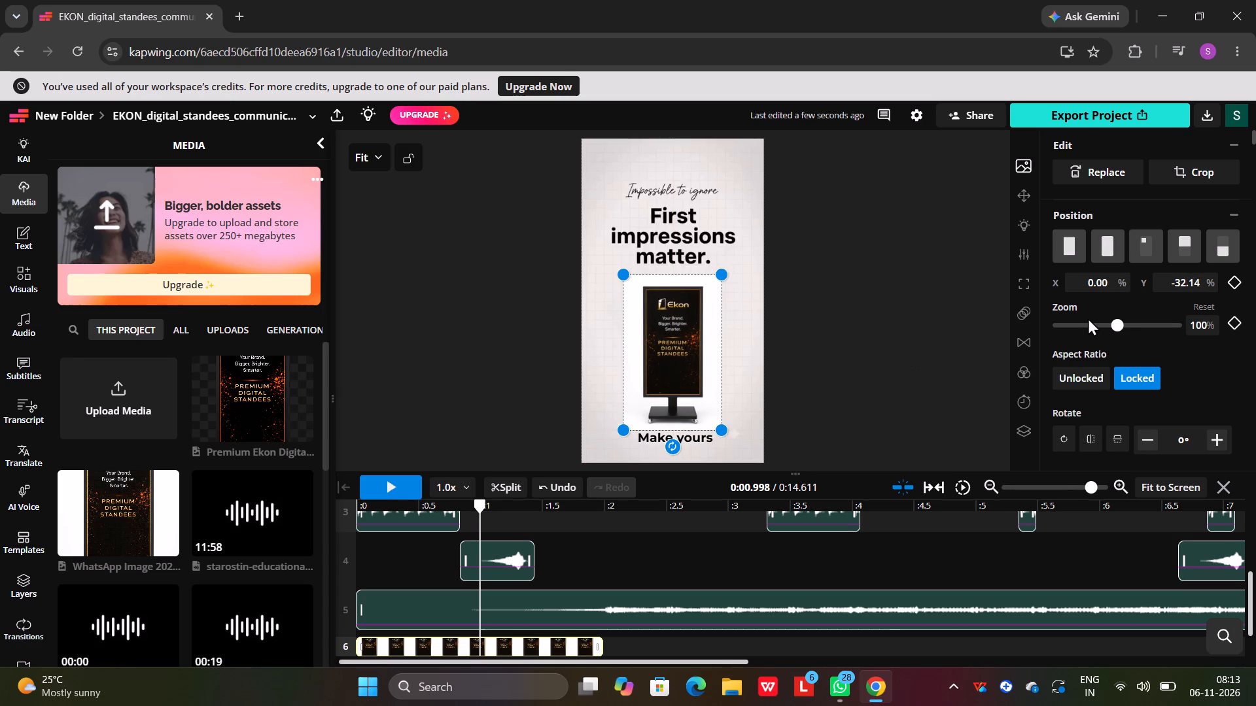
Crop the excess white background from both sides of the standee image, using the custom crop ratio.
{"action": "scroll", "coordinate": [1096, 230], "scroll_direction": "up", "scroll_amount": 7}
{"action": "left_click", "coordinate": [1181, 167]}
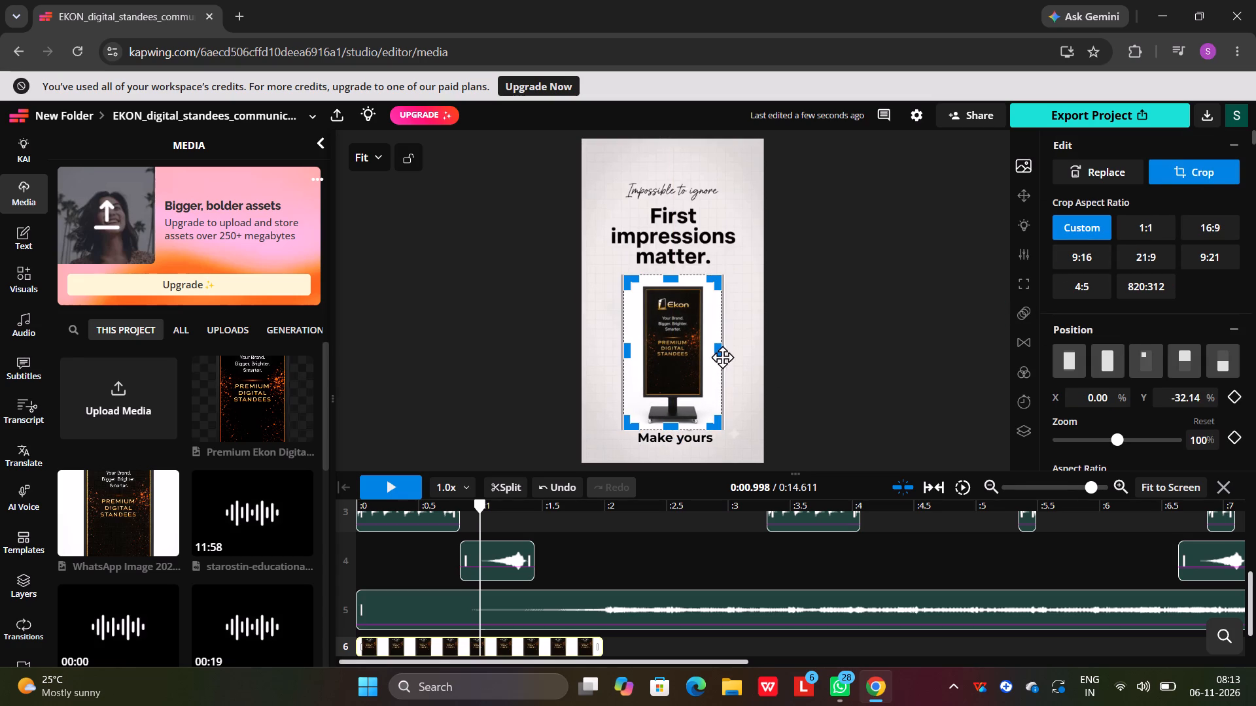
{"action": "left_click_drag", "start_coordinate": [717, 352], "coordinate": [703, 352]}
{"action": "left_click_drag", "start_coordinate": [629, 354], "coordinate": [628, 354]}
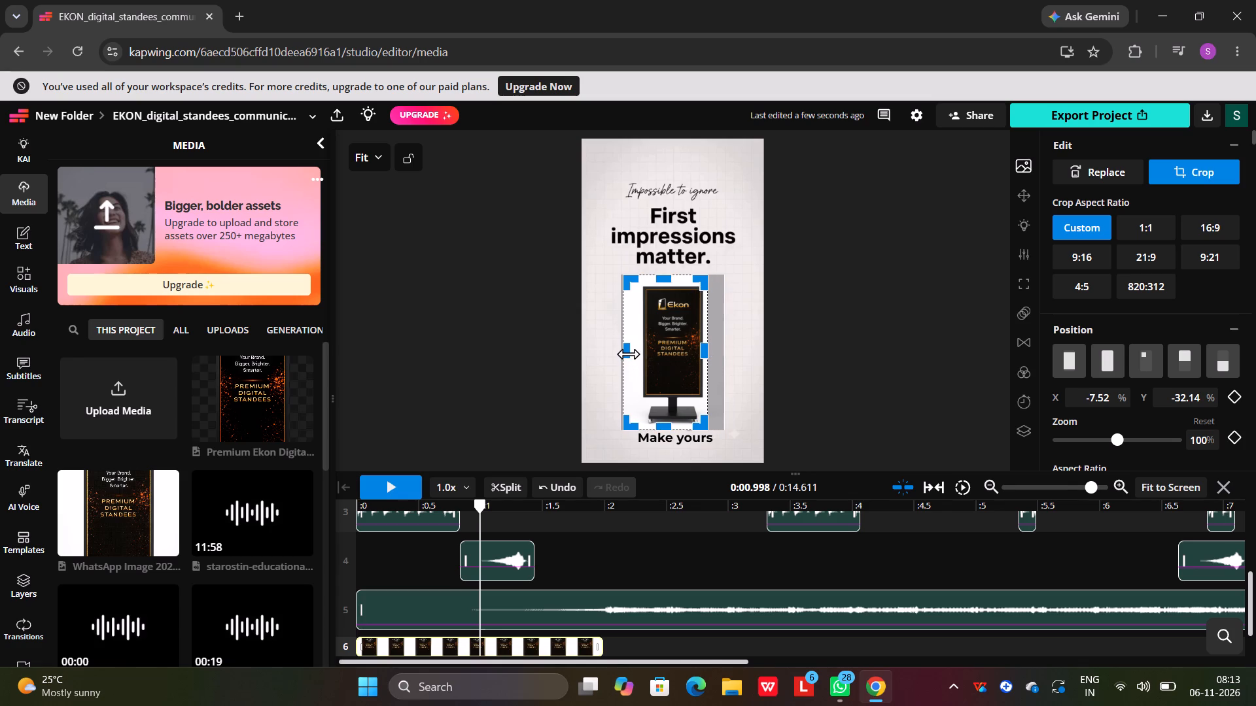
{"action": "left_click_drag", "start_coordinate": [628, 354], "coordinate": [640, 352]}
{"action": "left_click", "coordinate": [885, 344]}
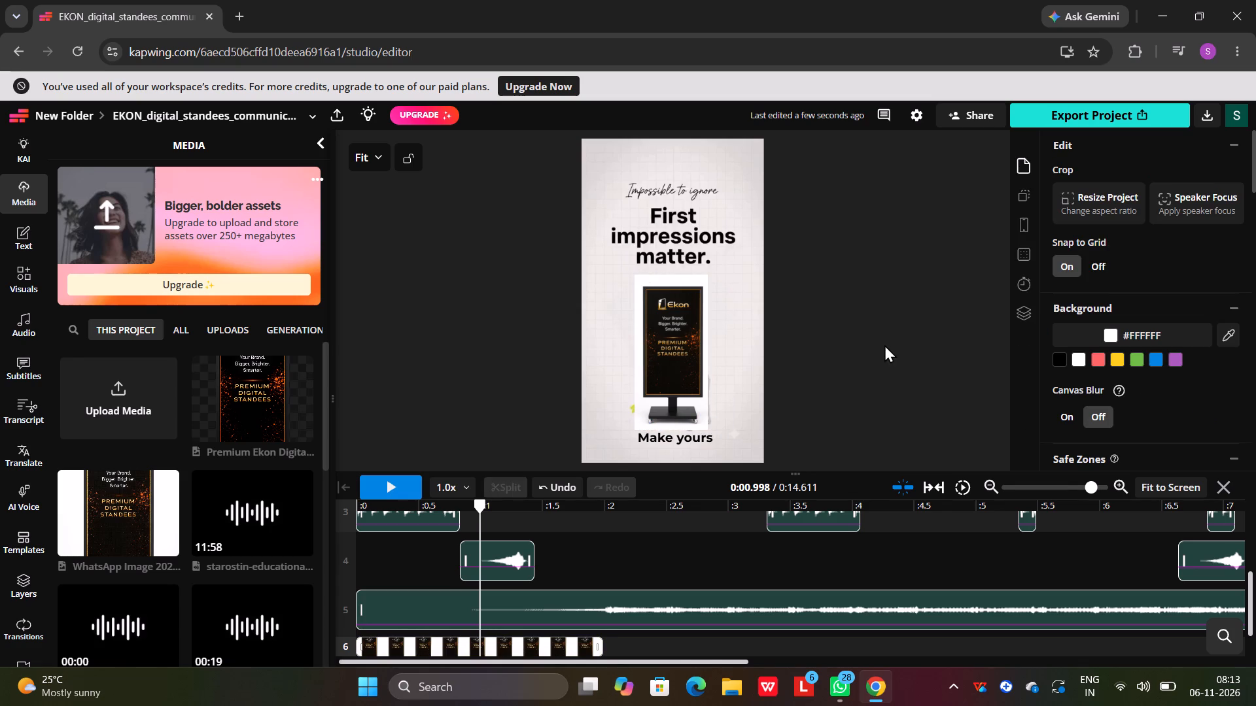
Recentre the cropped standee image at X 0%, Y -32.54%, and widen its crop slightly on both sides to hide the original.
{"action": "left_click", "coordinate": [689, 369]}
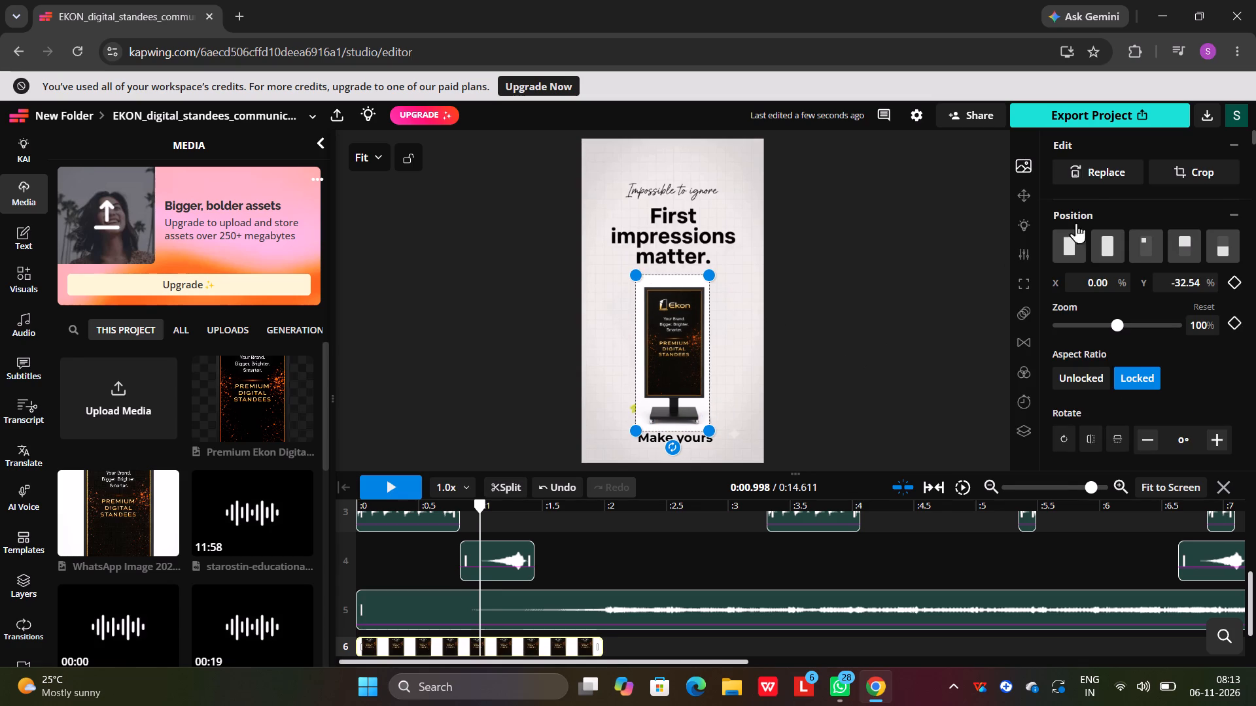
{"action": "left_click", "coordinate": [1174, 176]}
{"action": "left_click", "coordinate": [704, 351]}
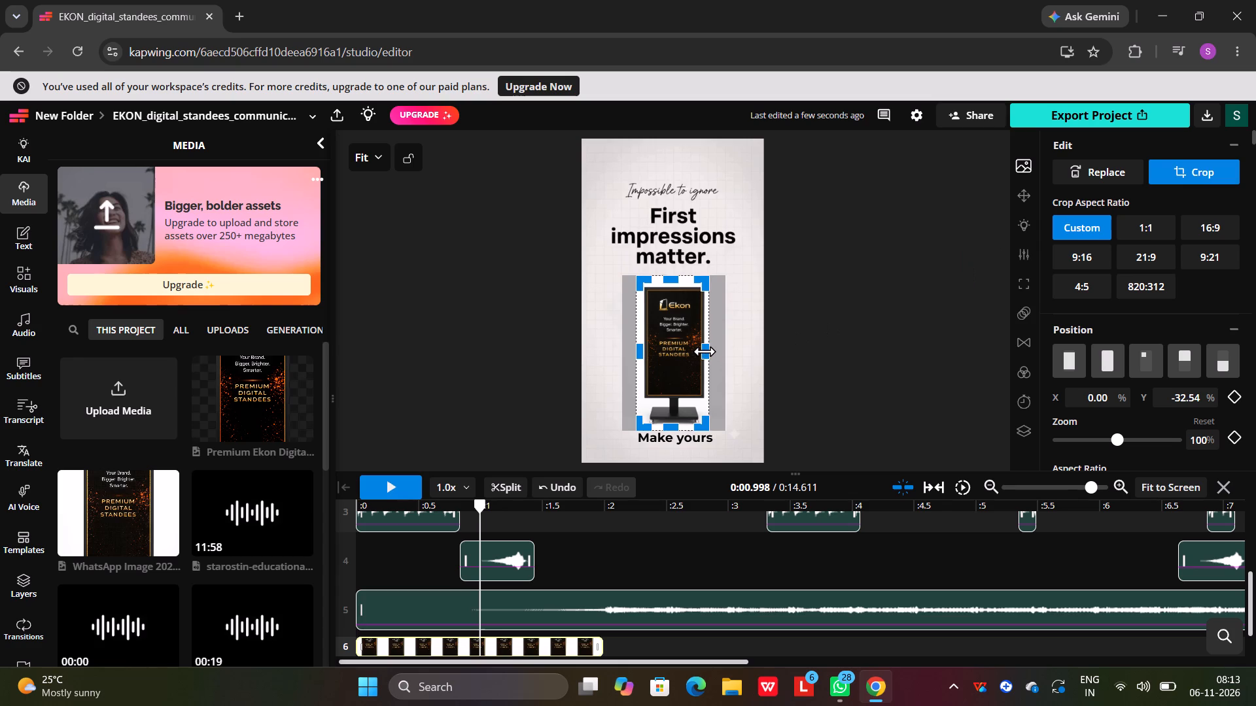
{"action": "left_click", "coordinate": [888, 408]}
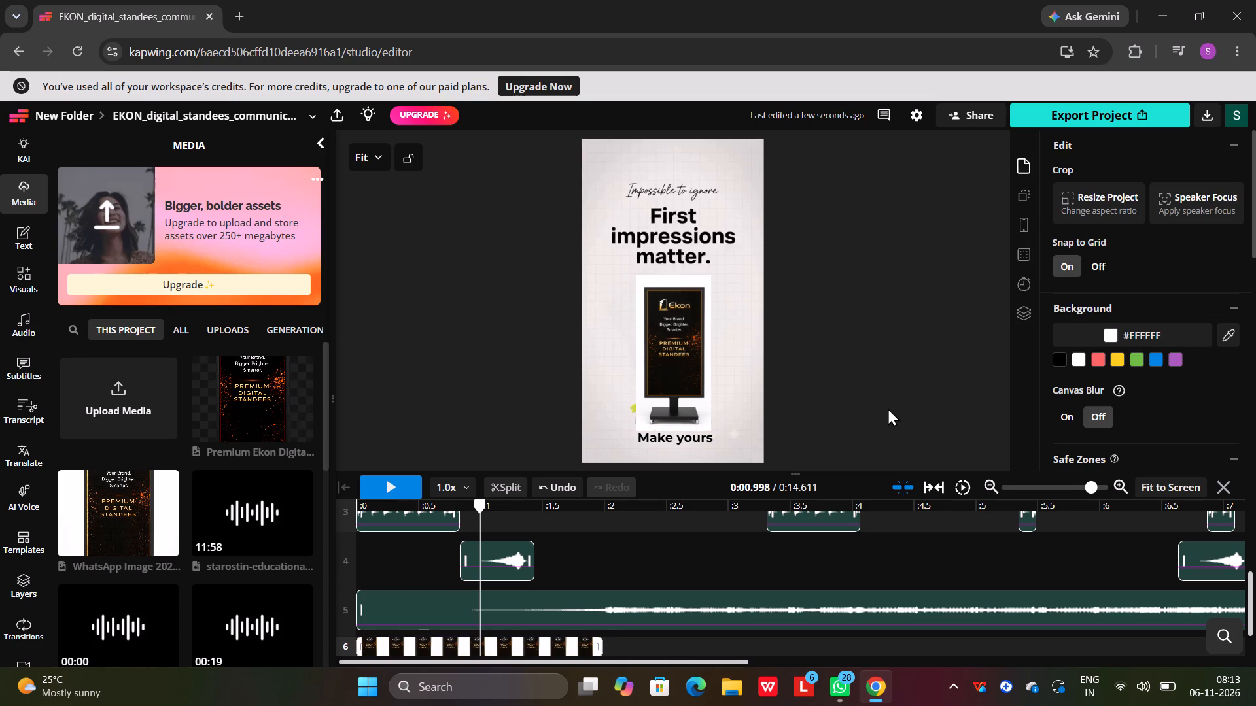
{"action": "left_click", "coordinate": [655, 389]}
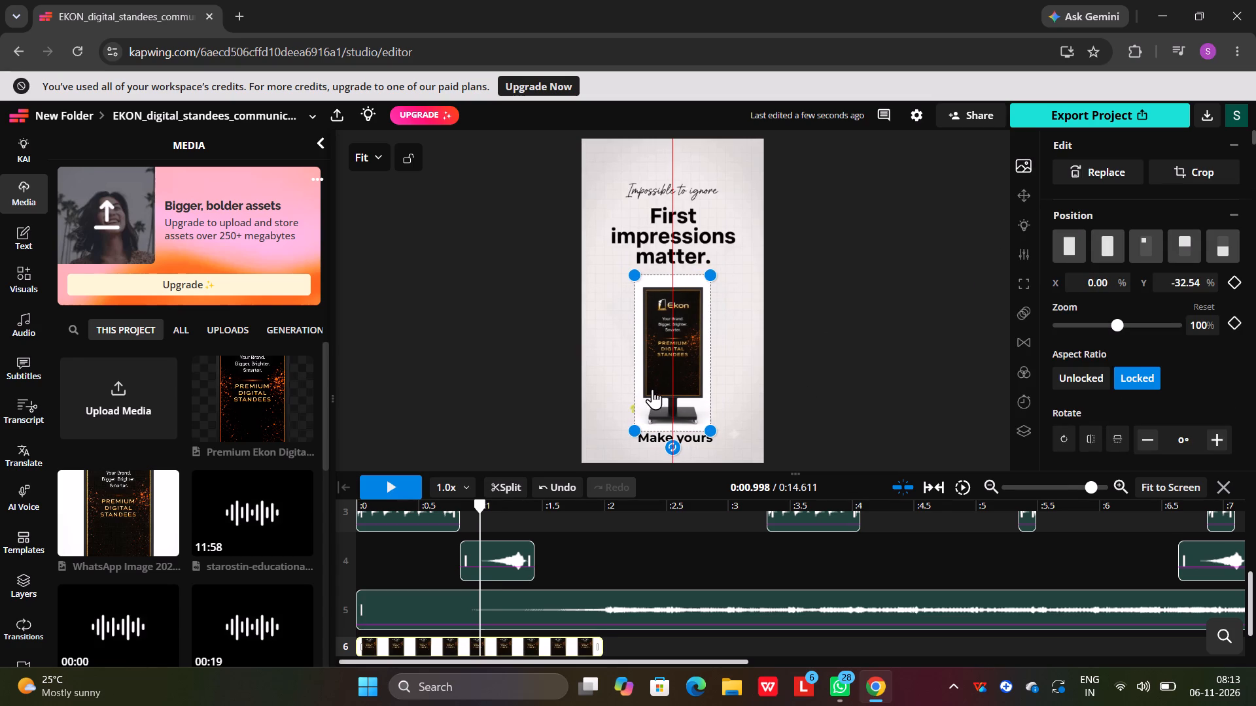
{"action": "left_click", "coordinate": [1209, 175]}
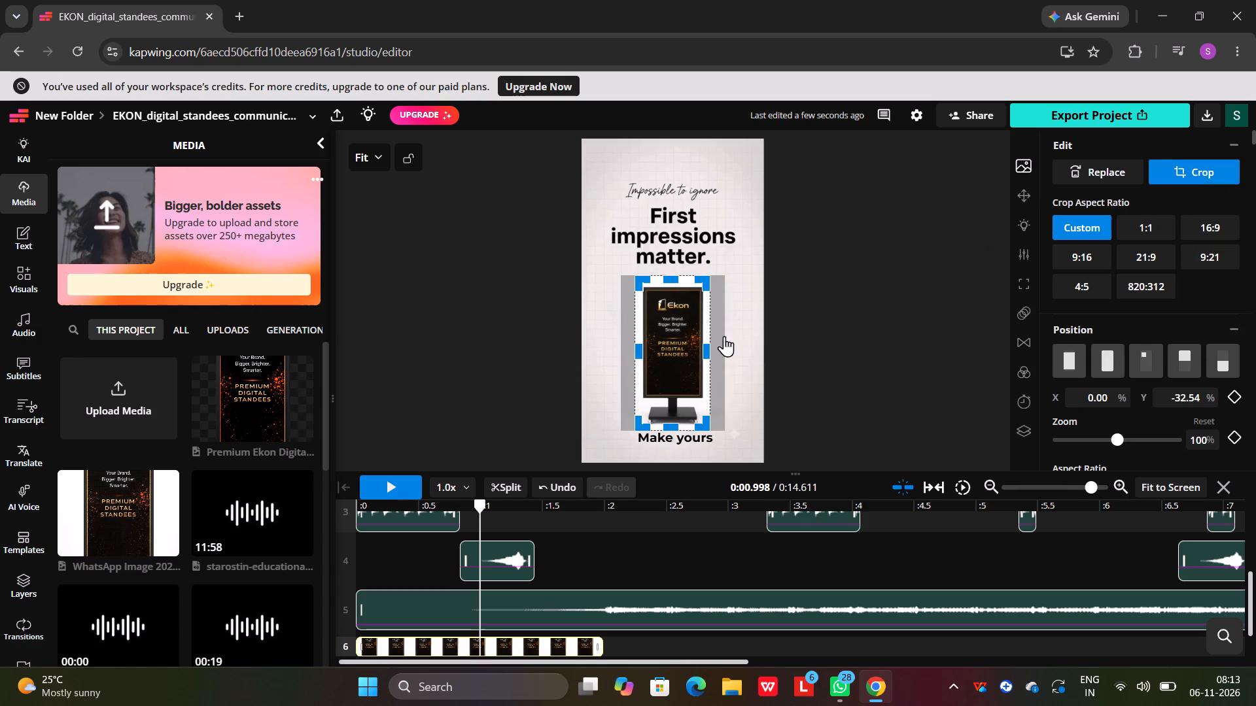
{"action": "left_click", "coordinate": [638, 350]}
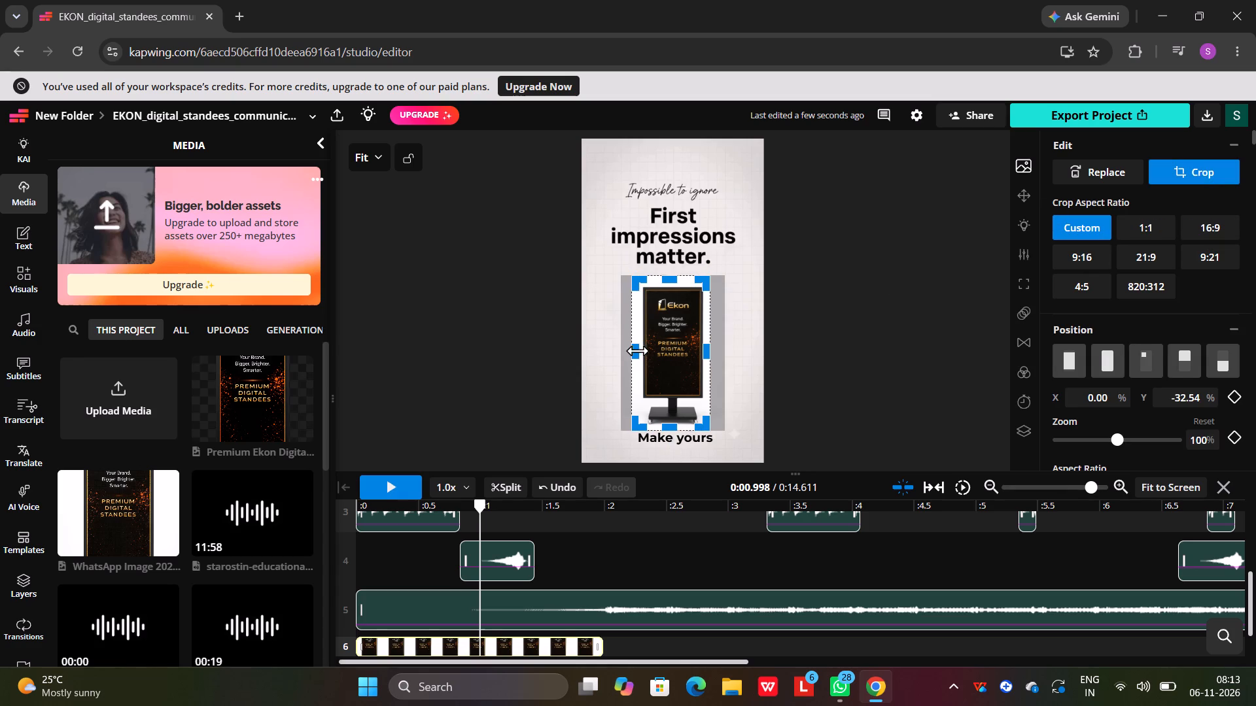
{"action": "left_click", "coordinate": [817, 384]}
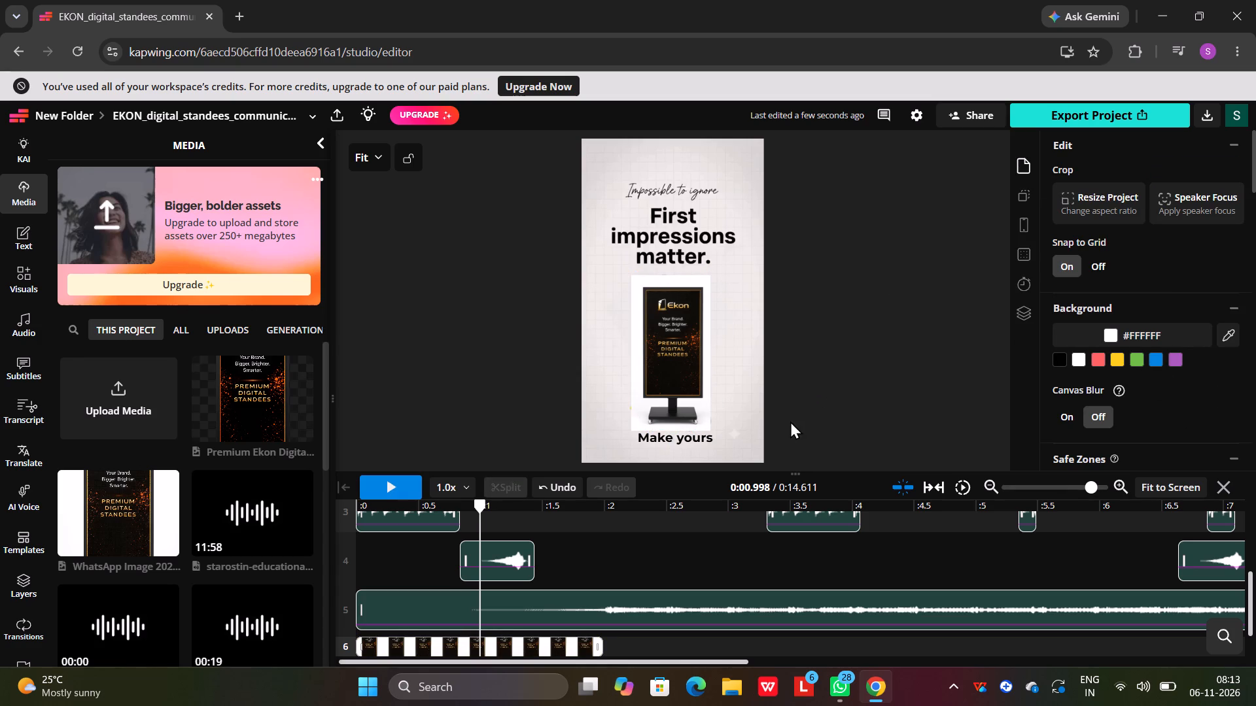
Replay from 0:00 to about 1.7 s to check the image's coverage and where the opening scene changes.
{"action": "left_click_drag", "start_coordinate": [481, 507], "coordinate": [348, 503]}
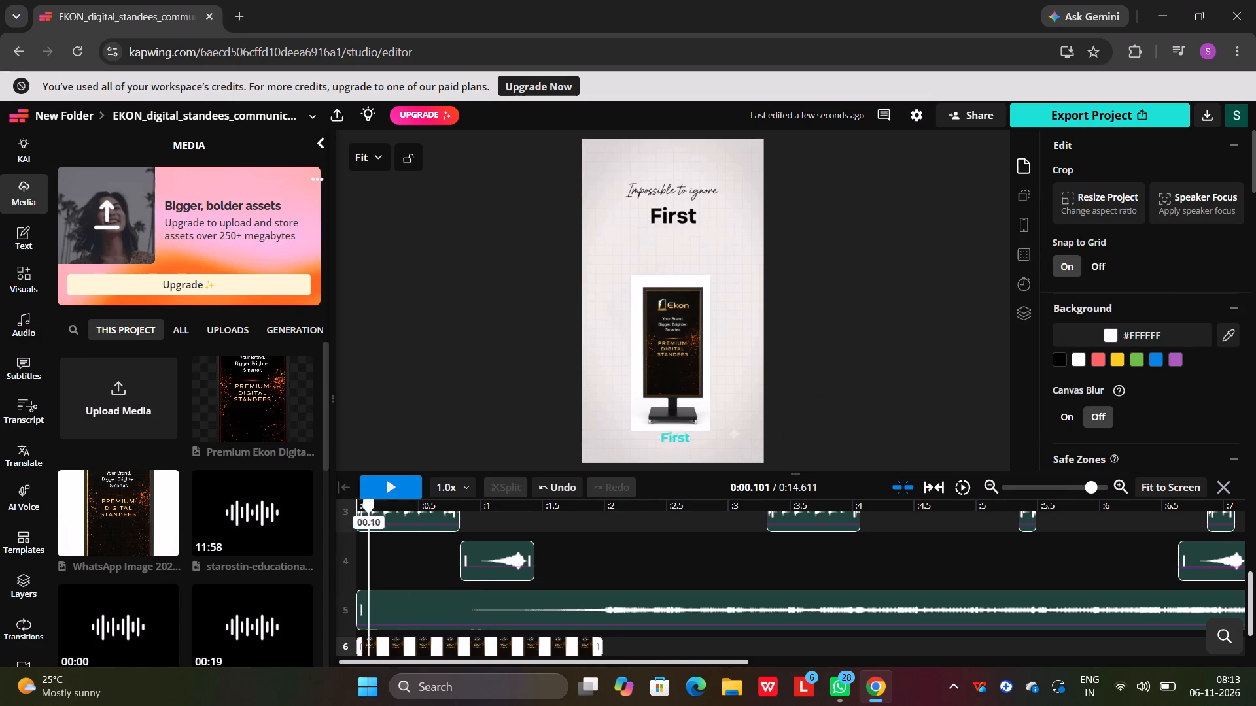
{"action": "left_click_drag", "start_coordinate": [348, 503], "coordinate": [337, 501]}
{"action": "left_click", "coordinate": [396, 477]}
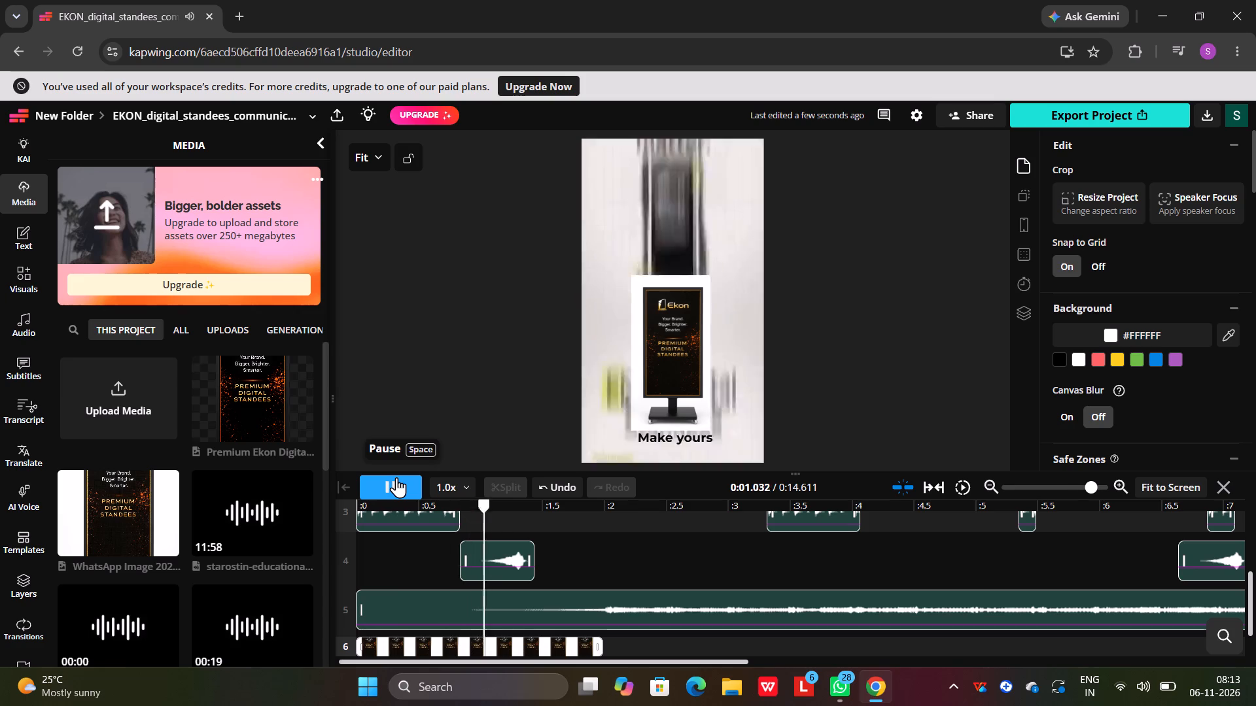
{"action": "left_click", "coordinate": [396, 477]}
{"action": "scroll", "coordinate": [496, 471], "scroll_direction": "up", "scroll_amount": 4}
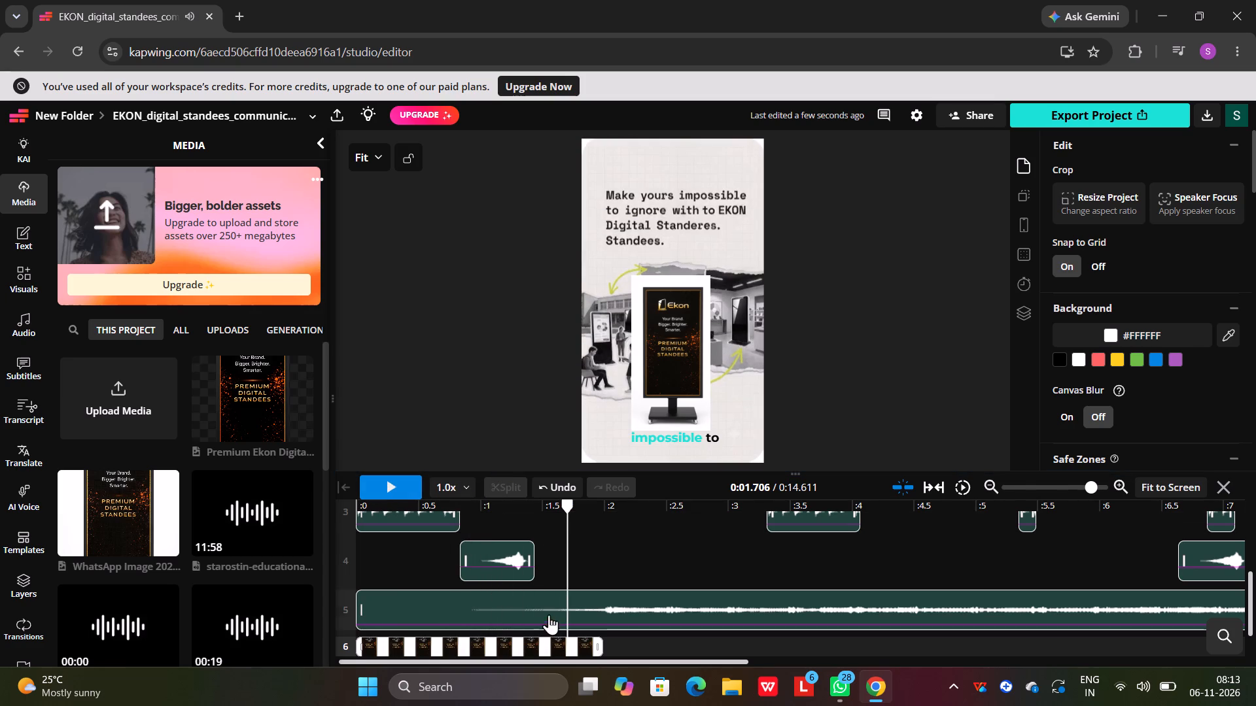
Trim the end of the opening standee image clip to about 1.06 s and replay the opening to check the cut.
{"action": "left_click_drag", "start_coordinate": [602, 645], "coordinate": [512, 645]}
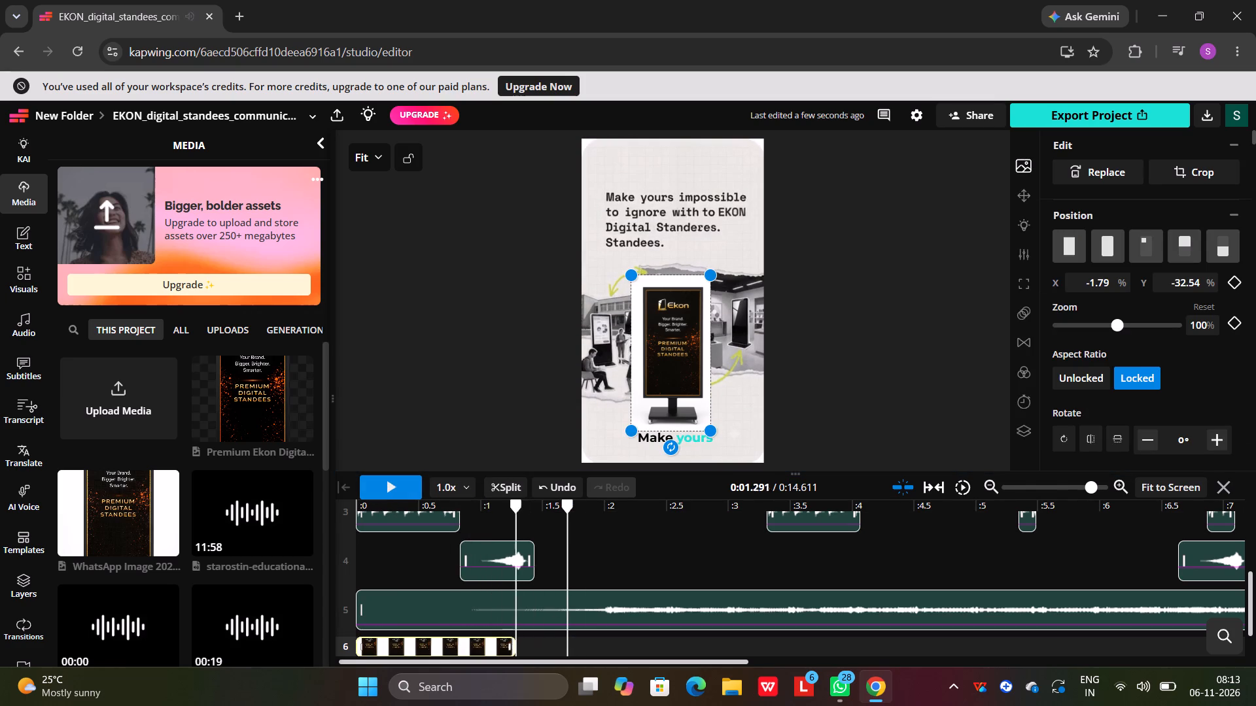
{"action": "left_click_drag", "start_coordinate": [512, 645], "coordinate": [485, 639]}
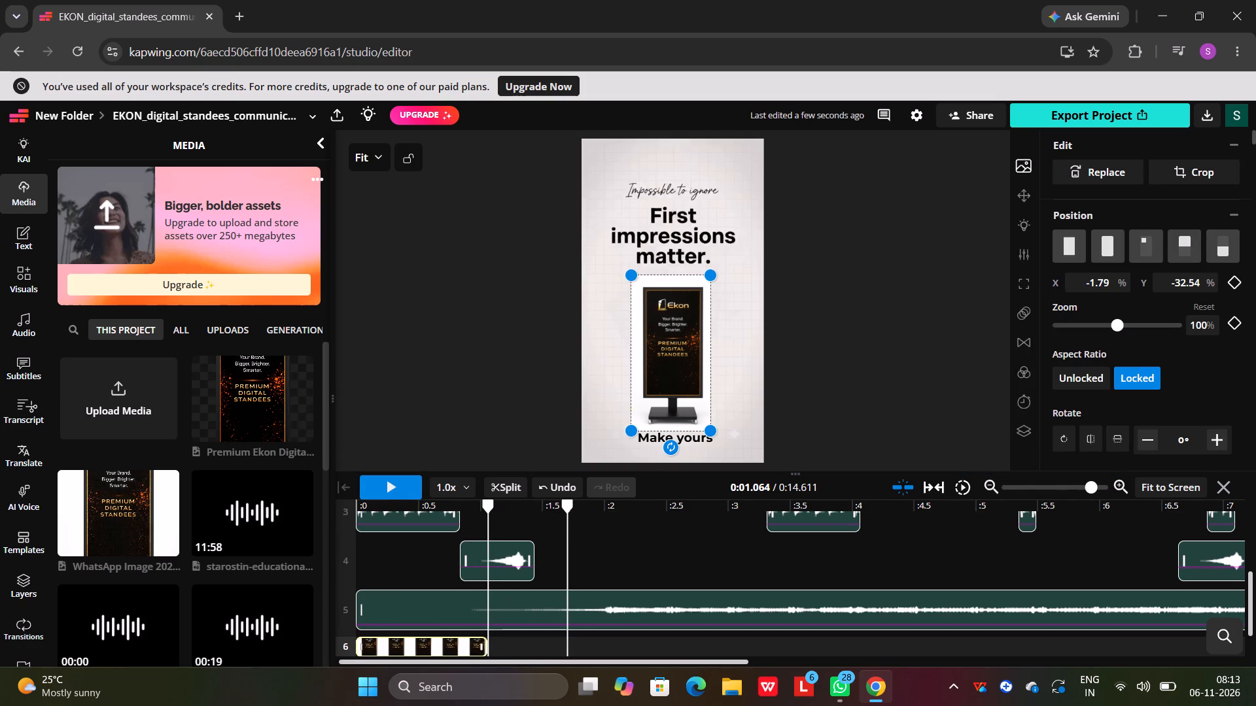
{"action": "left_click_drag", "start_coordinate": [485, 639], "coordinate": [486, 636]}
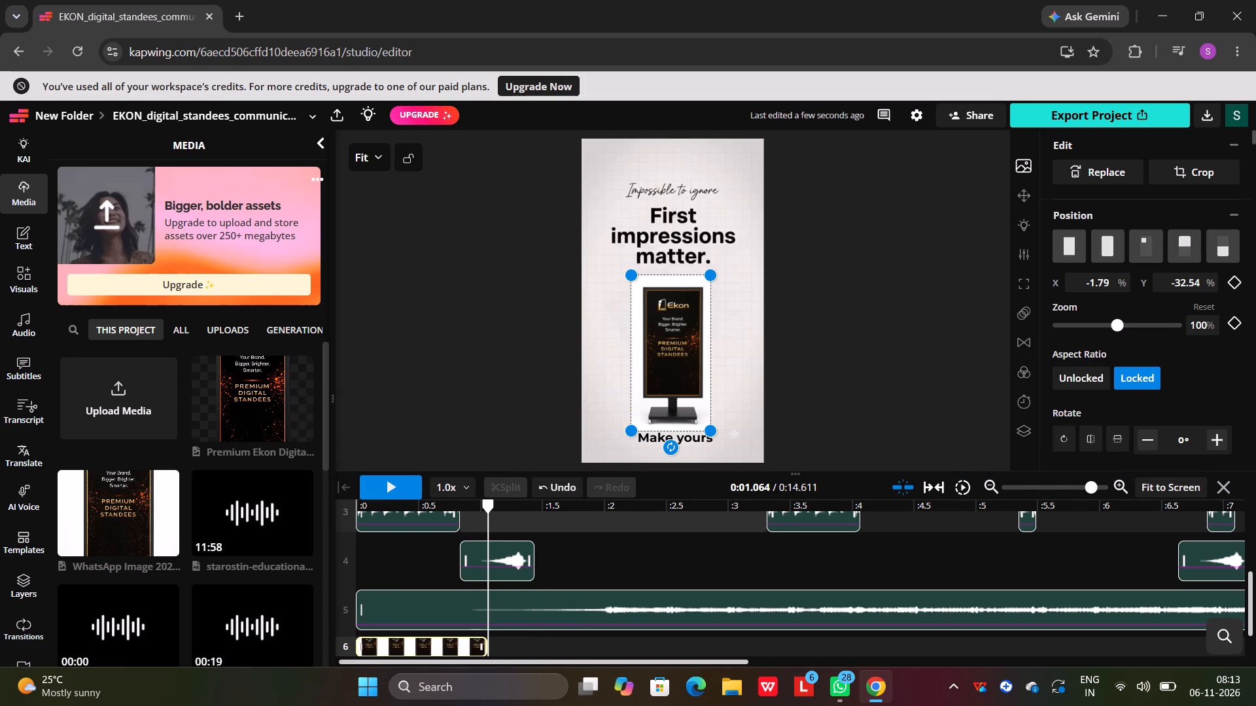
{"action": "left_click_drag", "start_coordinate": [489, 511], "coordinate": [374, 513]}
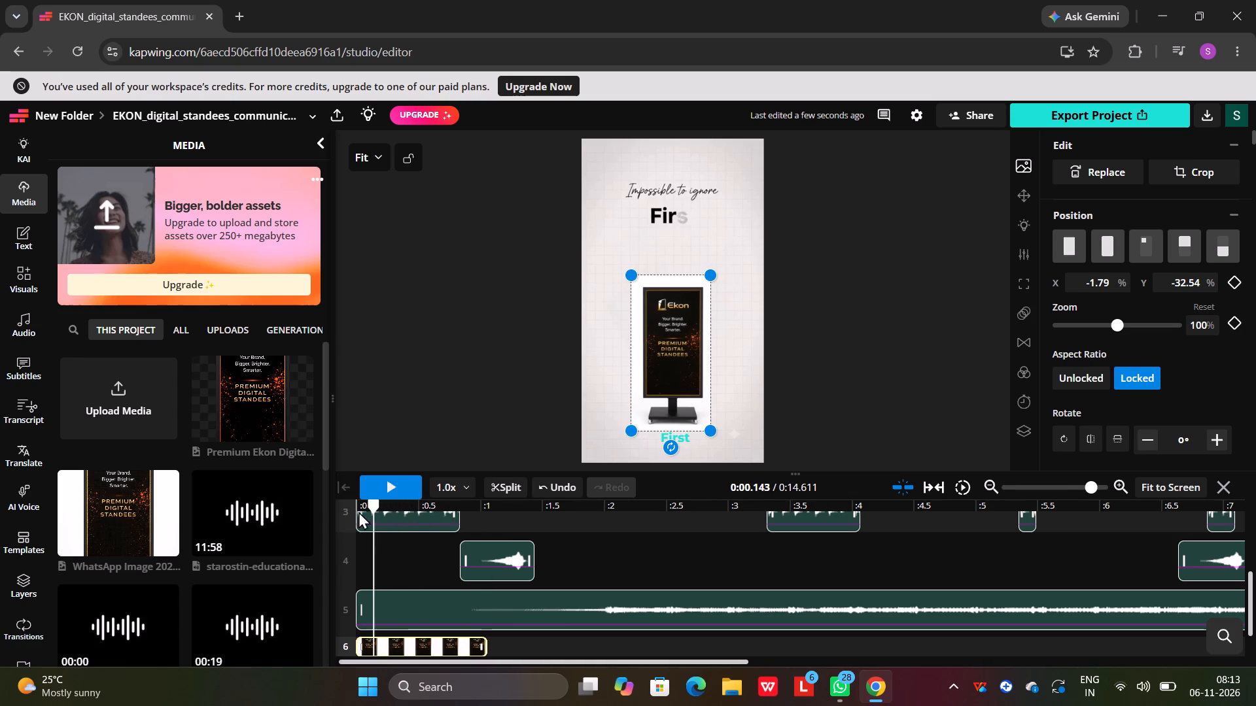
{"action": "left_click_drag", "start_coordinate": [373, 505], "coordinate": [347, 503]}
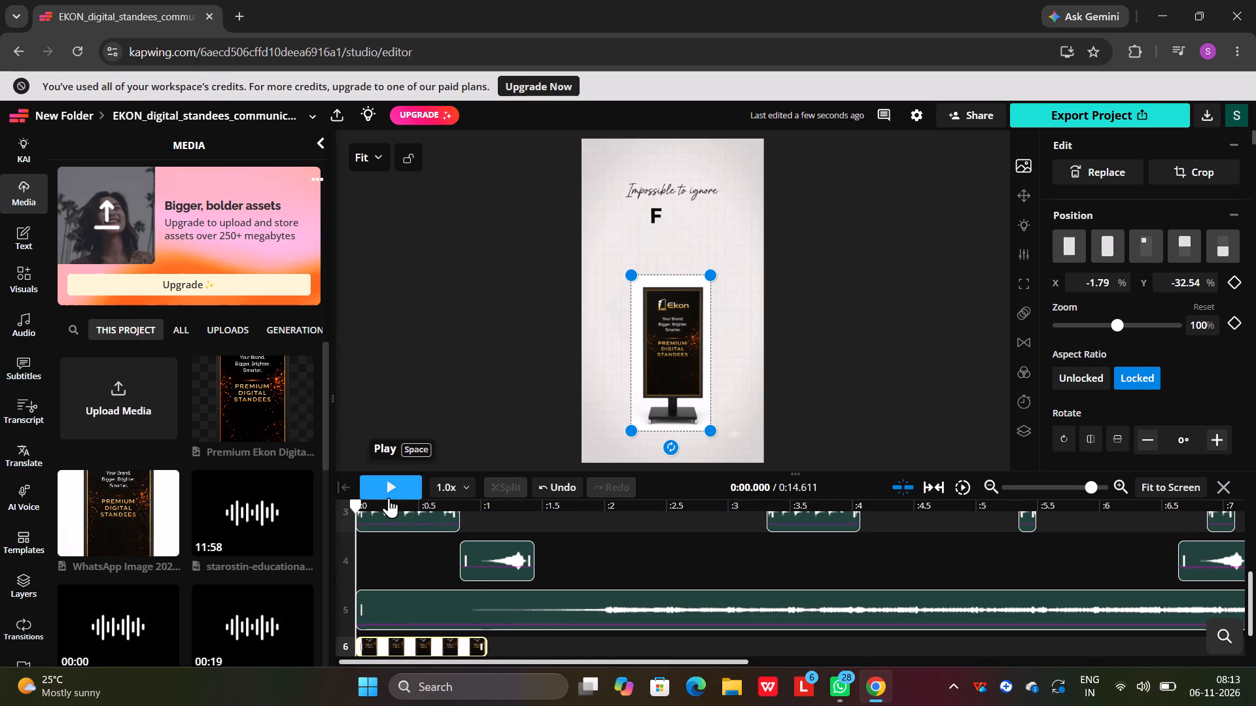
{"action": "left_click", "coordinate": [391, 496]}
{"action": "left_click", "coordinate": [391, 496]}
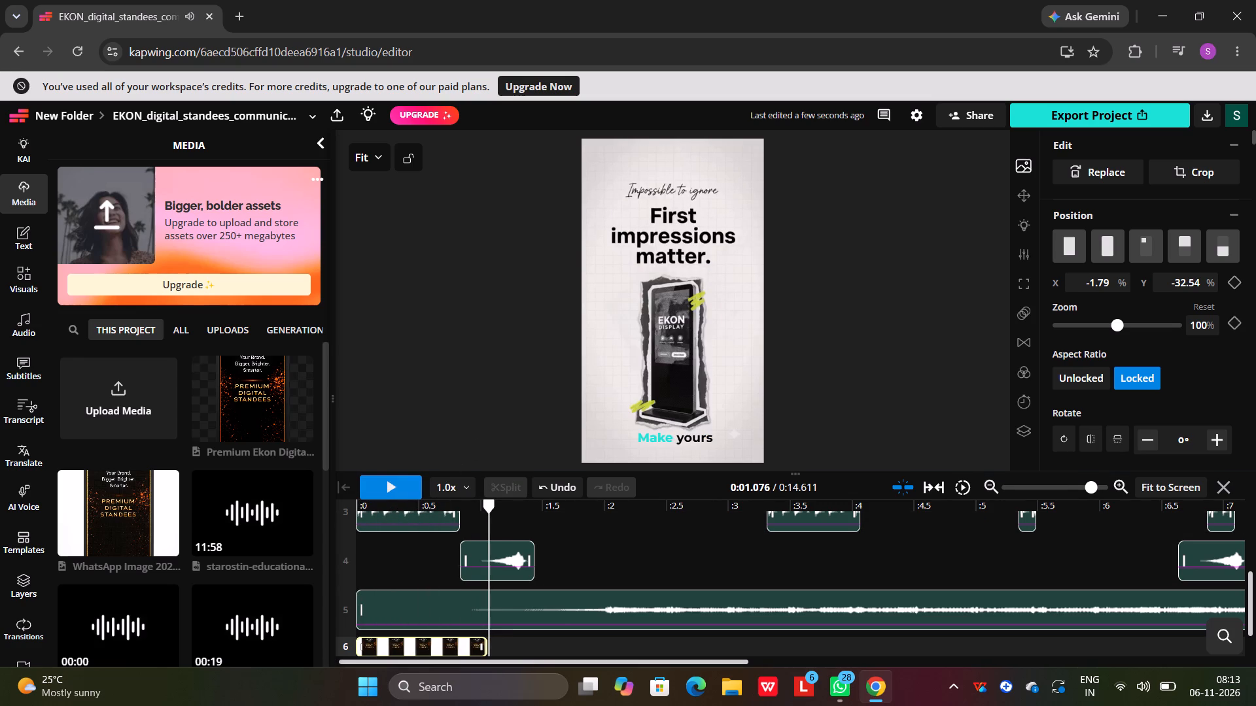
Extend the opening standee image clip's end to about 1.19 s, where the next scene takes over.
{"action": "left_click_drag", "start_coordinate": [490, 511], "coordinate": [500, 511]}
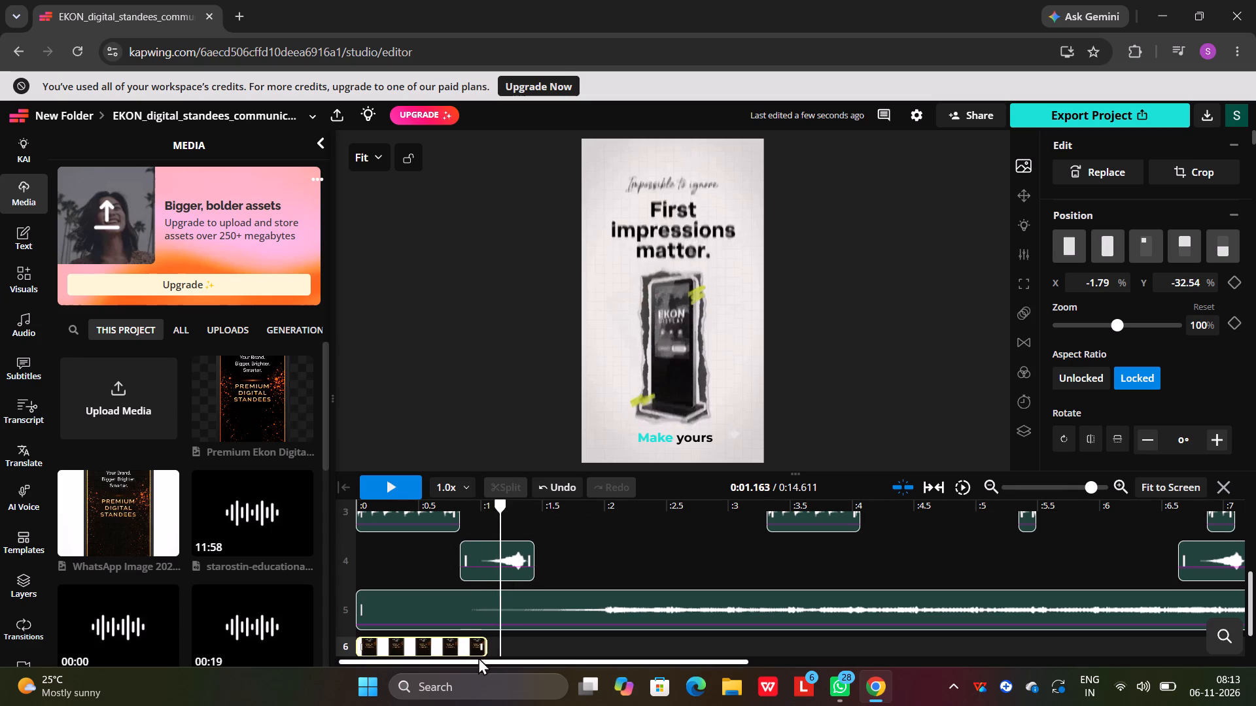
{"action": "left_click", "coordinate": [484, 649]}
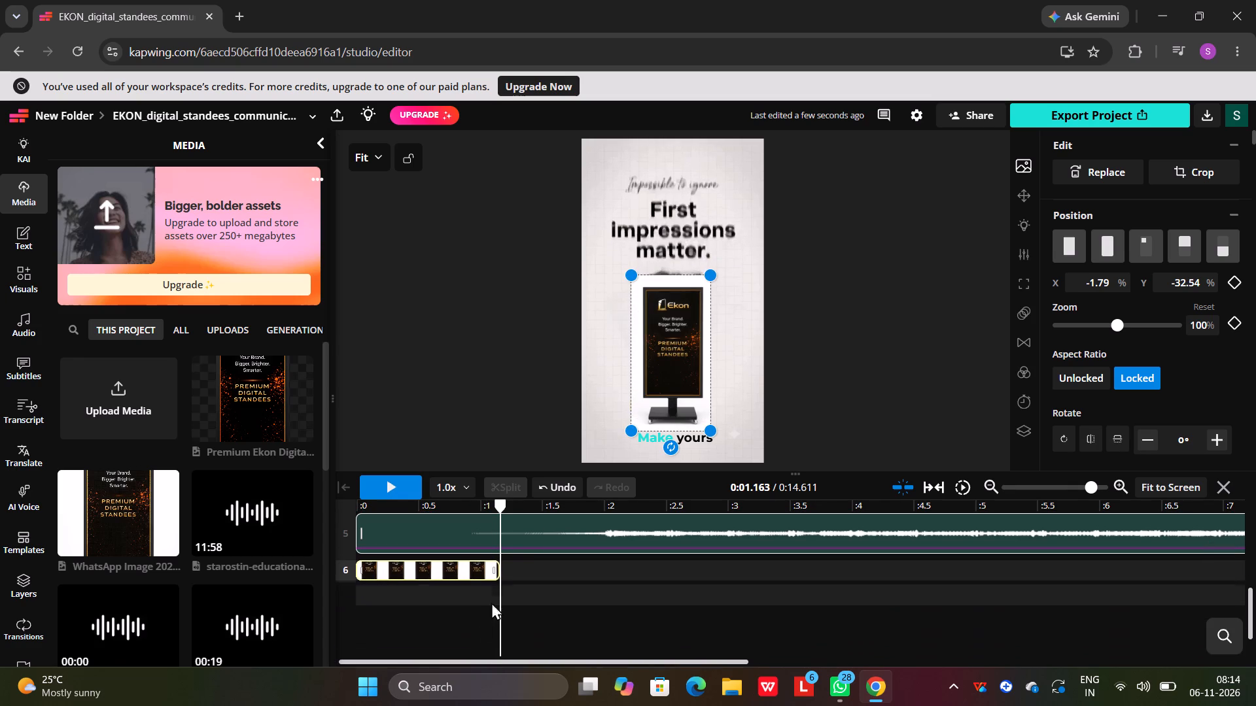
{"action": "left_click_drag", "start_coordinate": [499, 509], "coordinate": [521, 508]}
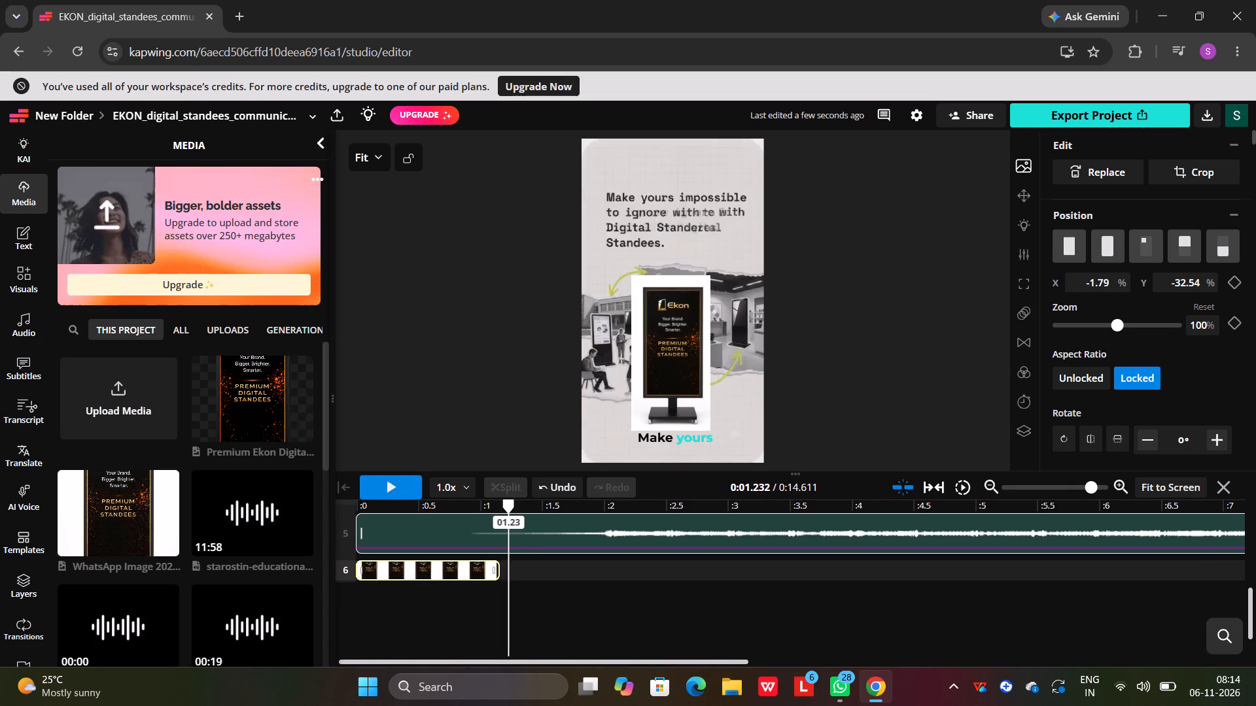
{"action": "left_click_drag", "start_coordinate": [521, 508], "coordinate": [521, 508]}
{"action": "left_click", "coordinate": [496, 569]}
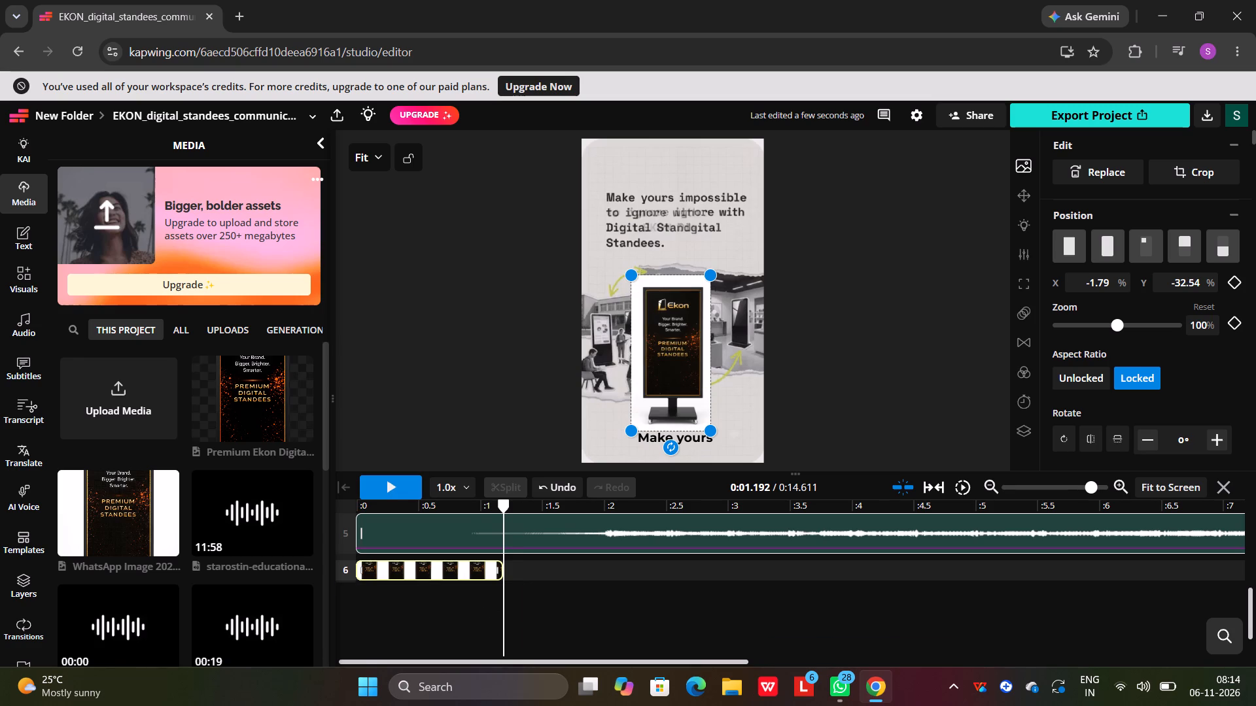
{"action": "left_click_drag", "start_coordinate": [500, 510], "coordinate": [513, 509]}
{"action": "left_click_drag", "start_coordinate": [502, 568], "coordinate": [493, 568]}
{"action": "left_click_drag", "start_coordinate": [501, 571], "coordinate": [495, 571]}
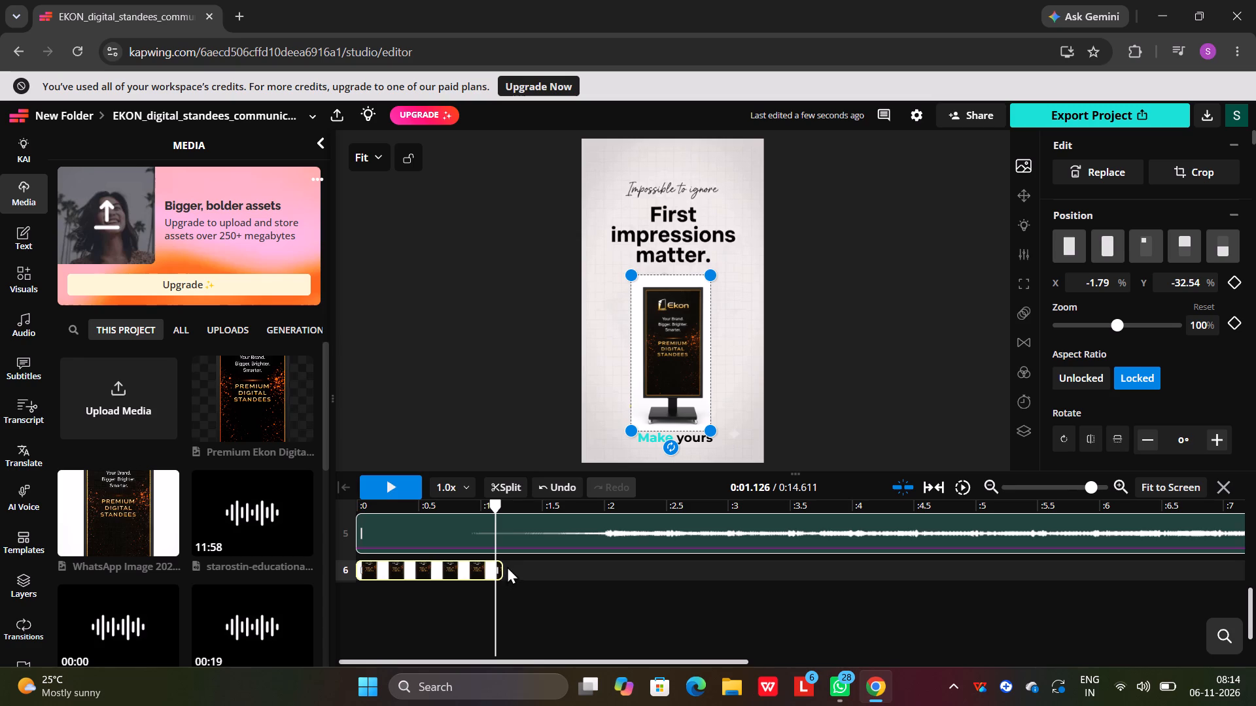
{"action": "left_click_drag", "start_coordinate": [500, 515], "coordinate": [447, 520]}
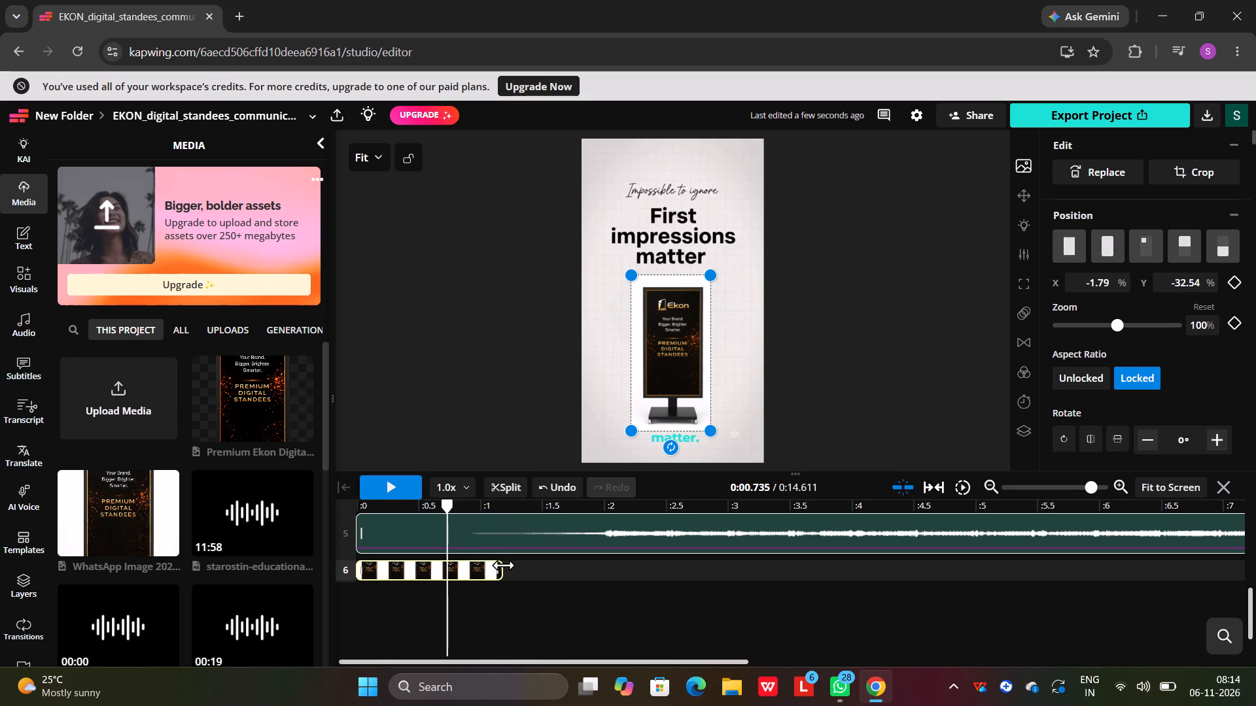
{"action": "left_click_drag", "start_coordinate": [503, 566], "coordinate": [491, 567]}
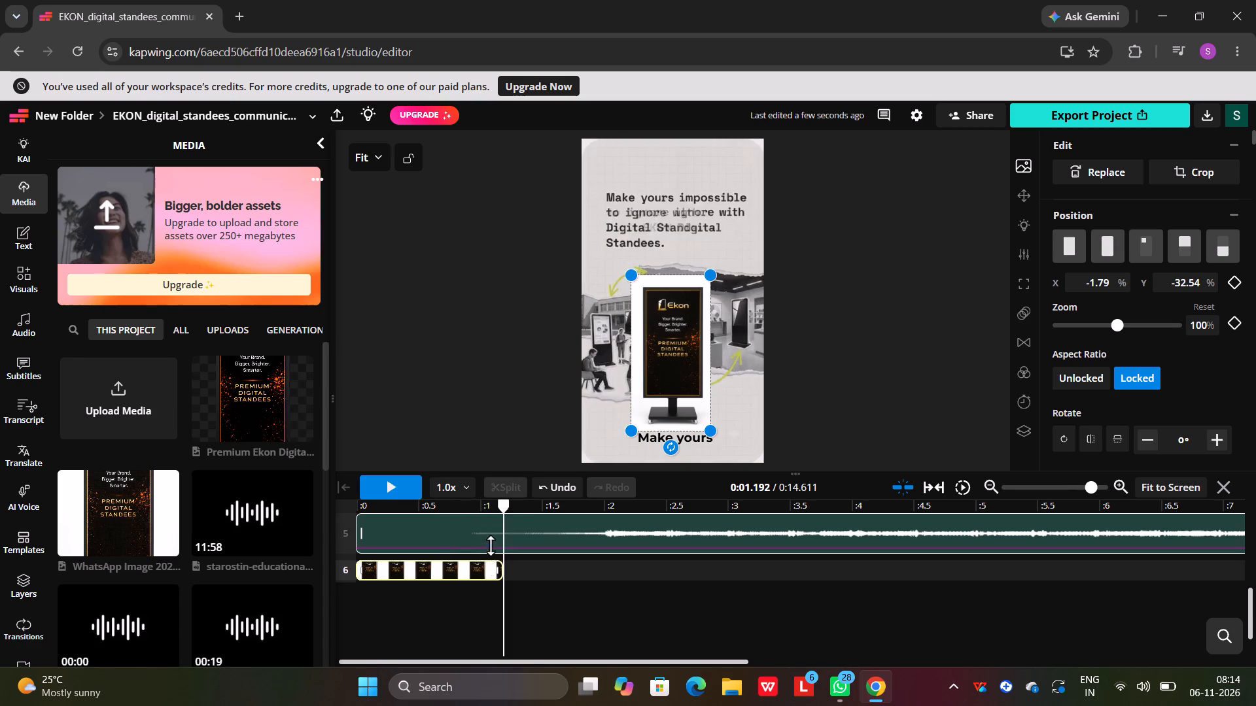
Replay the opening to check the image's timing, stopping at about 2.09 s where the EKON Digital Standees scene comes in.
{"action": "left_click_drag", "start_coordinate": [501, 503], "coordinate": [364, 498]}
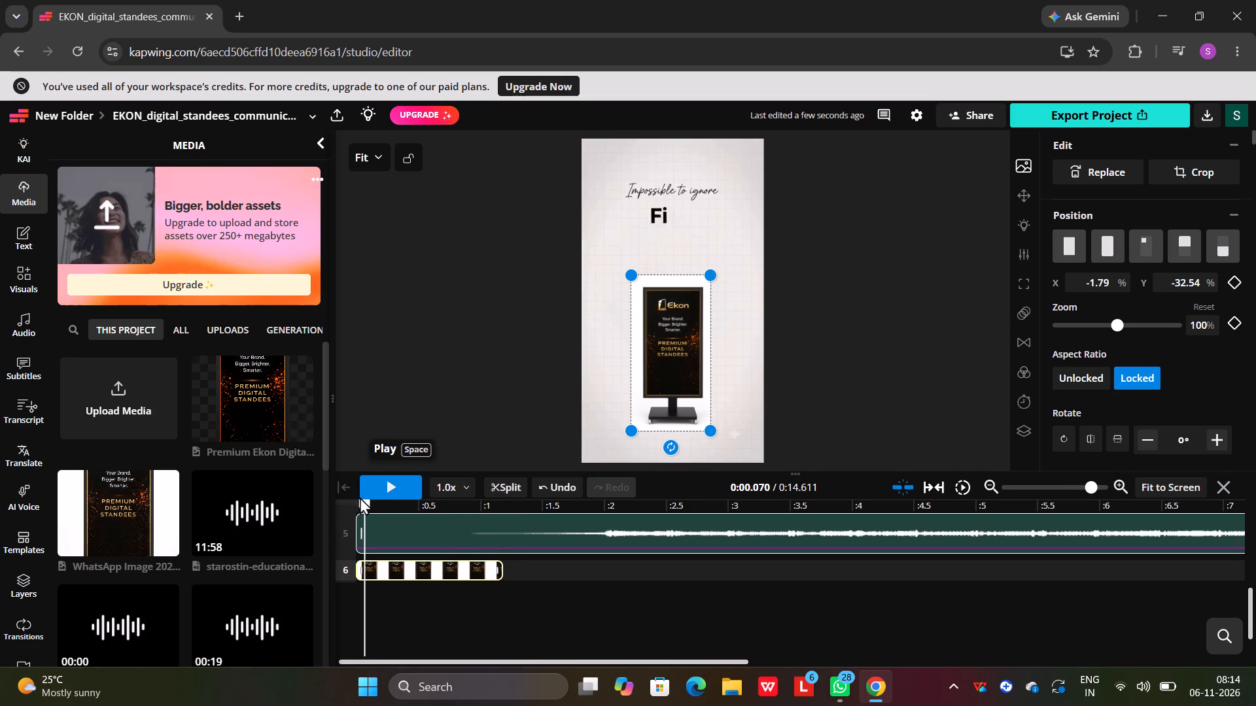
{"action": "left_click", "coordinate": [379, 485]}
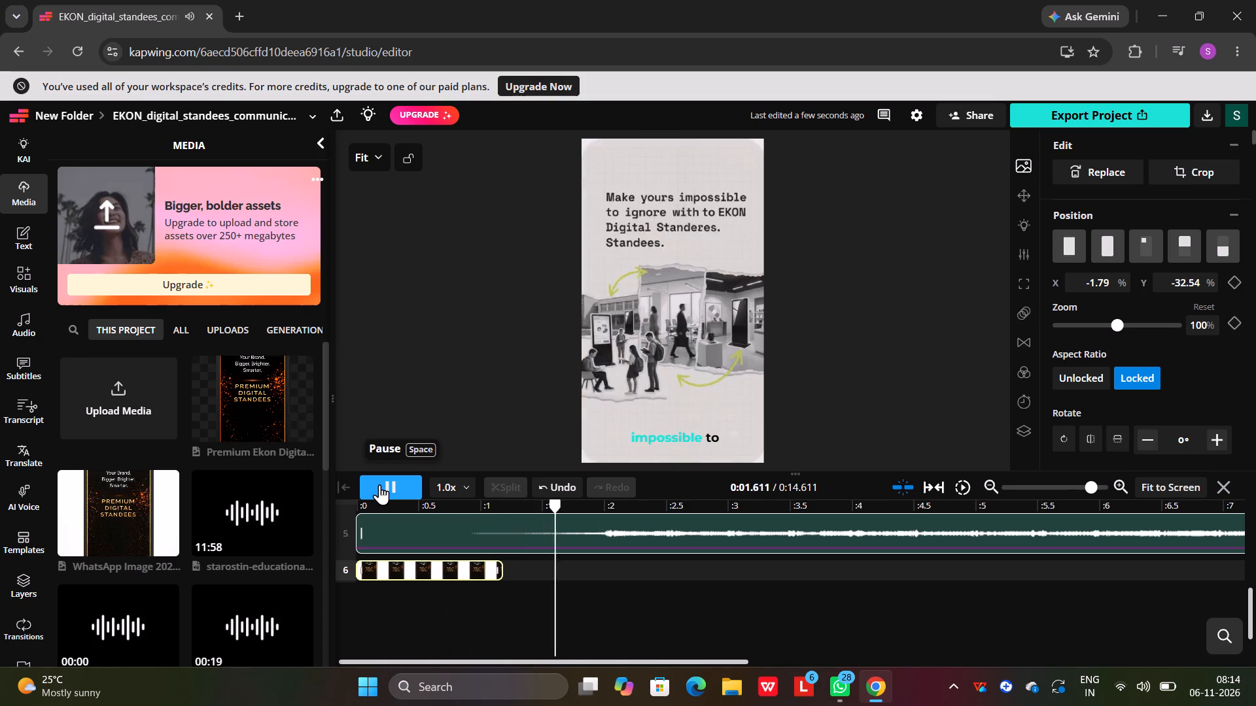
{"action": "left_click", "coordinate": [379, 484]}
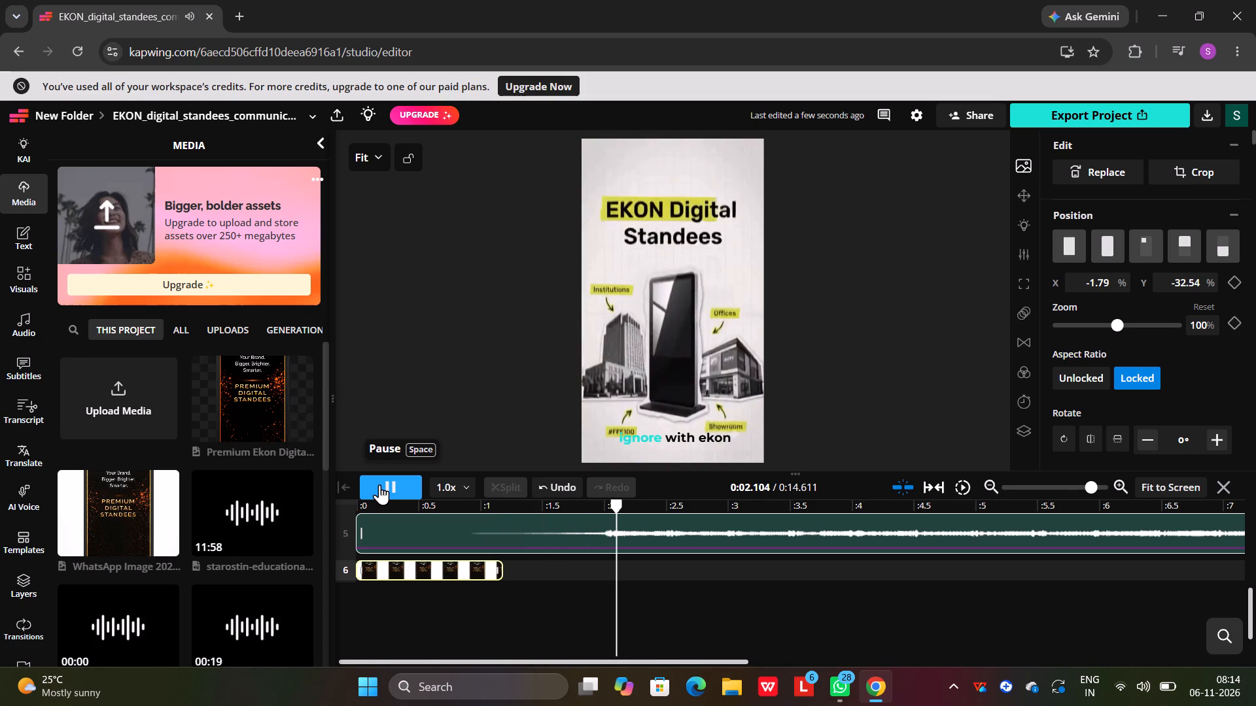
{"action": "left_click_drag", "start_coordinate": [625, 509], "coordinate": [618, 509]}
{"action": "left_click", "coordinate": [618, 509]}
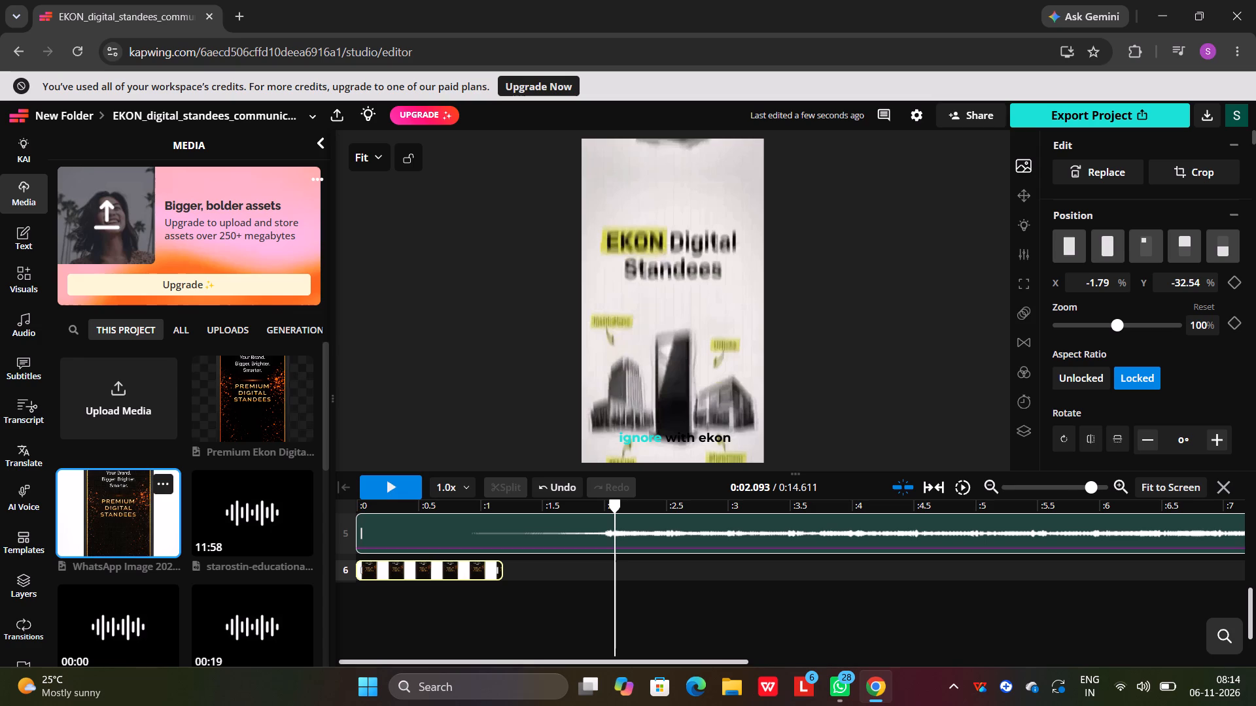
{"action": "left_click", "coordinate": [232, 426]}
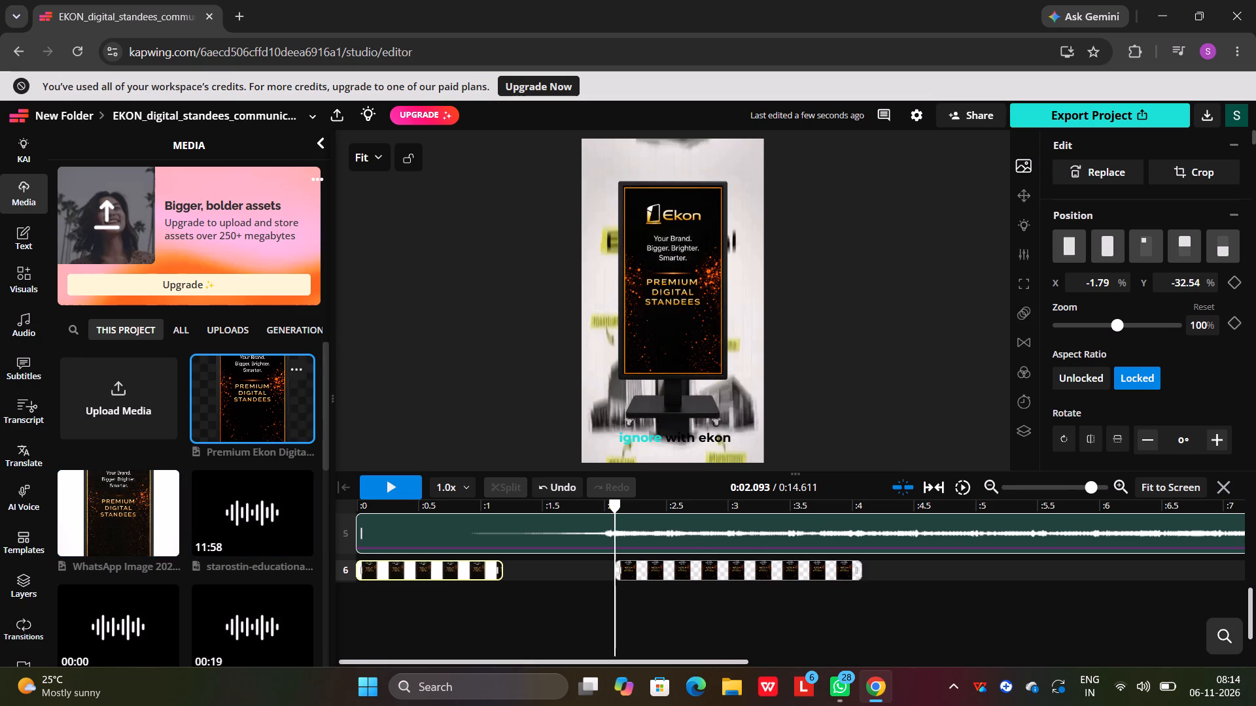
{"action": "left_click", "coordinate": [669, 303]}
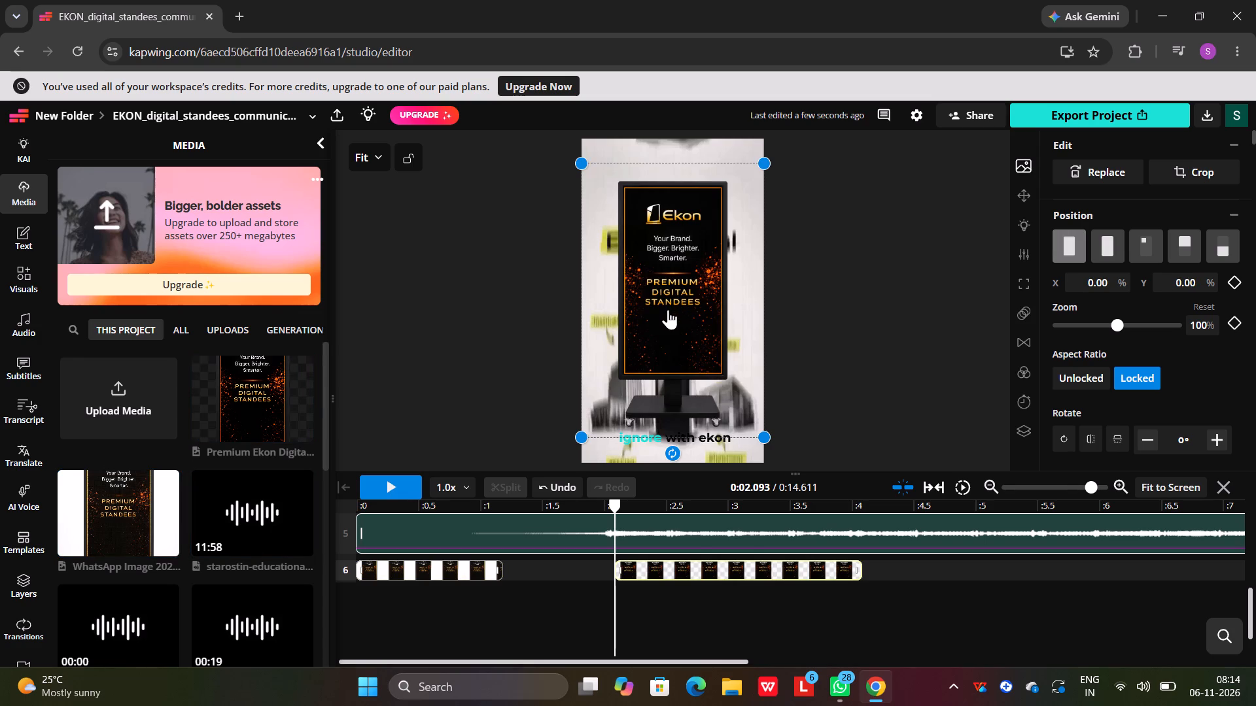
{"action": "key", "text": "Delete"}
Add the white-background WhatsApp standee image at about 2.09 s and shrink it over the scene's lower centre, at about Y -38.56%.
{"action": "left_click", "coordinate": [130, 538]}
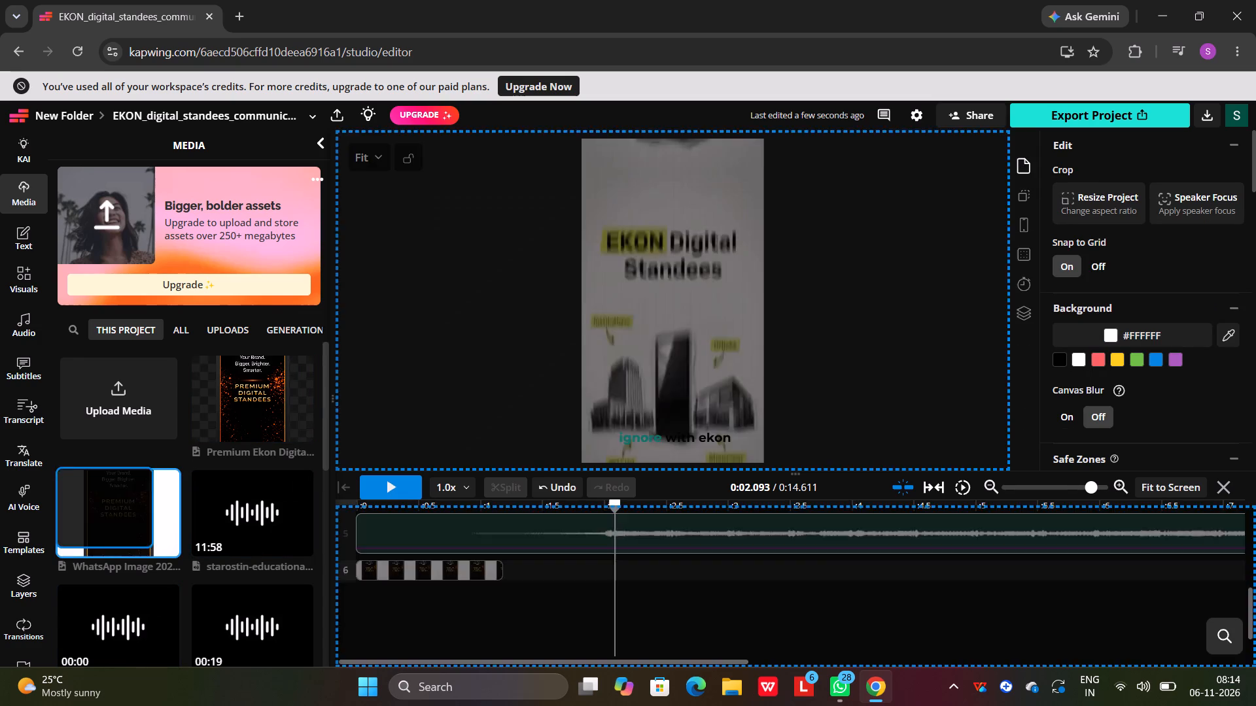
{"action": "left_click", "coordinate": [117, 537]}
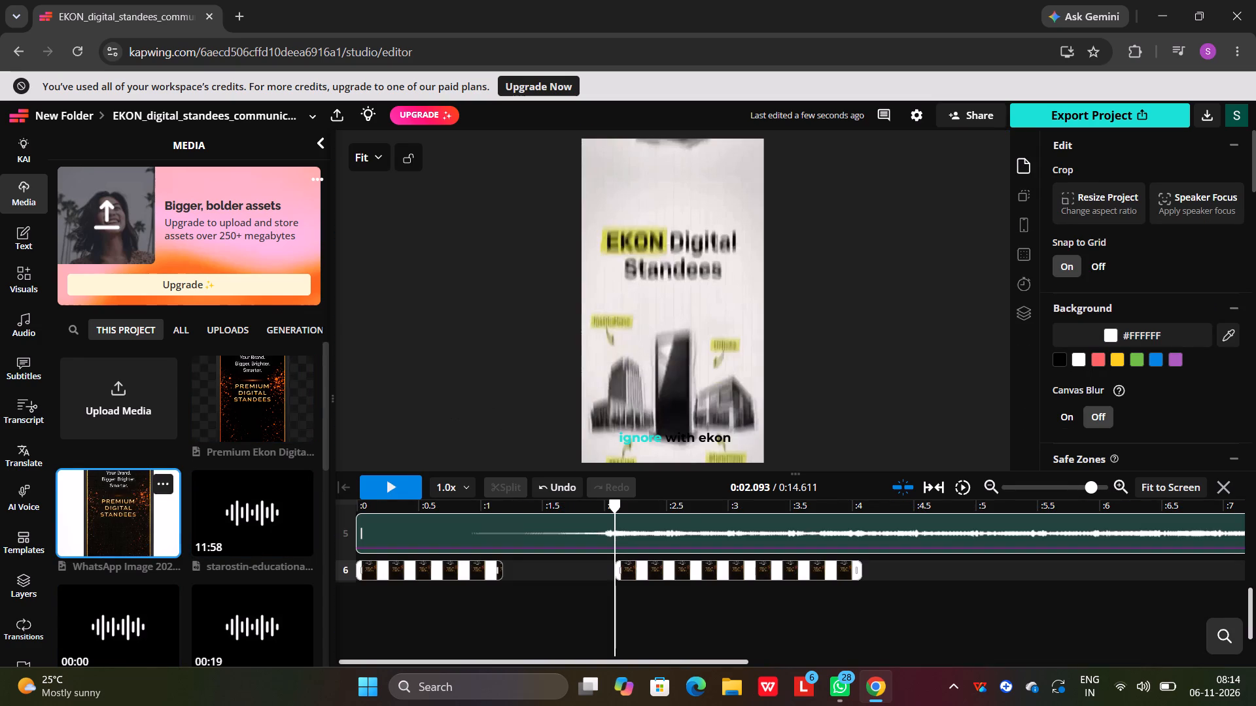
{"action": "left_click", "coordinate": [678, 358]}
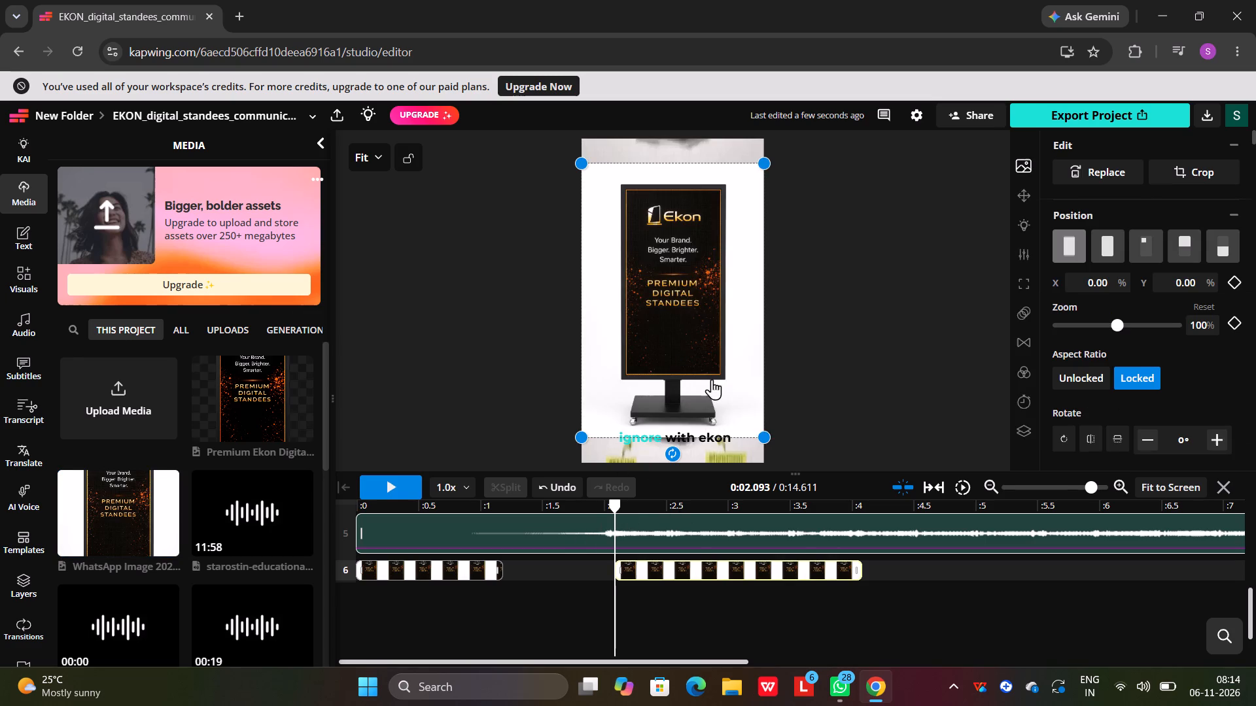
{"action": "left_click_drag", "start_coordinate": [764, 439], "coordinate": [636, 348]}
{"action": "left_click_drag", "start_coordinate": [636, 269], "coordinate": [676, 390]}
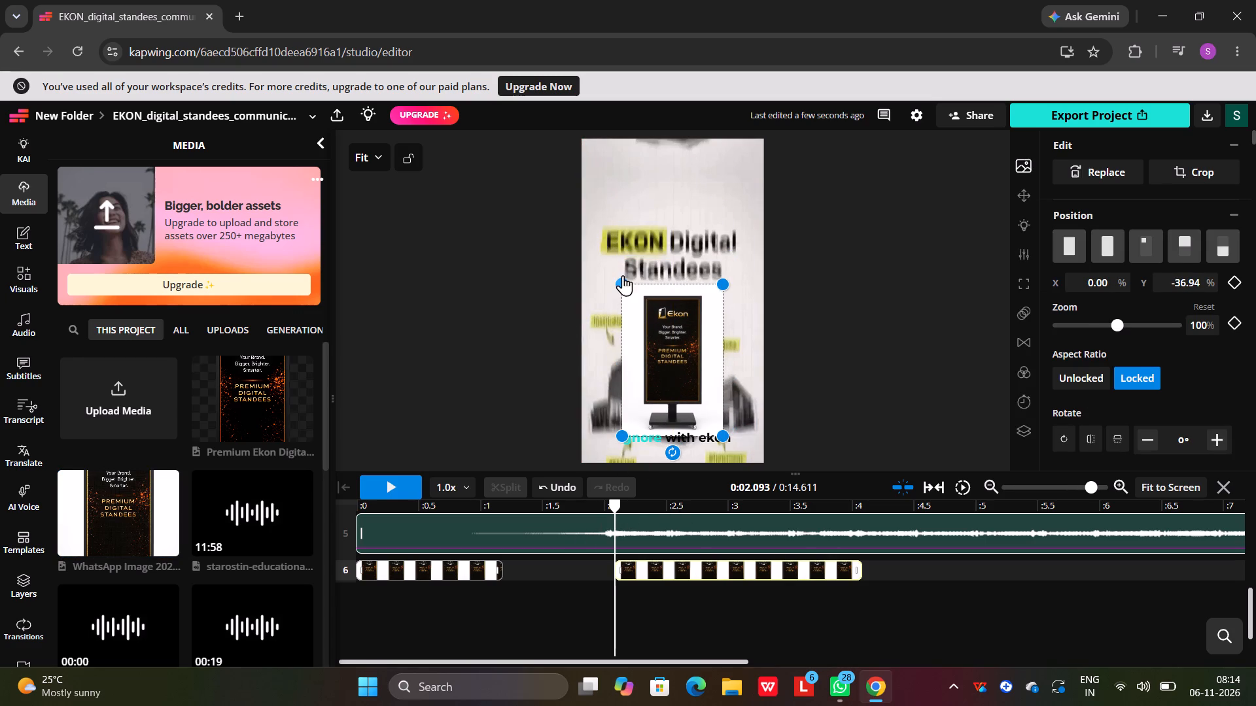
{"action": "left_click_drag", "start_coordinate": [621, 284], "coordinate": [634, 284]}
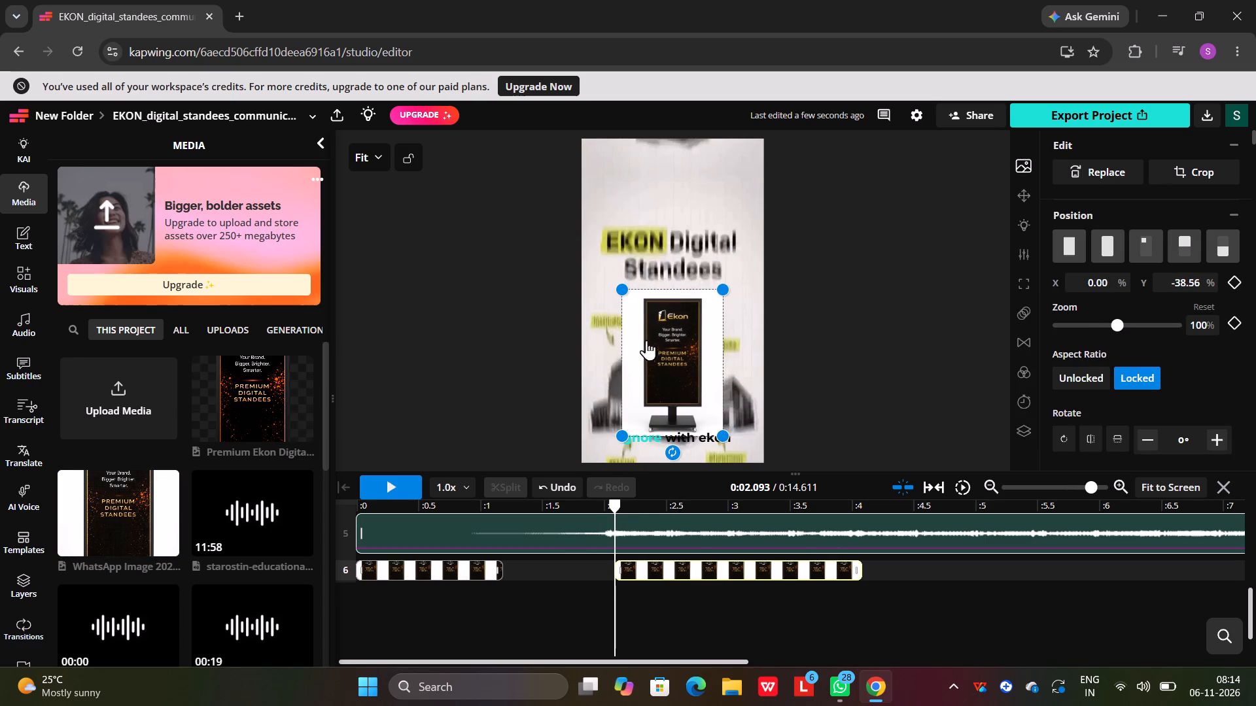
Play the scene, return to about 2.53 s, and move the new image over the original standee at about X 3.58%, Y -27.28%.
{"action": "left_click", "coordinate": [405, 489]}
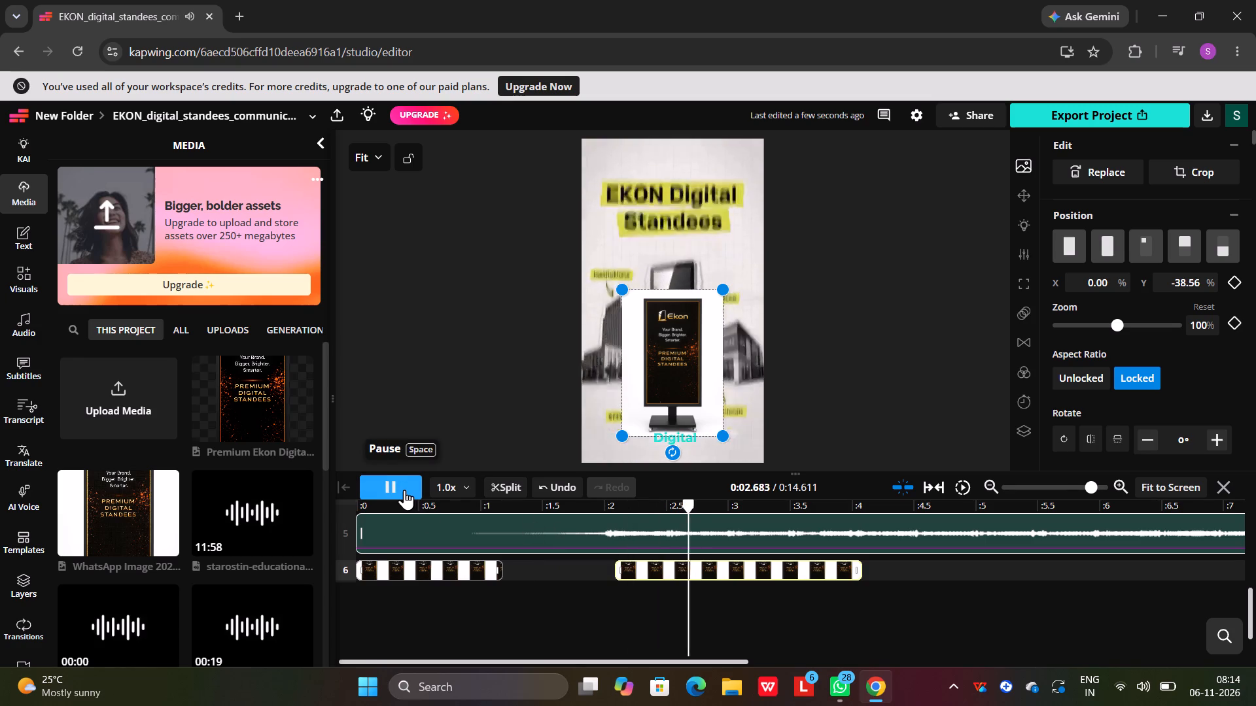
{"action": "left_click", "coordinate": [404, 490]}
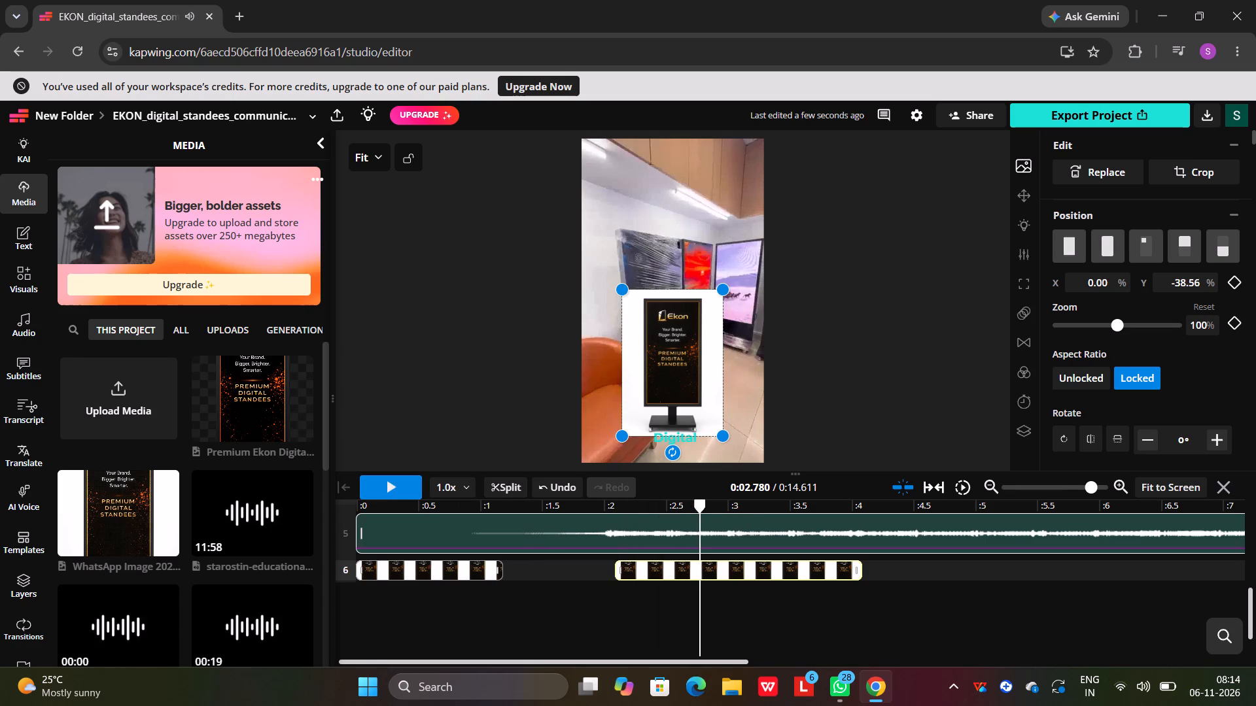
{"action": "left_click_drag", "start_coordinate": [698, 507], "coordinate": [654, 507]}
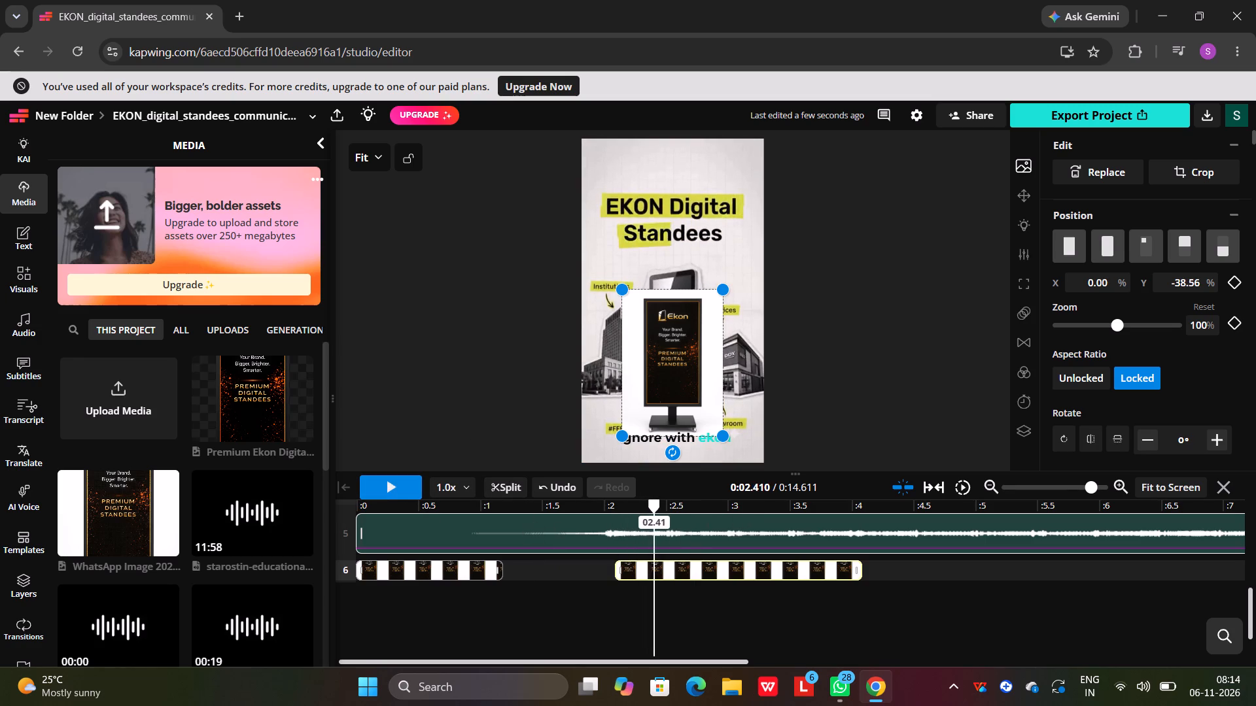
{"action": "left_click_drag", "start_coordinate": [654, 507], "coordinate": [669, 503]}
{"action": "left_click_drag", "start_coordinate": [674, 377], "coordinate": [678, 348]}
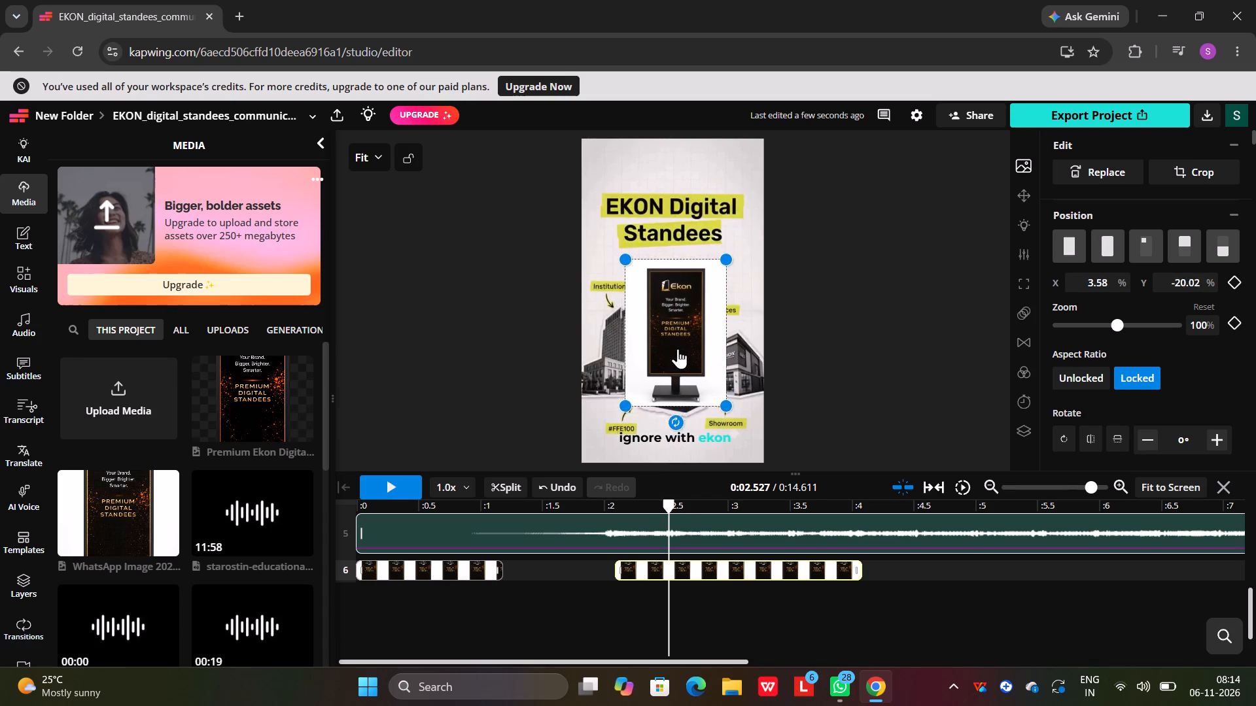
{"action": "left_click_drag", "start_coordinate": [678, 348], "coordinate": [678, 359]}
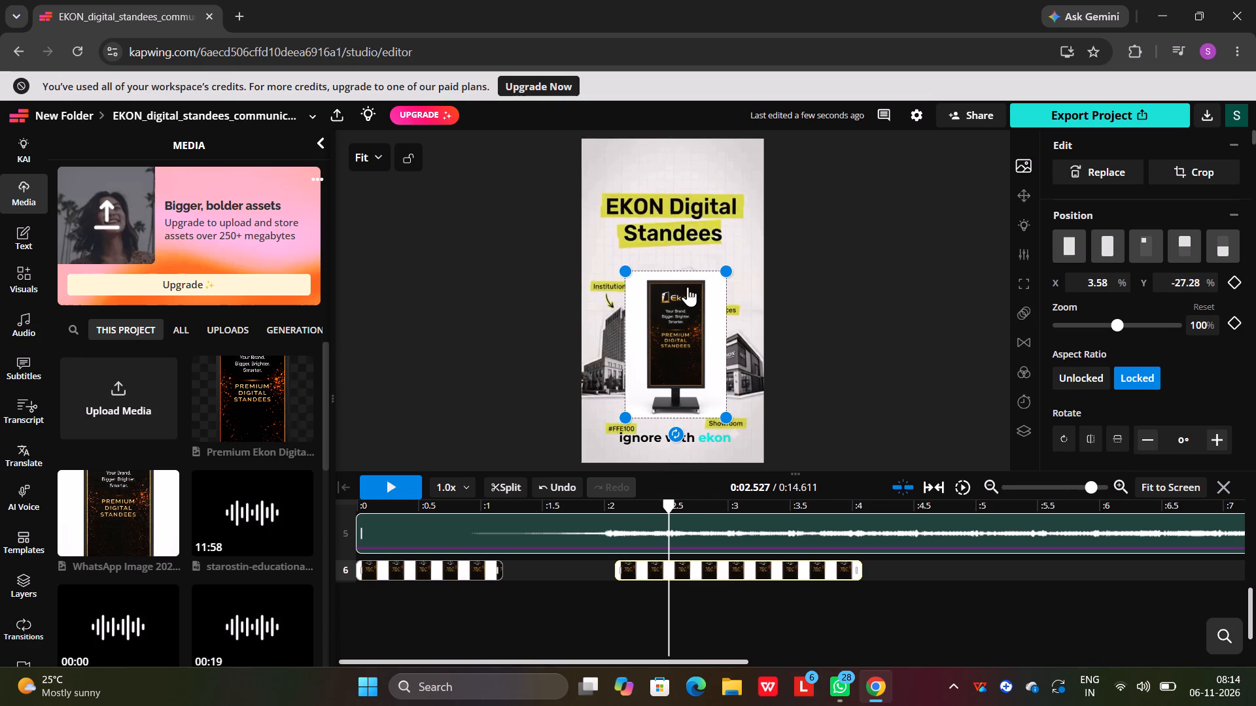
Crop the EKON Digital Standees scene's new image on both sides and the top, close to the standee's edges.
{"action": "left_click", "coordinate": [1187, 171]}
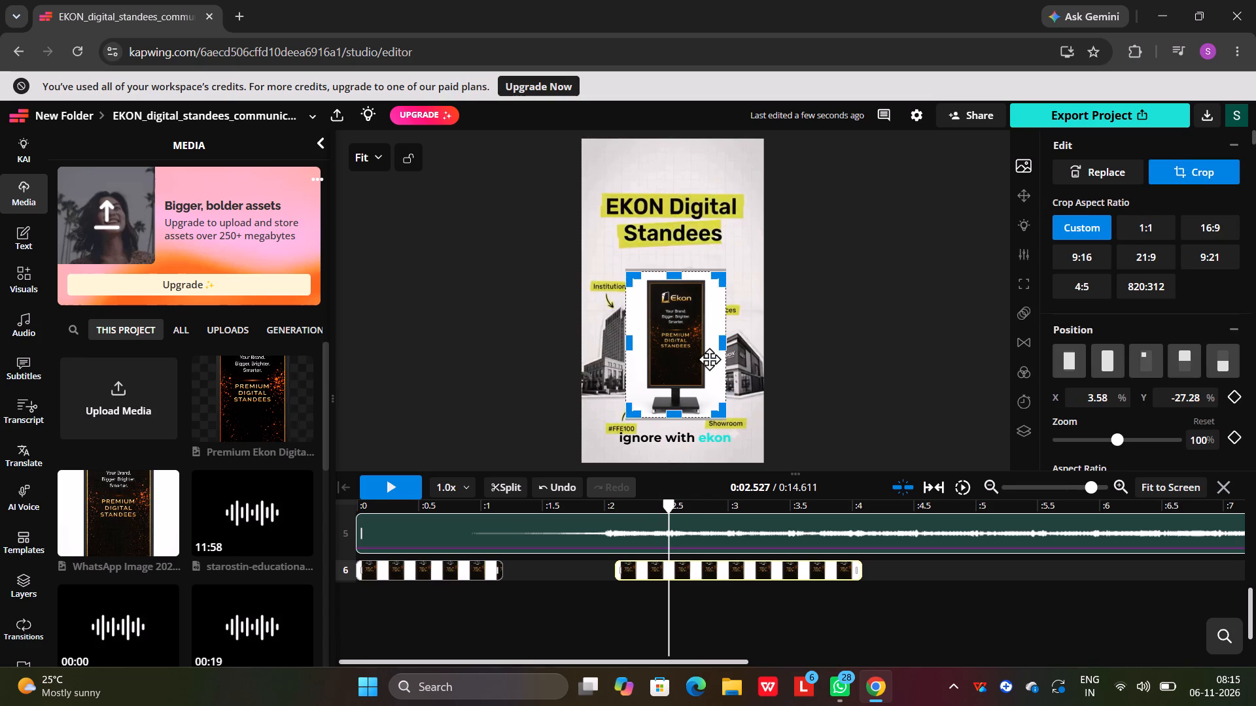
{"action": "left_click_drag", "start_coordinate": [724, 343], "coordinate": [704, 344]}
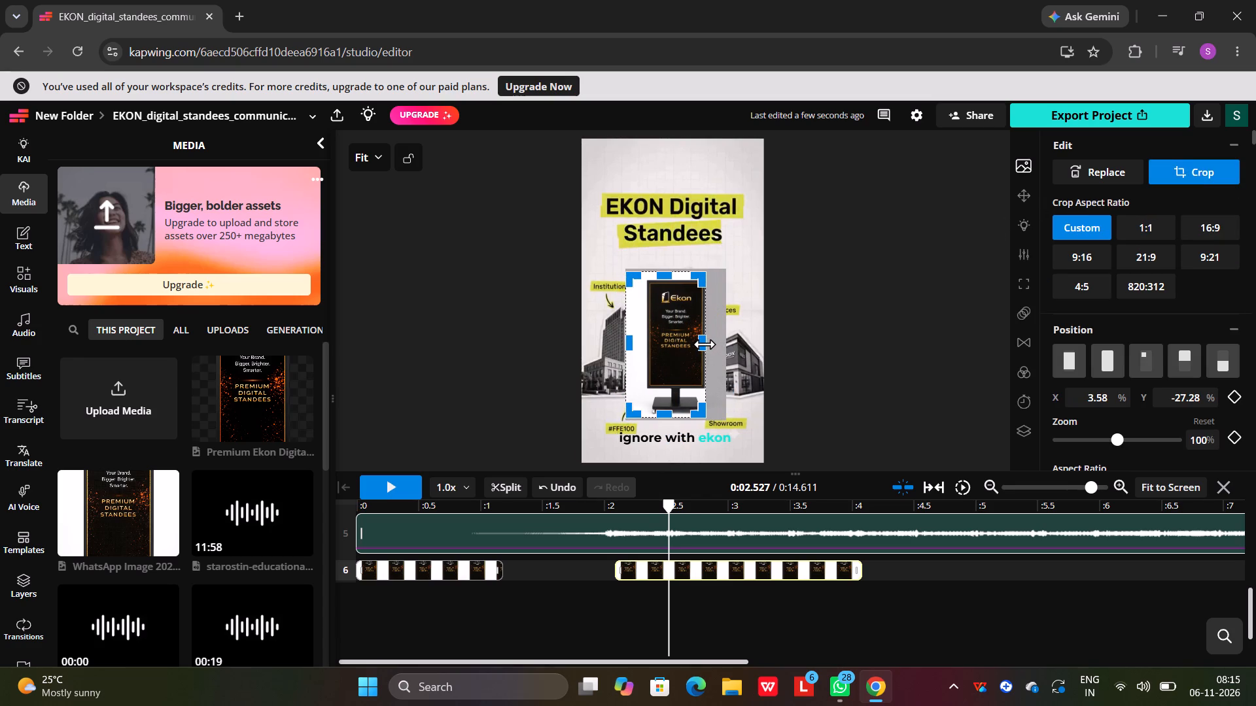
{"action": "left_click_drag", "start_coordinate": [704, 344], "coordinate": [705, 344]}
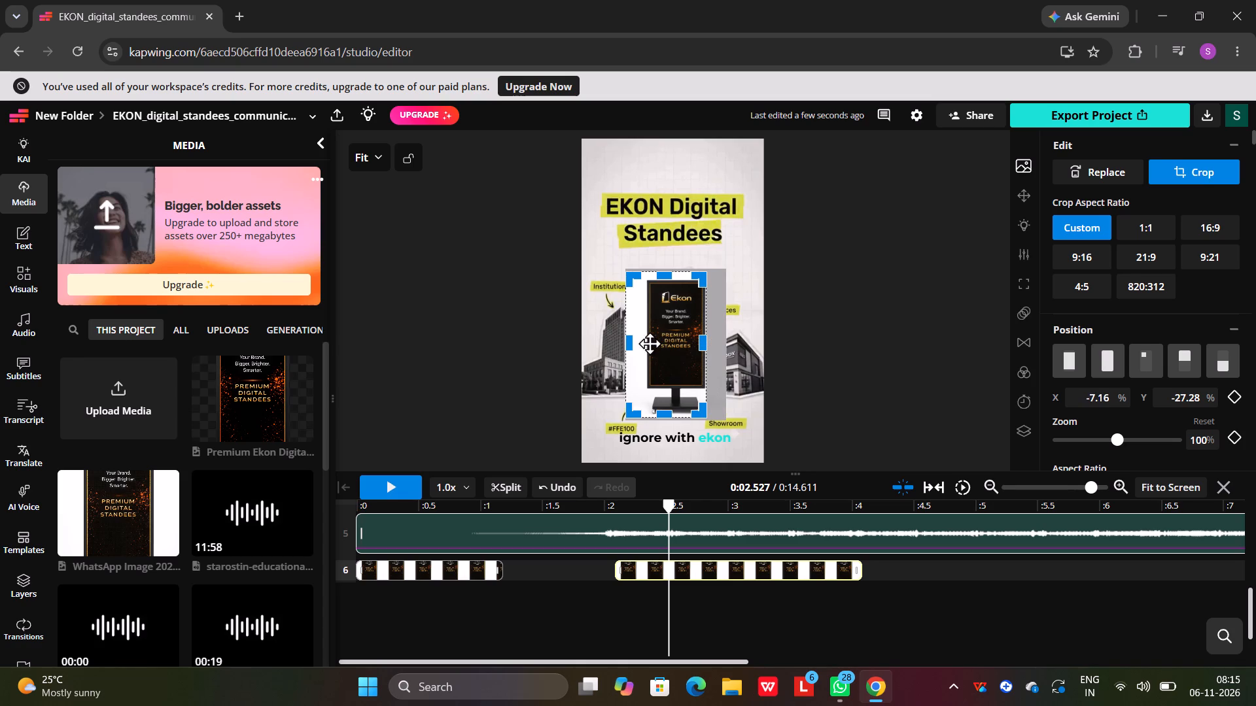
{"action": "left_click_drag", "start_coordinate": [630, 346], "coordinate": [652, 345]}
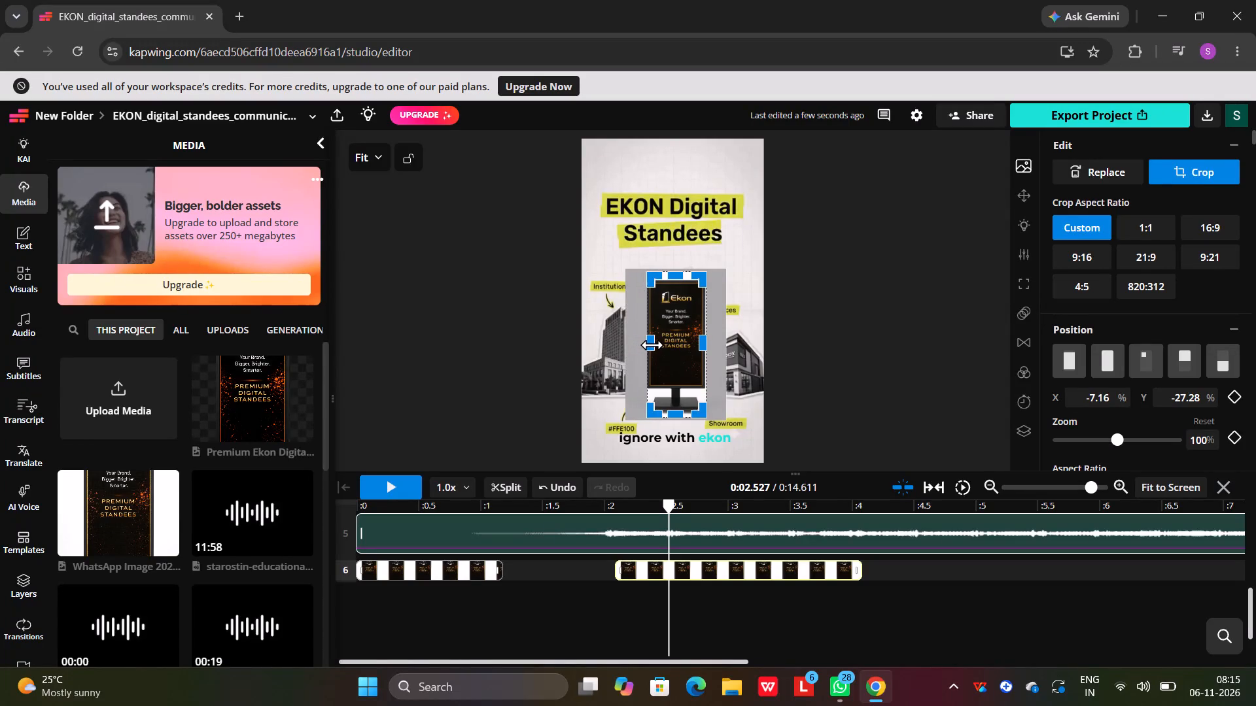
{"action": "left_click_drag", "start_coordinate": [652, 345], "coordinate": [651, 345]}
{"action": "left_click_drag", "start_coordinate": [676, 277], "coordinate": [676, 285]}
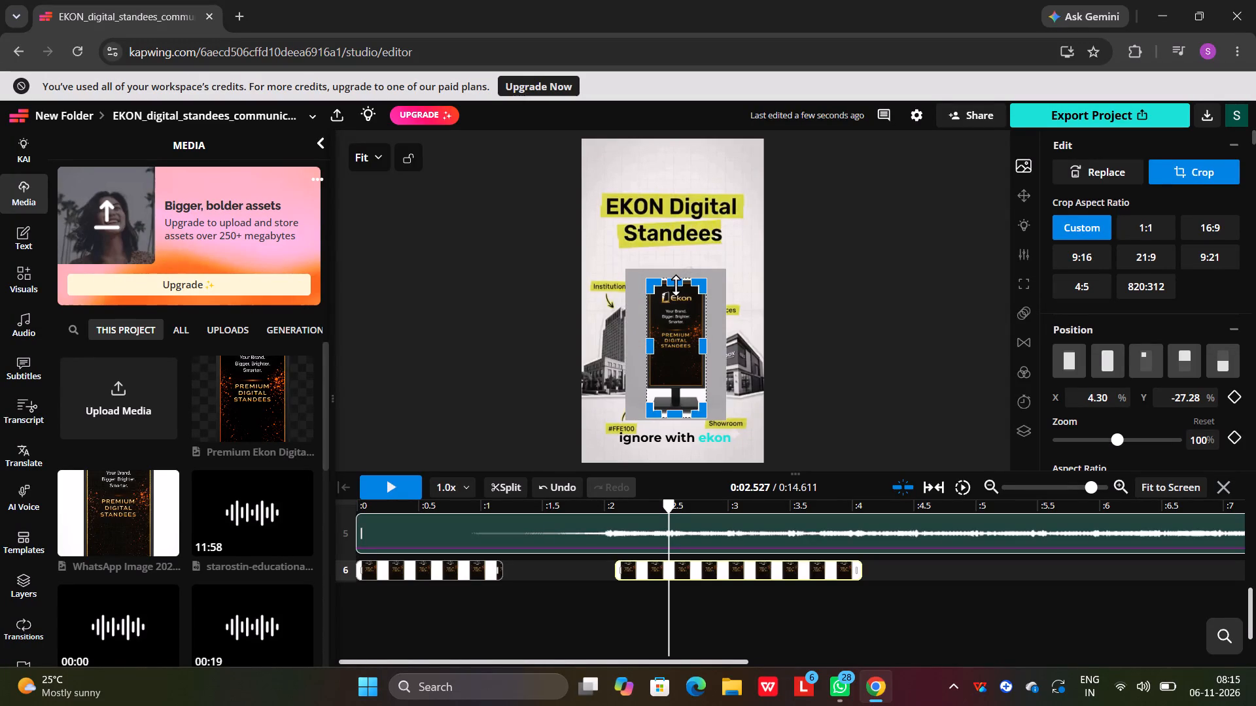
{"action": "left_click_drag", "start_coordinate": [676, 285], "coordinate": [676, 285]}
{"action": "left_click", "coordinate": [700, 285]}
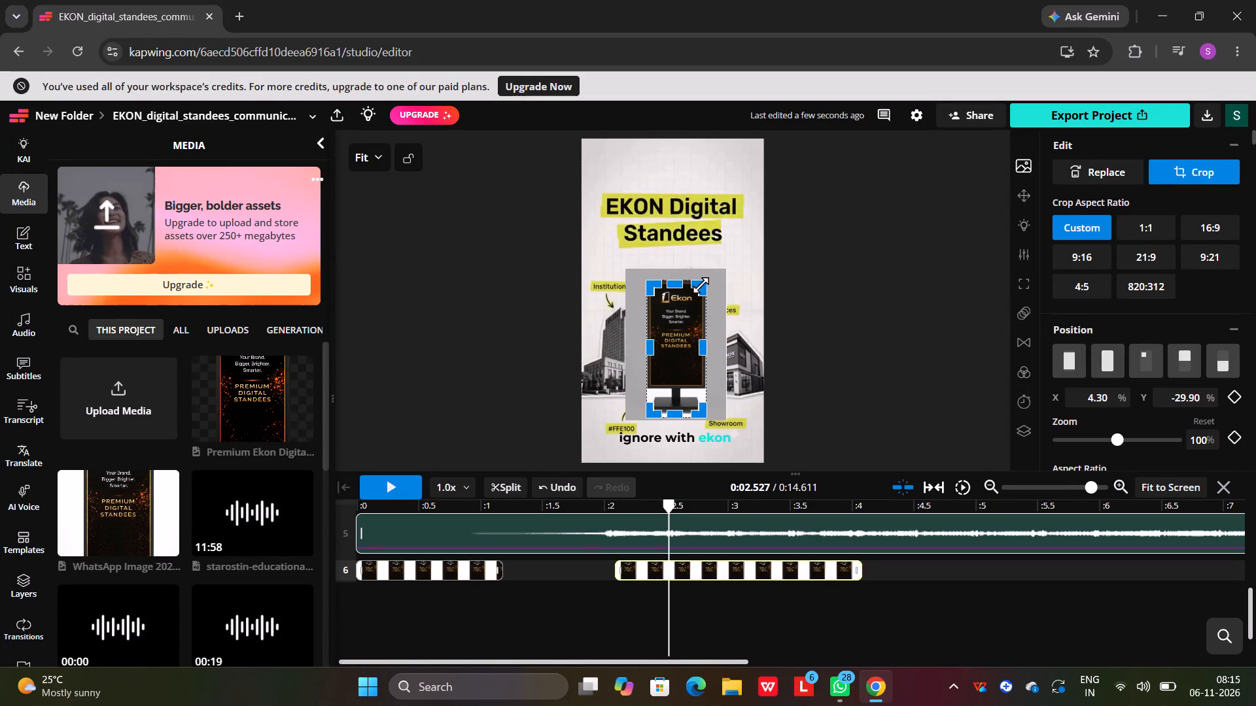
{"action": "triple_click", "coordinate": [703, 286]}
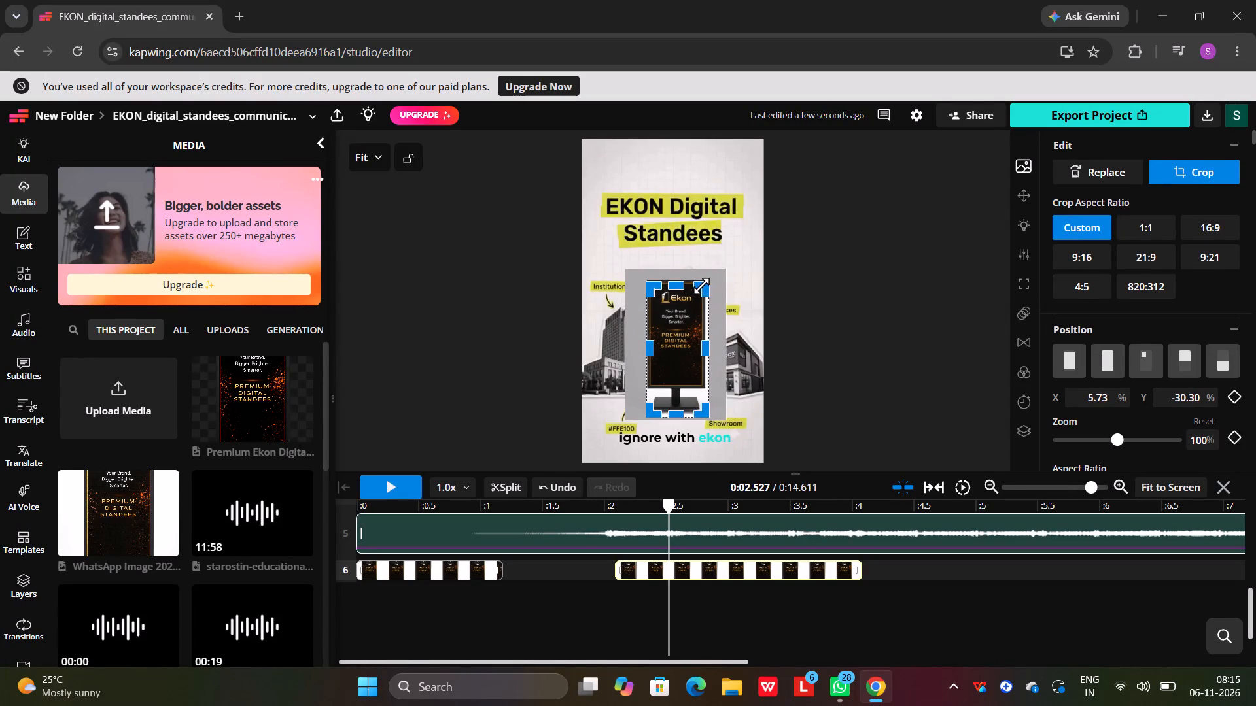
{"action": "left_click", "coordinate": [700, 284]}
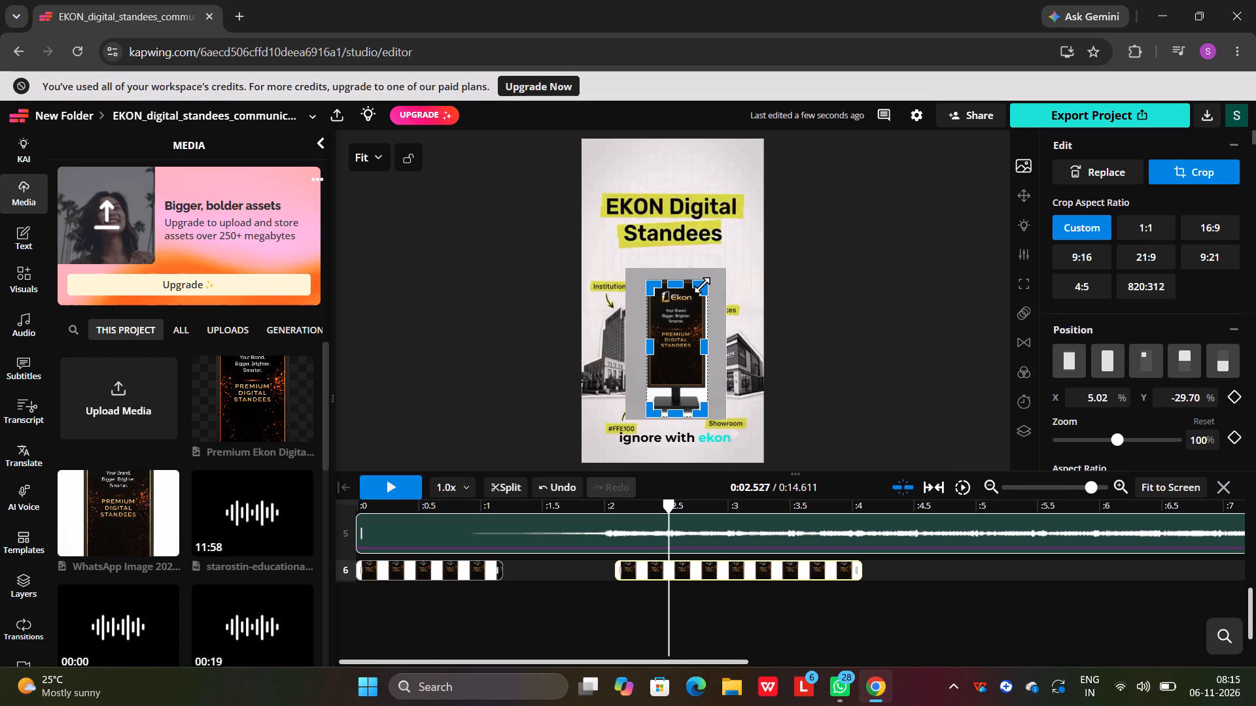
{"action": "left_click", "coordinate": [703, 285]}
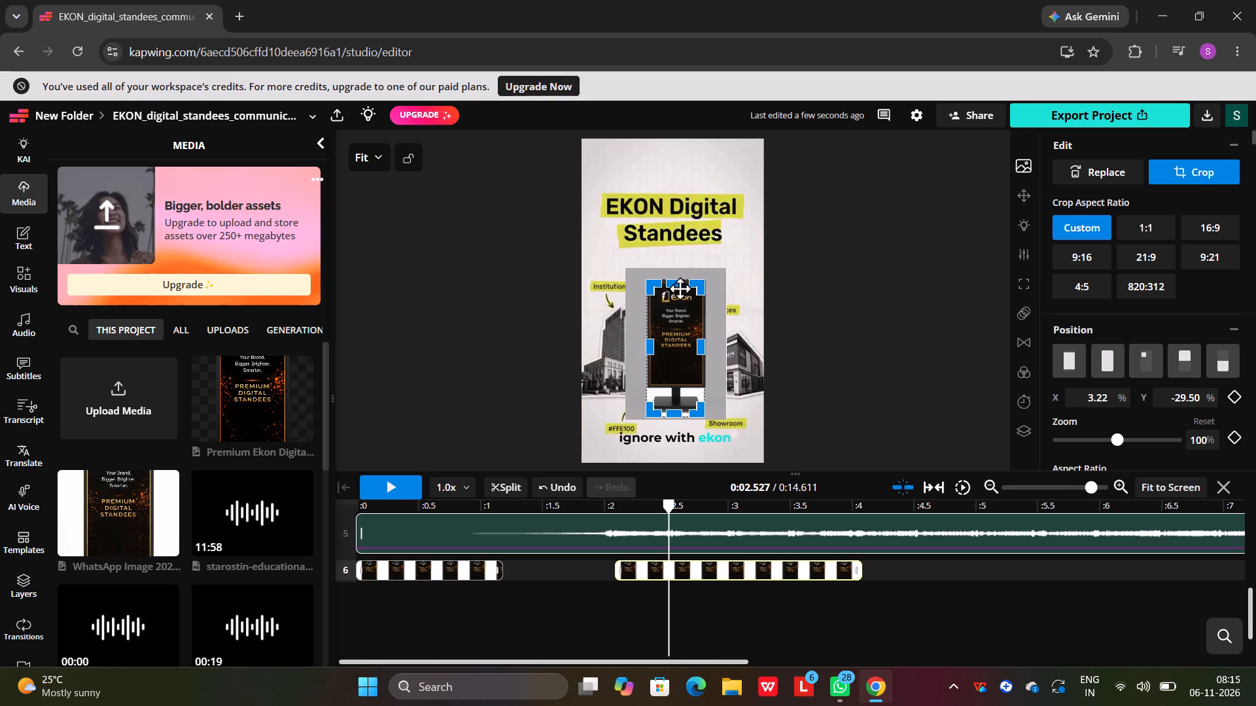
{"action": "left_click_drag", "start_coordinate": [674, 286], "coordinate": [680, 286]}
{"action": "left_click", "coordinate": [832, 340]}
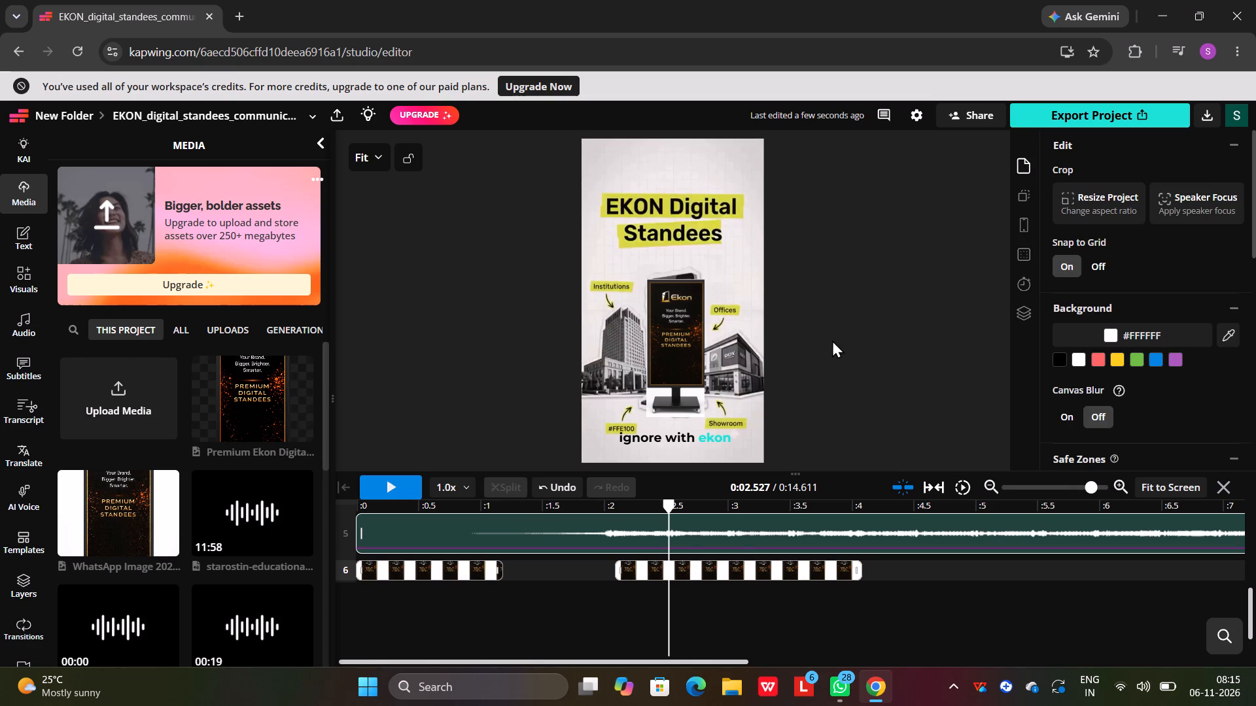
Centre the cropped image horizontally at X 0.00% and enlarge it upward until it covers the original standee's top.
{"action": "left_click", "coordinate": [689, 362]}
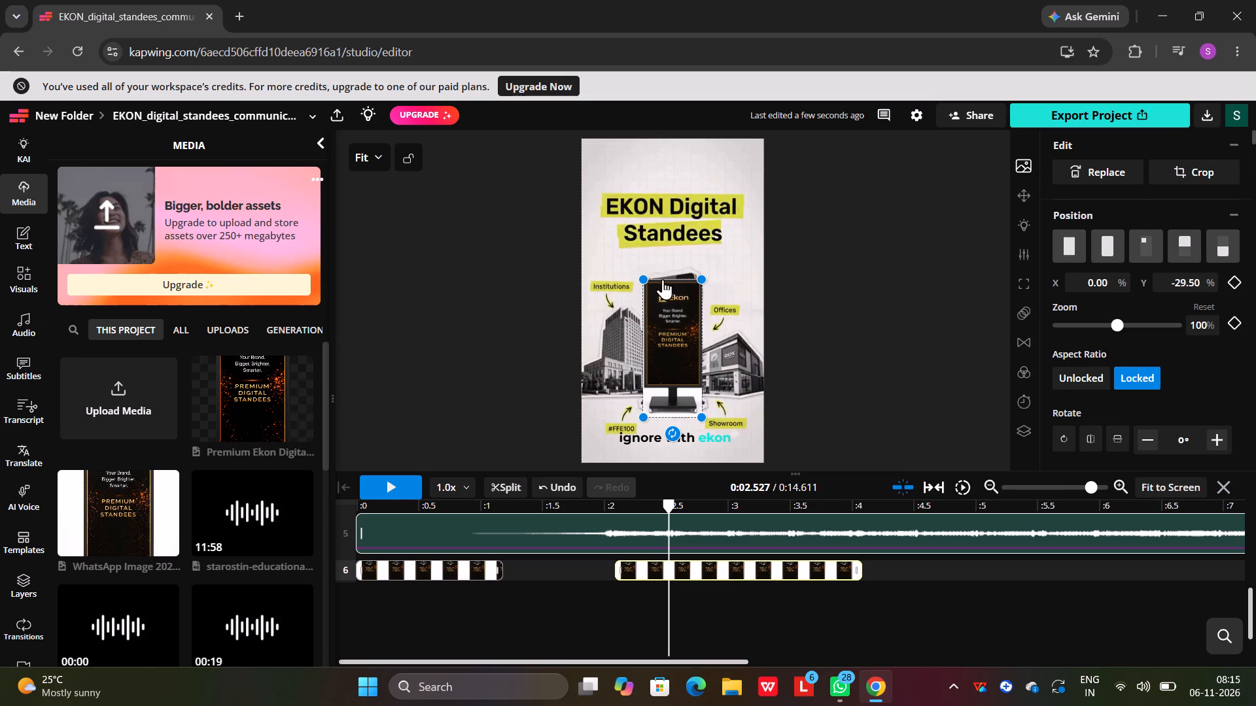
{"action": "left_click_drag", "start_coordinate": [706, 280], "coordinate": [708, 264]}
{"action": "left_click", "coordinate": [682, 331]}
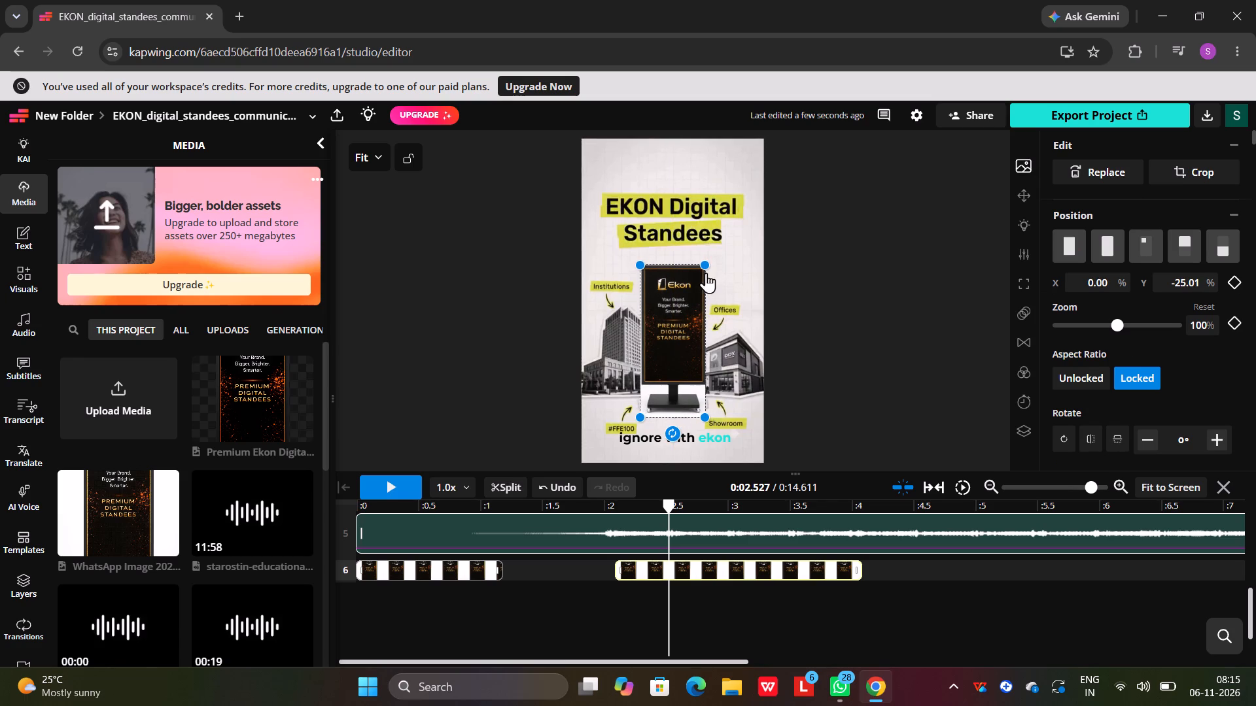
{"action": "left_click_drag", "start_coordinate": [704, 264], "coordinate": [710, 261]}
{"action": "left_click", "coordinate": [842, 334]}
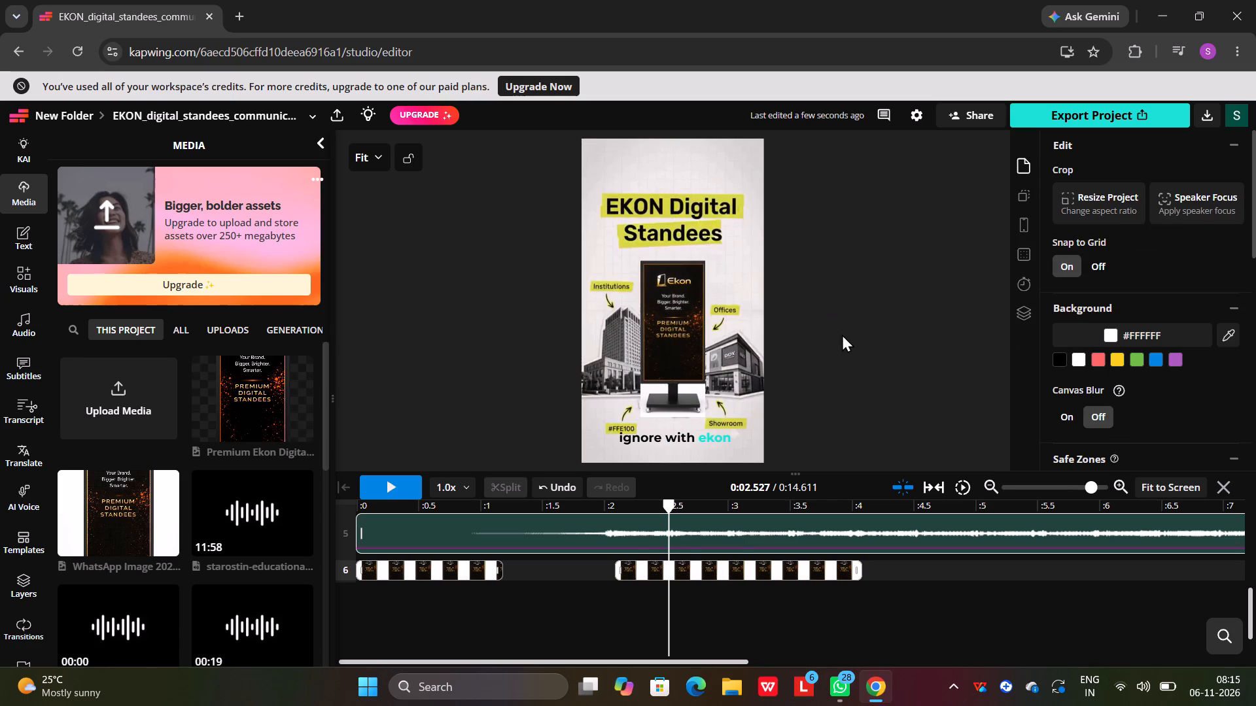
Replay the video from about 1.91 s, and again from the start, to check how the standee images fit their scenes.
{"action": "left_click_drag", "start_coordinate": [674, 511], "coordinate": [665, 513]}
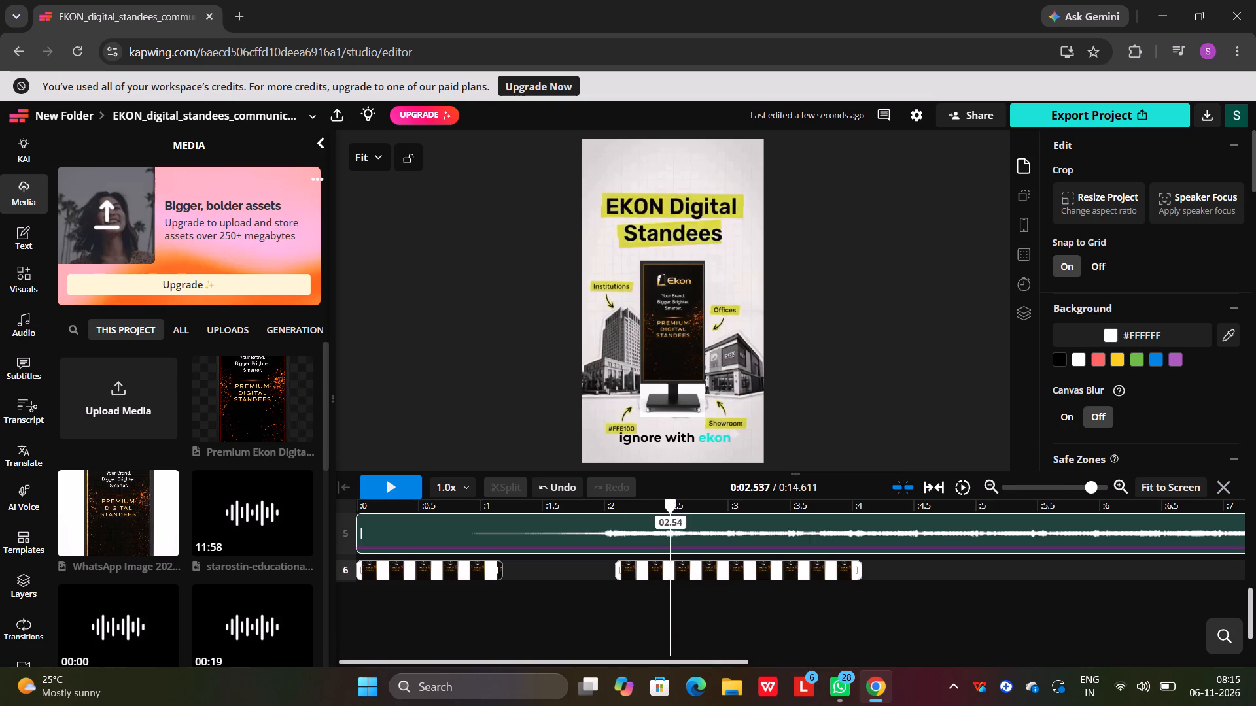
{"action": "left_click_drag", "start_coordinate": [665, 513], "coordinate": [593, 515]}
{"action": "left_click", "coordinate": [374, 493]}
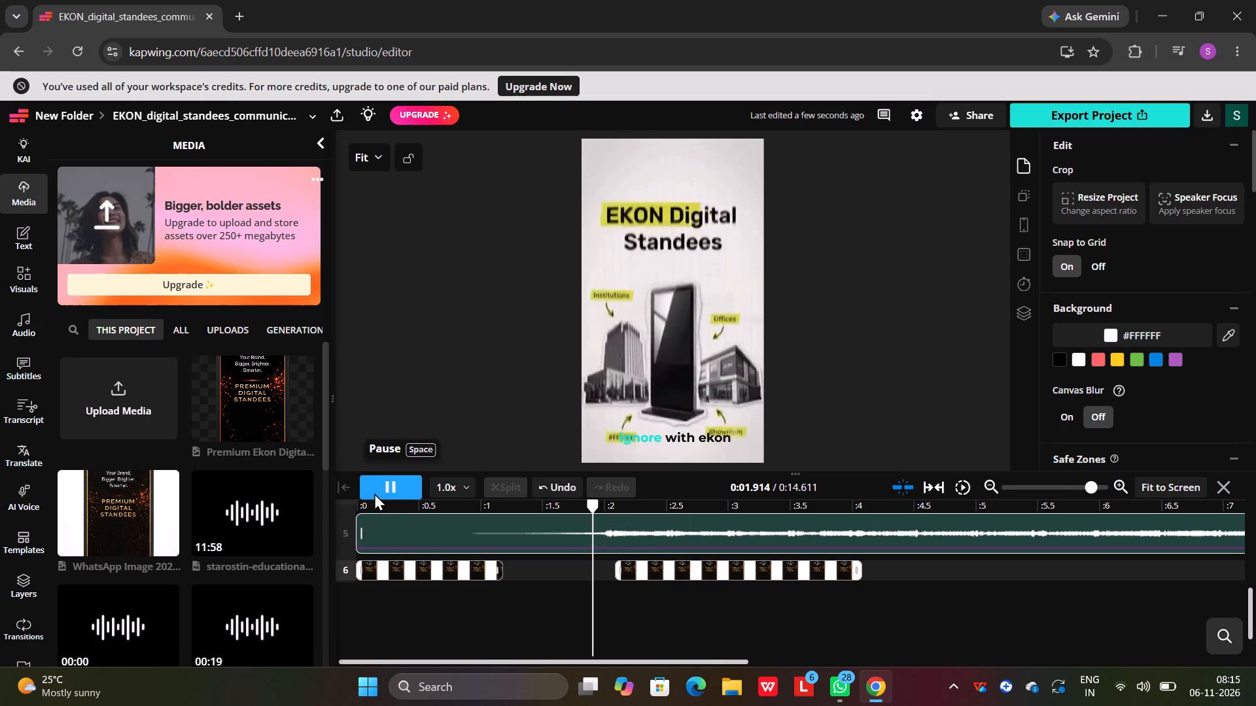
{"action": "left_click", "coordinate": [383, 490]}
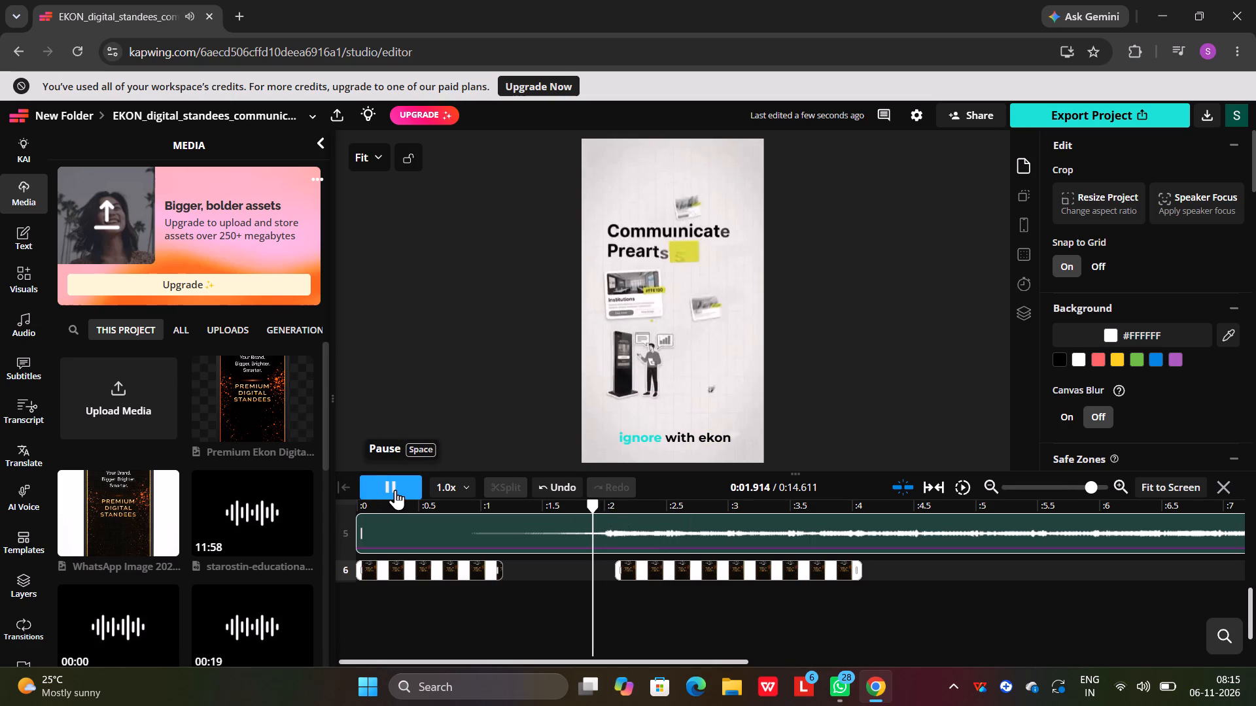
{"action": "left_click", "coordinate": [395, 490]}
{"action": "left_click", "coordinate": [395, 490]}
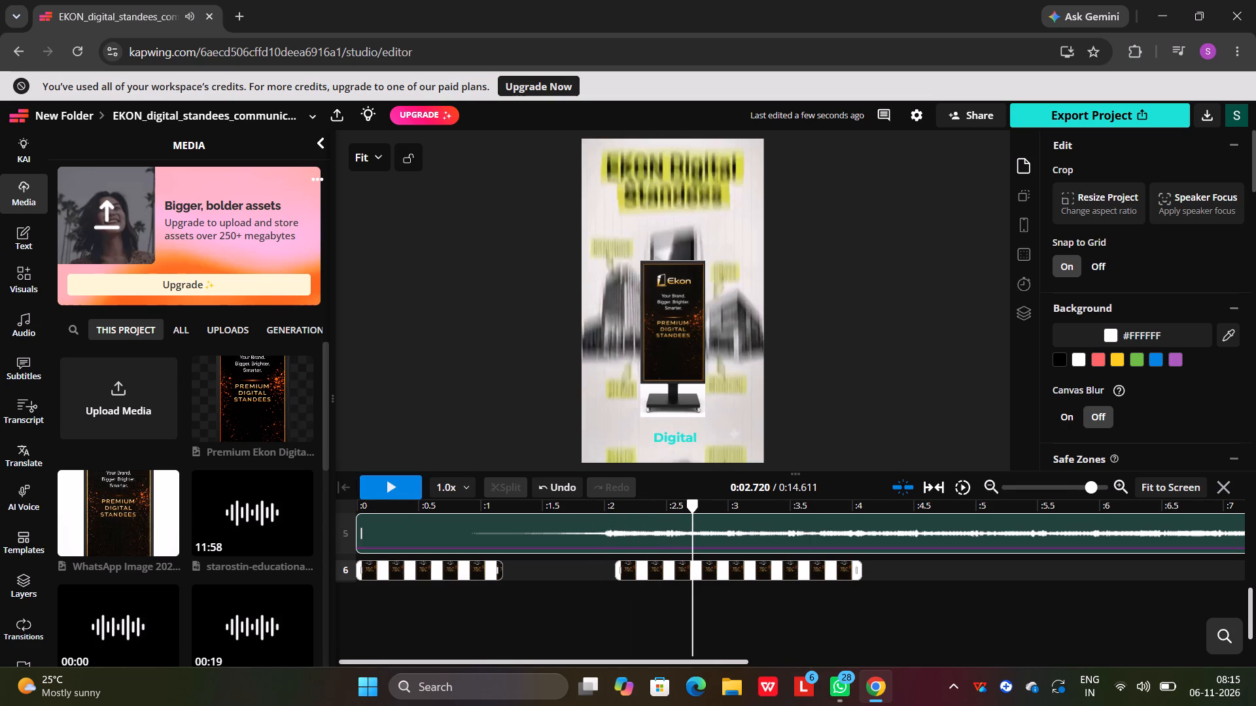
{"action": "left_click_drag", "start_coordinate": [691, 509], "coordinate": [586, 515]}
{"action": "left_click", "coordinate": [394, 488]}
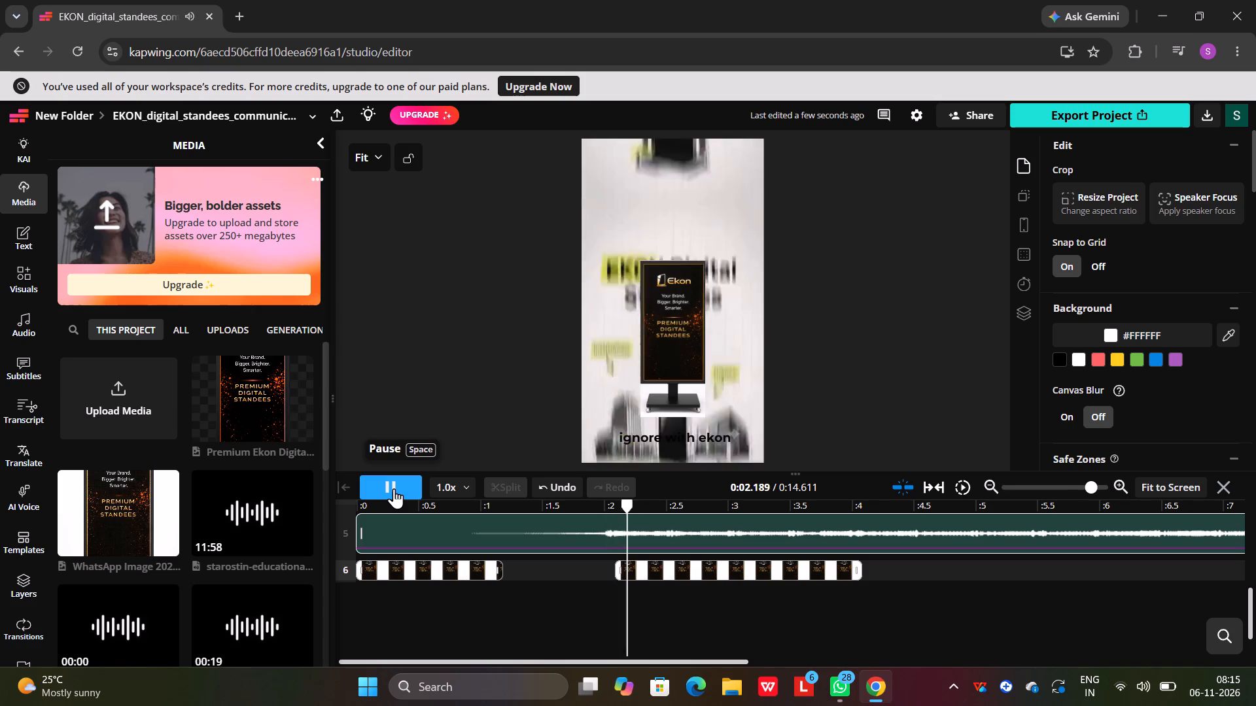
{"action": "left_click", "coordinate": [394, 488]}
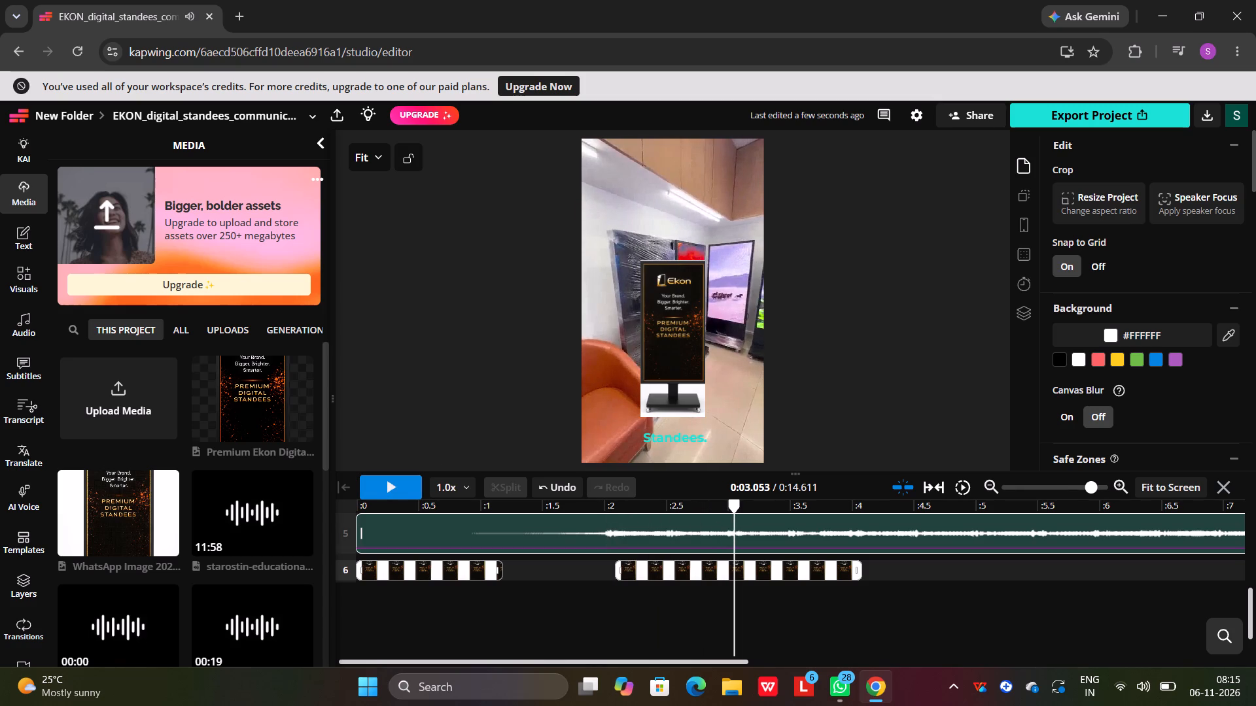
{"action": "left_click_drag", "start_coordinate": [733, 511], "coordinate": [300, 543]}
{"action": "left_click", "coordinate": [393, 495]}
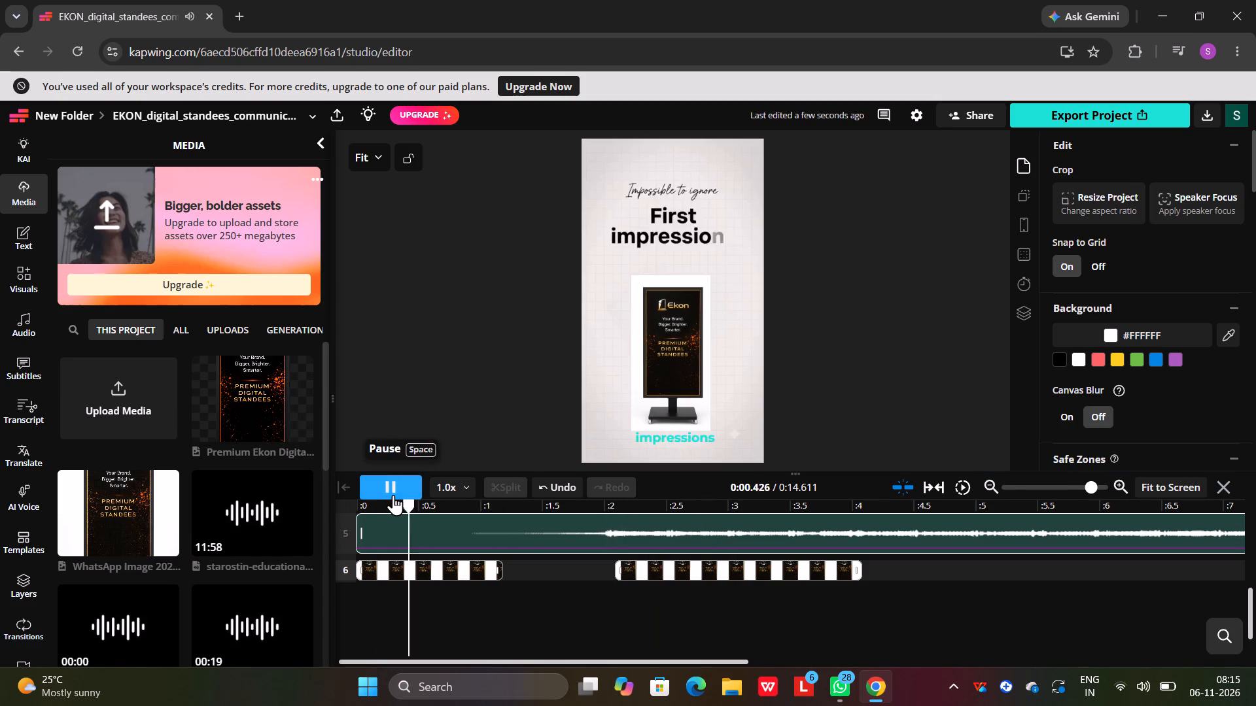
{"action": "left_click", "coordinate": [393, 495]}
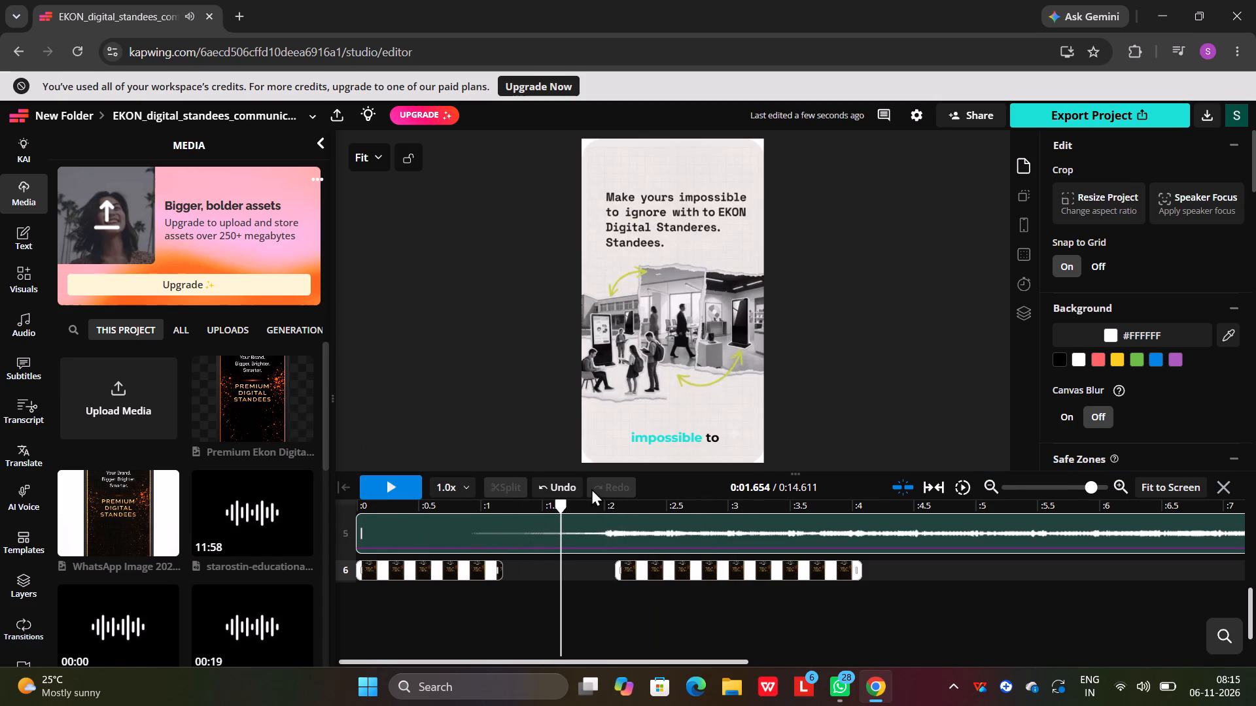
Return to the start and crop the opening standee image's white margins at the top and both sides.
{"action": "left_click_drag", "start_coordinate": [562, 507], "coordinate": [305, 514]}
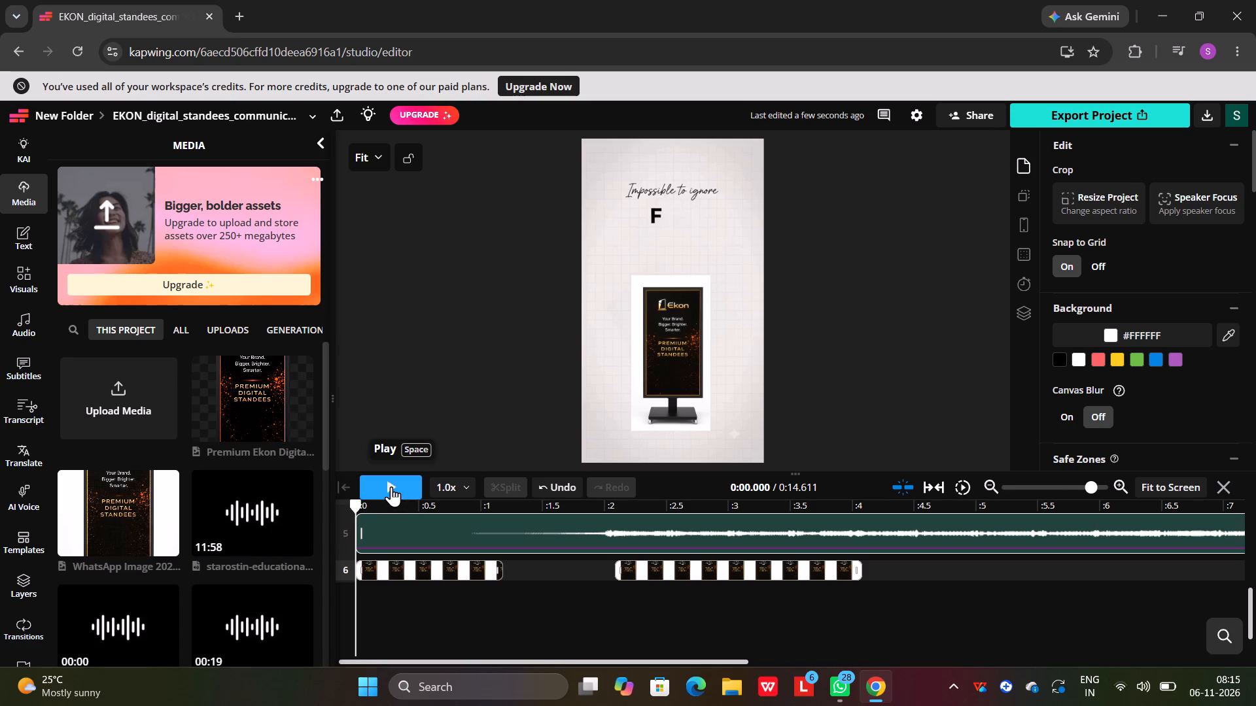
{"action": "left_click", "coordinate": [682, 325]}
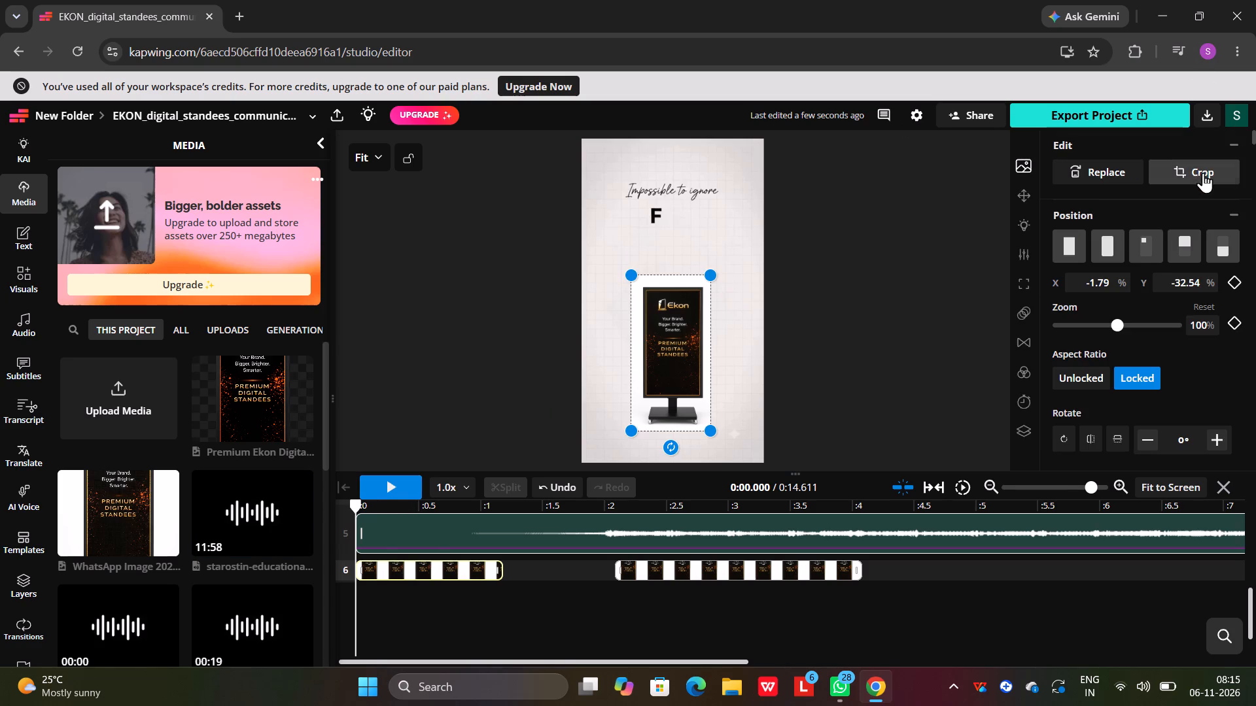
{"action": "left_click", "coordinate": [1203, 173]}
{"action": "left_click_drag", "start_coordinate": [665, 282], "coordinate": [669, 285]}
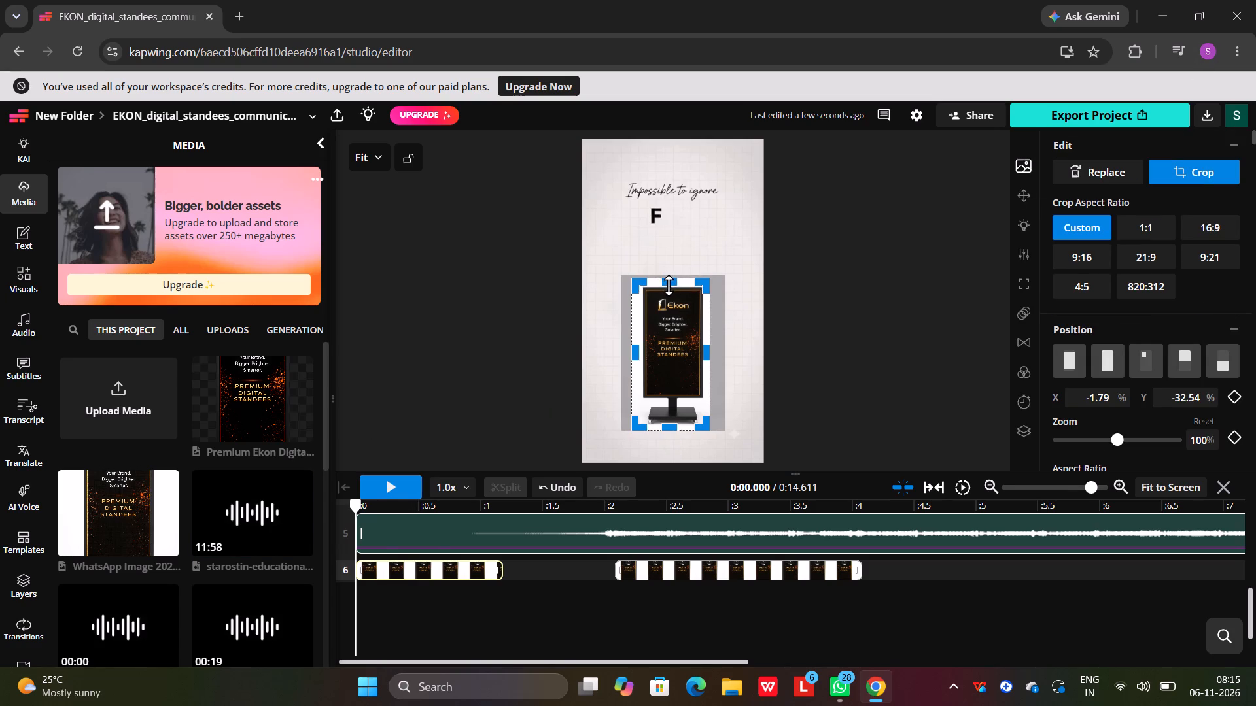
{"action": "left_click_drag", "start_coordinate": [669, 285], "coordinate": [671, 294]}
{"action": "left_click_drag", "start_coordinate": [705, 360], "coordinate": [700, 360]}
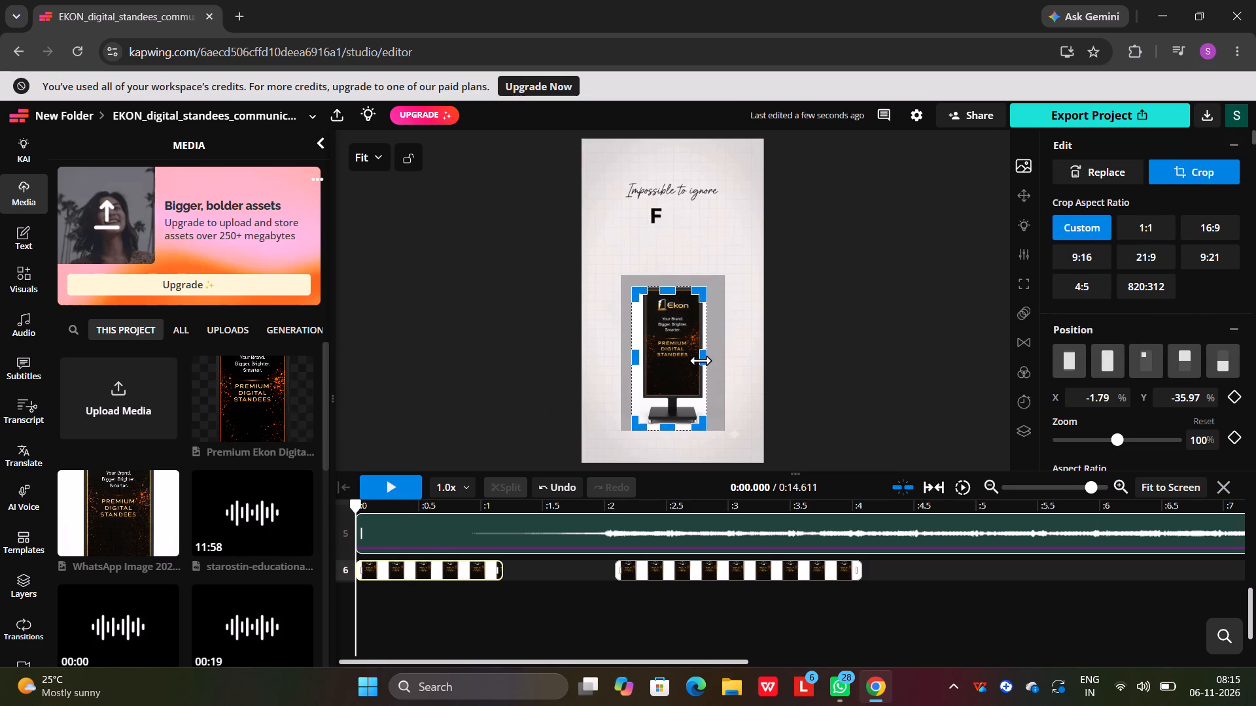
{"action": "left_click_drag", "start_coordinate": [700, 360], "coordinate": [697, 360]}
{"action": "left_click_drag", "start_coordinate": [636, 363], "coordinate": [645, 363]}
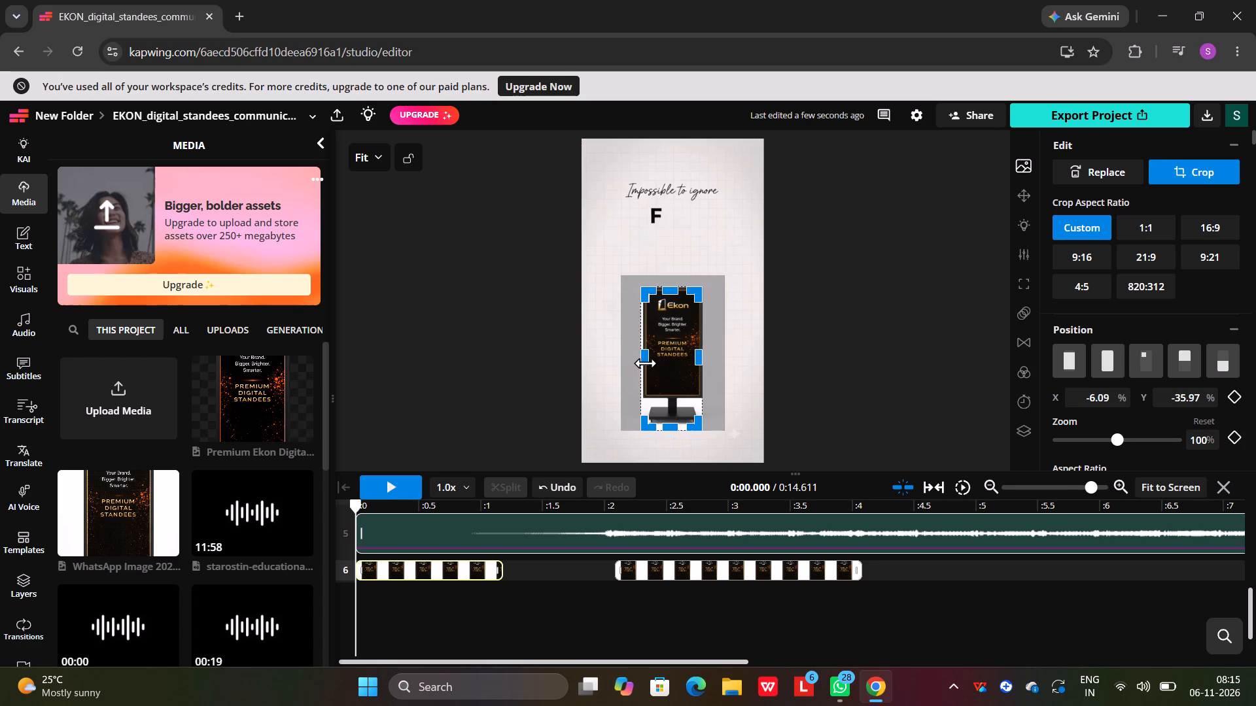
{"action": "left_click_drag", "start_coordinate": [645, 363], "coordinate": [647, 363]}
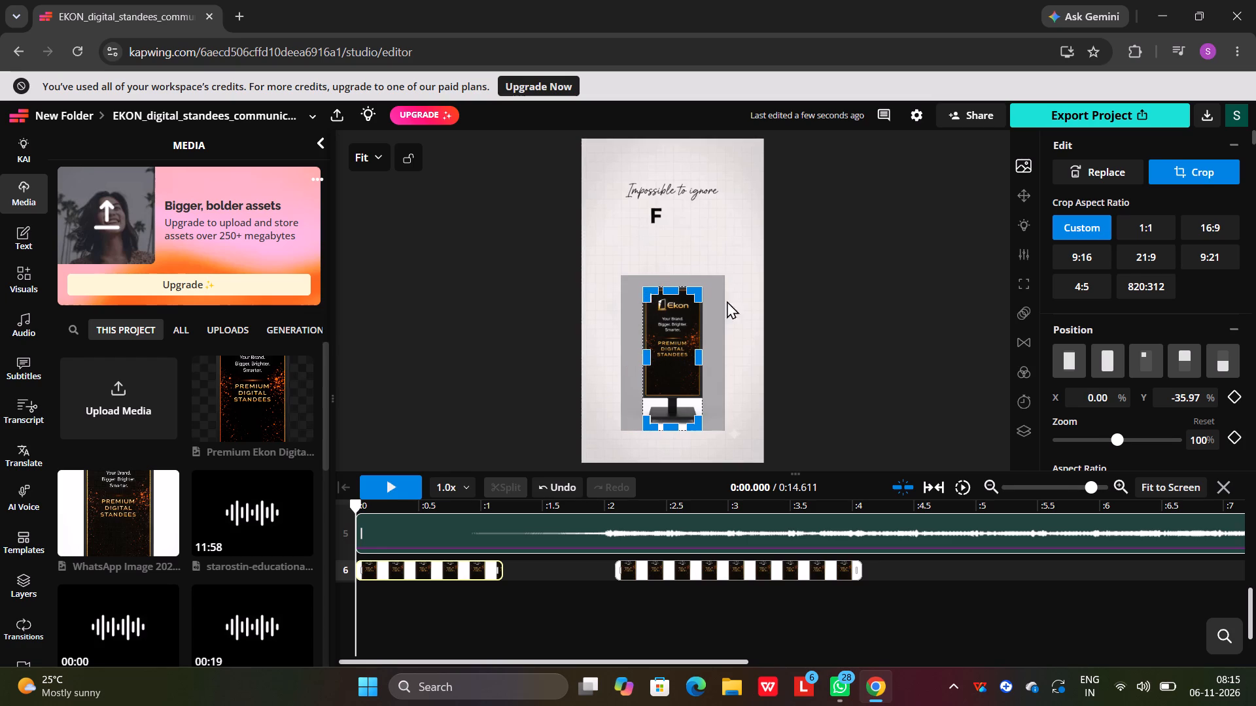
{"action": "left_click", "coordinate": [845, 291]}
Enlarge the cropped opening standee image upward, keeping it centred at X 0.00%, Y -25.00%.
{"action": "left_click", "coordinate": [662, 313]}
{"action": "left_click_drag", "start_coordinate": [642, 285], "coordinate": [638, 256]}
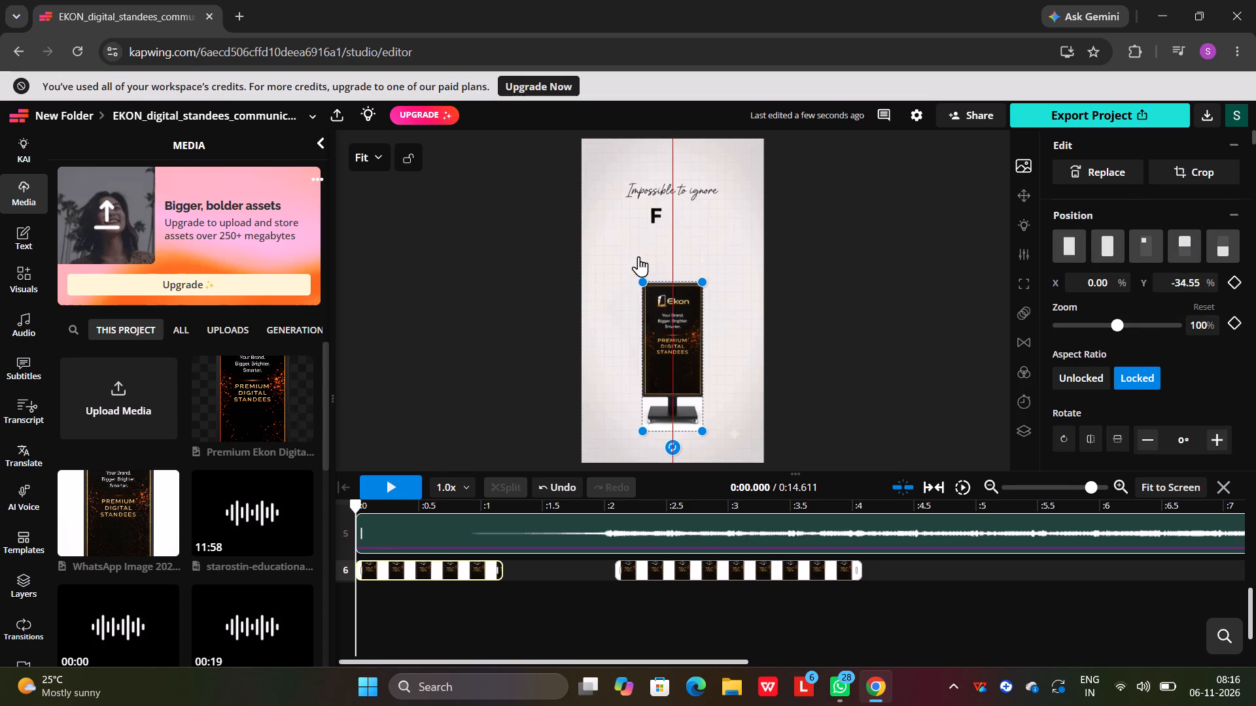
{"action": "left_click_drag", "start_coordinate": [638, 256], "coordinate": [637, 246]}
{"action": "left_click_drag", "start_coordinate": [676, 300], "coordinate": [684, 300]}
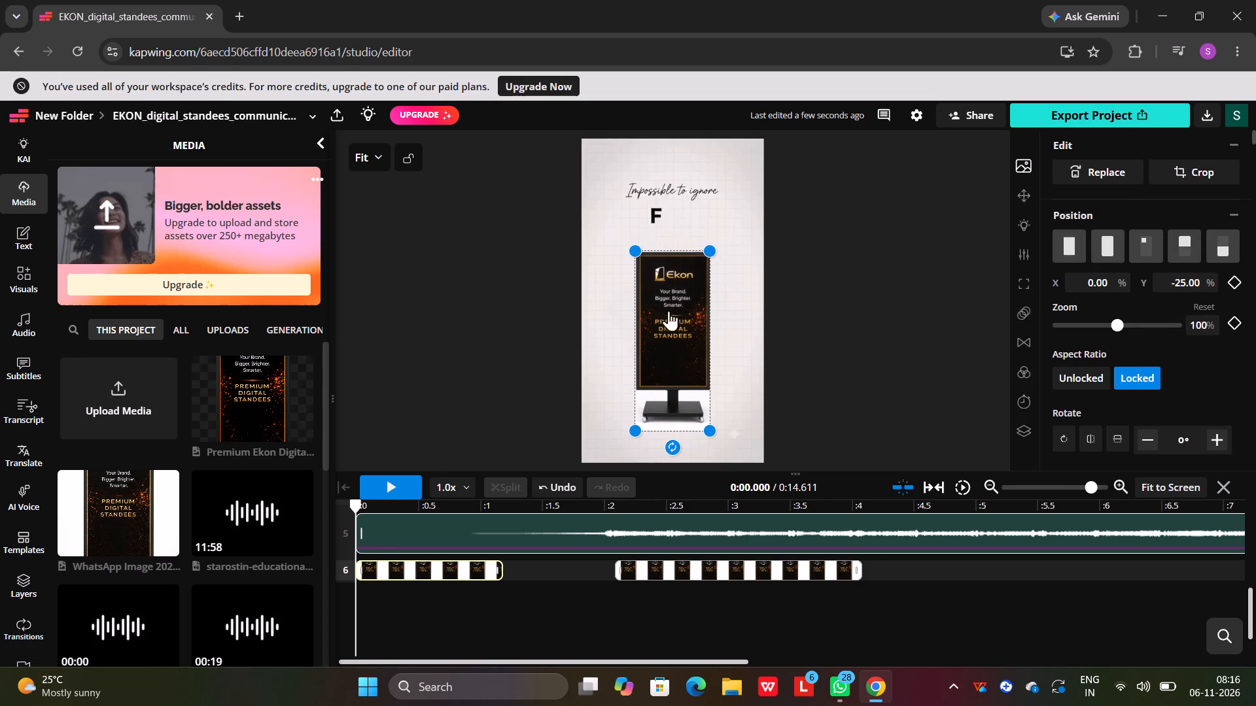
Shrink the opening standee image to clear the "First impressions matter." headline and centre it at X 0.00%, Y -29.41%.
{"action": "left_click", "coordinate": [389, 490]}
{"action": "left_click", "coordinate": [389, 490]}
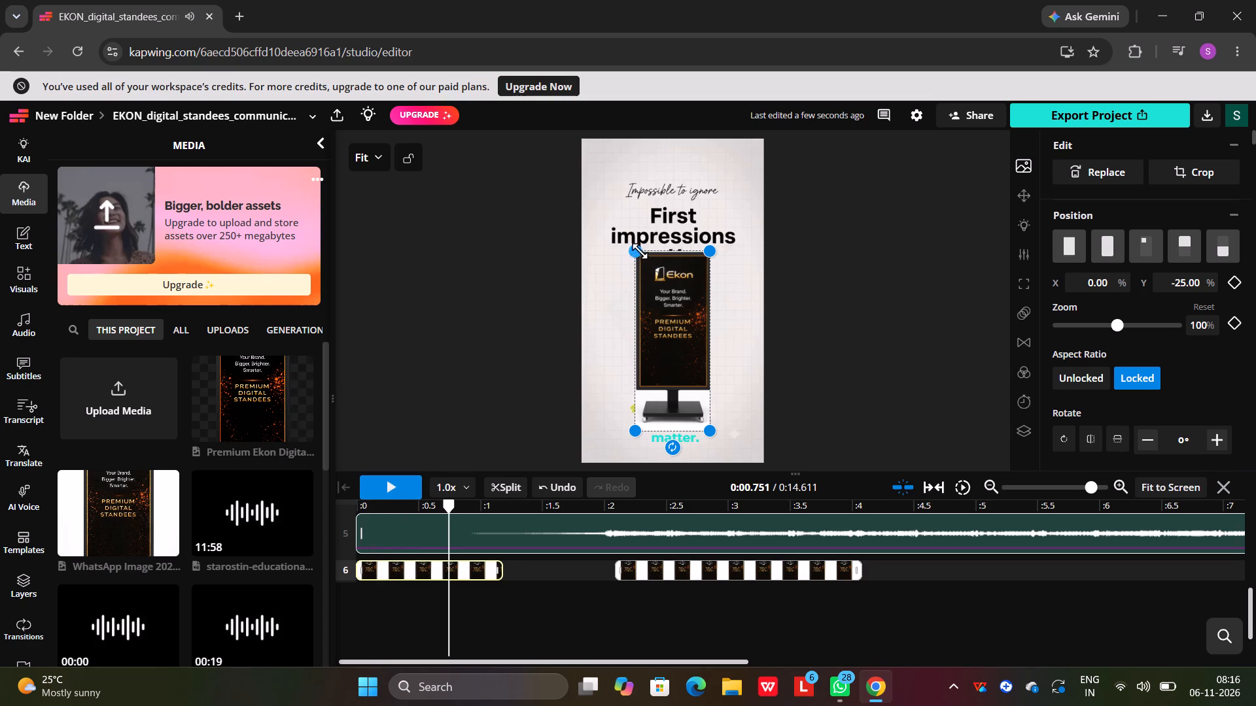
{"action": "left_click_drag", "start_coordinate": [637, 253], "coordinate": [639, 267]}
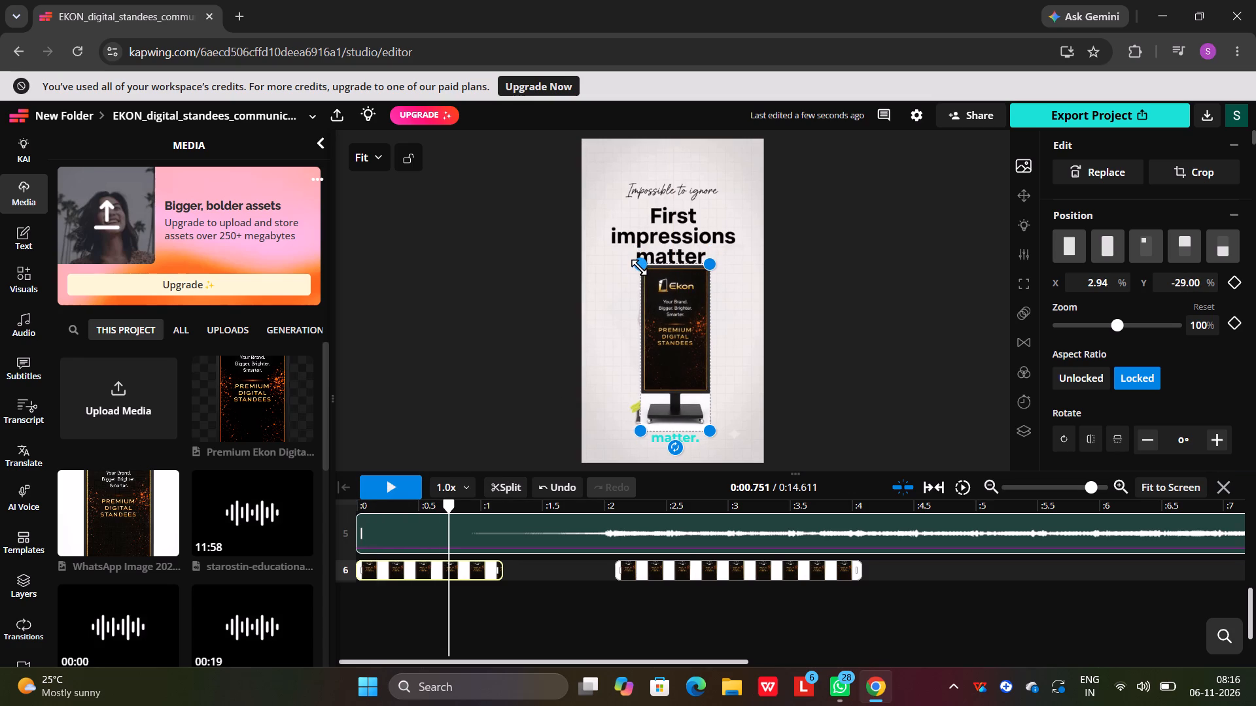
{"action": "left_click", "coordinate": [659, 311]}
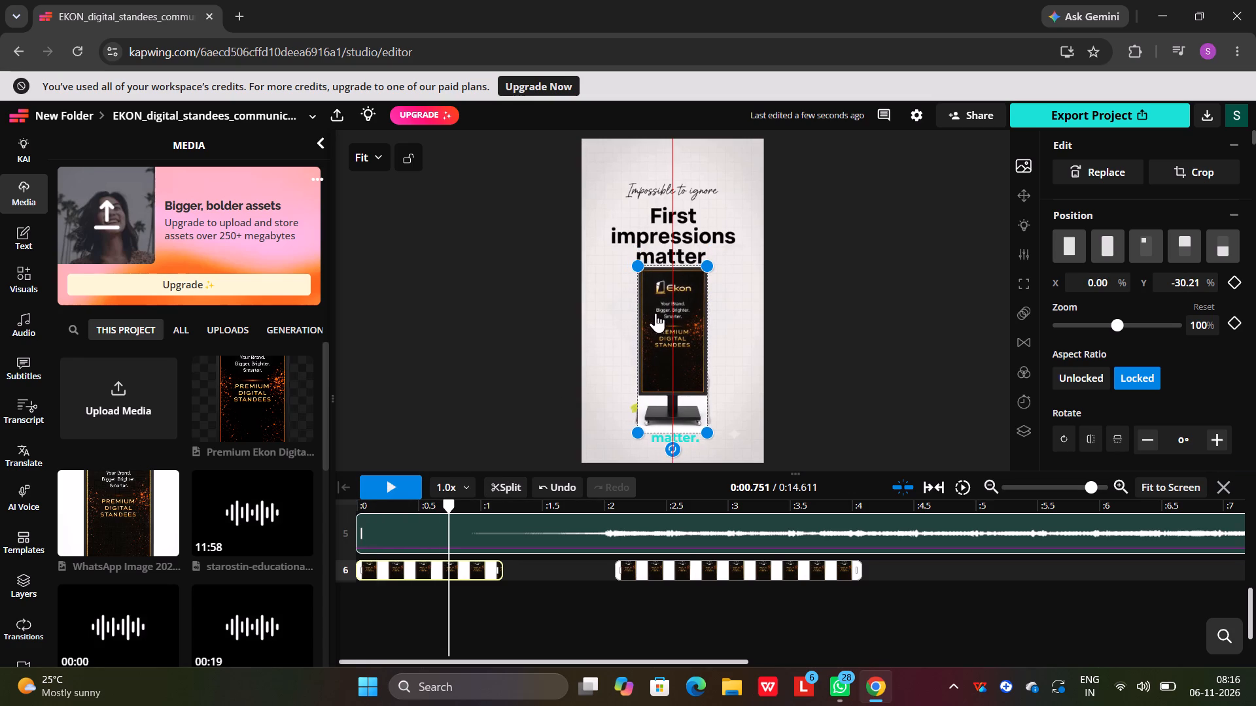
{"action": "left_click_drag", "start_coordinate": [653, 369], "coordinate": [652, 369]}
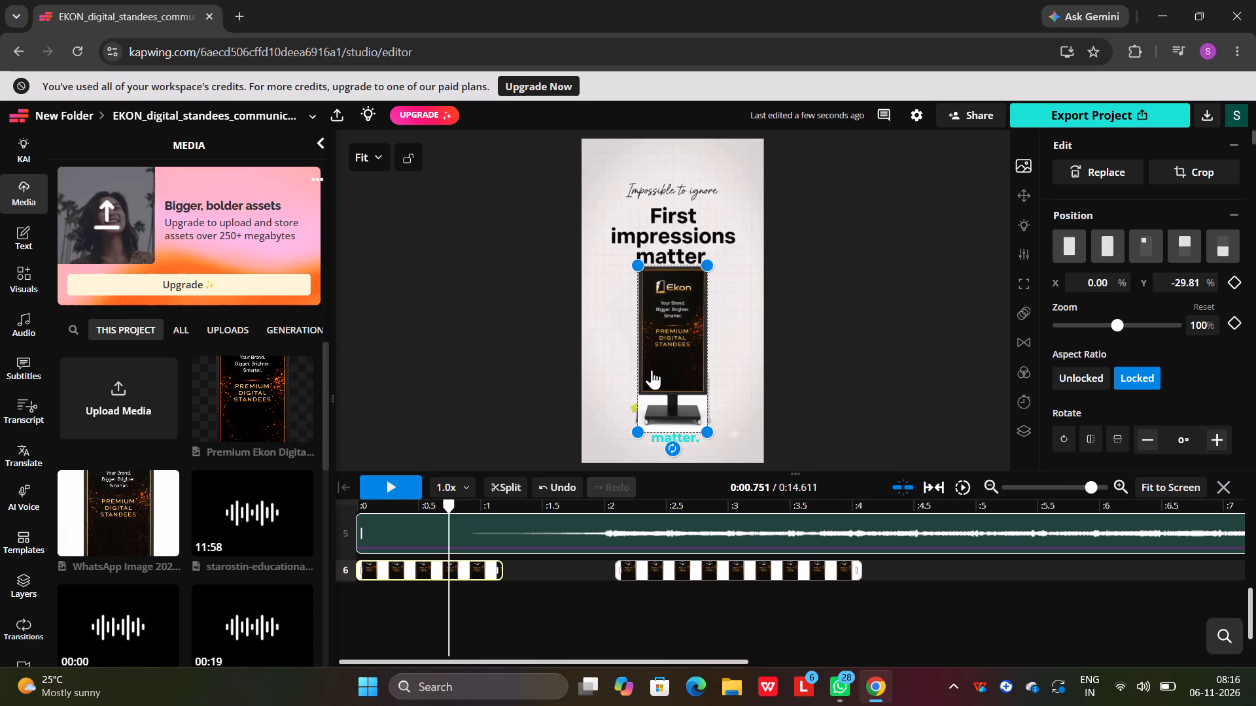
{"action": "left_click_drag", "start_coordinate": [652, 369], "coordinate": [645, 369]}
{"action": "left_click", "coordinate": [646, 369]}
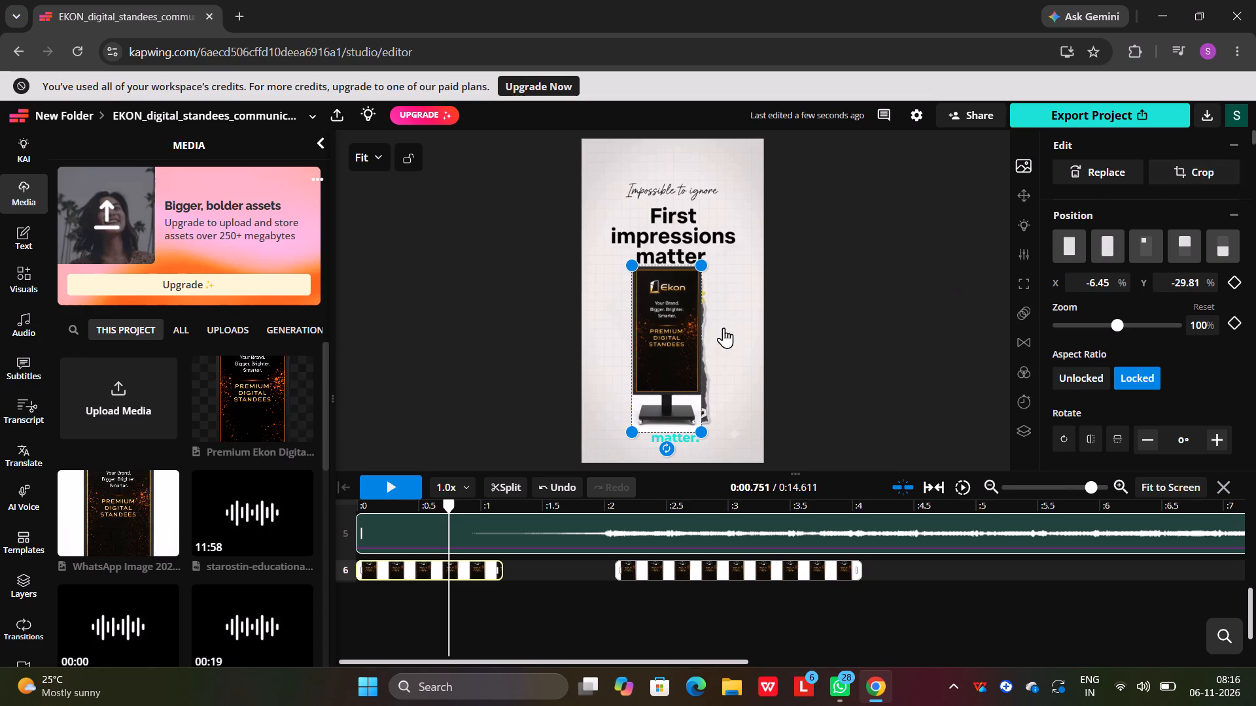
{"action": "left_click", "coordinate": [649, 345]}
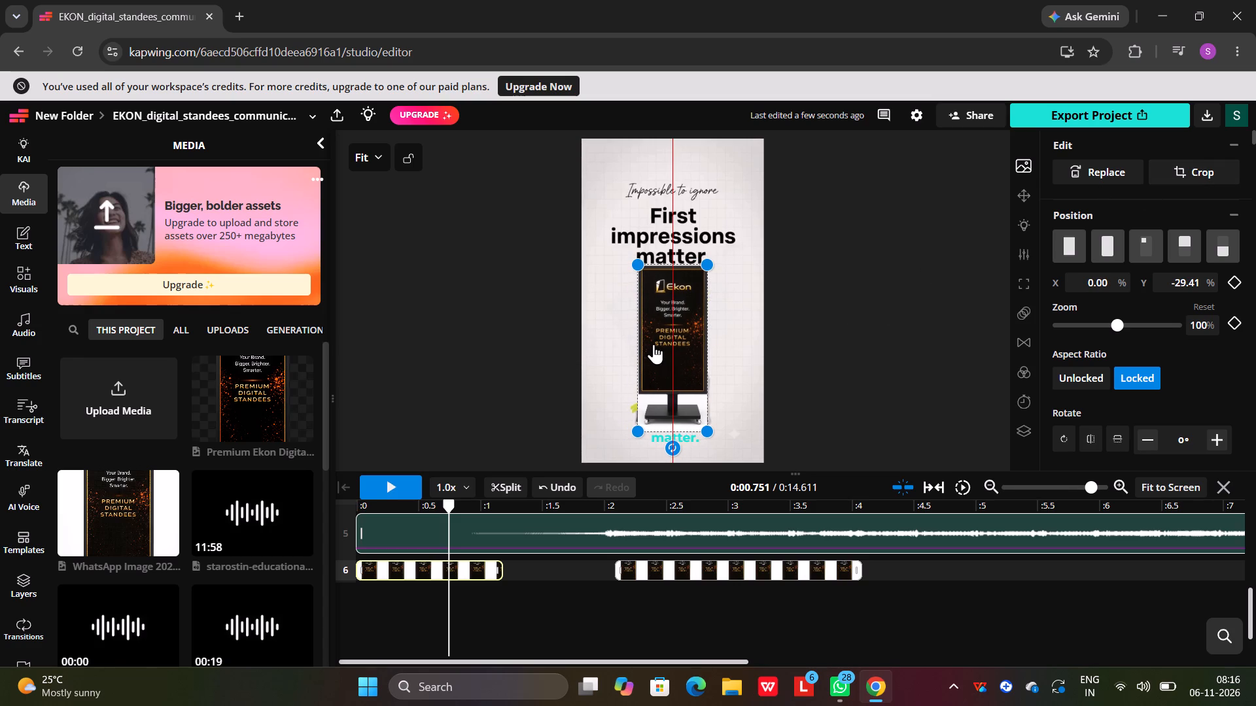
Widen the opening standee image's crop slightly on both sides and replay the opening scene to check its coverage.
{"action": "left_click", "coordinate": [1196, 175]}
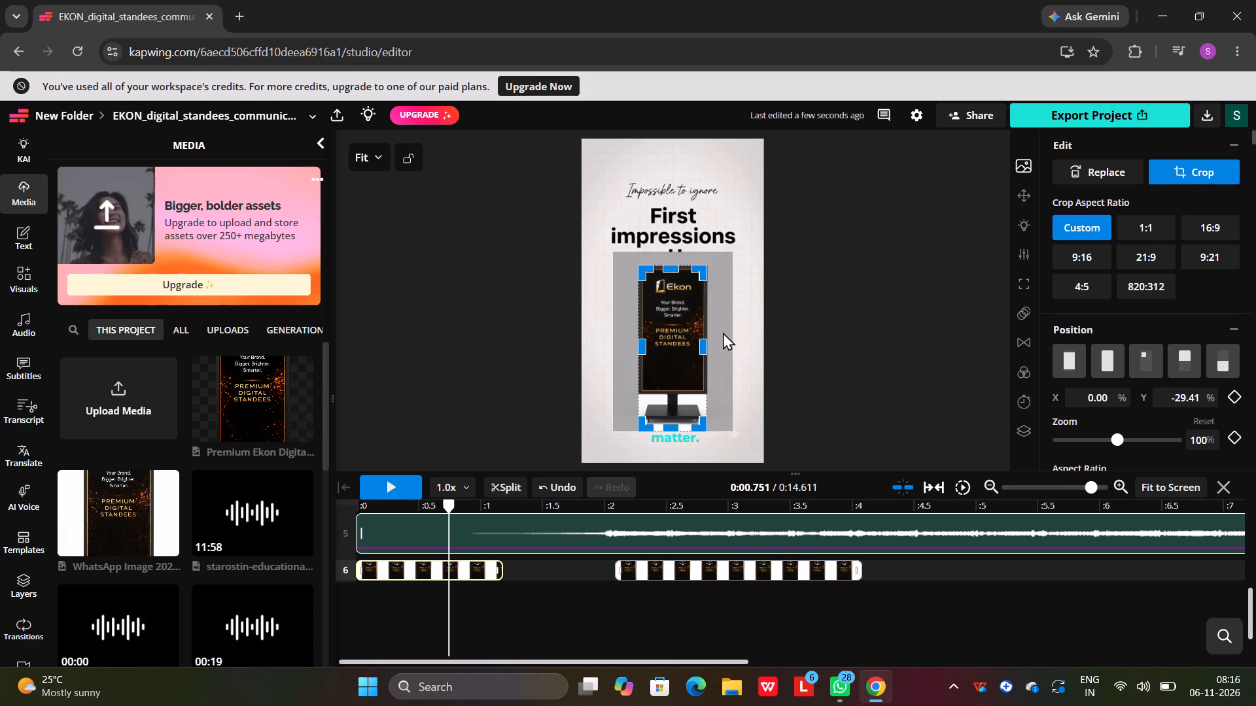
{"action": "left_click", "coordinate": [701, 346]}
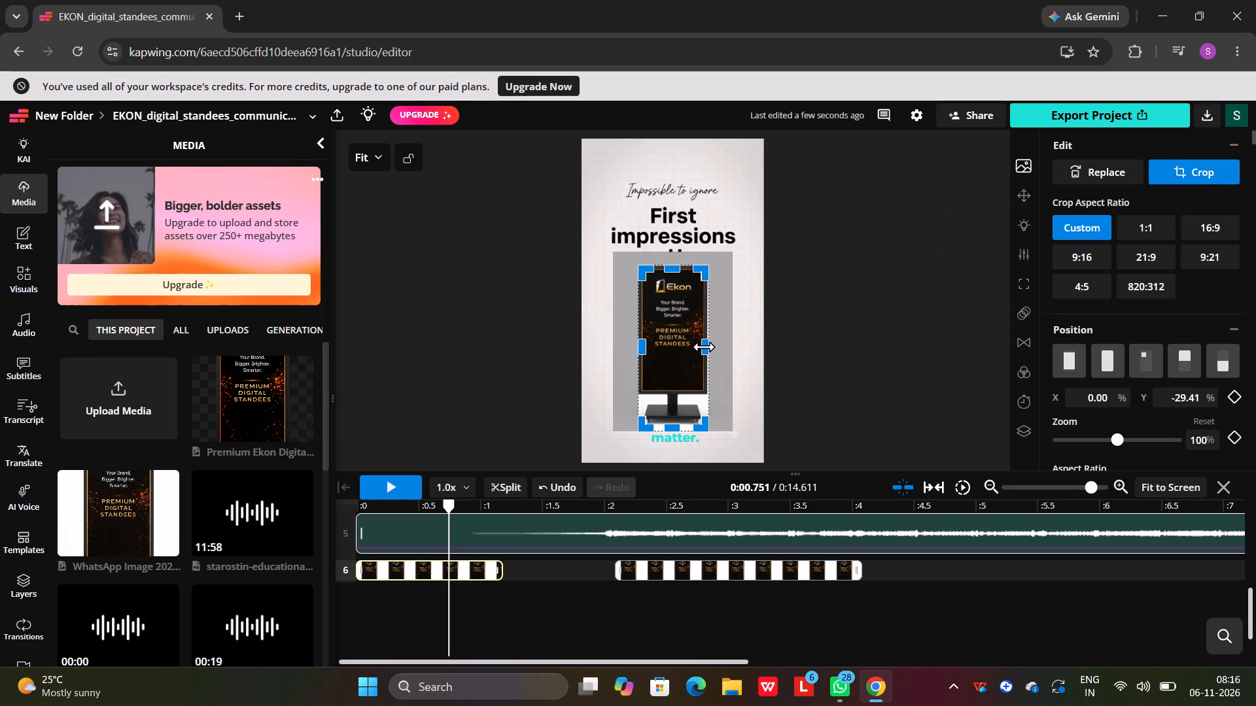
{"action": "left_click", "coordinate": [642, 347]}
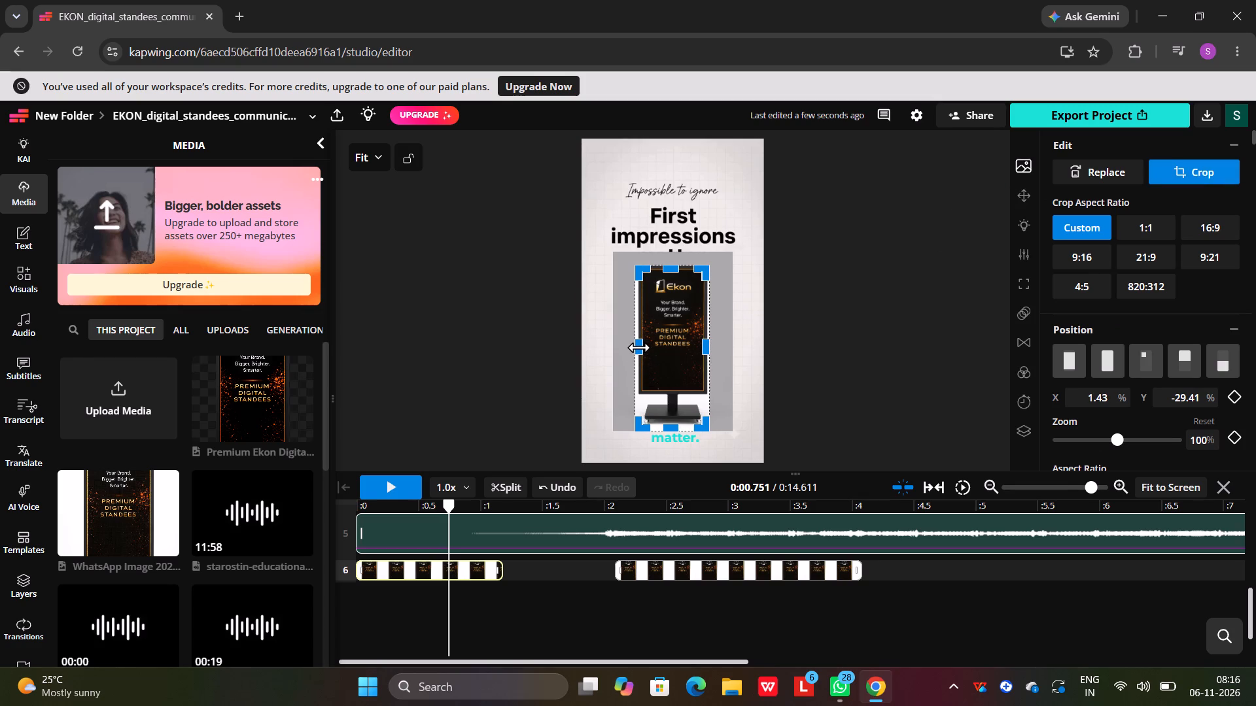
{"action": "left_click", "coordinate": [827, 329]}
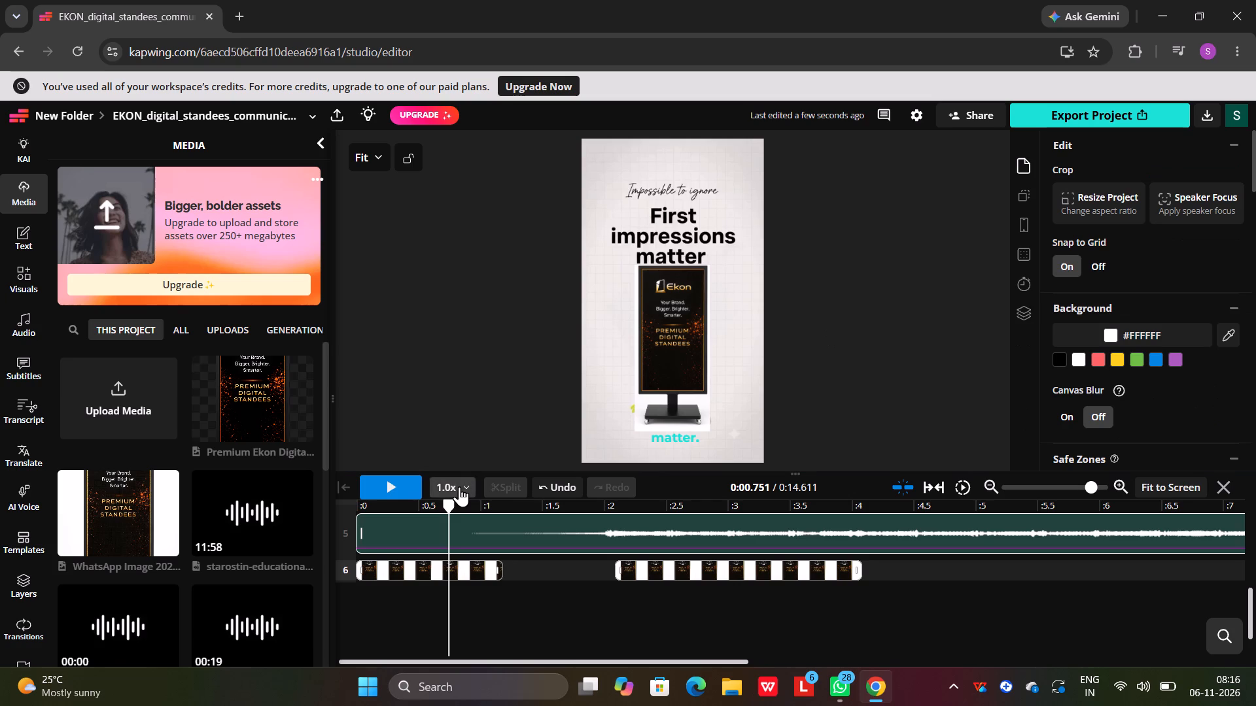
{"action": "left_click_drag", "start_coordinate": [448, 505], "coordinate": [351, 508]}
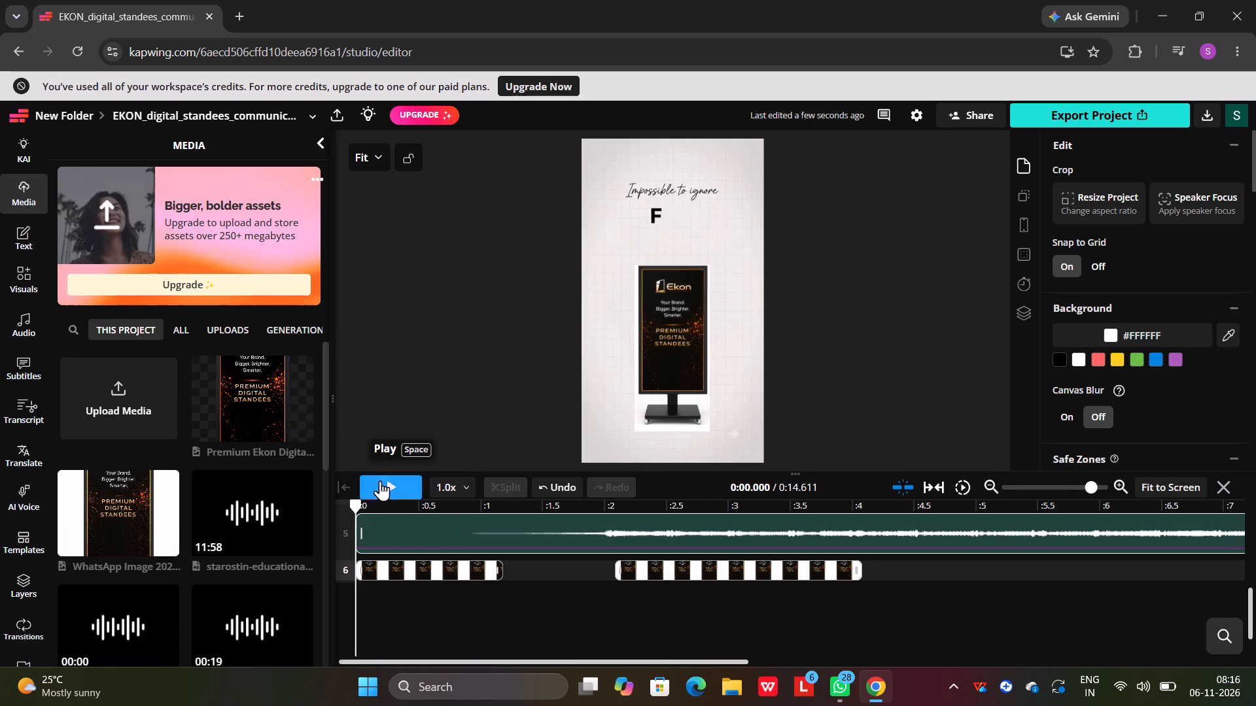
{"action": "left_click", "coordinate": [380, 481]}
{"action": "left_click", "coordinate": [380, 481]}
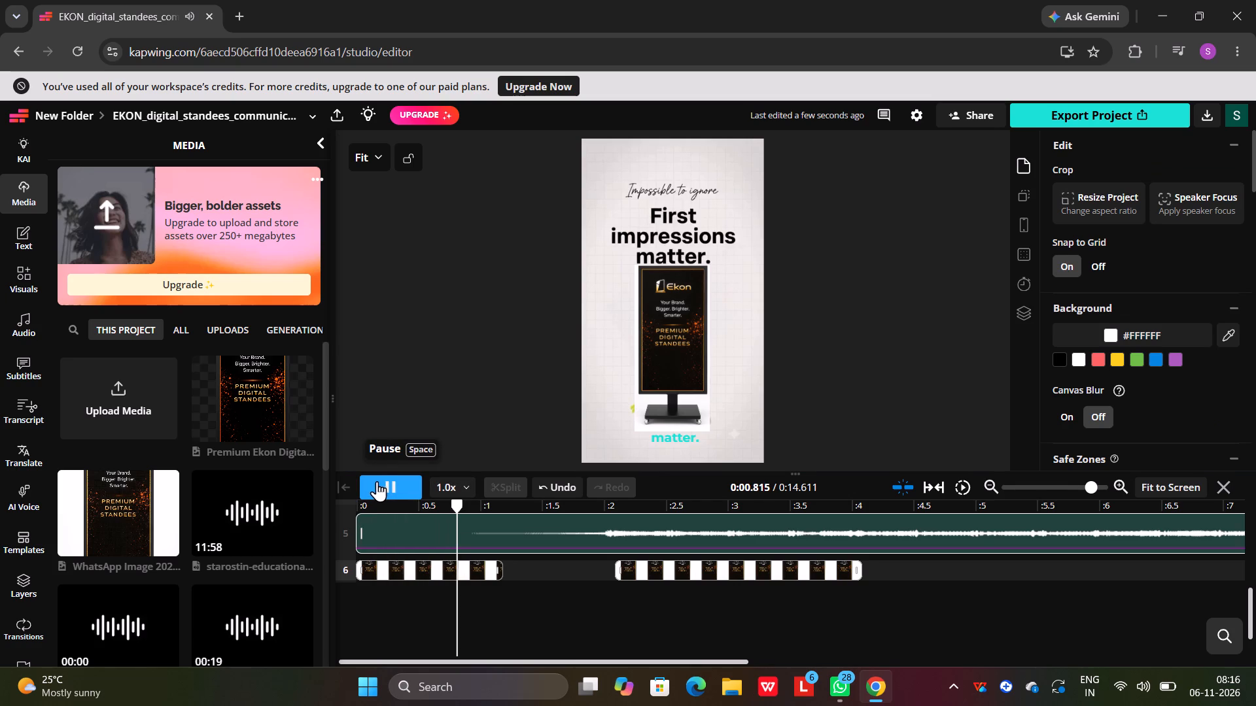
Move the opening standee image to X -3.94%, Y -29.81%, widen its crop slightly on the right, and replay from the start.
{"action": "left_click", "coordinate": [684, 368]}
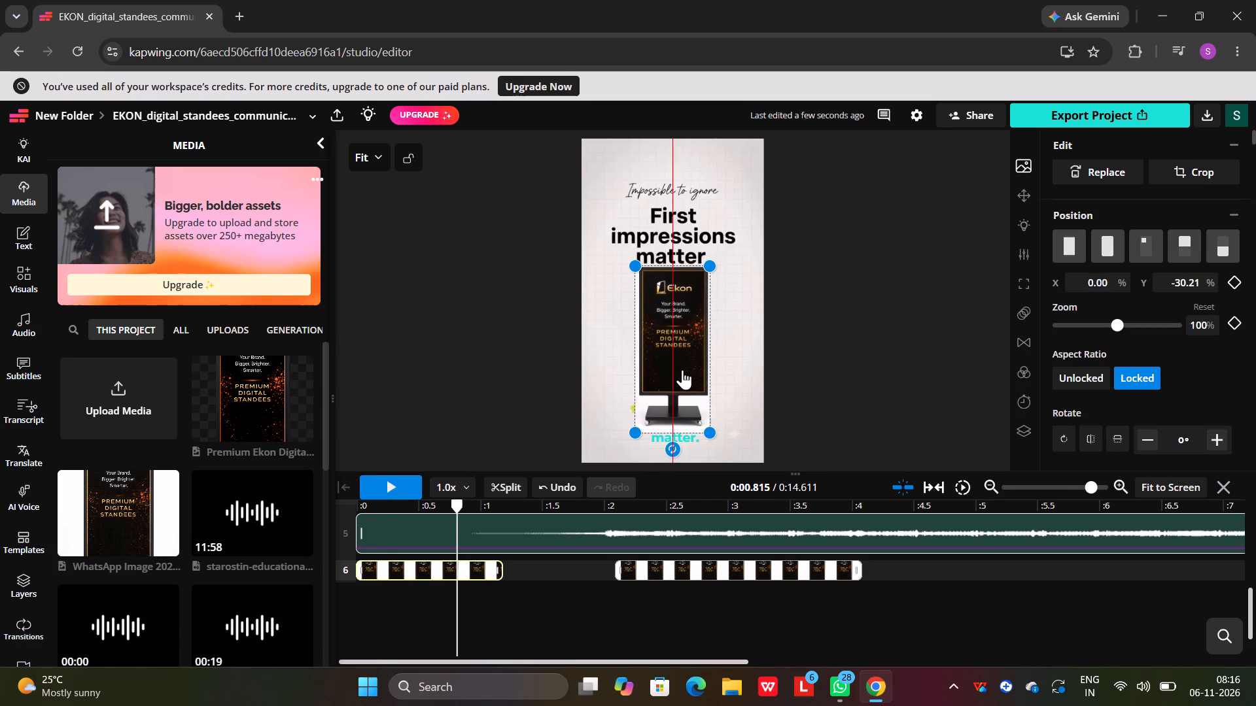
{"action": "left_click", "coordinate": [1189, 171]}
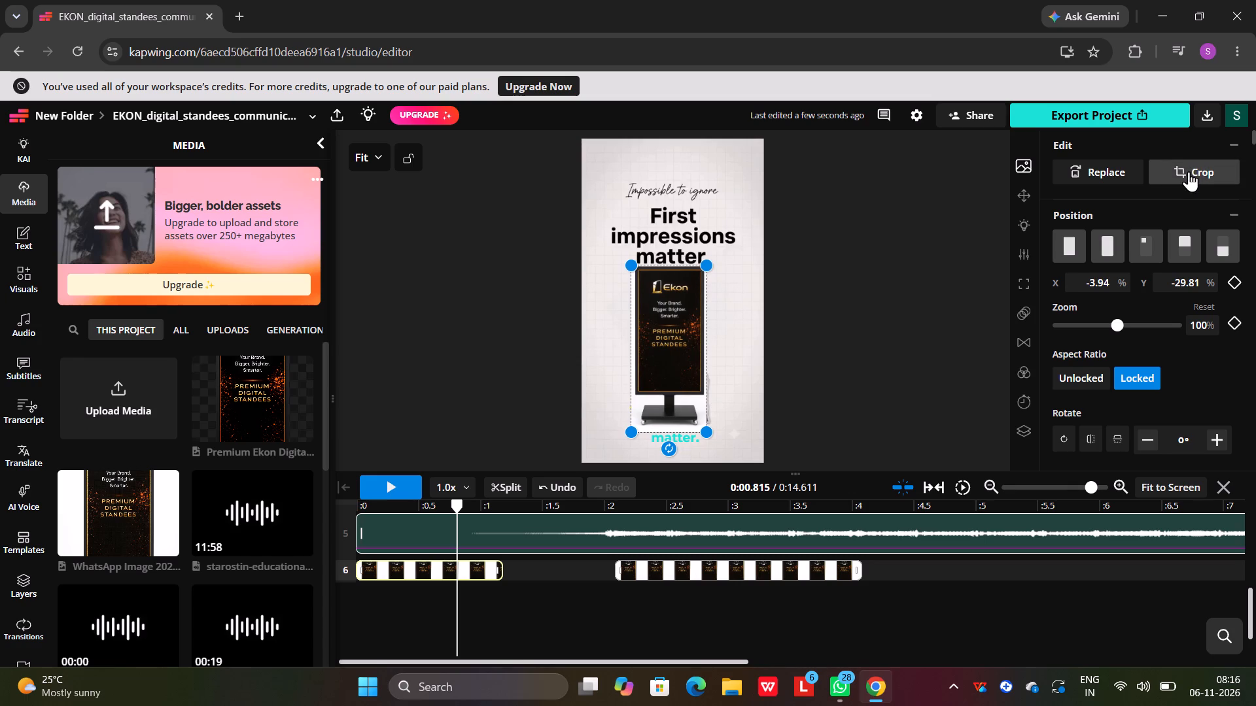
{"action": "left_click", "coordinate": [701, 350]}
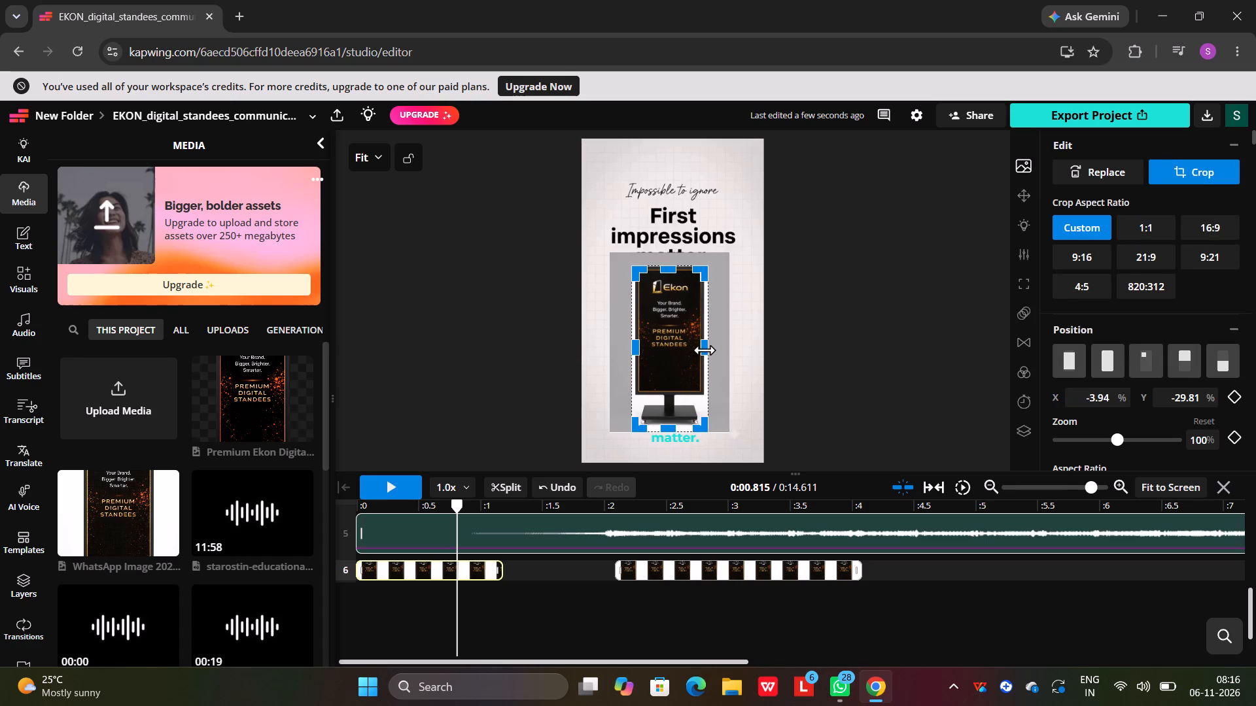
{"action": "left_click", "coordinate": [872, 369]}
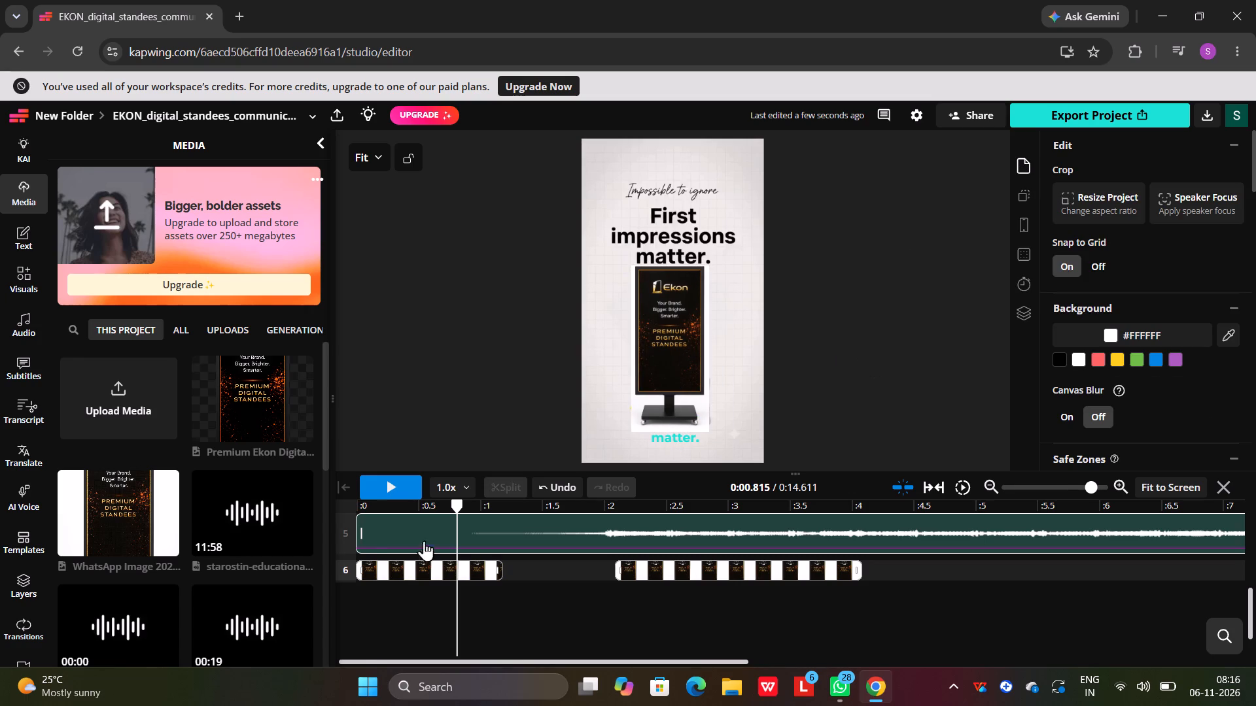
{"action": "left_click_drag", "start_coordinate": [457, 507], "coordinate": [313, 511]}
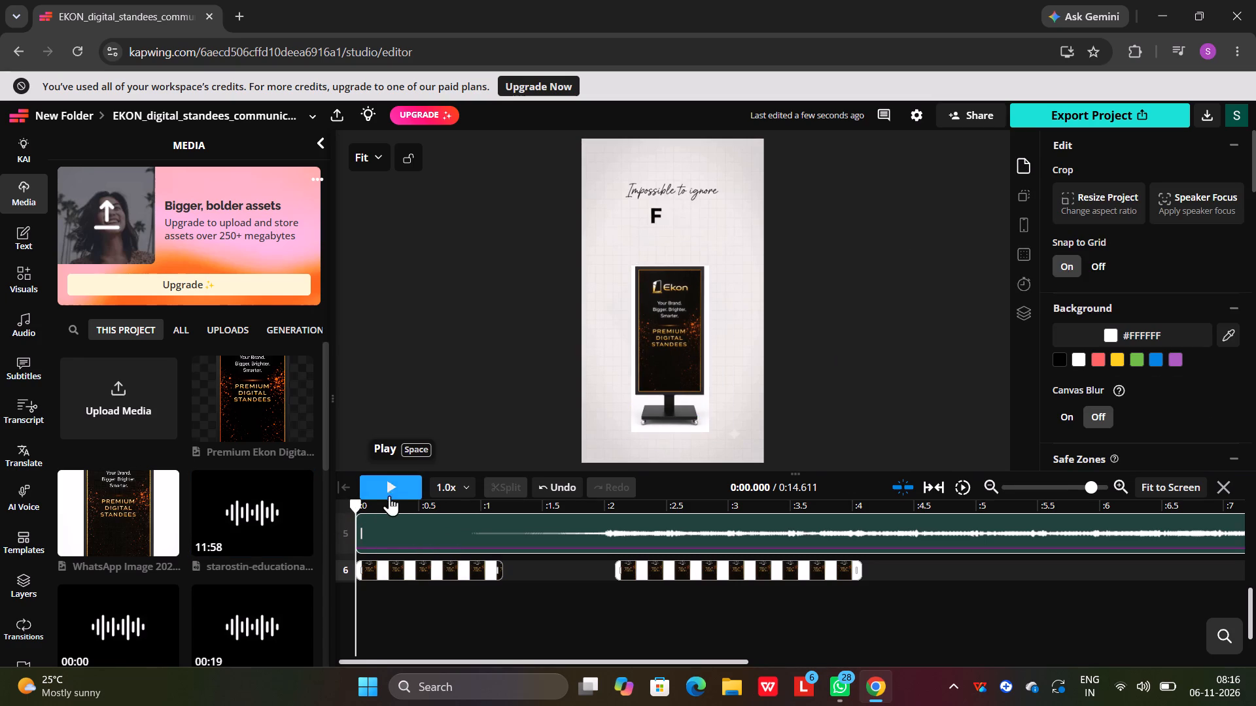
{"action": "left_click", "coordinate": [394, 484]}
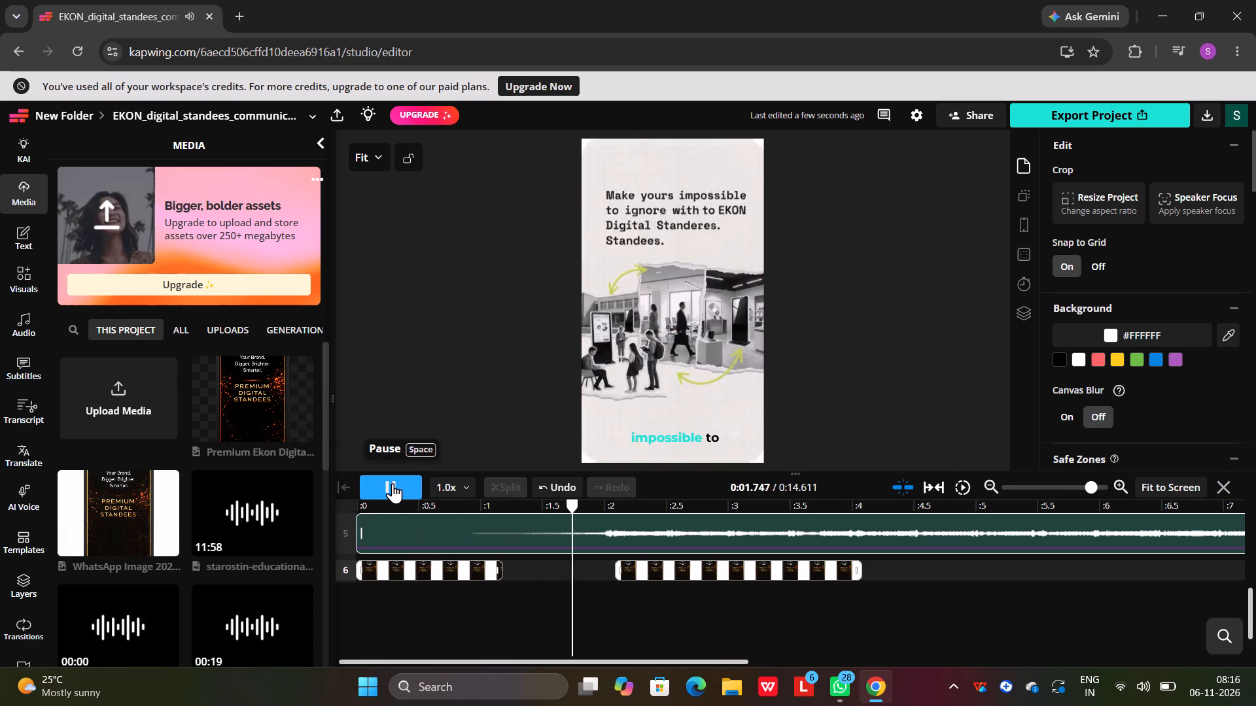
{"action": "left_click", "coordinate": [392, 483]}
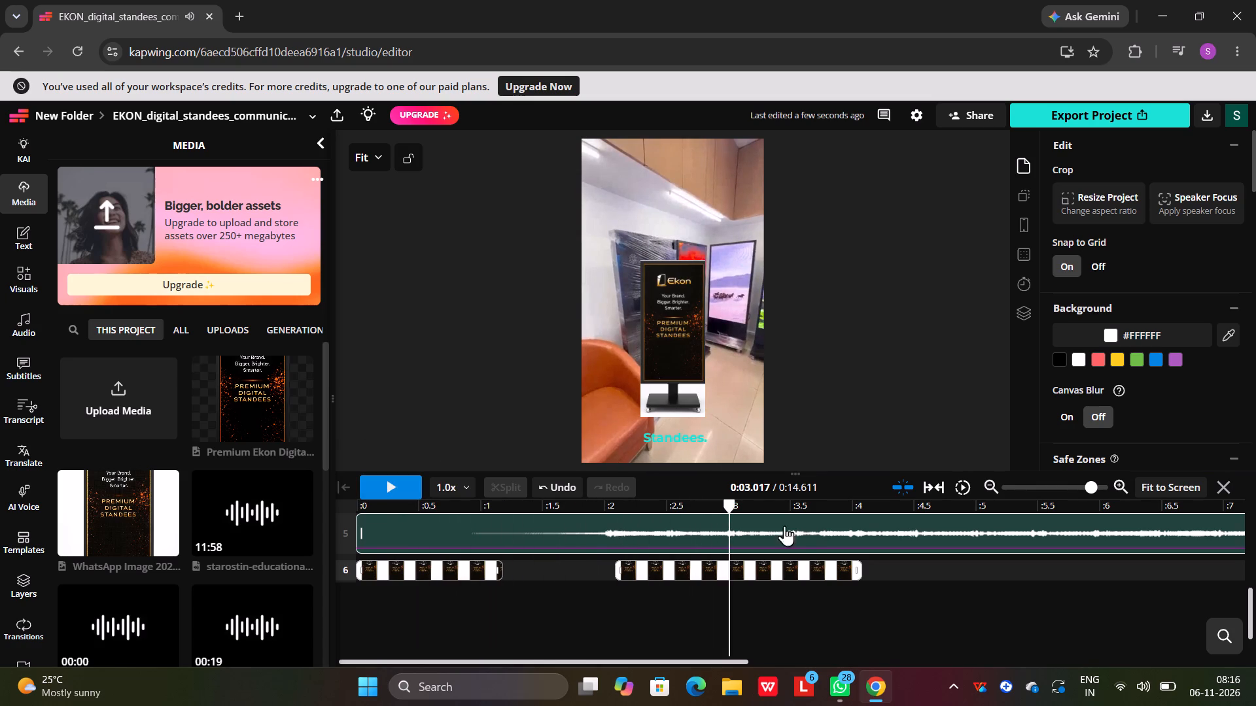
Trim the end of the second standee clip back to about 2.76 s, replaying its scene between adjustments.
{"action": "left_click_drag", "start_coordinate": [859, 570], "coordinate": [726, 579]}
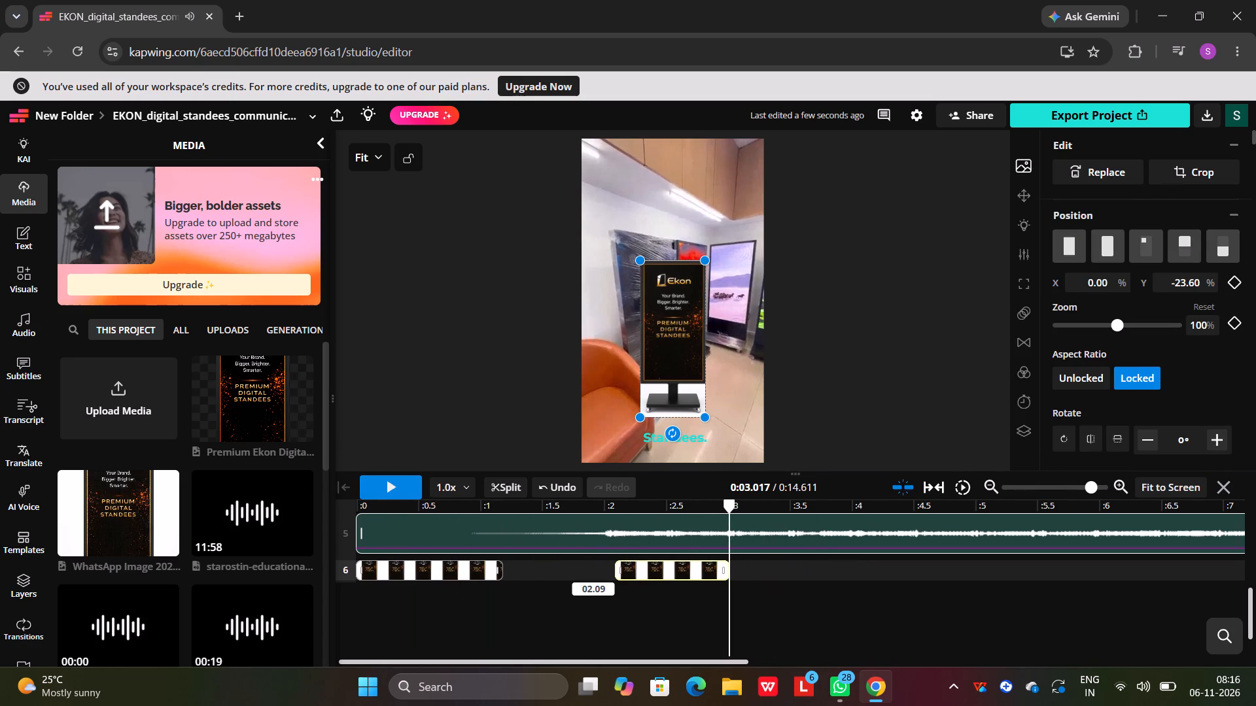
{"action": "left_click_drag", "start_coordinate": [726, 579], "coordinate": [717, 579]}
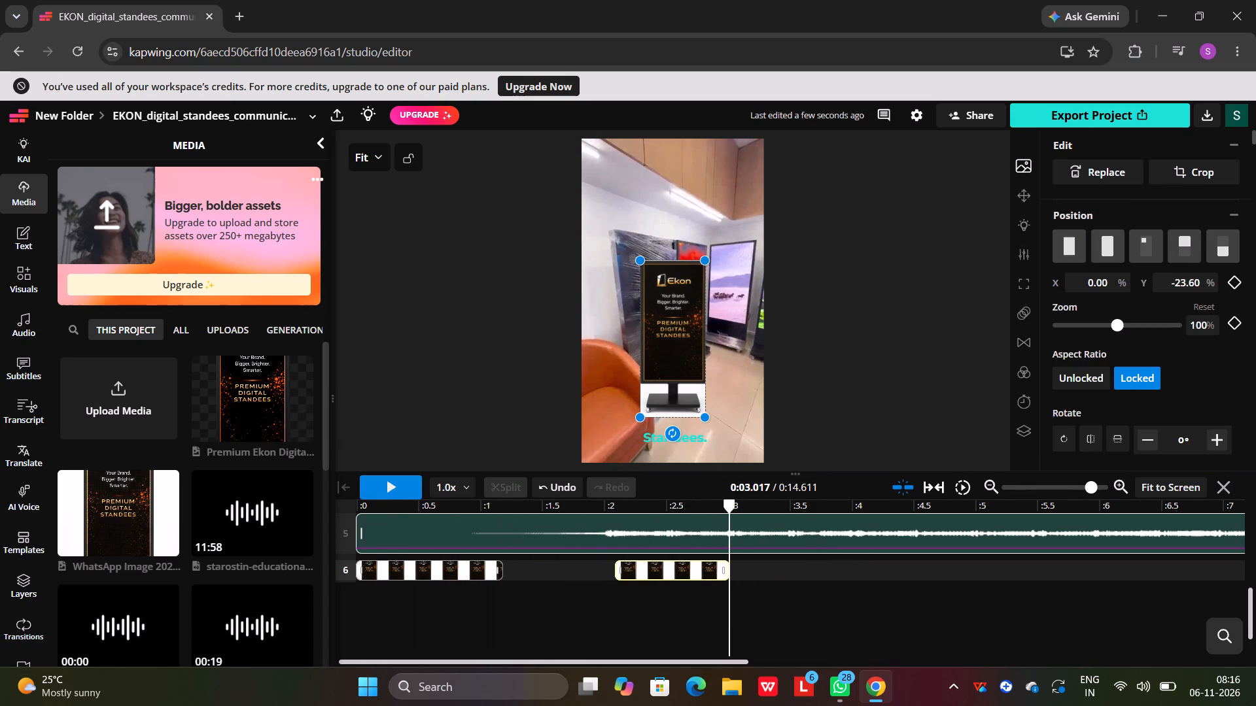
{"action": "left_click_drag", "start_coordinate": [729, 511], "coordinate": [689, 516]}
{"action": "left_click_drag", "start_coordinate": [726, 567], "coordinate": [723, 567]}
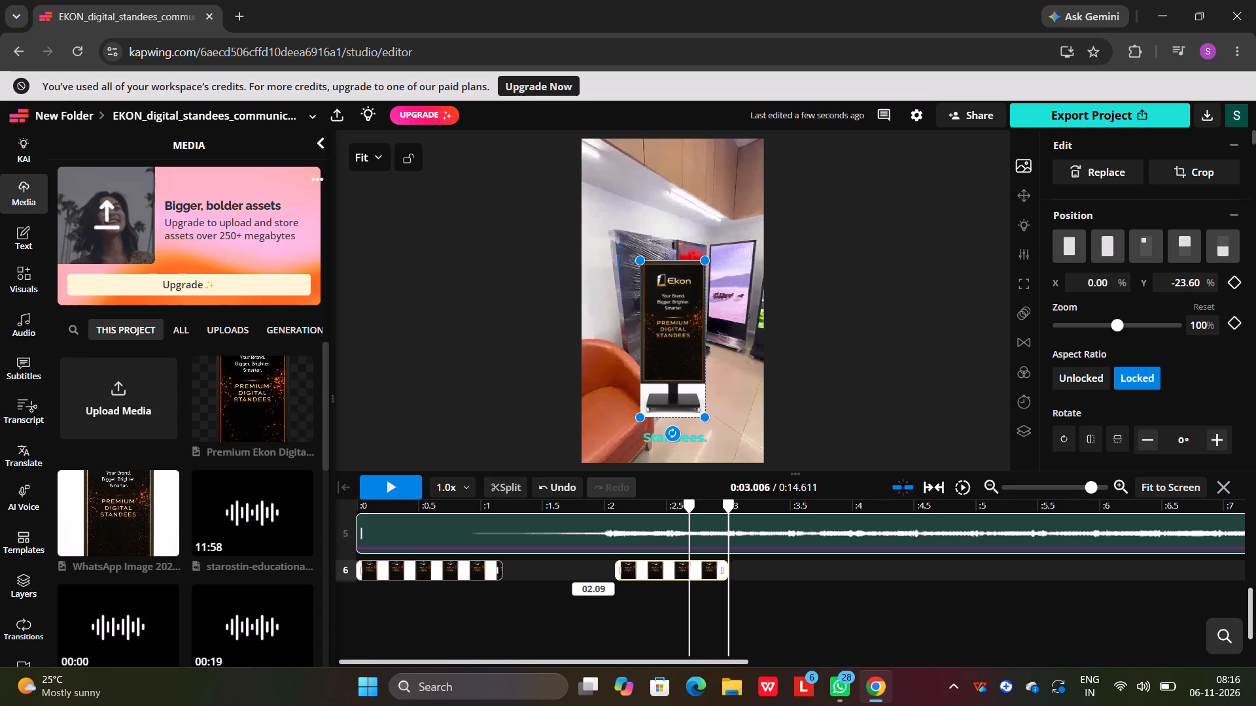
{"action": "left_click_drag", "start_coordinate": [723, 567], "coordinate": [711, 569]}
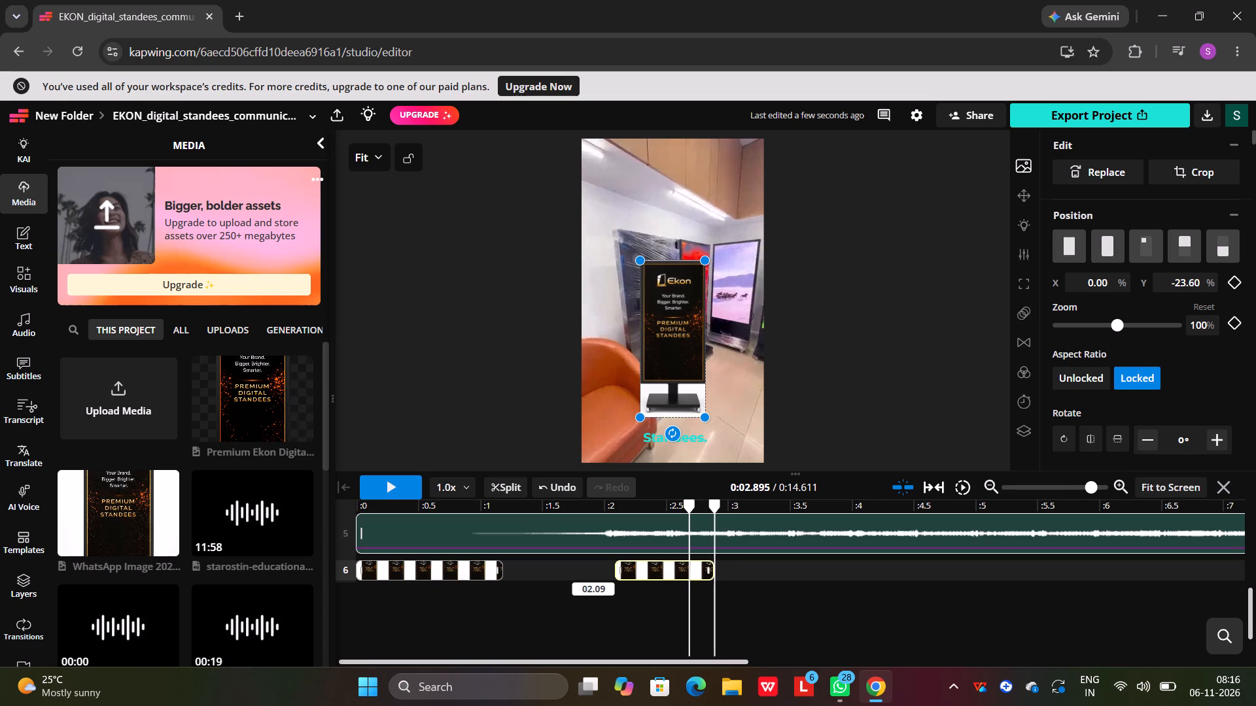
{"action": "left_click_drag", "start_coordinate": [716, 511], "coordinate": [644, 520]}
{"action": "left_click_drag", "start_coordinate": [624, 521], "coordinate": [618, 522]}
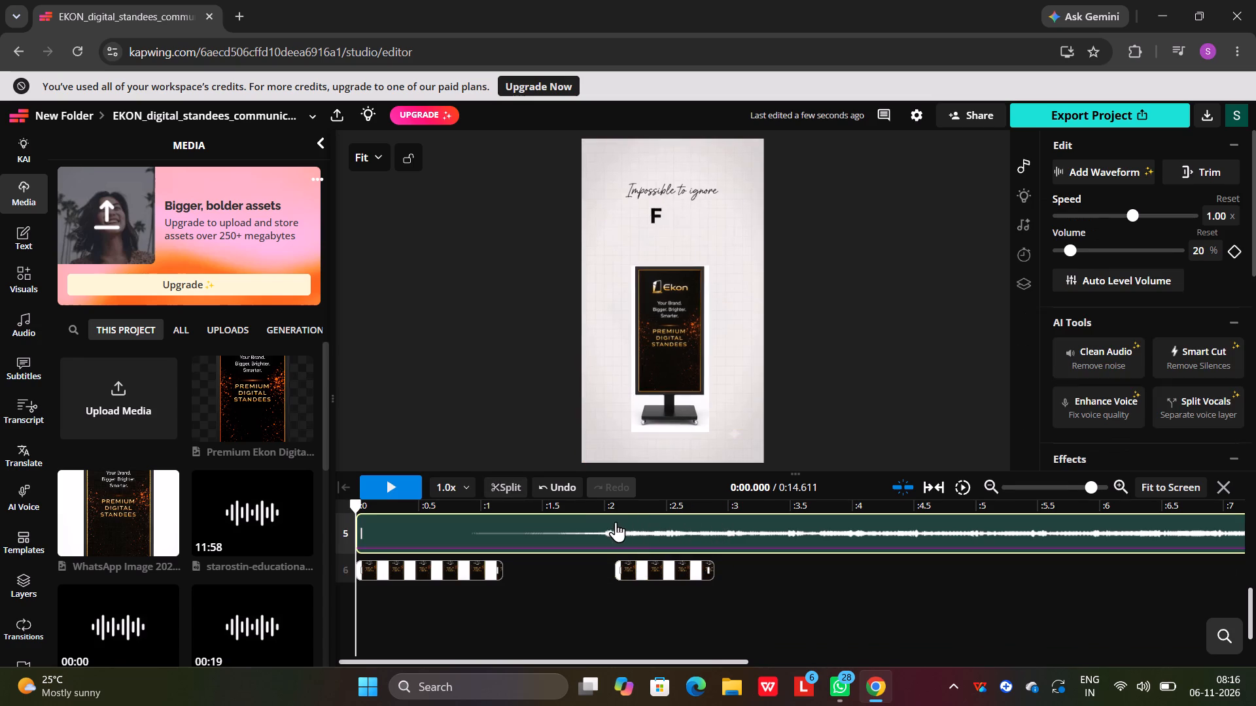
{"action": "left_click_drag", "start_coordinate": [353, 509], "coordinate": [546, 501]}
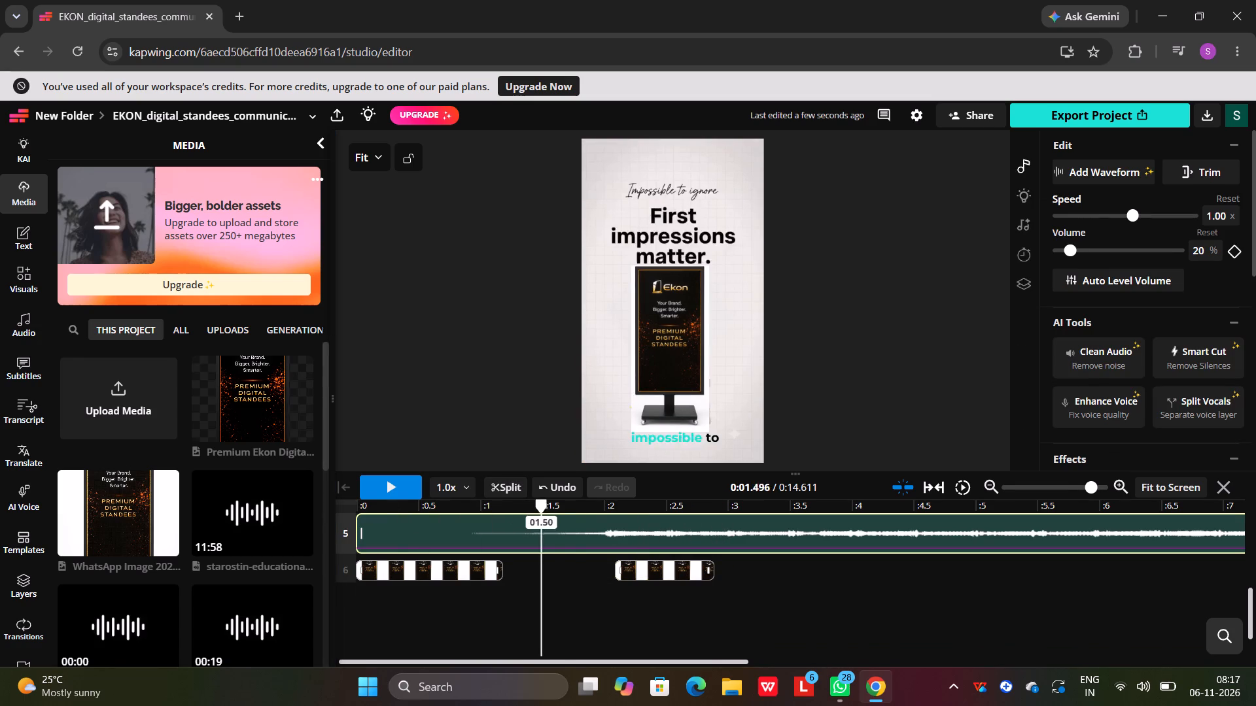
{"action": "left_click_drag", "start_coordinate": [546, 501], "coordinate": [589, 501]}
{"action": "left_click", "coordinate": [404, 486]}
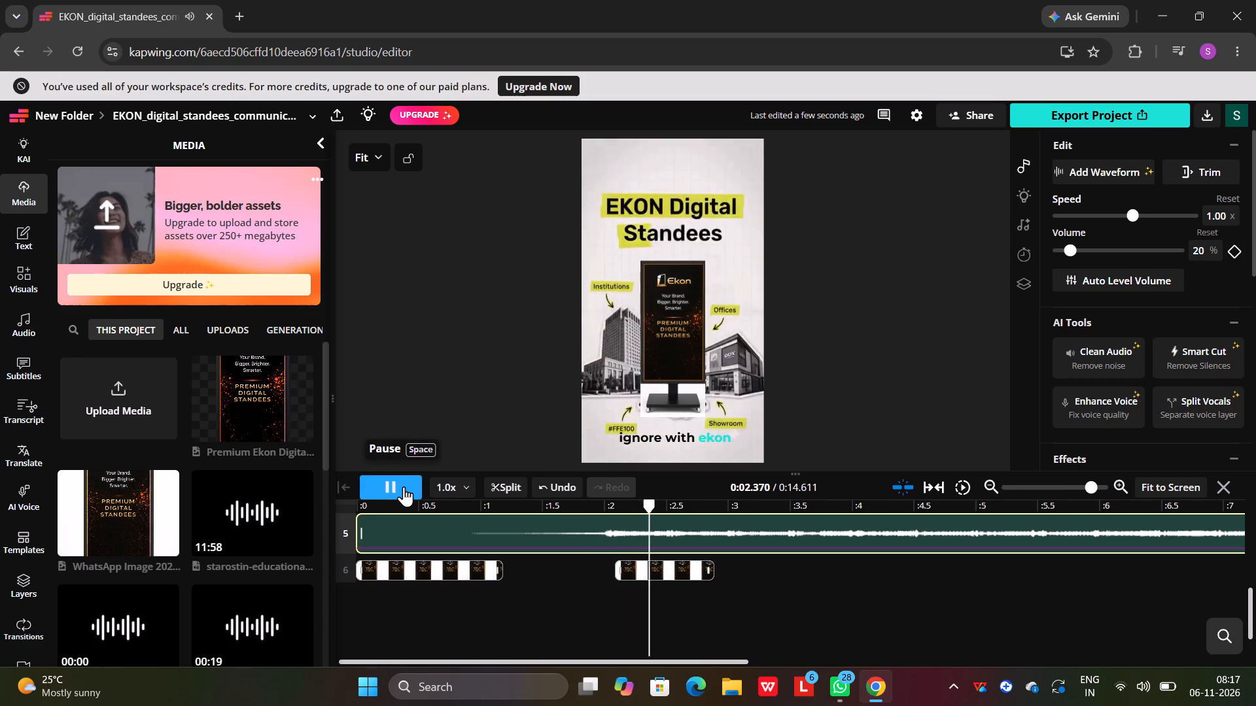
{"action": "left_click", "coordinate": [404, 486]}
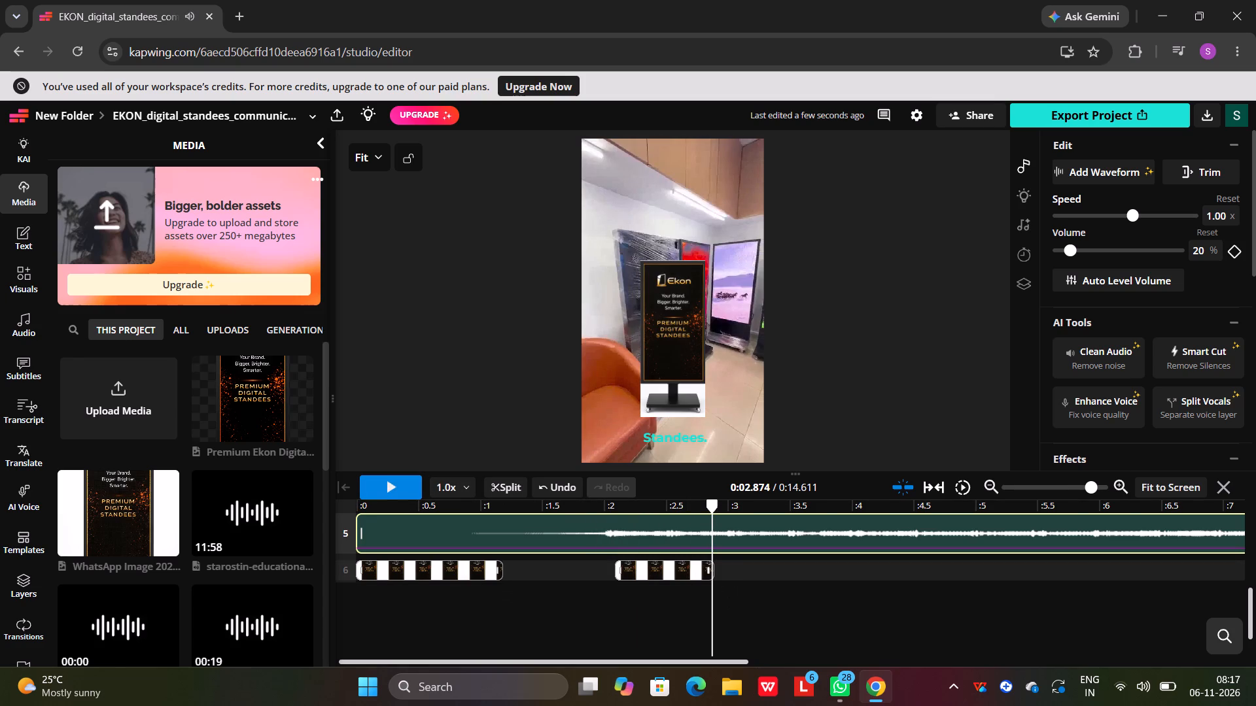
{"action": "left_click_drag", "start_coordinate": [712, 504], "coordinate": [639, 517]}
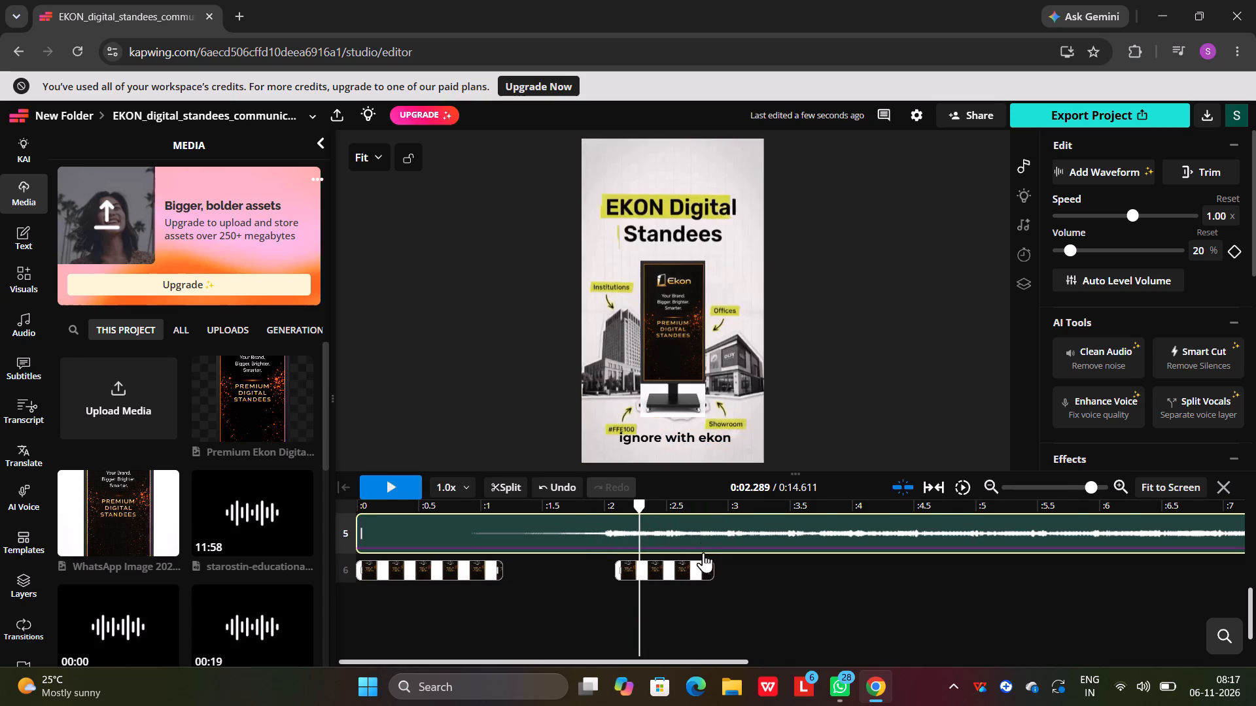
{"action": "left_click_drag", "start_coordinate": [710, 567], "coordinate": [685, 572]}
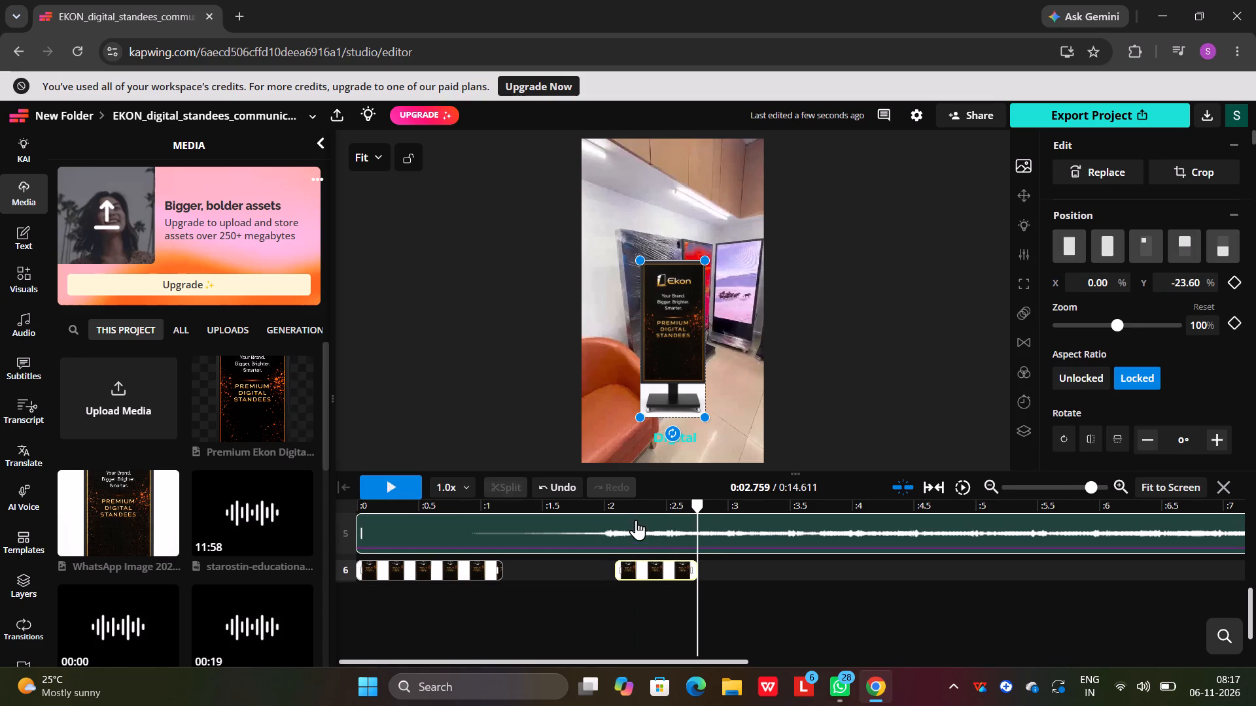
Replay the EKON Digital Standees scene and extend the second standee clip's start back to about 2.03 s.
{"action": "left_click_drag", "start_coordinate": [696, 509], "coordinate": [637, 518]}
{"action": "left_click_drag", "start_coordinate": [639, 511], "coordinate": [619, 511]}
{"action": "left_click", "coordinate": [387, 484]}
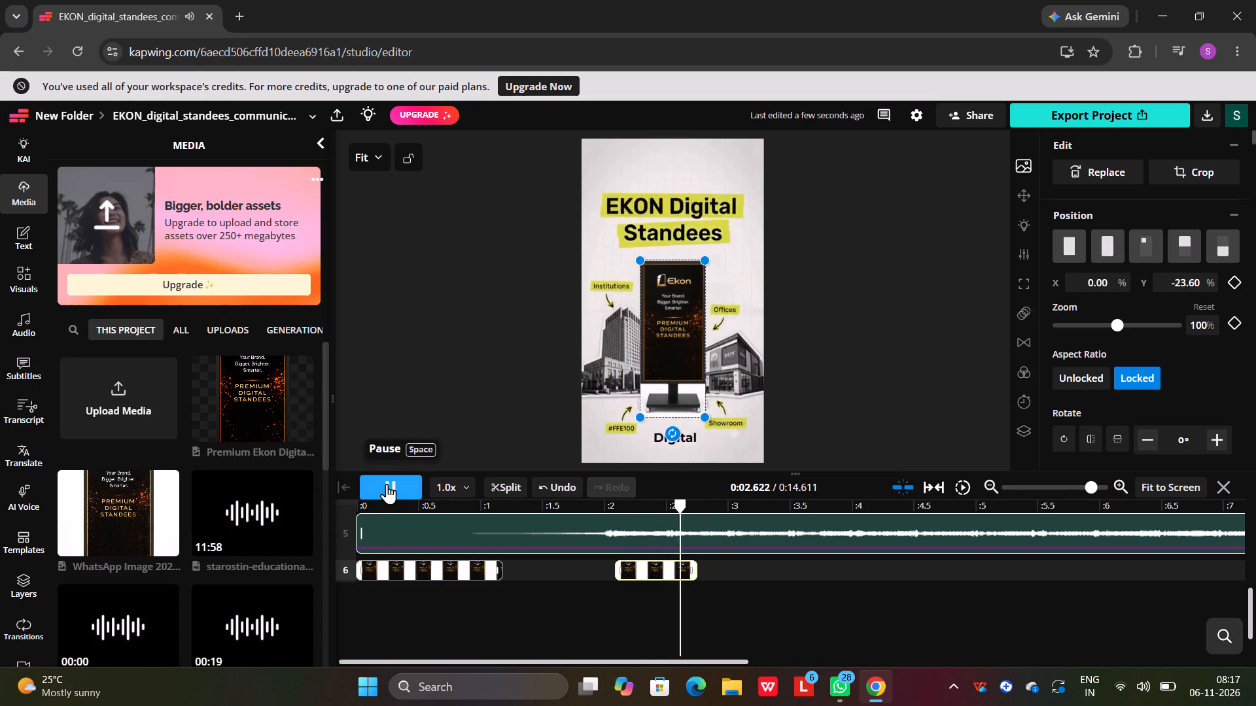
{"action": "left_click", "coordinate": [387, 484]}
{"action": "left_click_drag", "start_coordinate": [722, 512], "coordinate": [628, 529]}
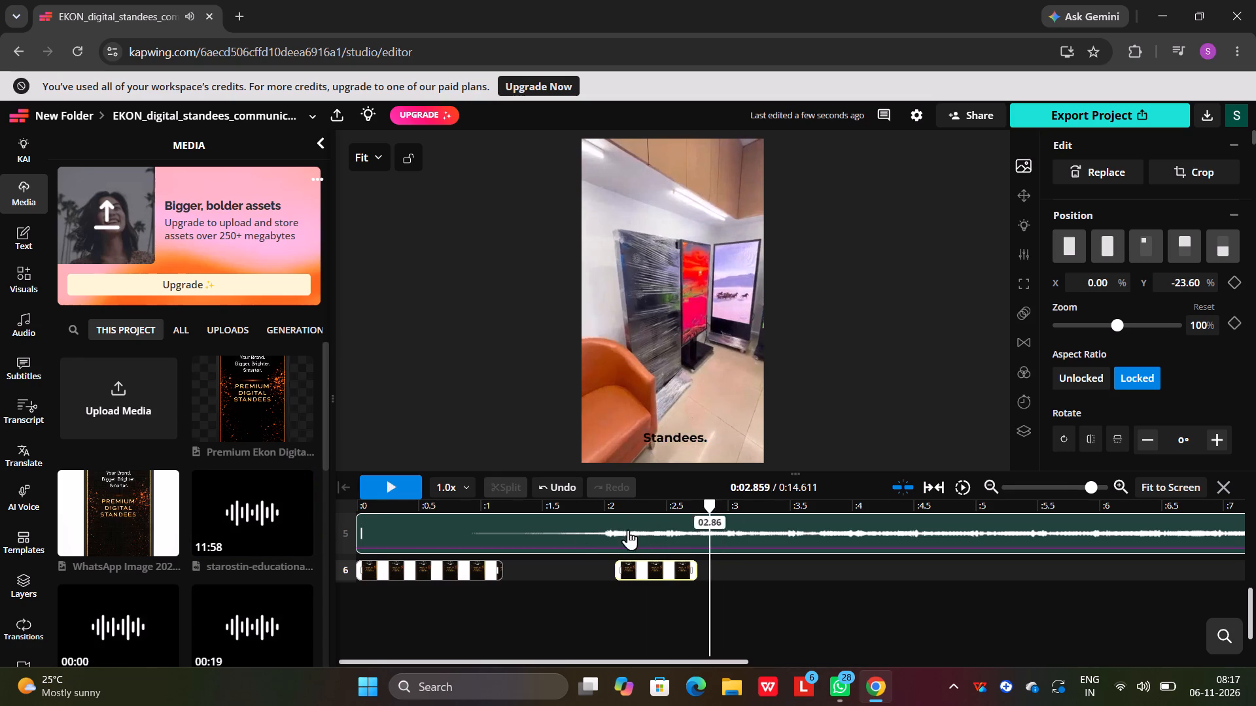
{"action": "left_click_drag", "start_coordinate": [628, 529], "coordinate": [555, 538]}
{"action": "left_click", "coordinate": [396, 484]}
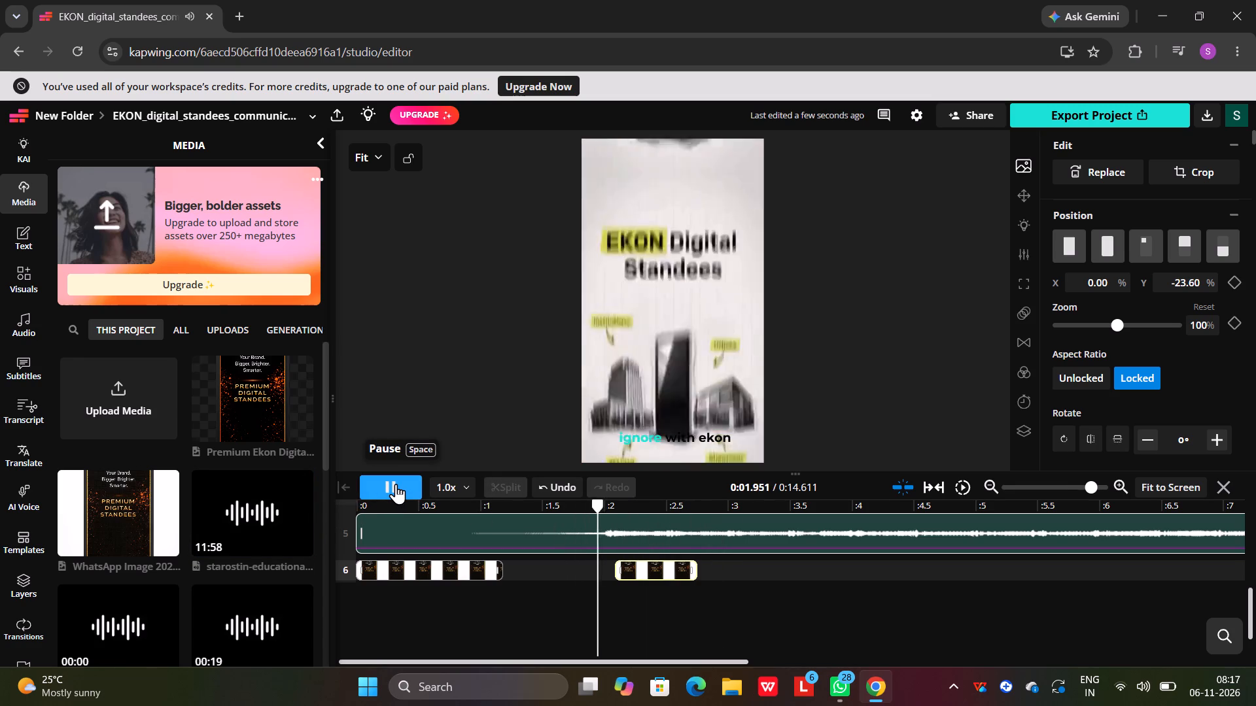
{"action": "left_click", "coordinate": [396, 484]}
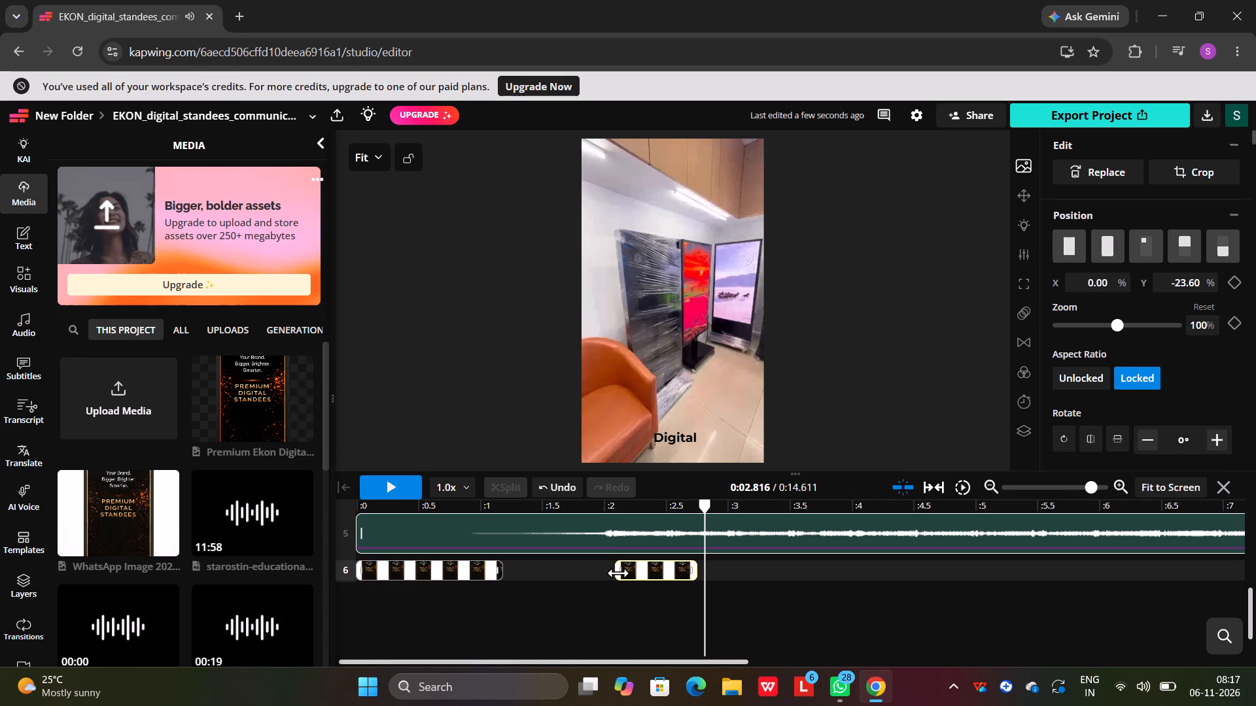
{"action": "left_click_drag", "start_coordinate": [618, 573], "coordinate": [610, 573]}
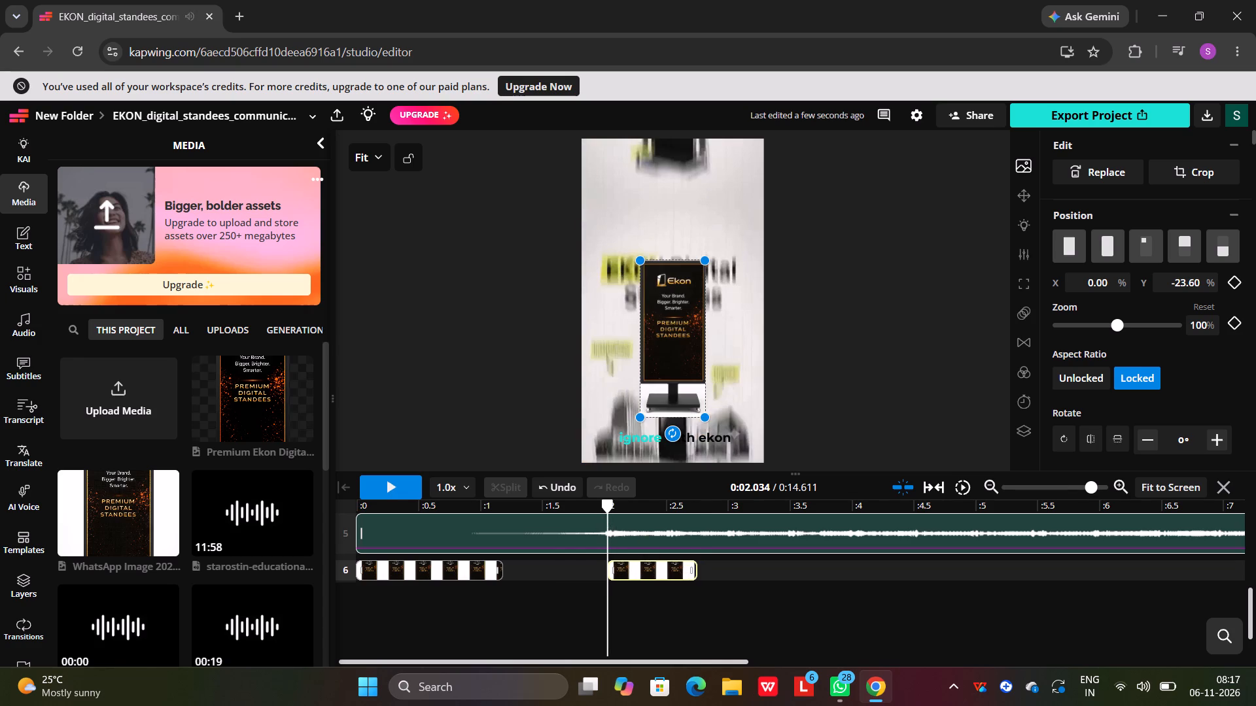
{"action": "left_click_drag", "start_coordinate": [607, 511], "coordinate": [563, 514]}
{"action": "left_click", "coordinate": [404, 489]}
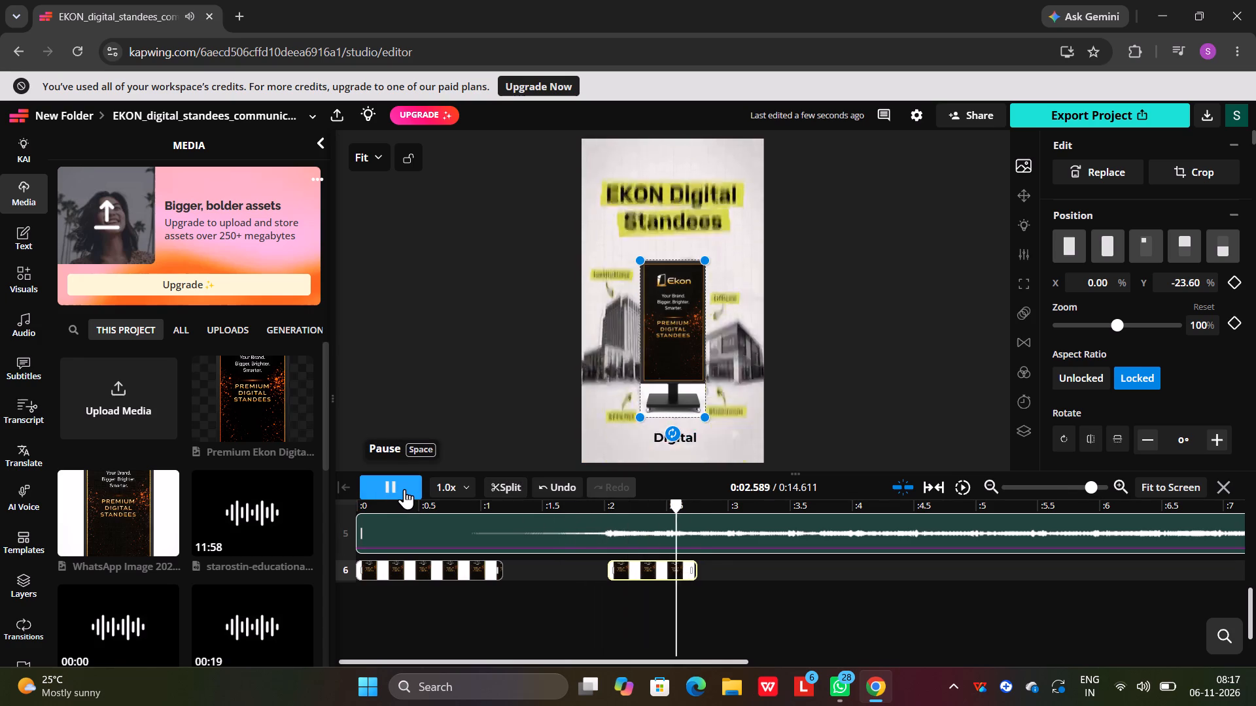
Replay the opening and EKON Digital Standees scenes from the start to check how both standee clips cover the originals.
{"action": "left_click", "coordinate": [404, 489]}
{"action": "left_click_drag", "start_coordinate": [736, 515], "coordinate": [598, 535]}
{"action": "left_click", "coordinate": [828, 360]}
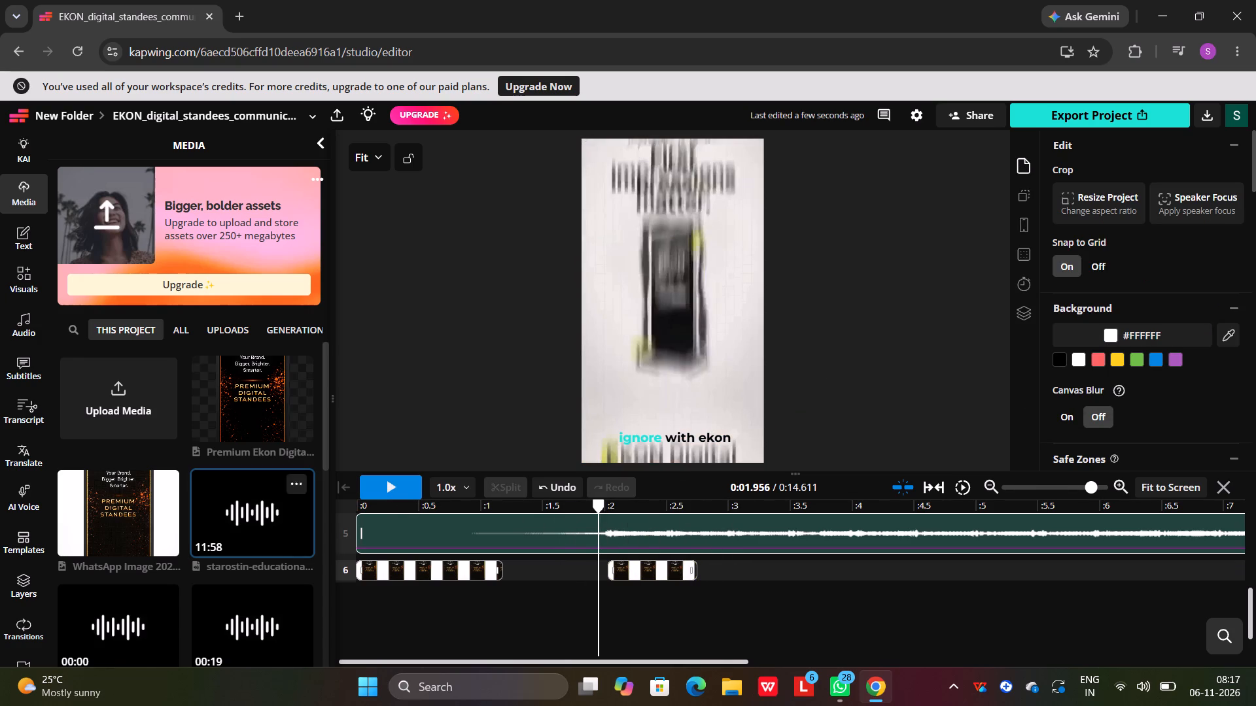
{"action": "left_click", "coordinate": [396, 499]}
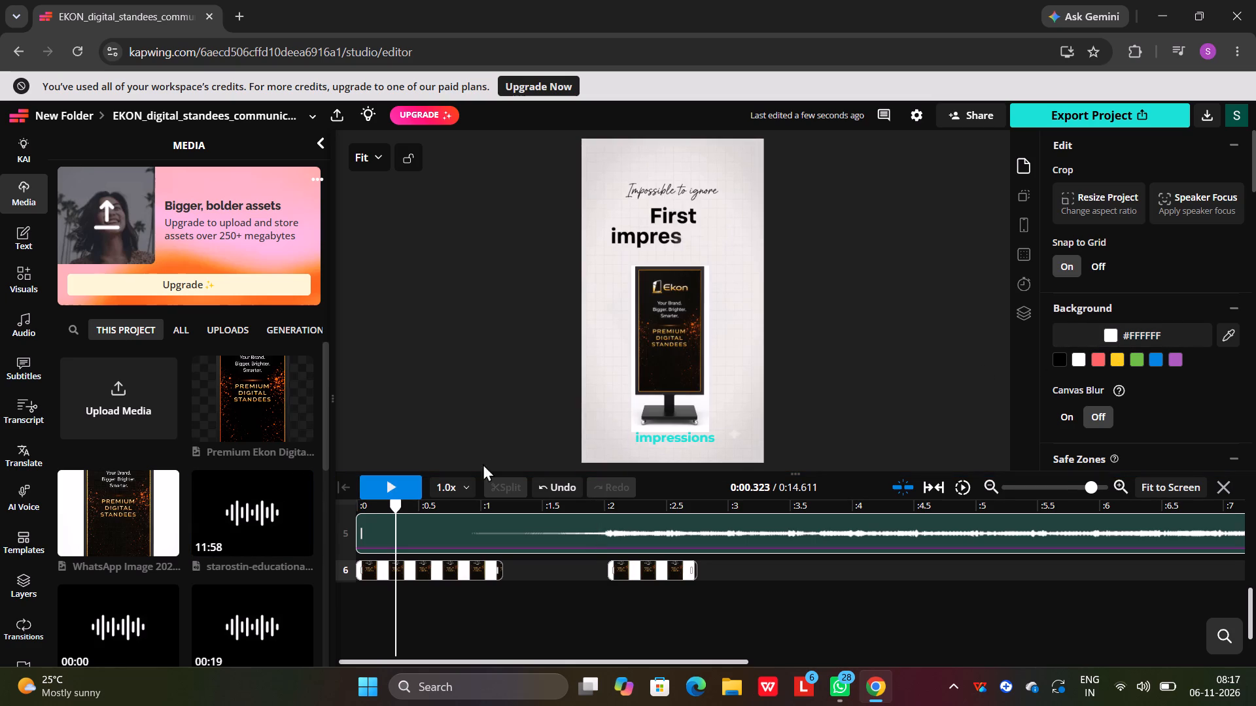
{"action": "left_click_drag", "start_coordinate": [393, 511], "coordinate": [356, 516]}
{"action": "left_click", "coordinate": [377, 483]}
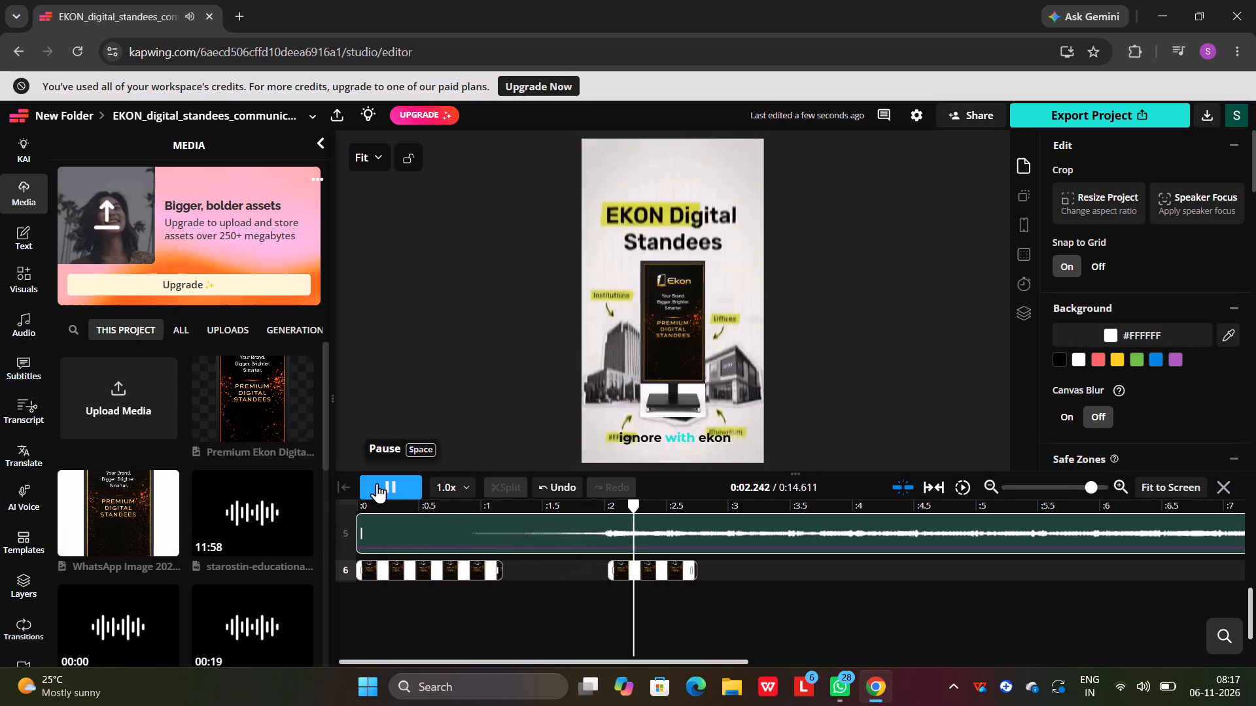
{"action": "left_click", "coordinate": [377, 483]}
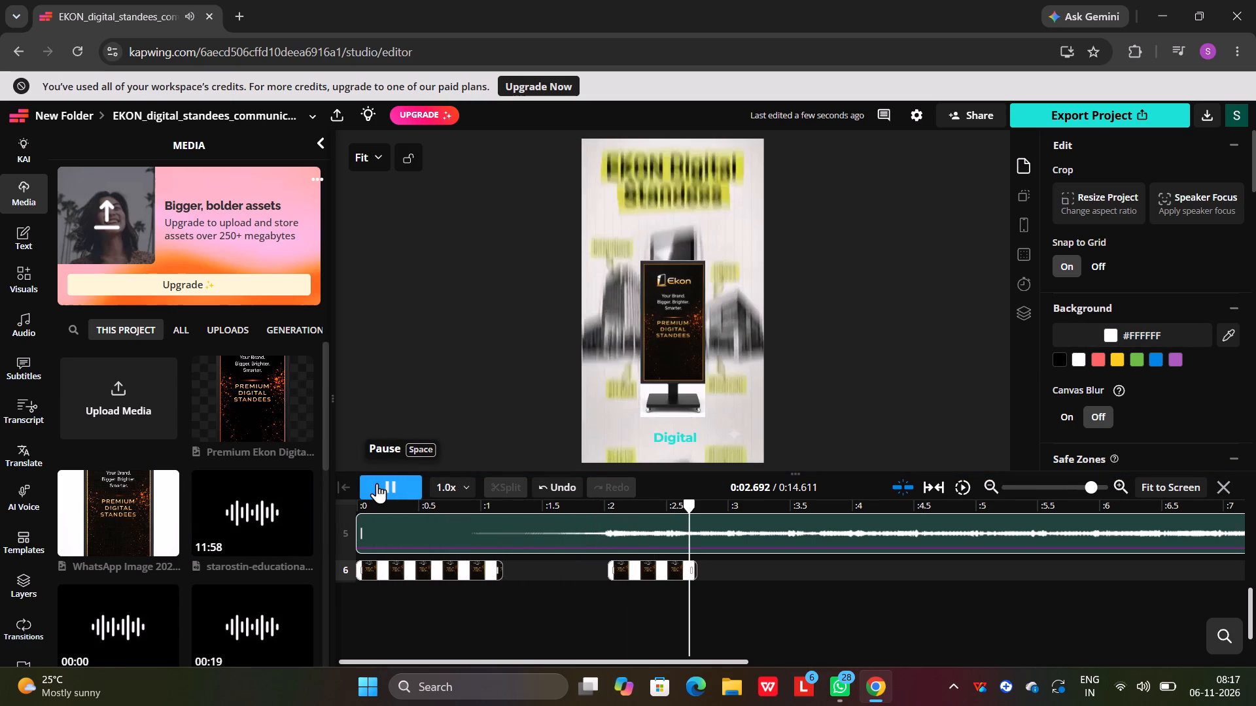
{"action": "left_click", "coordinate": [377, 483]}
{"action": "left_click", "coordinate": [375, 483]}
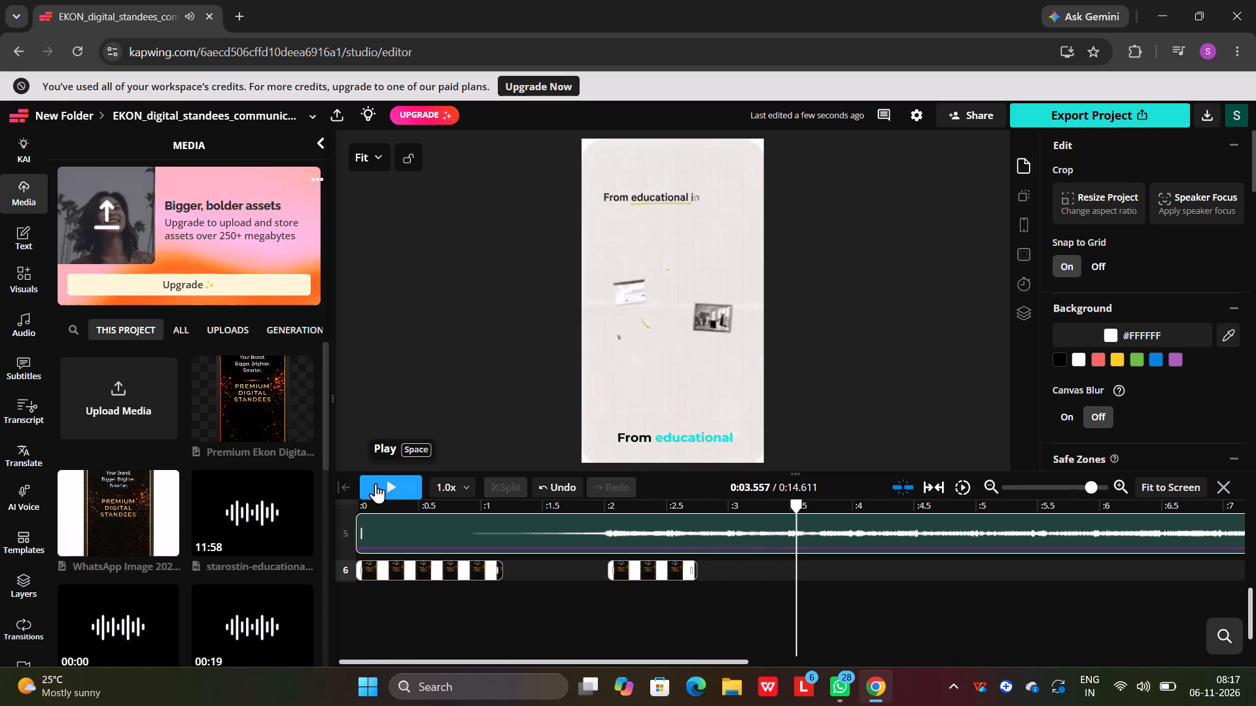
Replay the EKON Digital Standees scene from about 1.9 s to examine the second standee clip's coverage and timing.
{"action": "left_click_drag", "start_coordinate": [794, 513], "coordinate": [632, 529]}
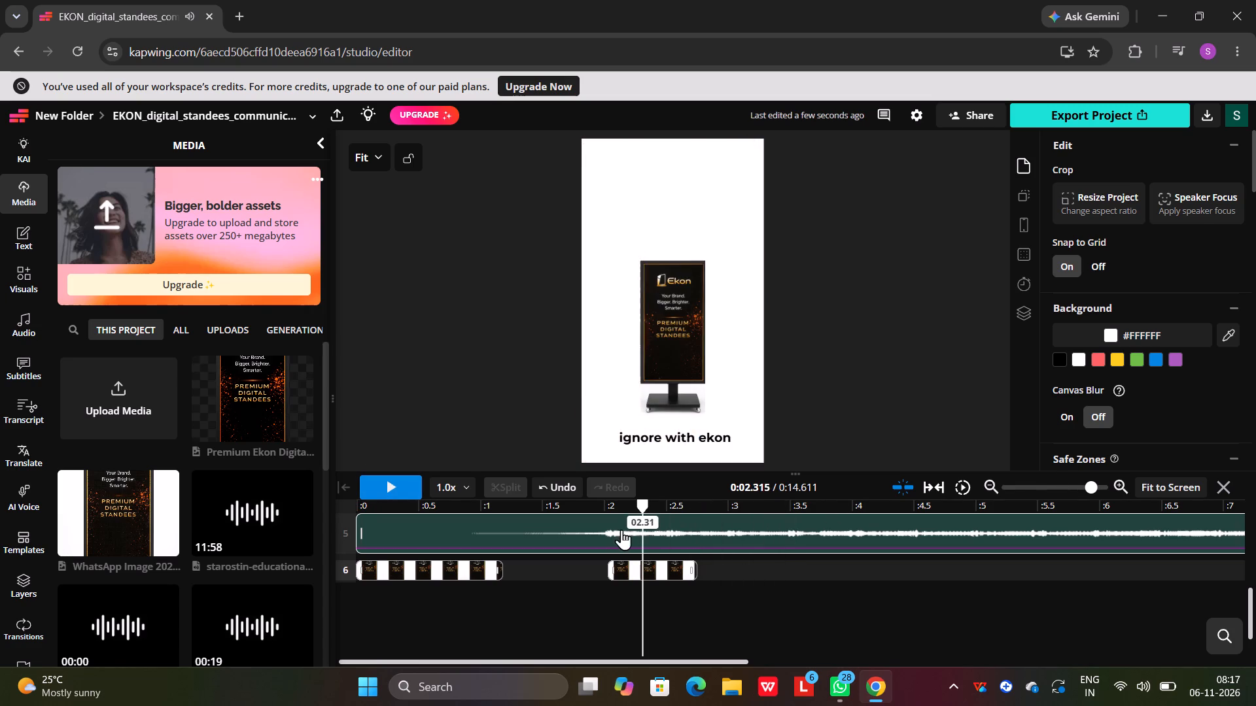
{"action": "left_click", "coordinate": [620, 529]}
{"action": "left_click_drag", "start_coordinate": [598, 529], "coordinate": [591, 534]}
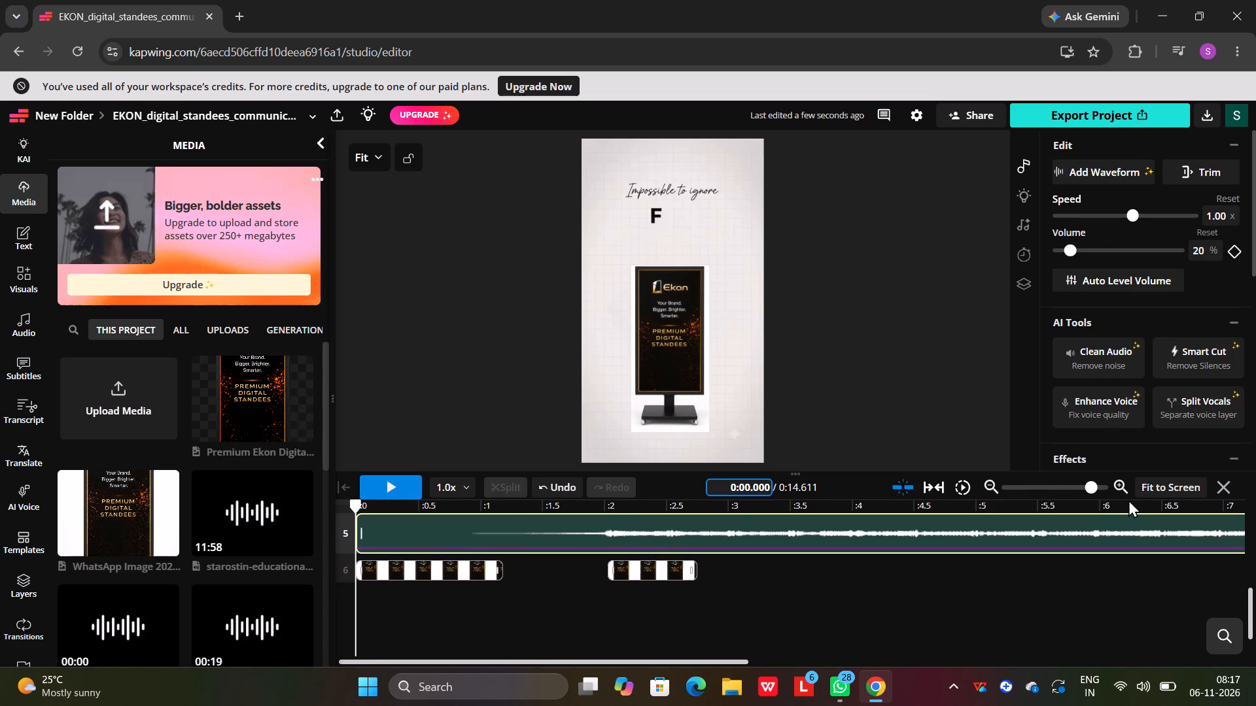
{"action": "left_click_drag", "start_coordinate": [355, 509], "coordinate": [434, 498]}
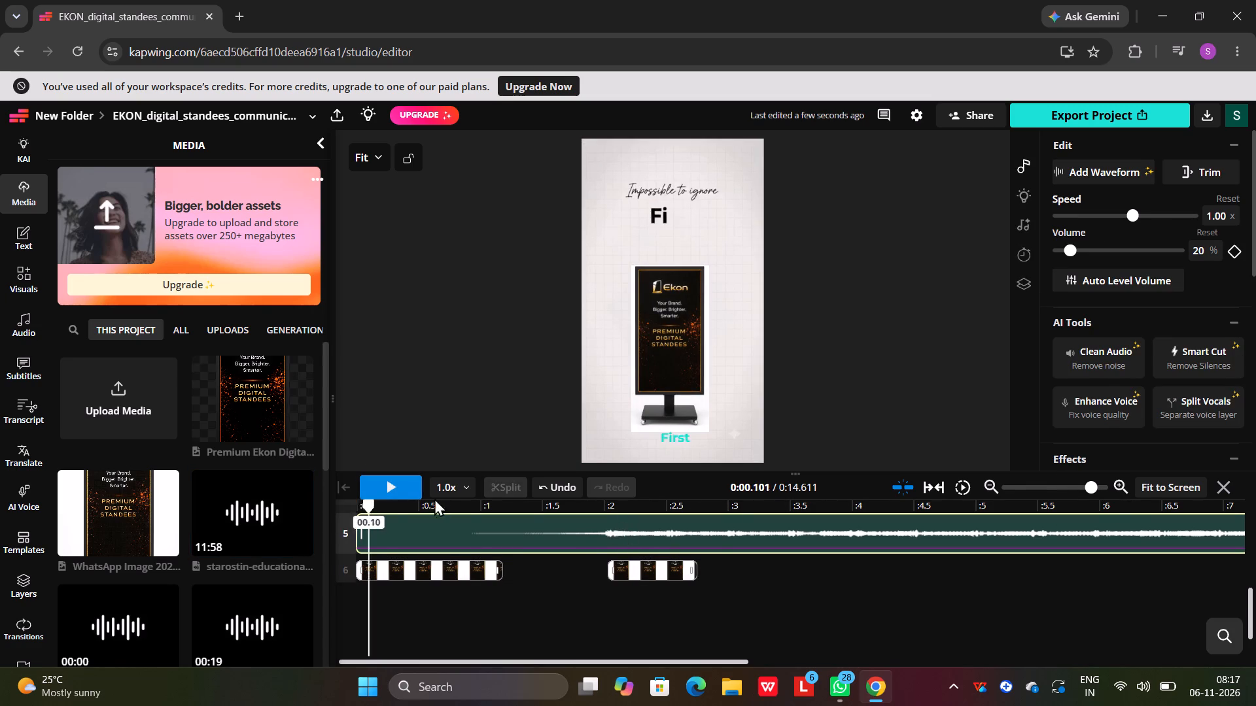
{"action": "left_click_drag", "start_coordinate": [434, 498], "coordinate": [587, 456]}
{"action": "left_click", "coordinate": [394, 488]}
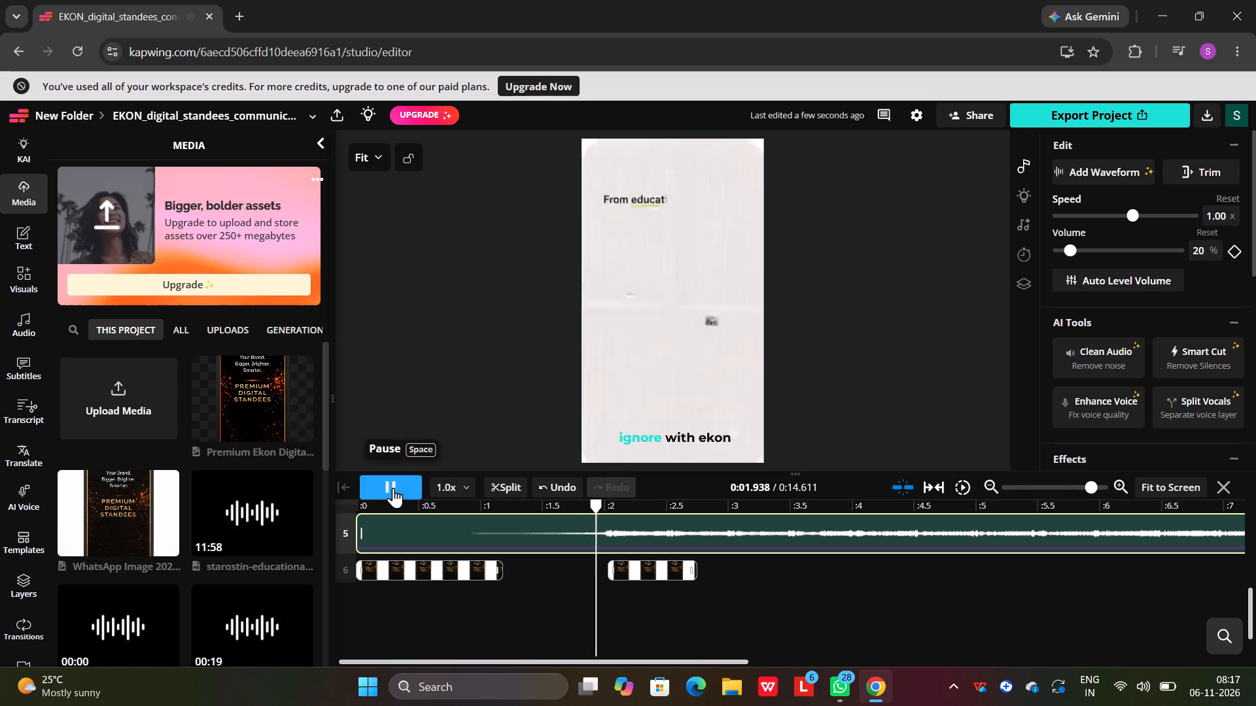
{"action": "left_click", "coordinate": [392, 488]}
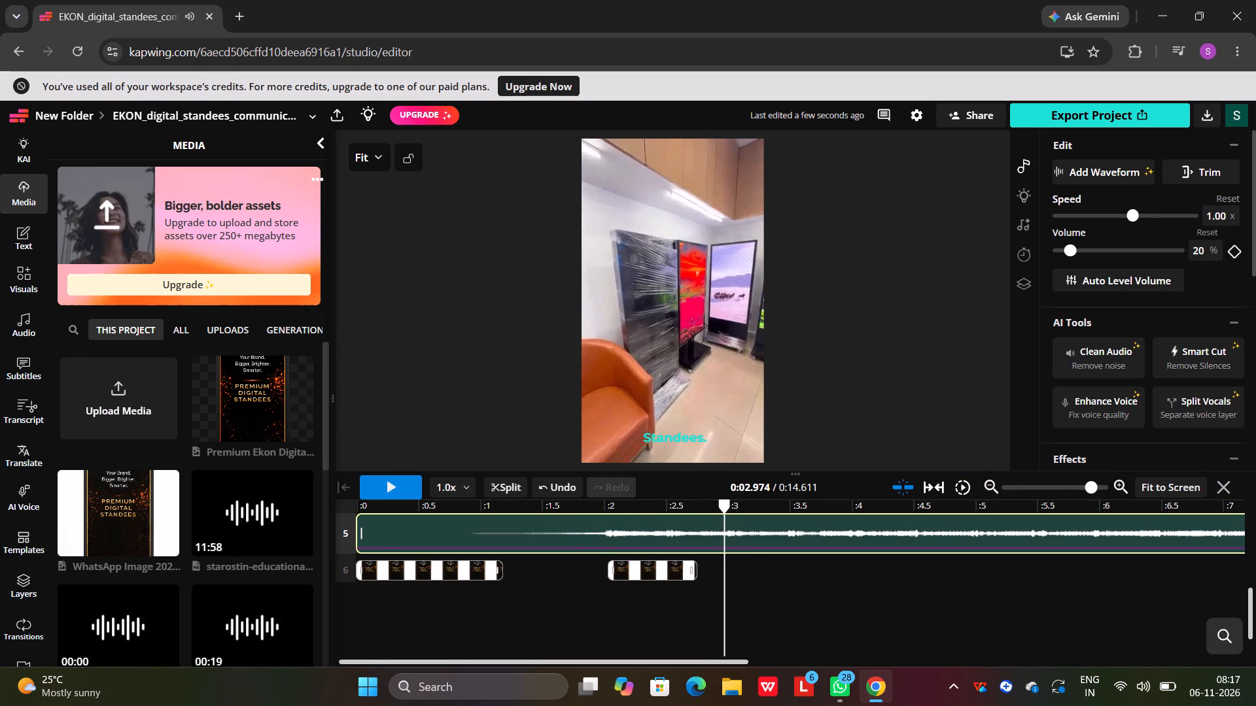
{"action": "left_click_drag", "start_coordinate": [728, 510], "coordinate": [590, 526]}
{"action": "left_click", "coordinate": [589, 526]}
{"action": "left_click", "coordinate": [387, 486]}
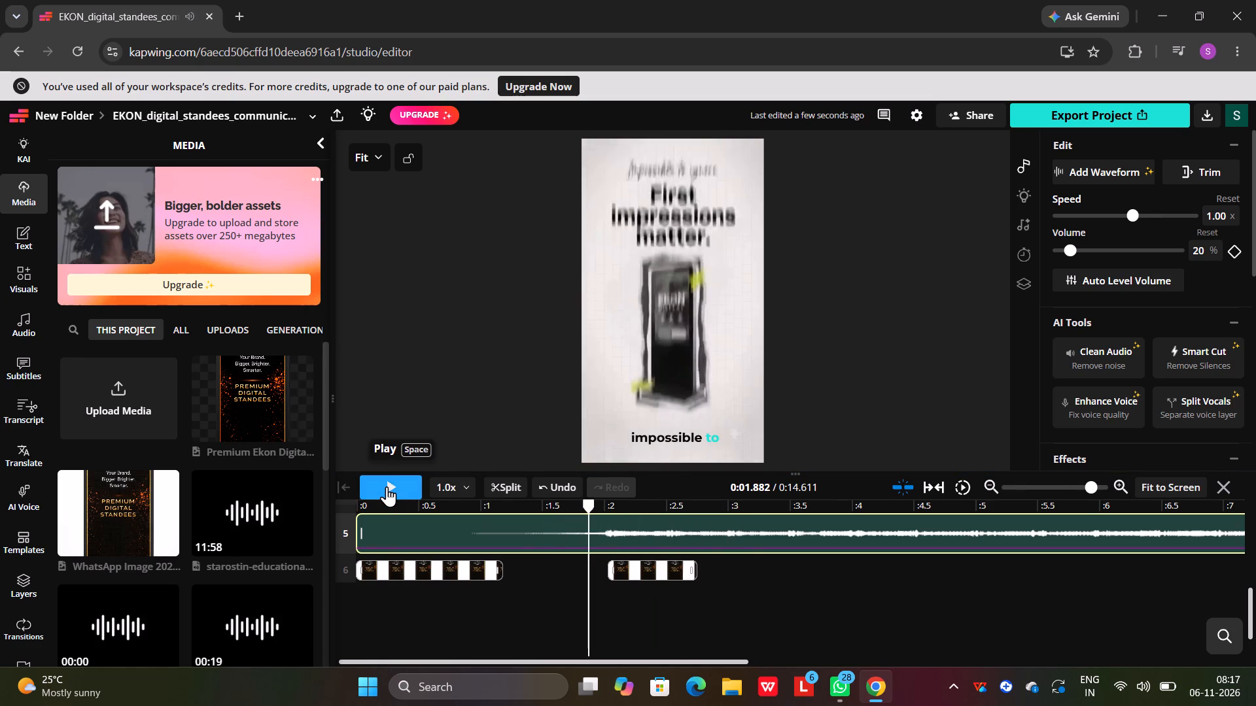
{"action": "left_click", "coordinate": [387, 486]}
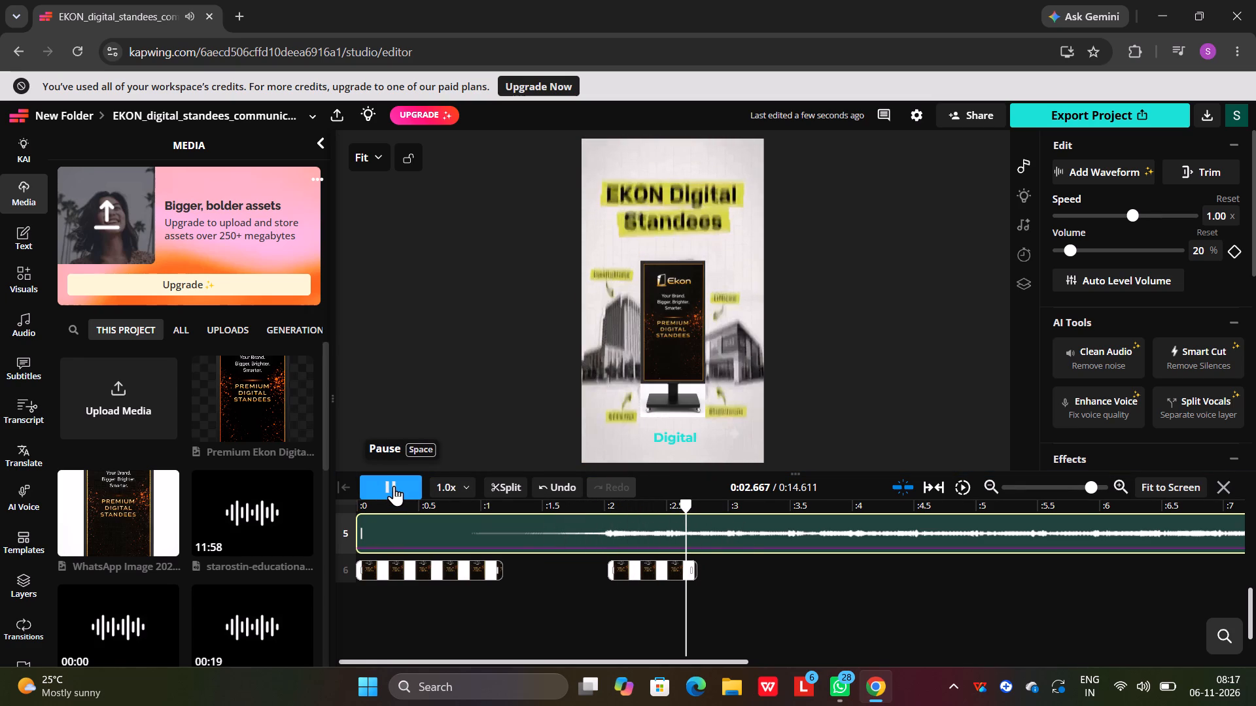
Add the white-background standee image at 7.182 s in the Display Announcement scene, shrunk and placed at X 41.50%, Y -13.50%.
{"action": "left_click", "coordinate": [394, 486]}
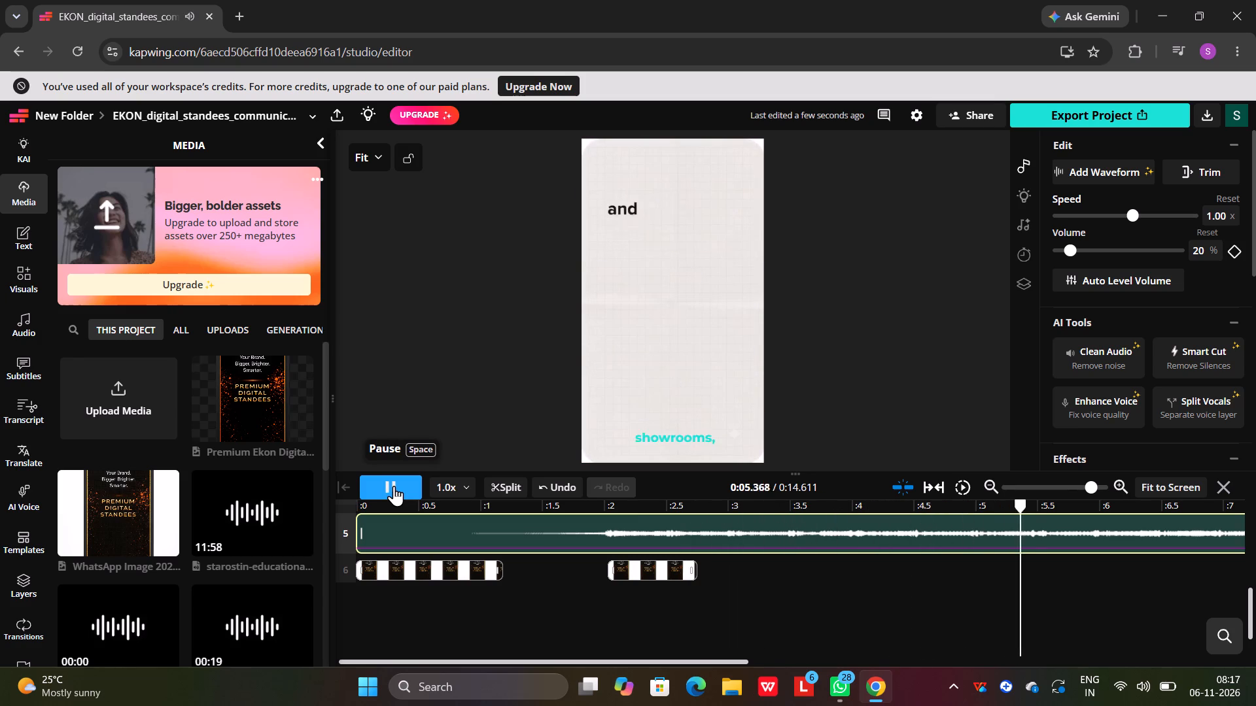
{"action": "left_click", "coordinate": [394, 486]}
{"action": "left_click", "coordinate": [394, 486]}
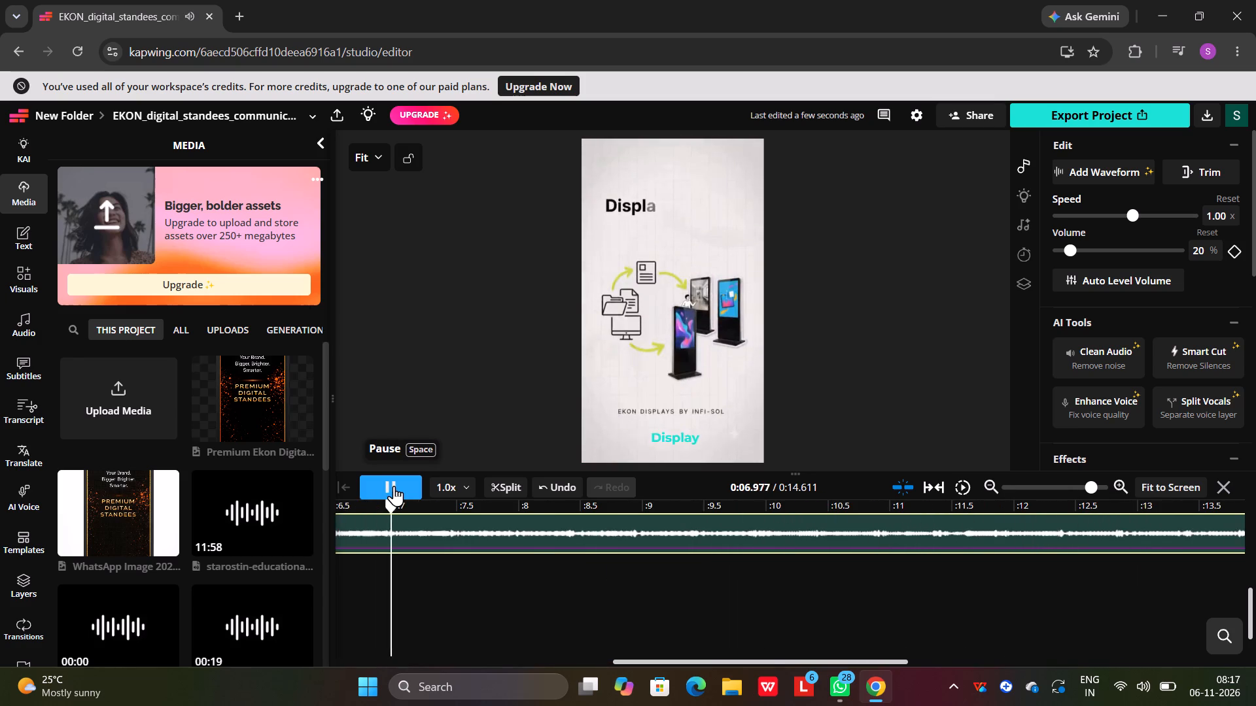
{"action": "left_click", "coordinate": [394, 486]}
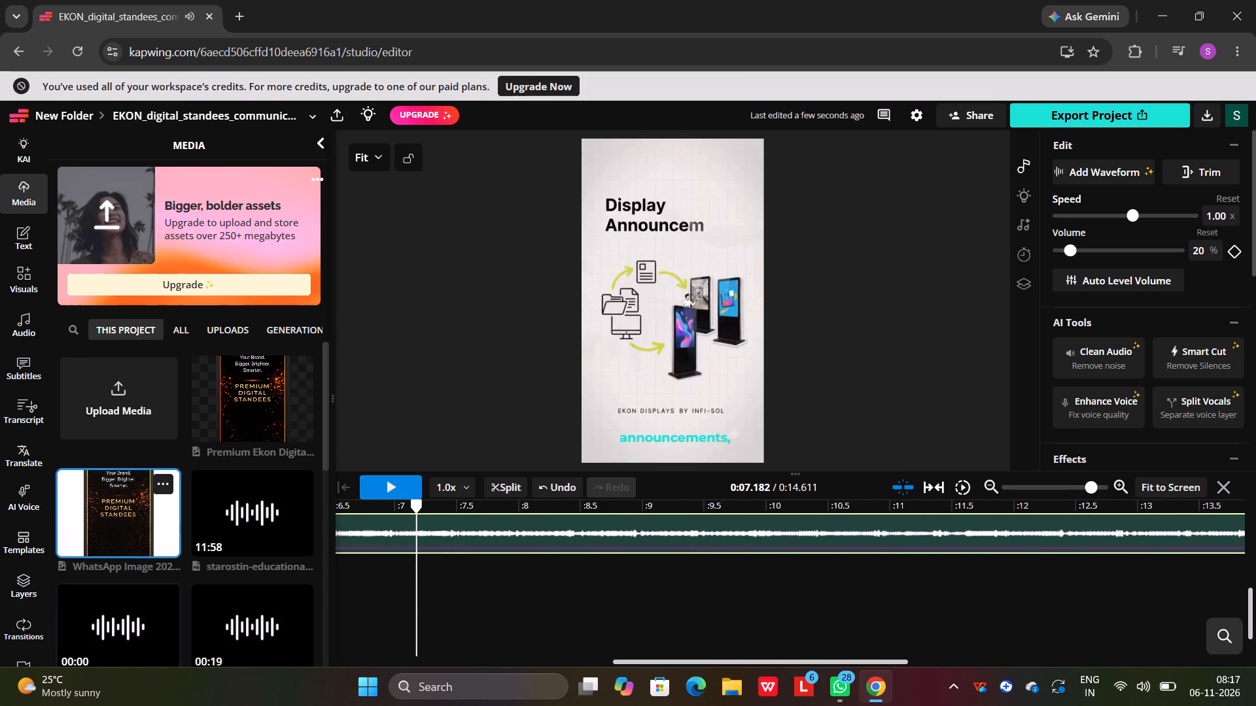
{"action": "left_click", "coordinate": [138, 528]}
{"action": "left_click", "coordinate": [609, 261]}
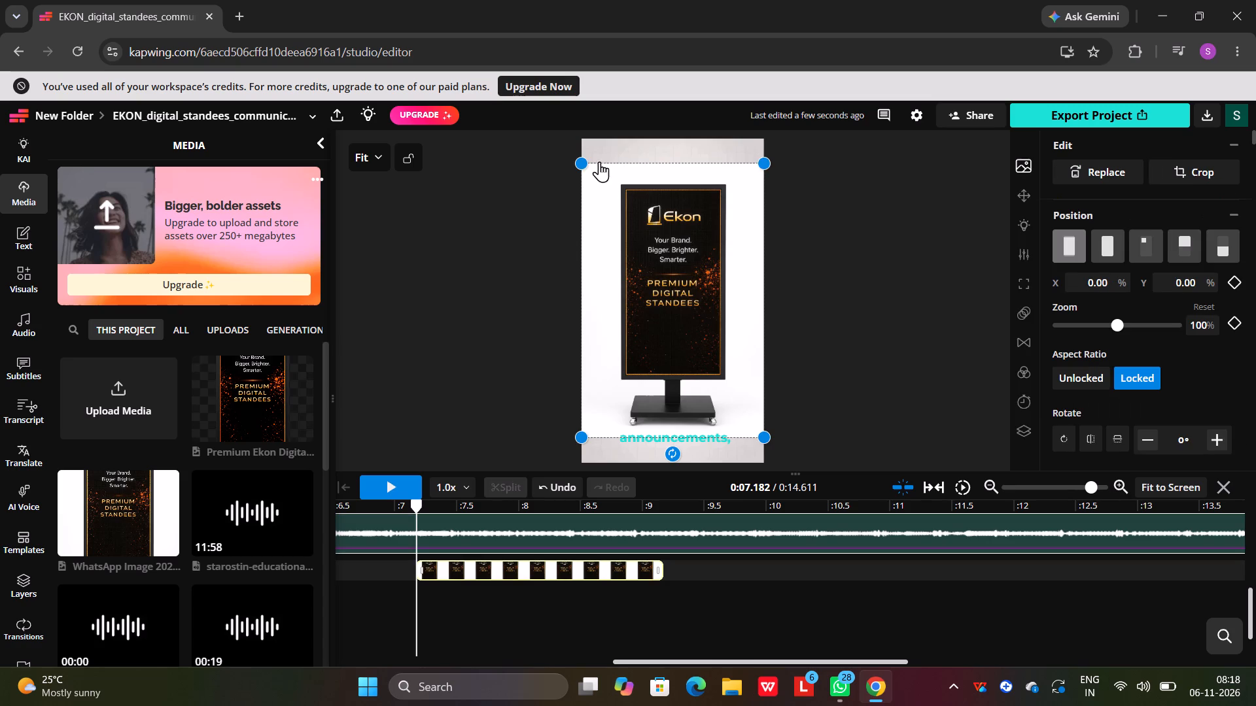
{"action": "left_click_drag", "start_coordinate": [580, 167], "coordinate": [722, 265]}
{"action": "left_click_drag", "start_coordinate": [695, 377], "coordinate": [694, 375]}
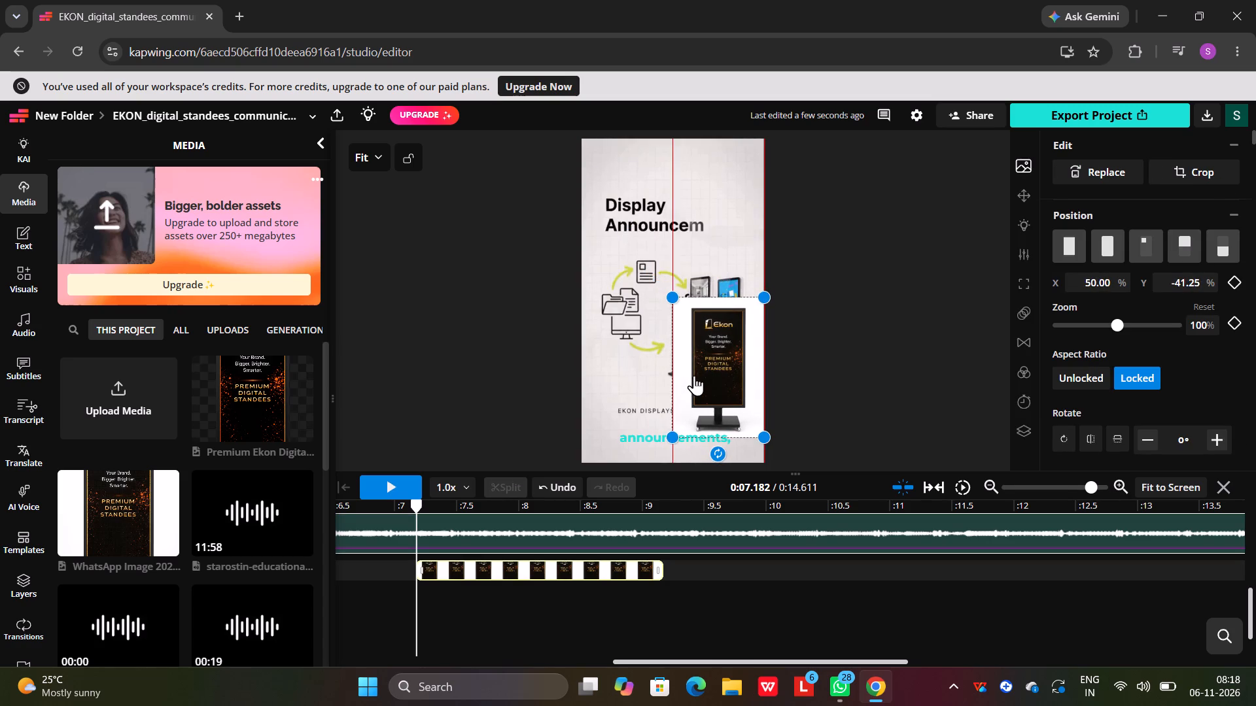
{"action": "left_click_drag", "start_coordinate": [694, 375], "coordinate": [688, 334]}
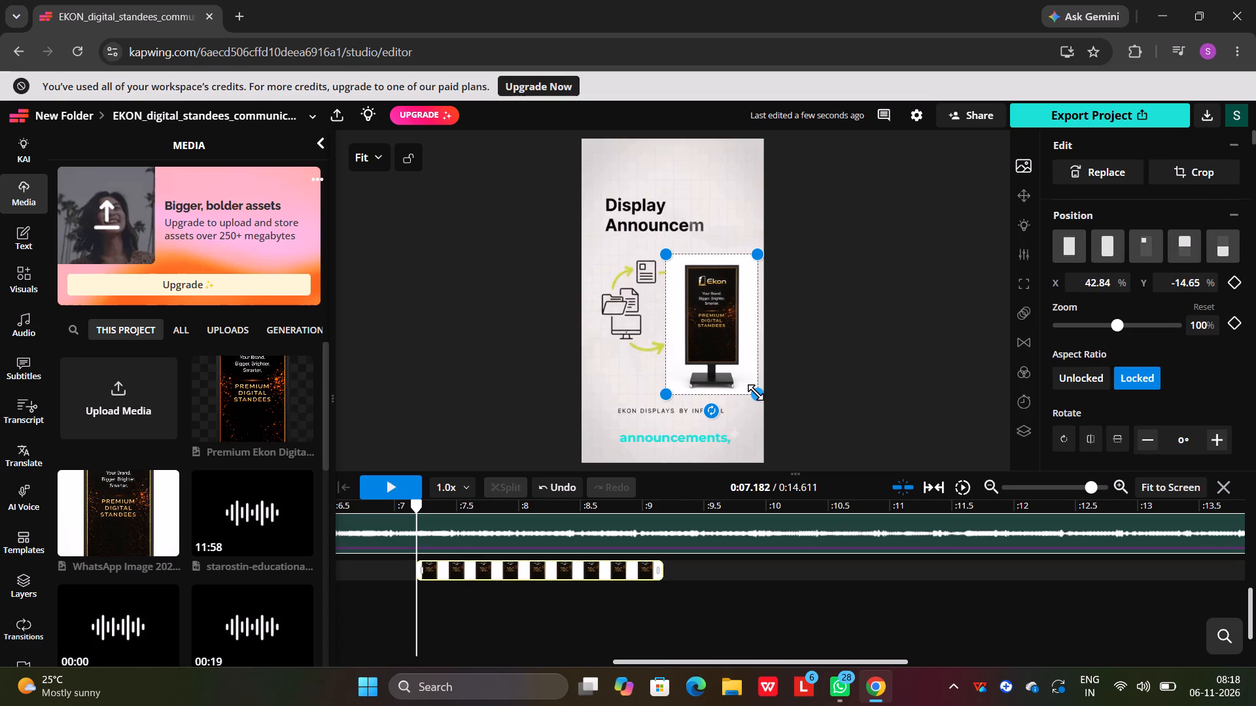
{"action": "left_click_drag", "start_coordinate": [756, 392], "coordinate": [748, 392]}
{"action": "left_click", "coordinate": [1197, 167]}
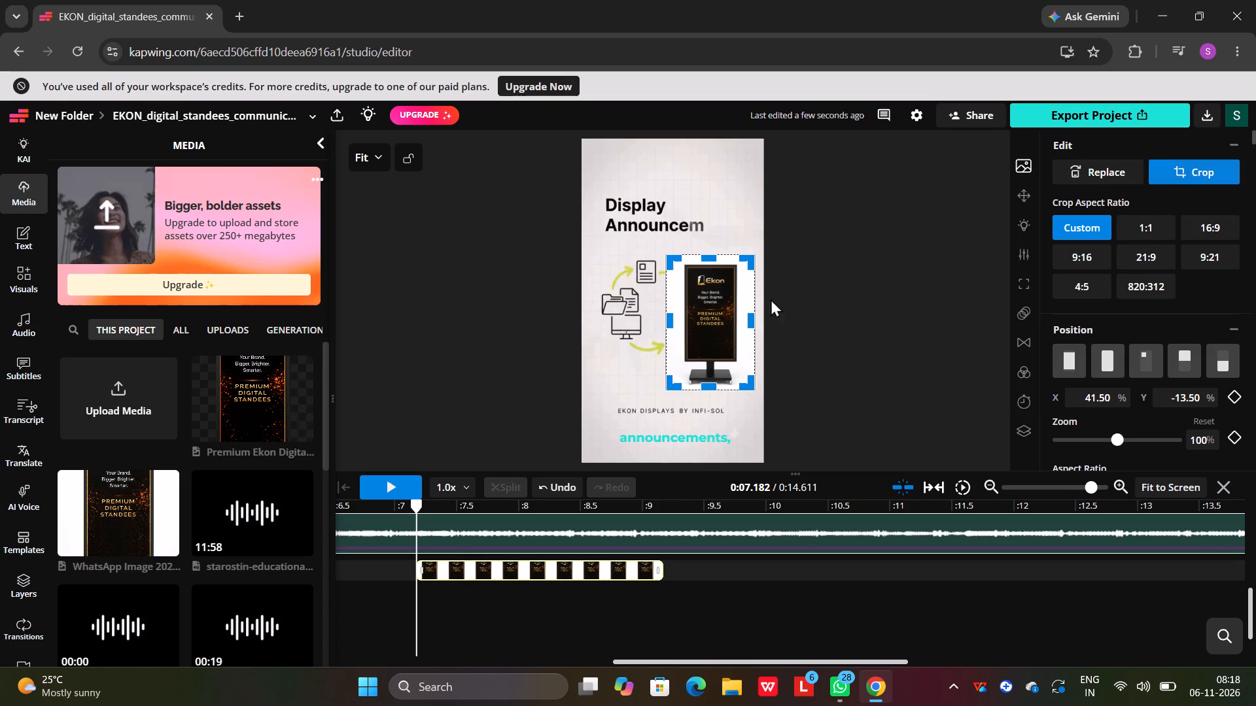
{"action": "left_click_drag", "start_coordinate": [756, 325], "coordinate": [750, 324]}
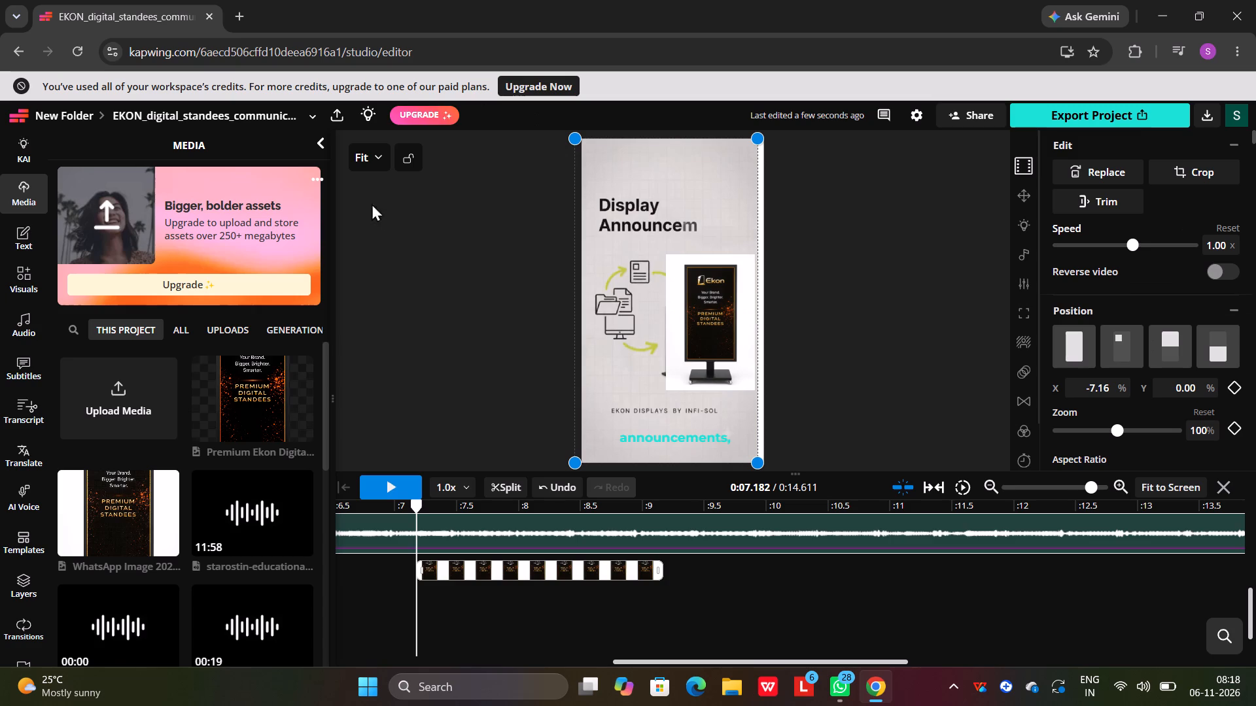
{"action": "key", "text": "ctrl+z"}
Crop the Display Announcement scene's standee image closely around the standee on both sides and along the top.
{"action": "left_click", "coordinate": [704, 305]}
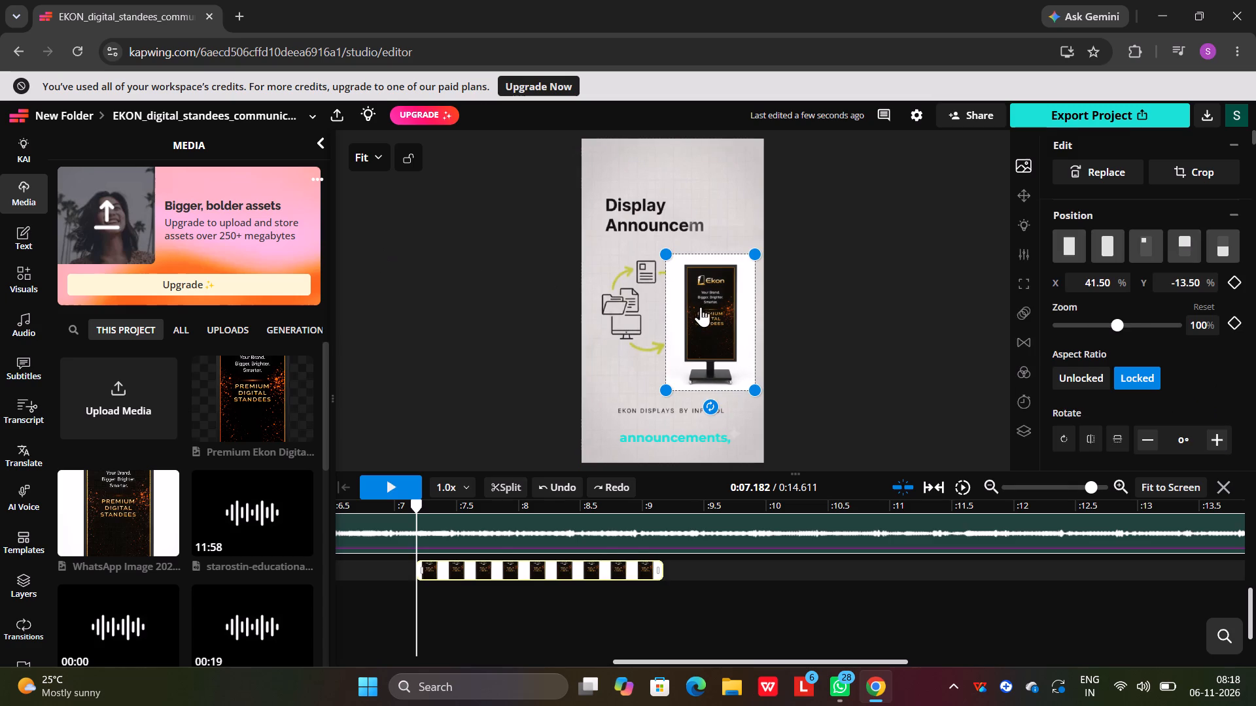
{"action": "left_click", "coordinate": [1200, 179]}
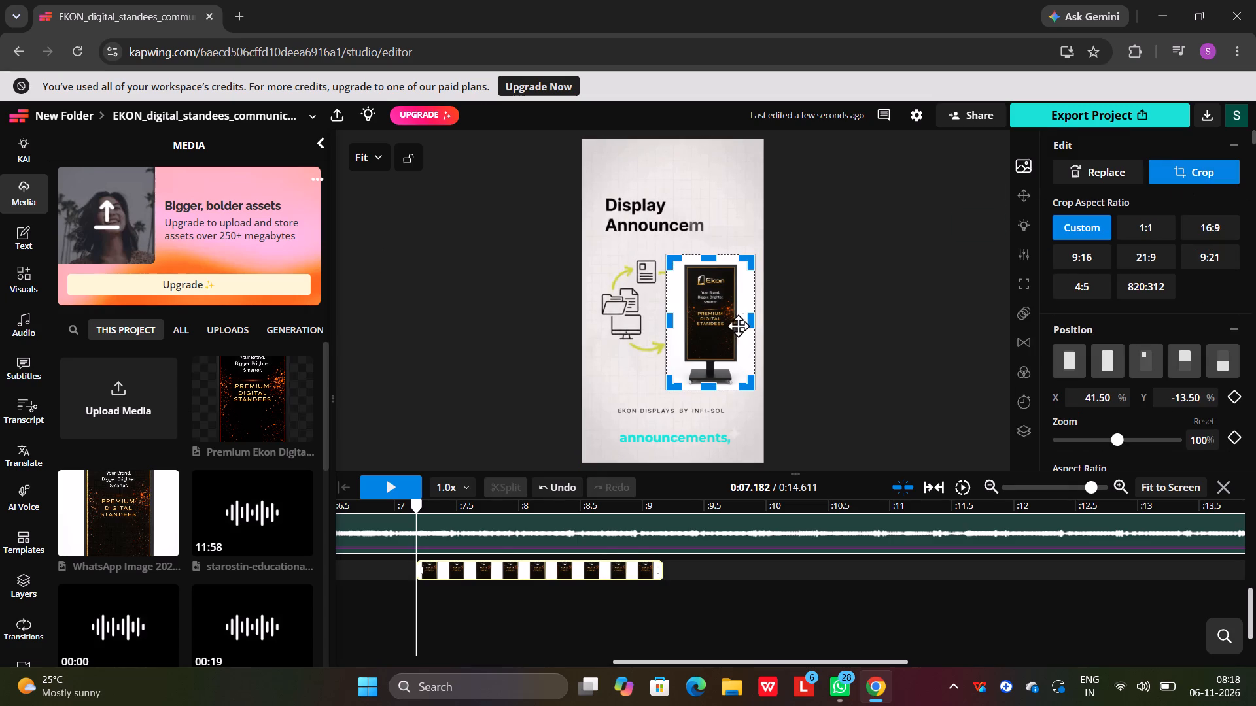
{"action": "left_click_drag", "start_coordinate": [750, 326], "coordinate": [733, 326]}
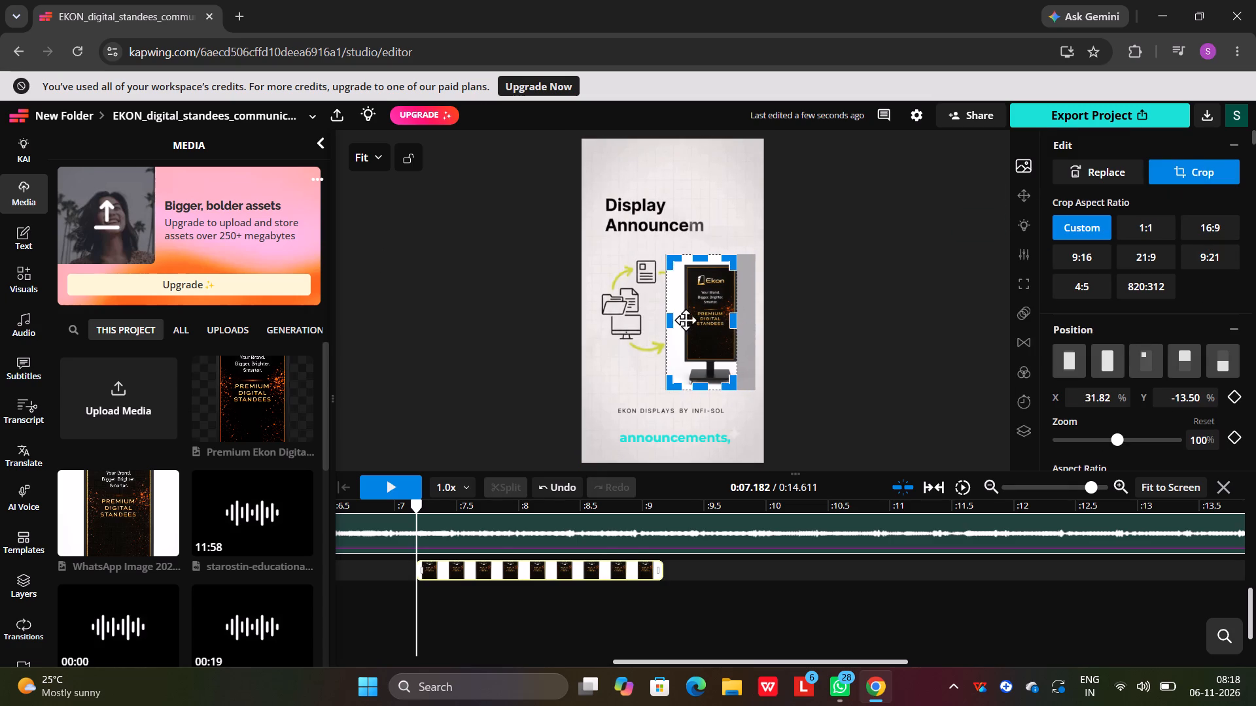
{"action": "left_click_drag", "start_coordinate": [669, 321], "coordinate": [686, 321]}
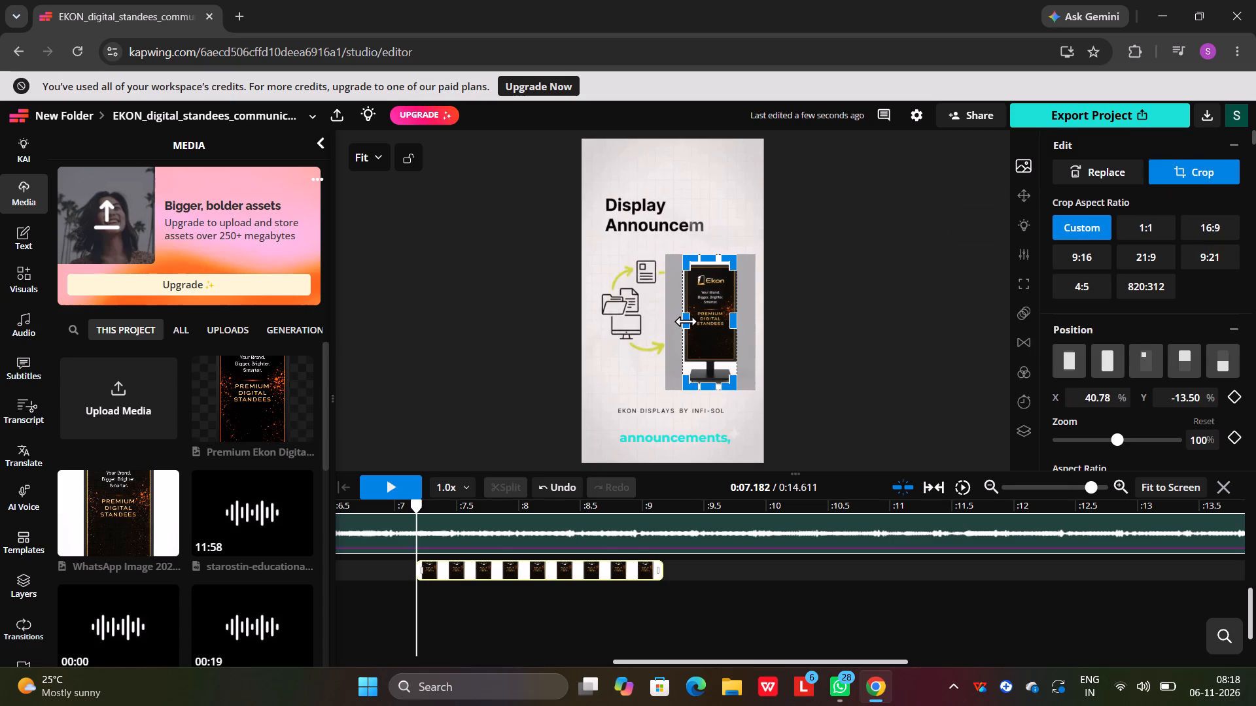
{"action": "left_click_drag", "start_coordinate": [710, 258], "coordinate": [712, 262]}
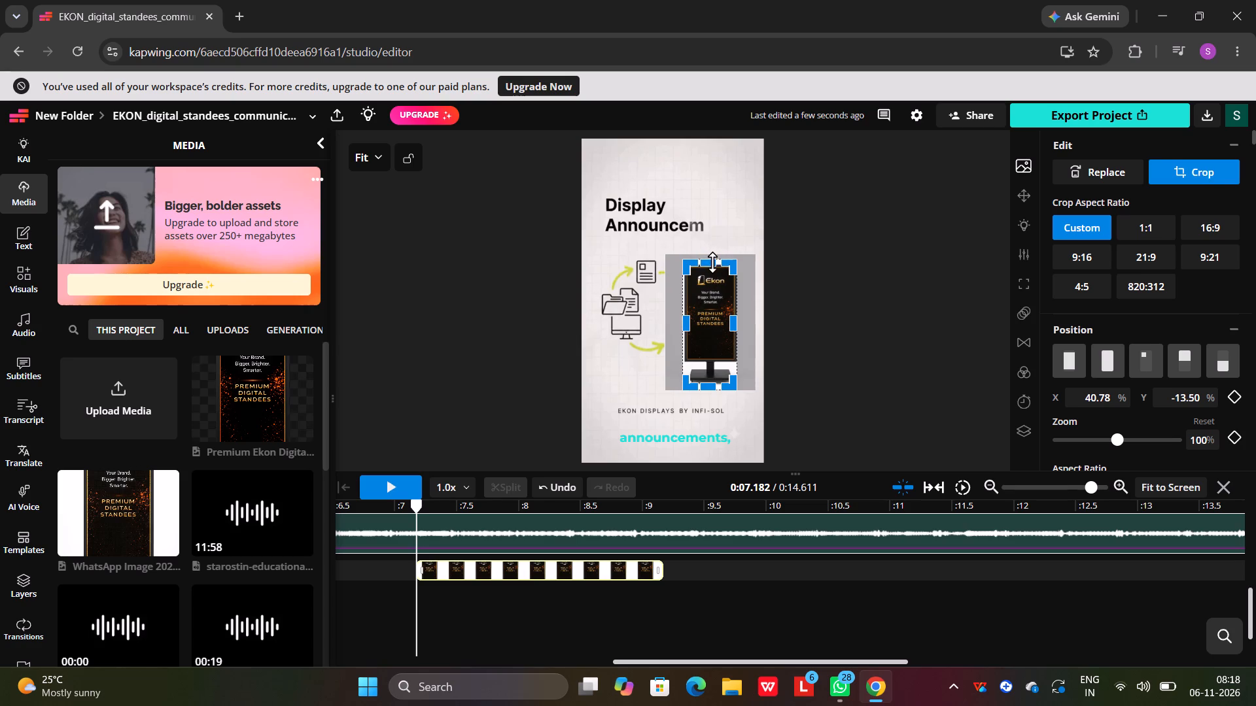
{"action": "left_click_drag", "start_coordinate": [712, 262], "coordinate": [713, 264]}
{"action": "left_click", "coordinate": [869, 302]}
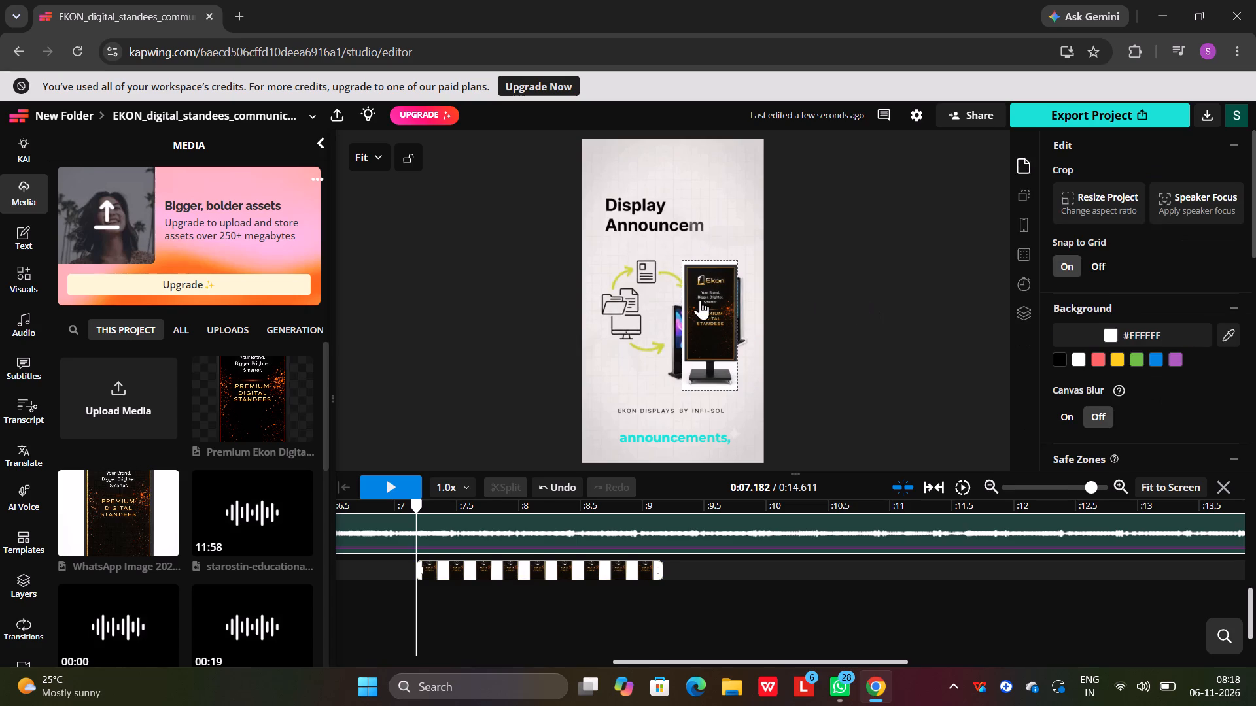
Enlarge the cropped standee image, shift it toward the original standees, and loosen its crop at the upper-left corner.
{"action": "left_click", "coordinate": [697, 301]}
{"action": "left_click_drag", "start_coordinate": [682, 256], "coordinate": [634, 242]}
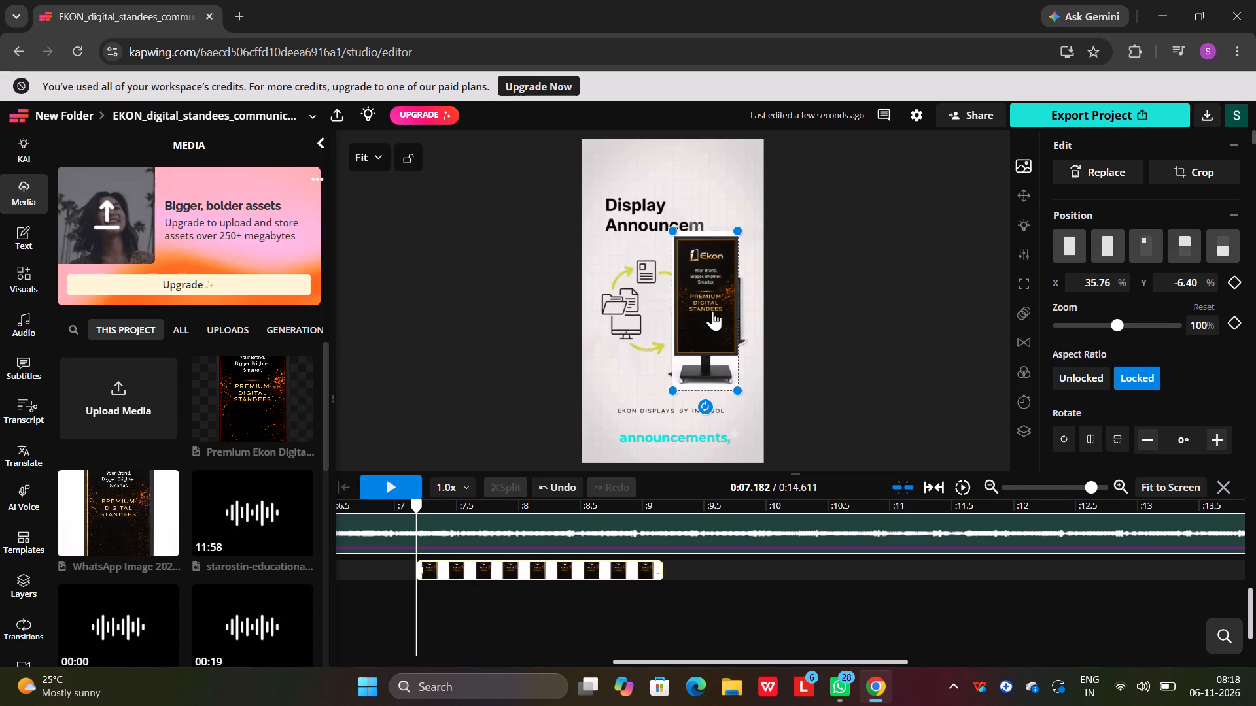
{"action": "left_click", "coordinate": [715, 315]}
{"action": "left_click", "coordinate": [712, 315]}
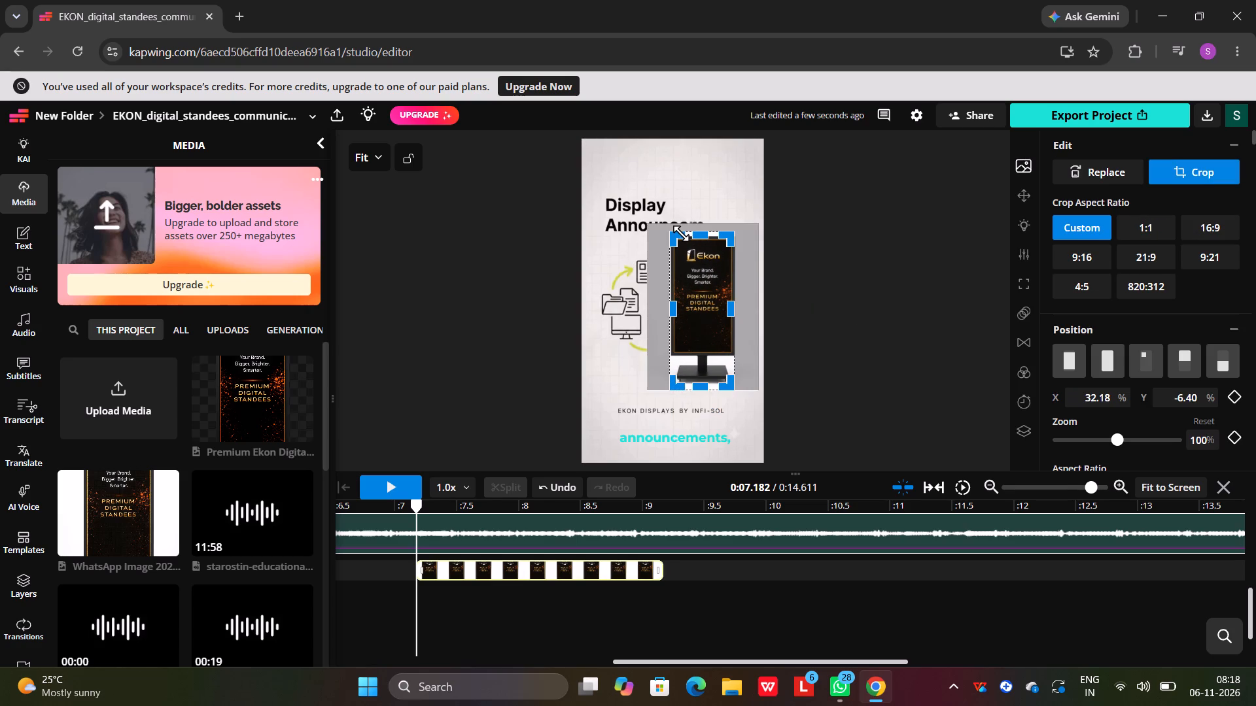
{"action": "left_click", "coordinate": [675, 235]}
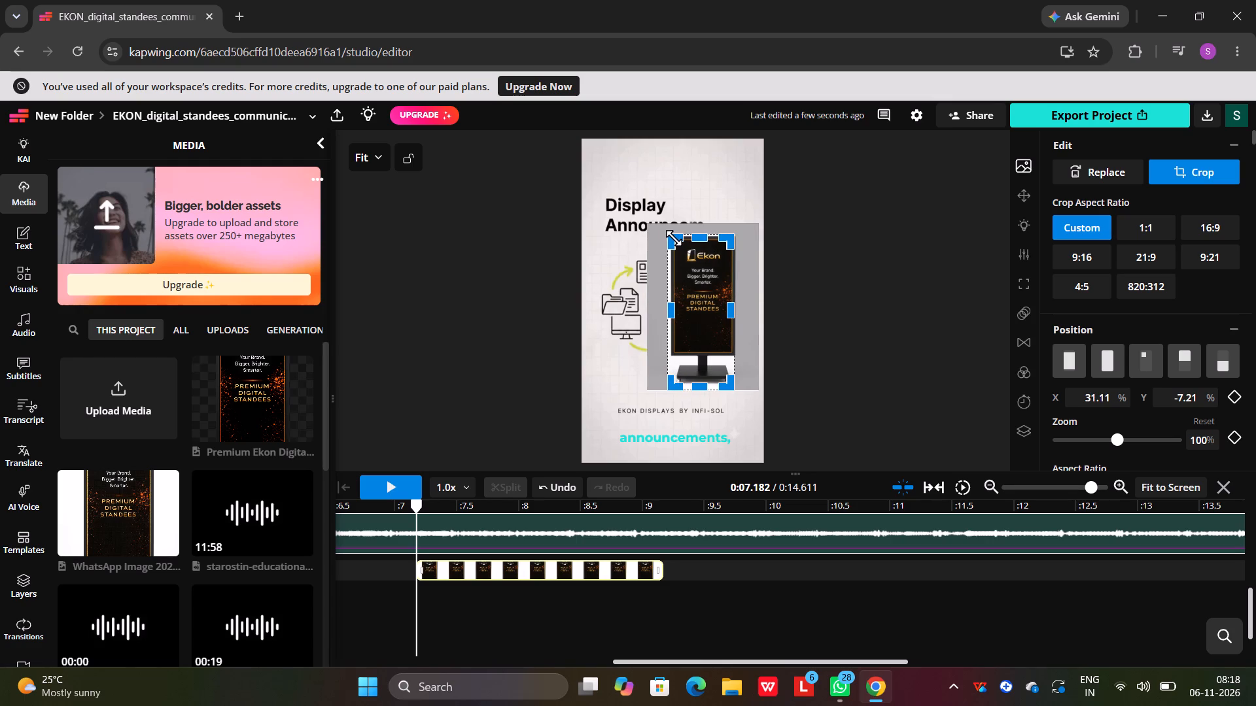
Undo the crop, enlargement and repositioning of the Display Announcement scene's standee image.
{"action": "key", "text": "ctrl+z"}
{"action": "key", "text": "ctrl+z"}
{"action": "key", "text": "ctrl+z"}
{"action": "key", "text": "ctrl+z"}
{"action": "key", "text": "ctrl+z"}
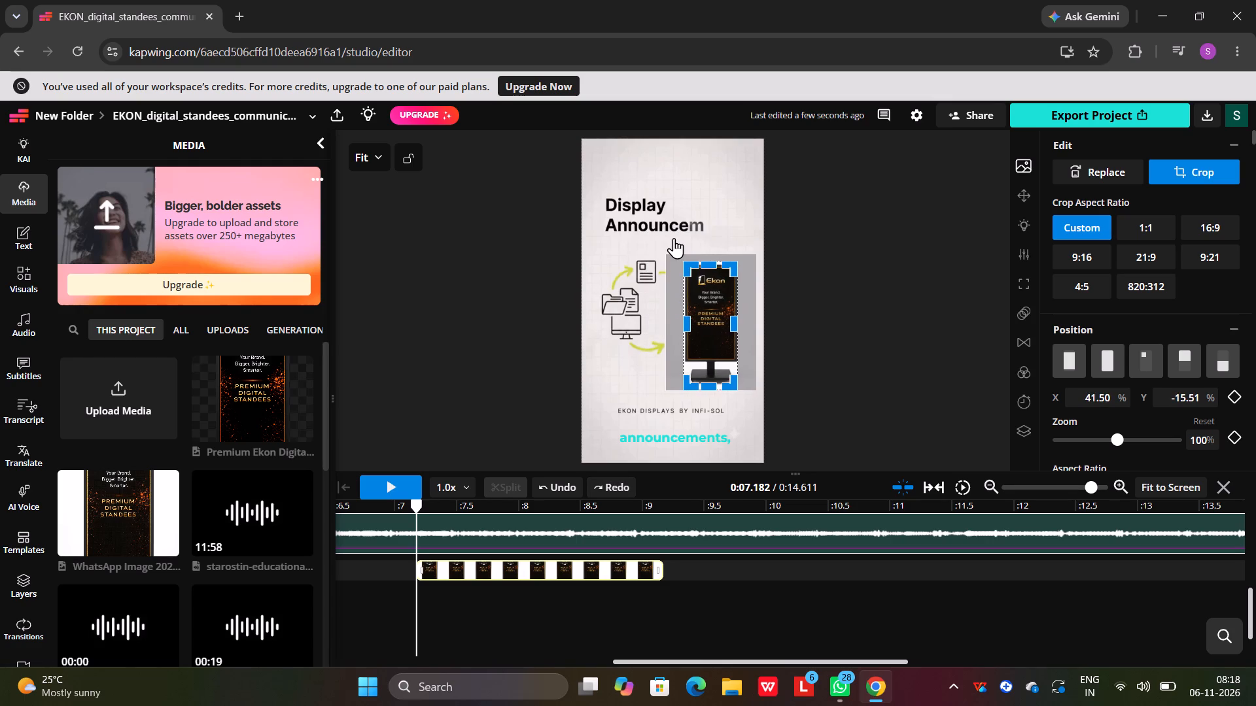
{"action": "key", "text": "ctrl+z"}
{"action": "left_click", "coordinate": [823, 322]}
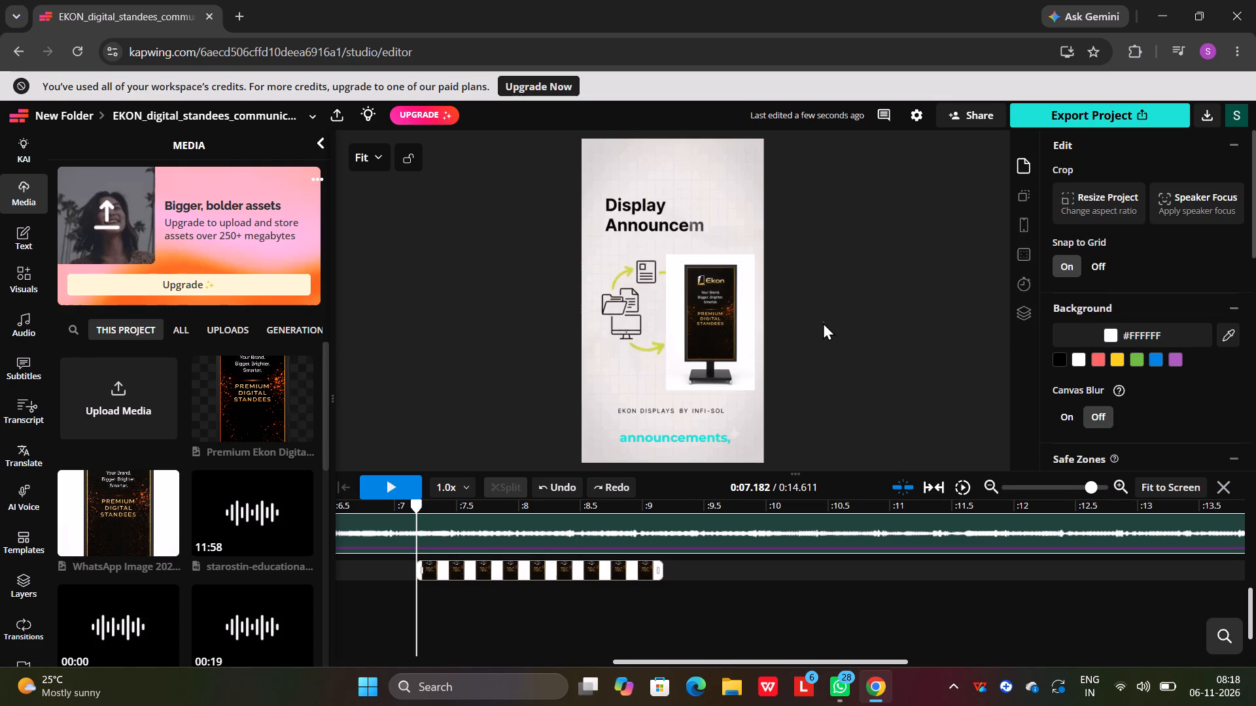
Crop a narrow strip off the Display Announcement standee image's left side and shift it toward the original standees, to X 38.27%, Y -13.50%.
{"action": "left_click", "coordinate": [678, 345]}
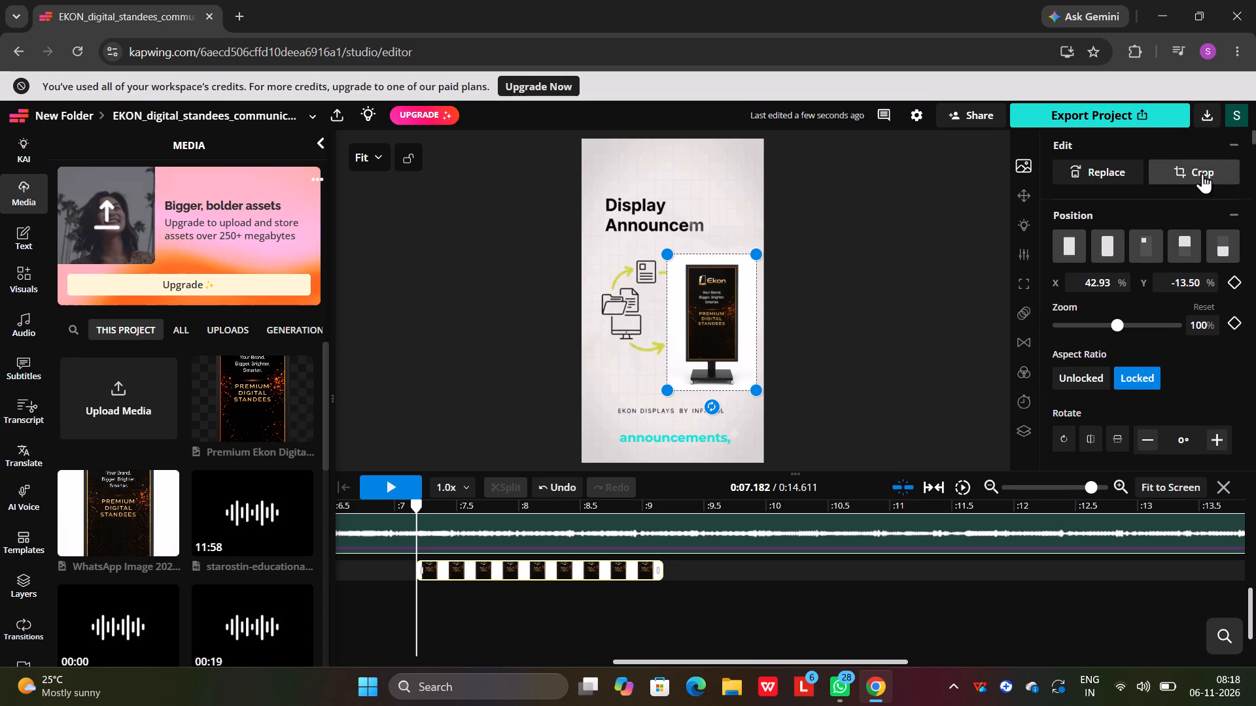
{"action": "left_click", "coordinate": [1202, 173]}
{"action": "left_click_drag", "start_coordinate": [670, 328], "coordinate": [684, 328]}
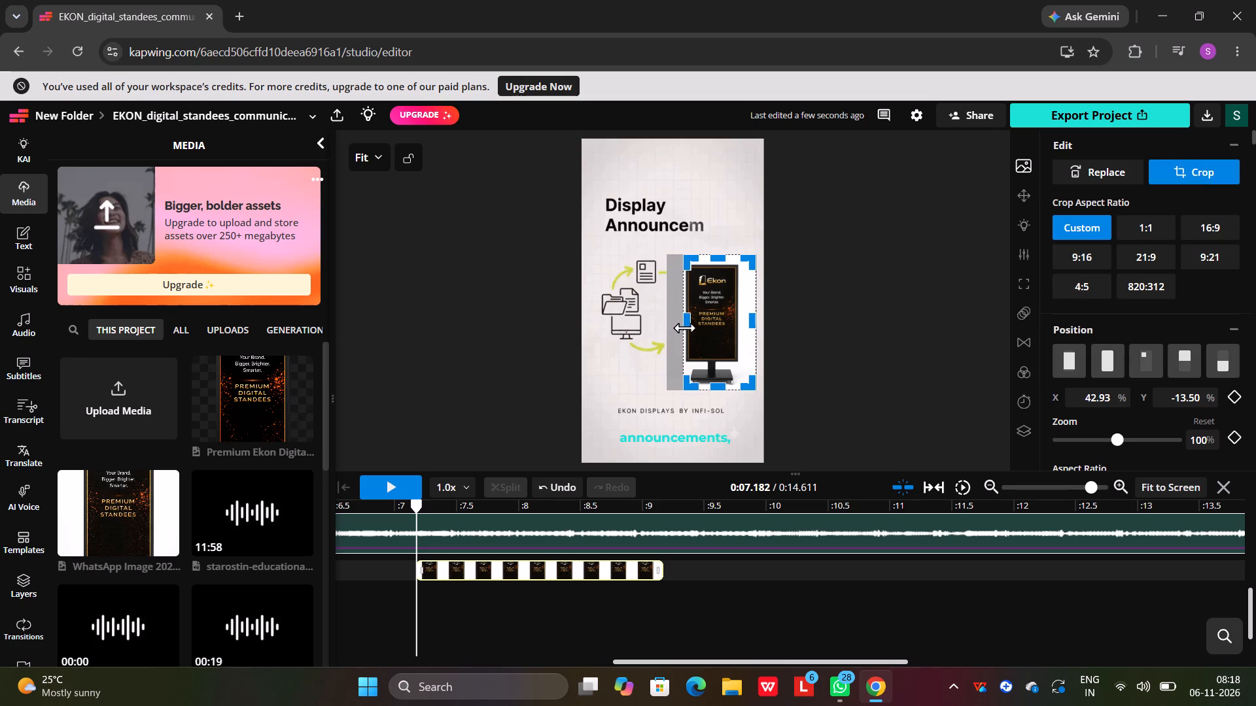
{"action": "left_click_drag", "start_coordinate": [684, 328], "coordinate": [676, 328]}
{"action": "left_click", "coordinate": [837, 348]}
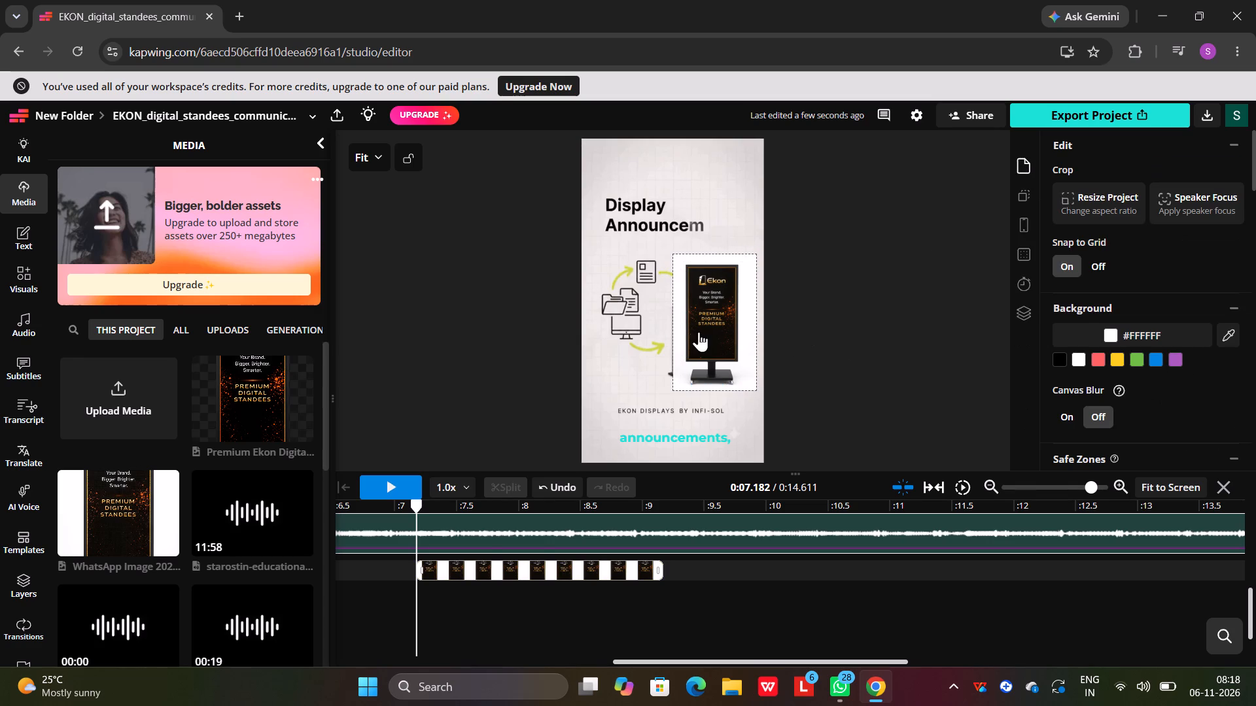
{"action": "left_click_drag", "start_coordinate": [720, 347], "coordinate": [713, 347]}
Crop the standee image's right side to a narrow white margin, fine-tuning the edge to bring X to 36.48%.
{"action": "left_click", "coordinate": [1179, 178]}
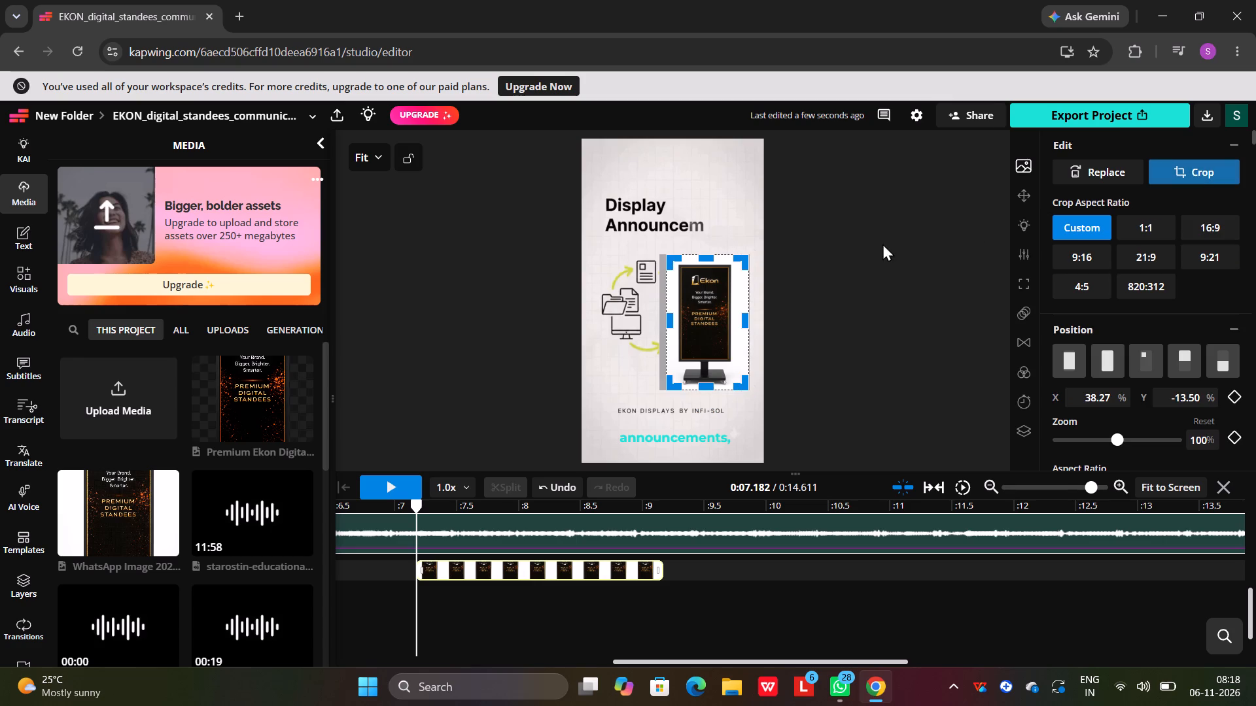
{"action": "left_click_drag", "start_coordinate": [746, 324], "coordinate": [739, 323]}
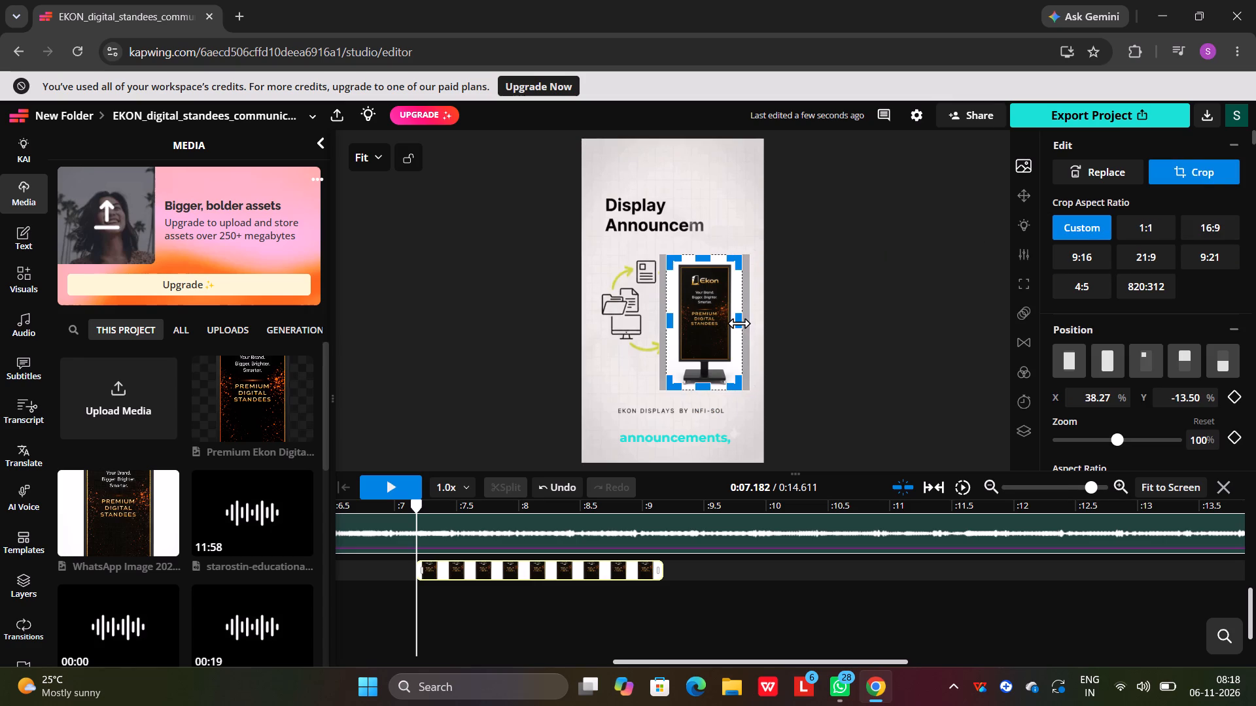
{"action": "left_click_drag", "start_coordinate": [739, 323], "coordinate": [737, 323]}
{"action": "left_click", "coordinate": [857, 344]}
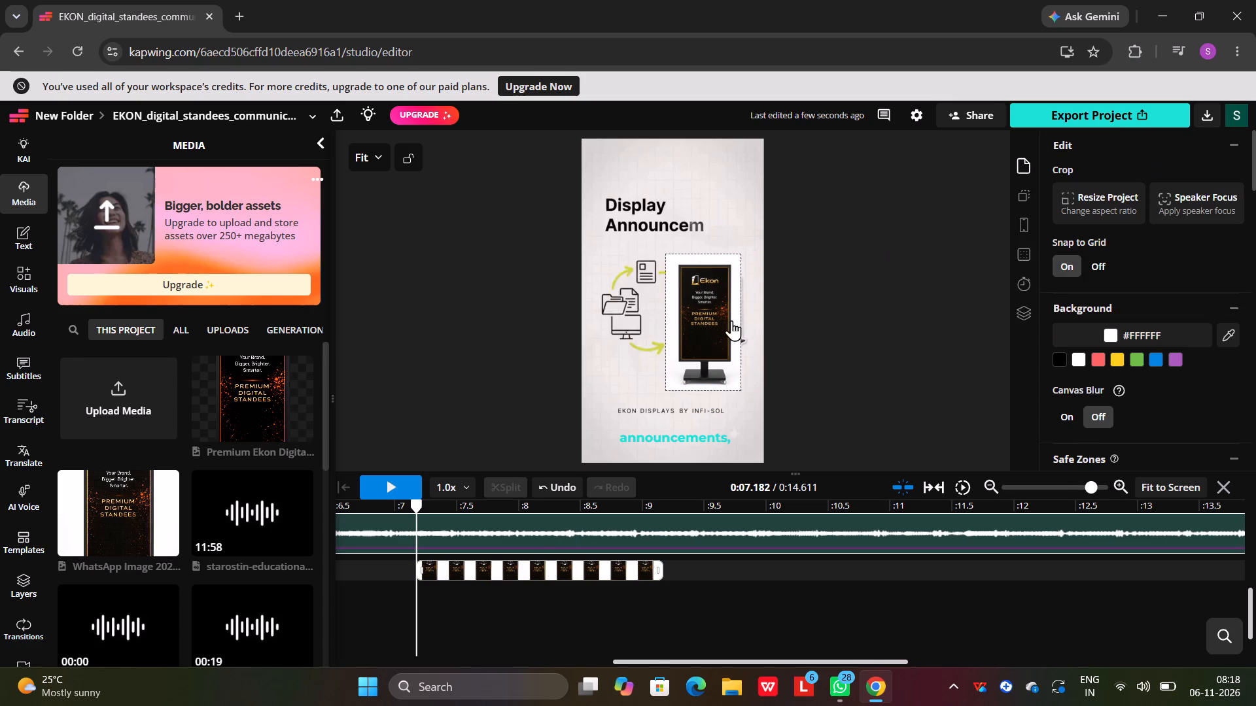
{"action": "left_click", "coordinate": [731, 320]}
{"action": "left_click", "coordinate": [1169, 171]}
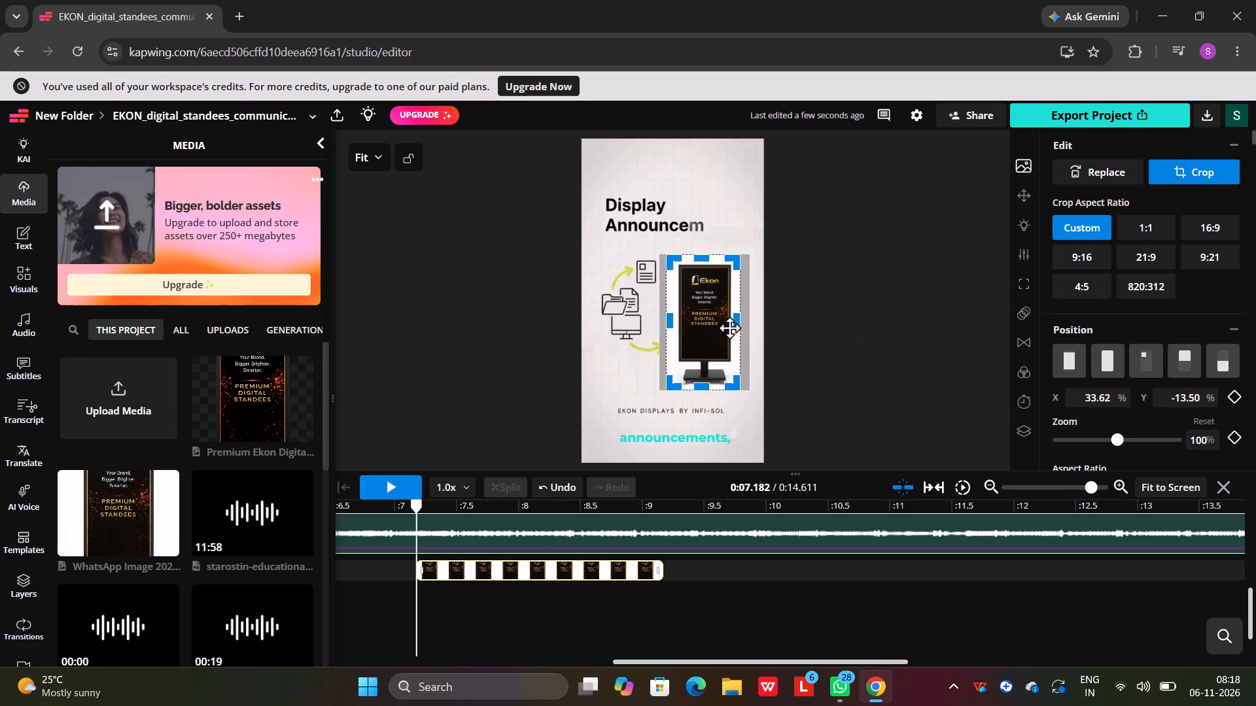
{"action": "left_click", "coordinate": [737, 322]}
{"action": "left_click", "coordinate": [863, 385]}
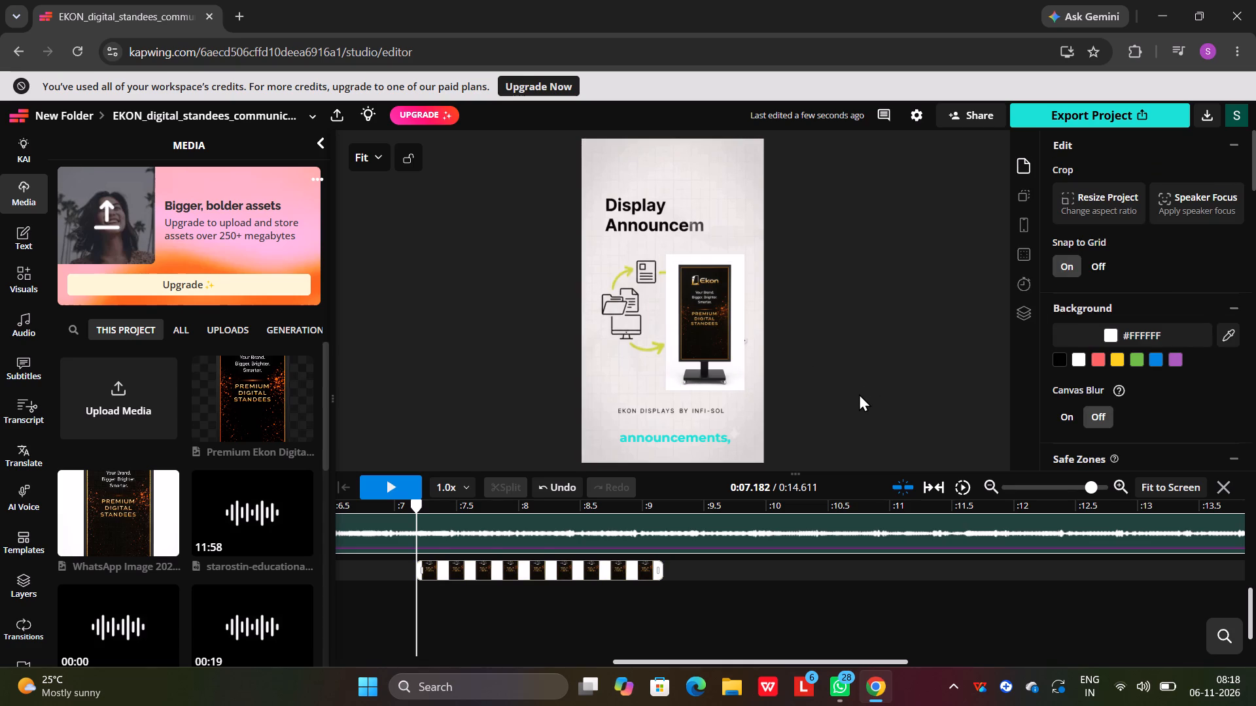
{"action": "left_click", "coordinate": [719, 366]}
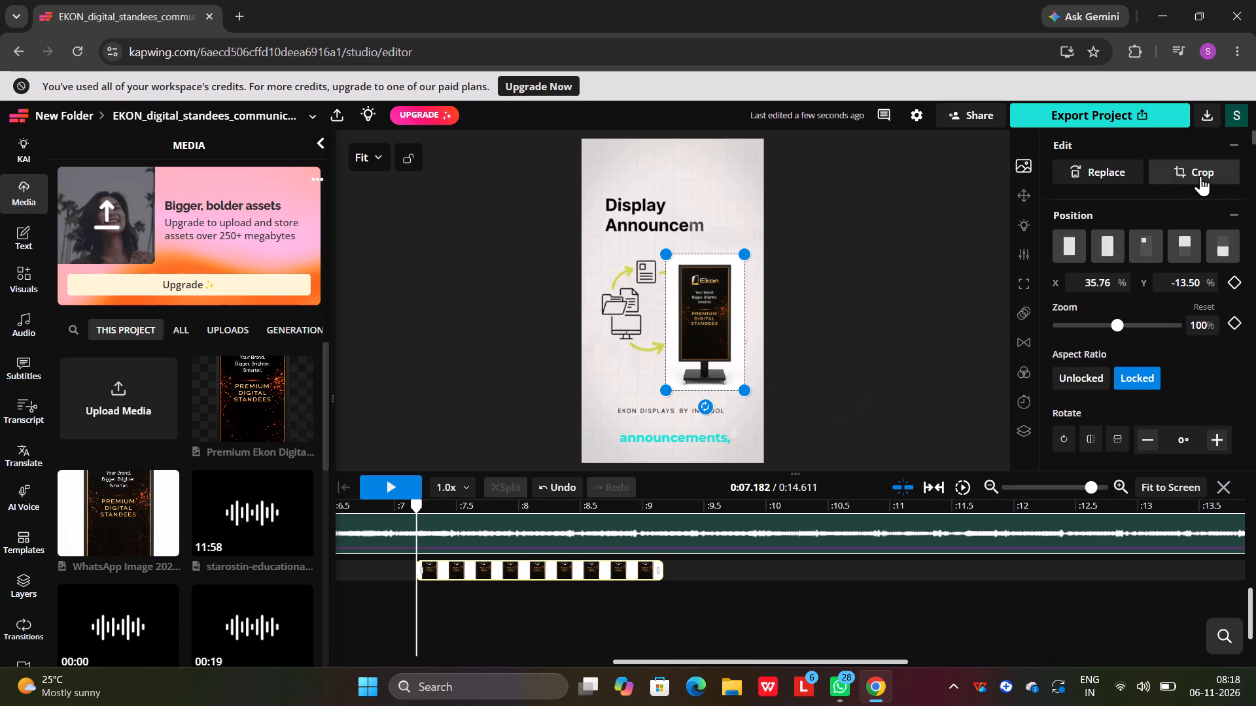
{"action": "left_click", "coordinate": [1198, 176]}
{"action": "left_click", "coordinate": [741, 321]}
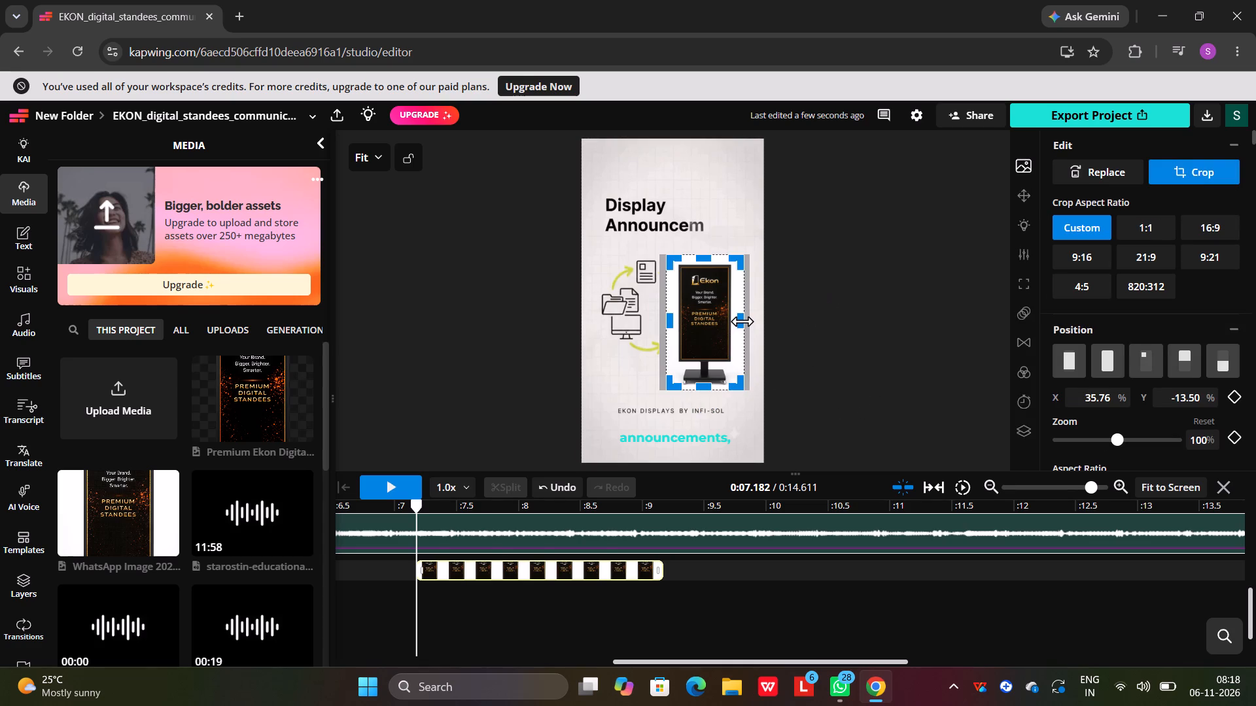
{"action": "left_click", "coordinate": [914, 341]}
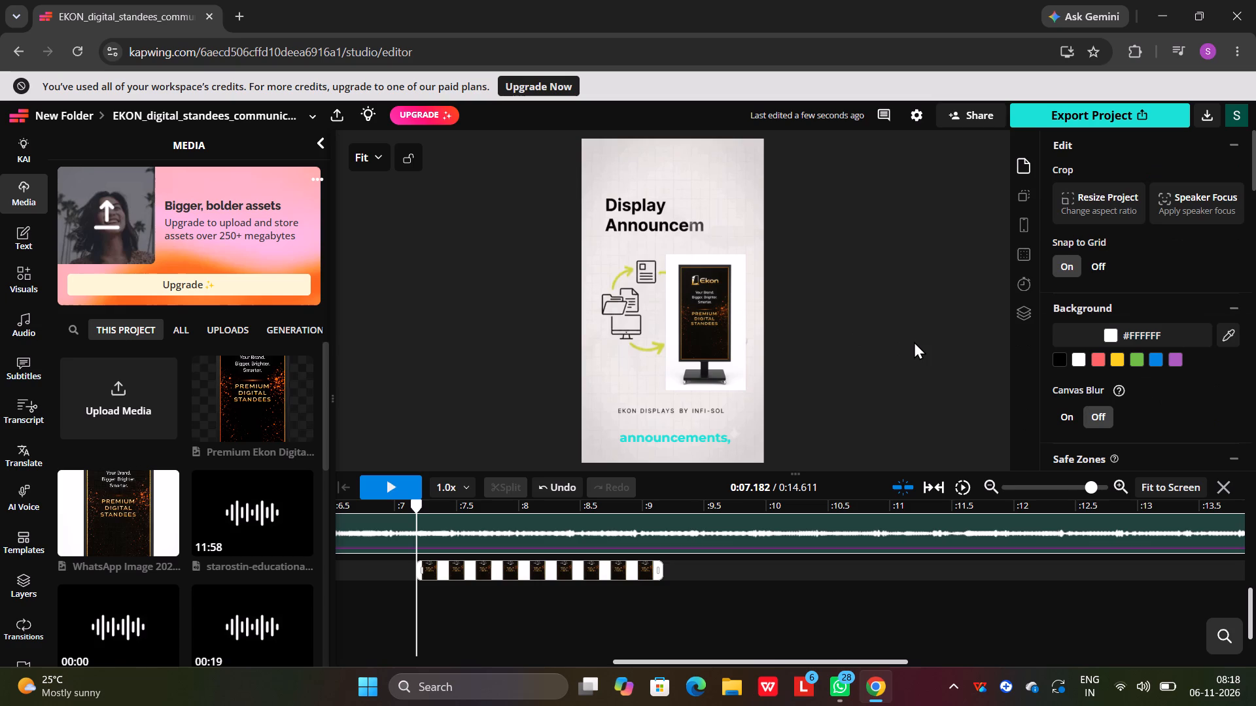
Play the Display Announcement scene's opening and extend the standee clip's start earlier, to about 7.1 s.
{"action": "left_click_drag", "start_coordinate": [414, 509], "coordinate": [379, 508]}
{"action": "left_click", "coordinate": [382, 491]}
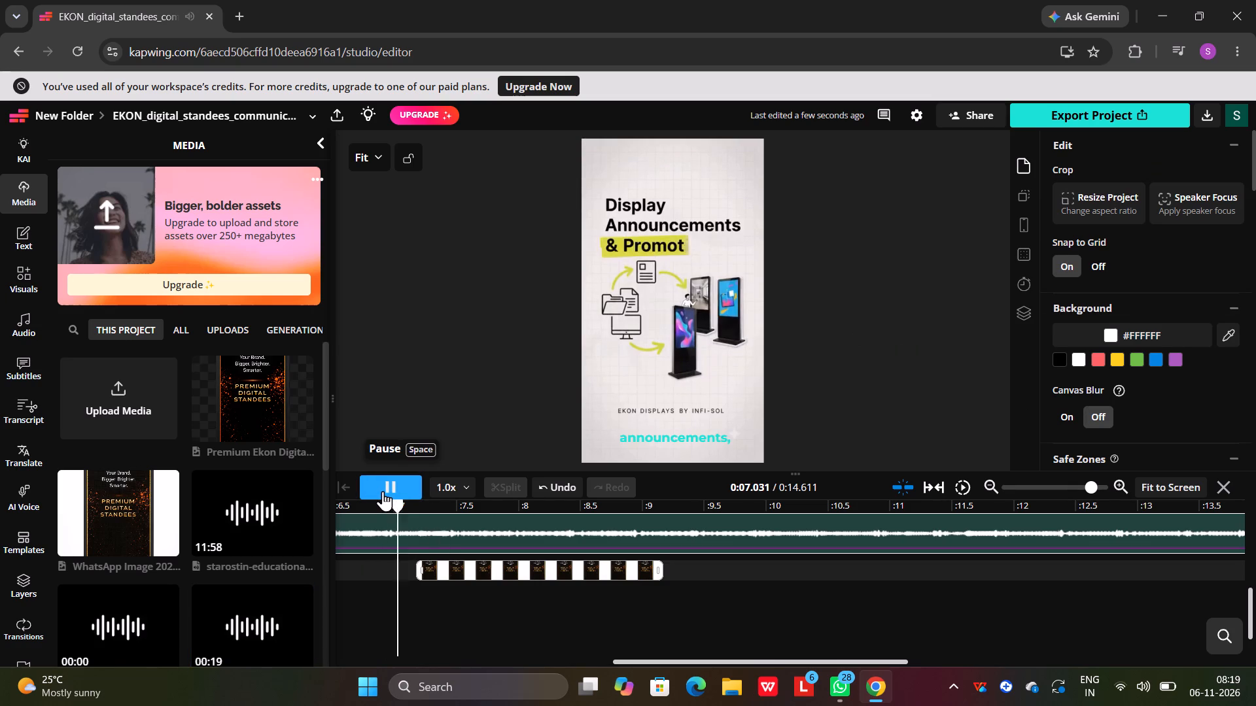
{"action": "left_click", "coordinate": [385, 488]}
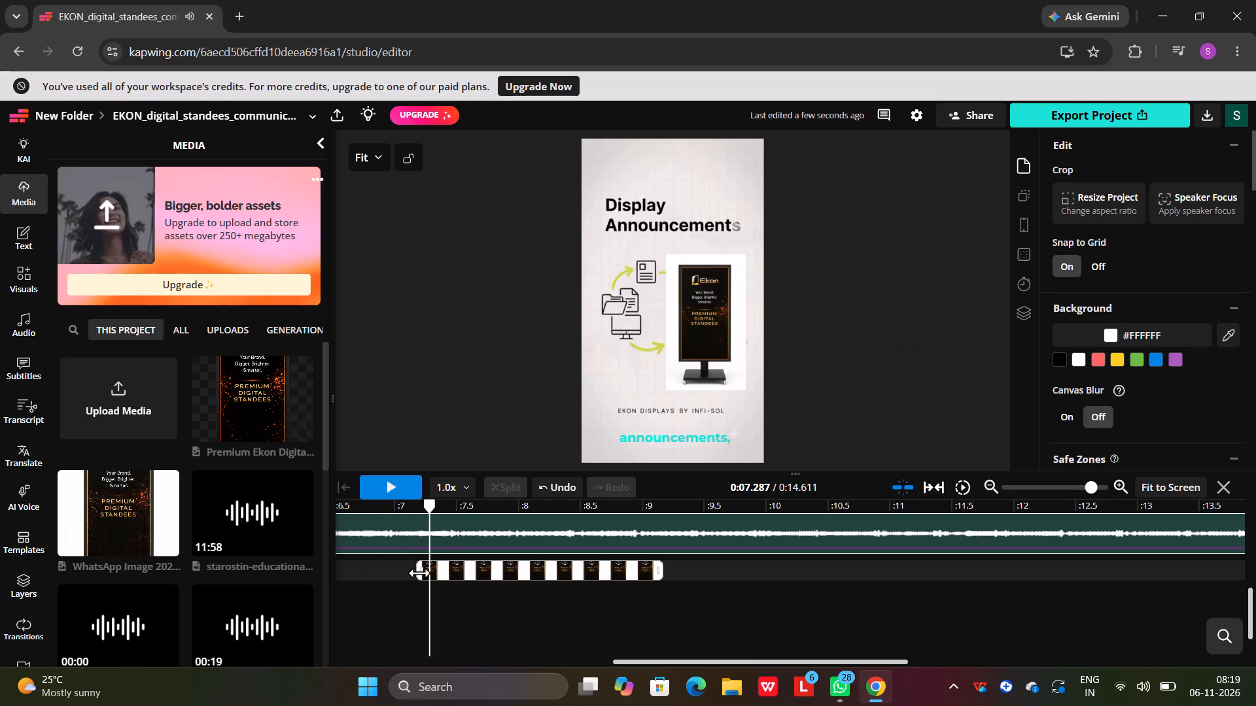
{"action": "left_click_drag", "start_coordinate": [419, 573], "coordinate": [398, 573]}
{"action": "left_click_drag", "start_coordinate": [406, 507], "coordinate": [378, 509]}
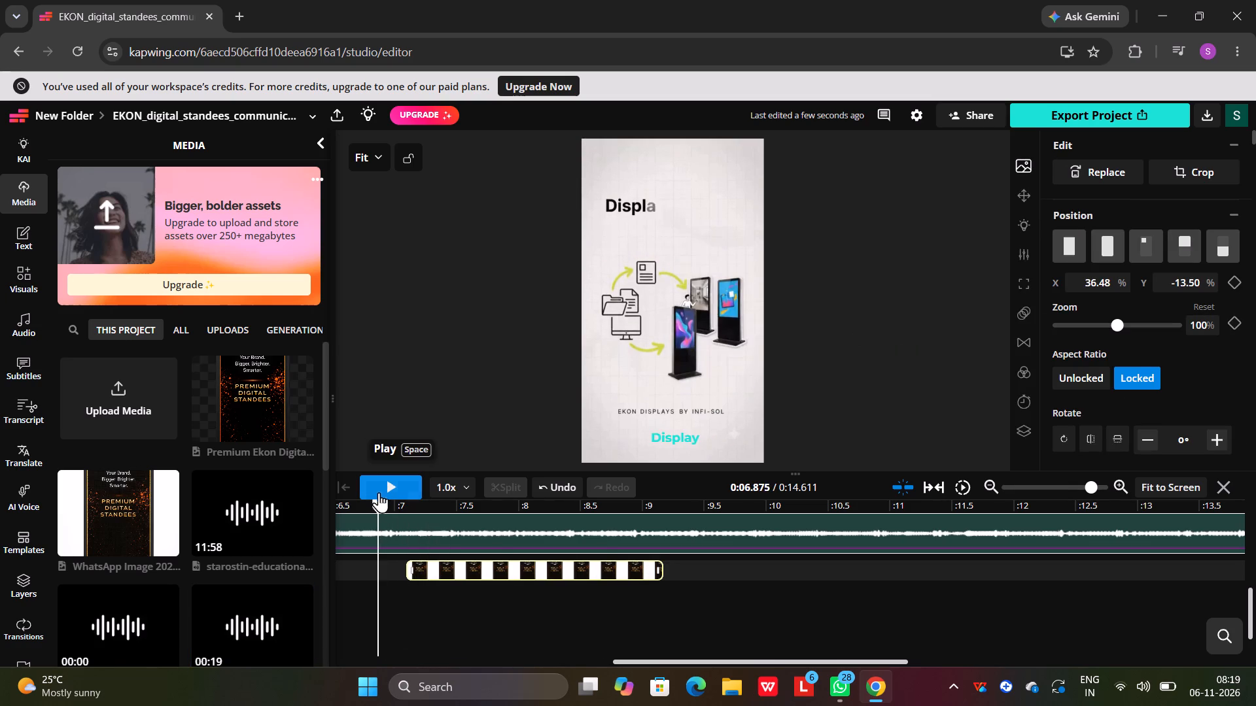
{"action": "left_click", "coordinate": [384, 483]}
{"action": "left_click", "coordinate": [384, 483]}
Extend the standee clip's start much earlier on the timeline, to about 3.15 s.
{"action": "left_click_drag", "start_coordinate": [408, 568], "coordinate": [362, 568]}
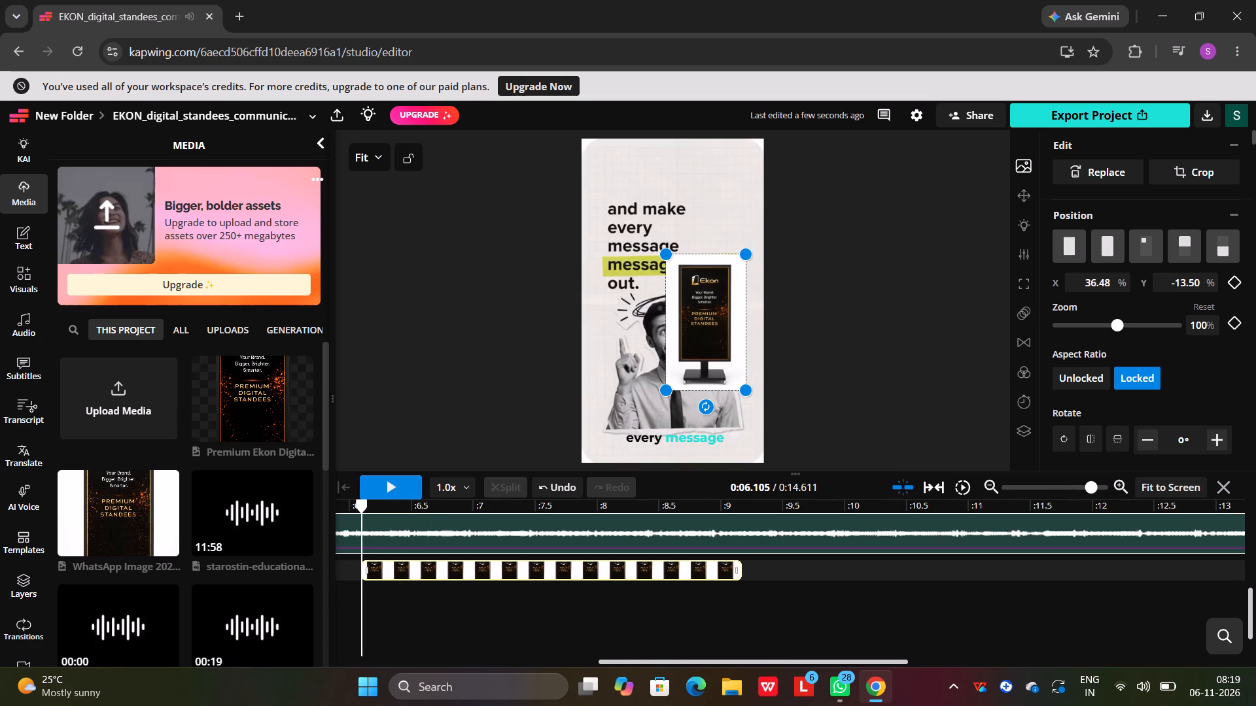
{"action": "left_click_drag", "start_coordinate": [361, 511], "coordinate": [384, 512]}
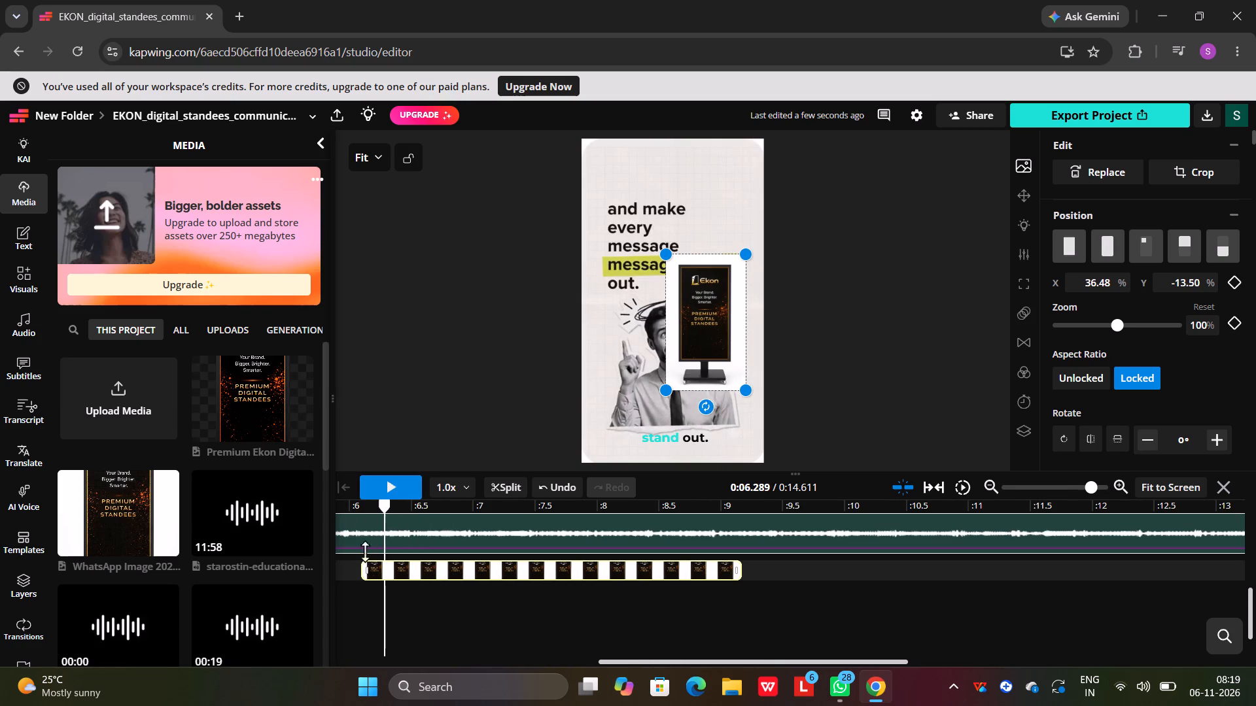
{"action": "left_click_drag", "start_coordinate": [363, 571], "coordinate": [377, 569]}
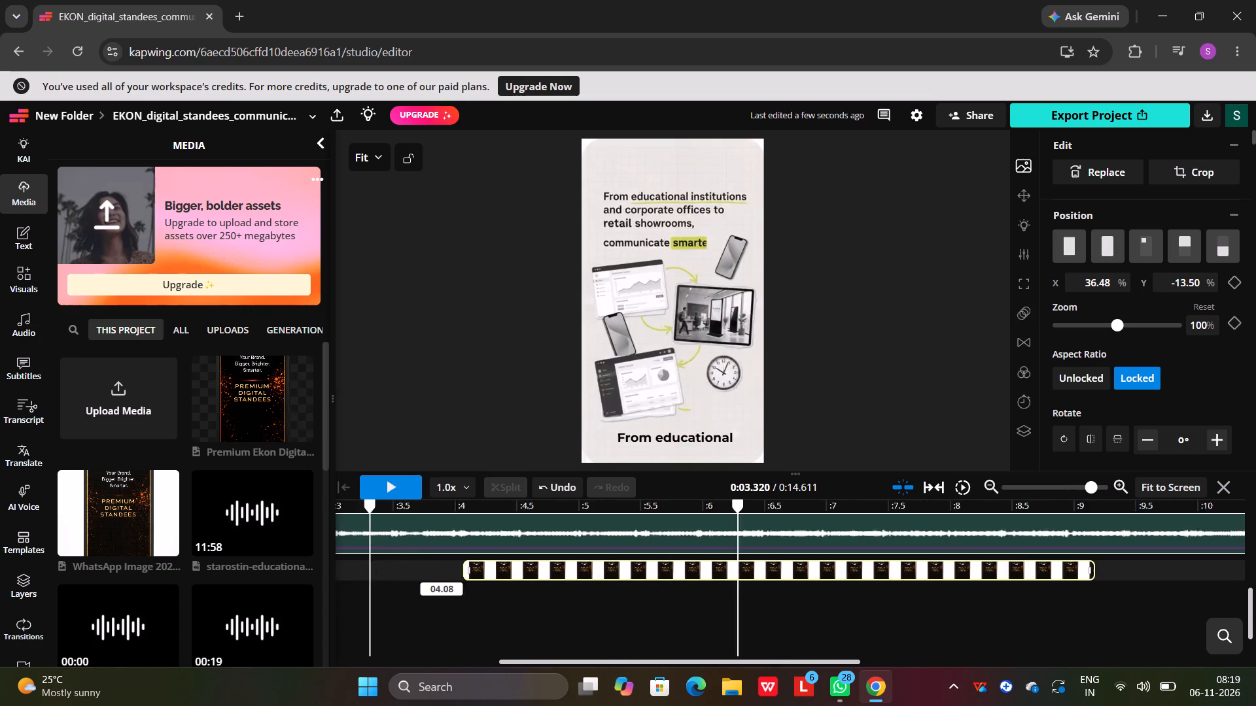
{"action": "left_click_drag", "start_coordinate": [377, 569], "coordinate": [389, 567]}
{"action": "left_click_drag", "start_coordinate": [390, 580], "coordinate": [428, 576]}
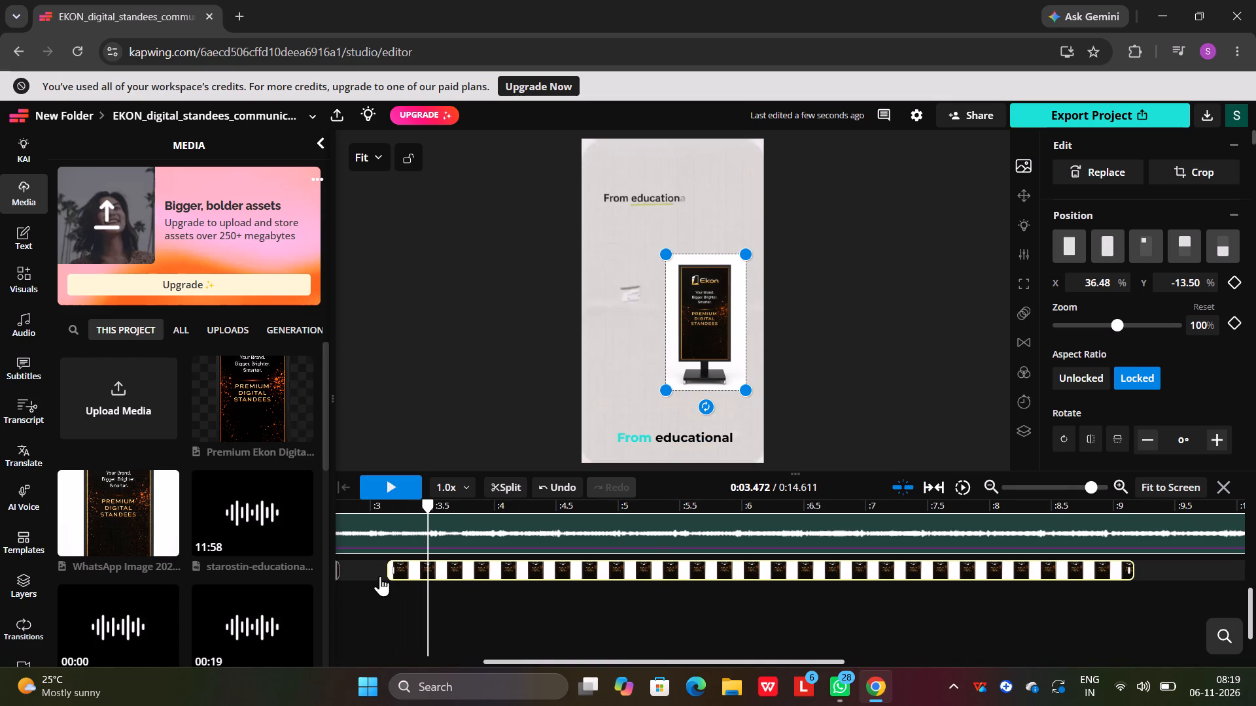
Trim the standee clip's start forward to 6.645 s, at the transition into the Display Announcement scene.
{"action": "left_click_drag", "start_coordinate": [391, 566], "coordinate": [517, 548]}
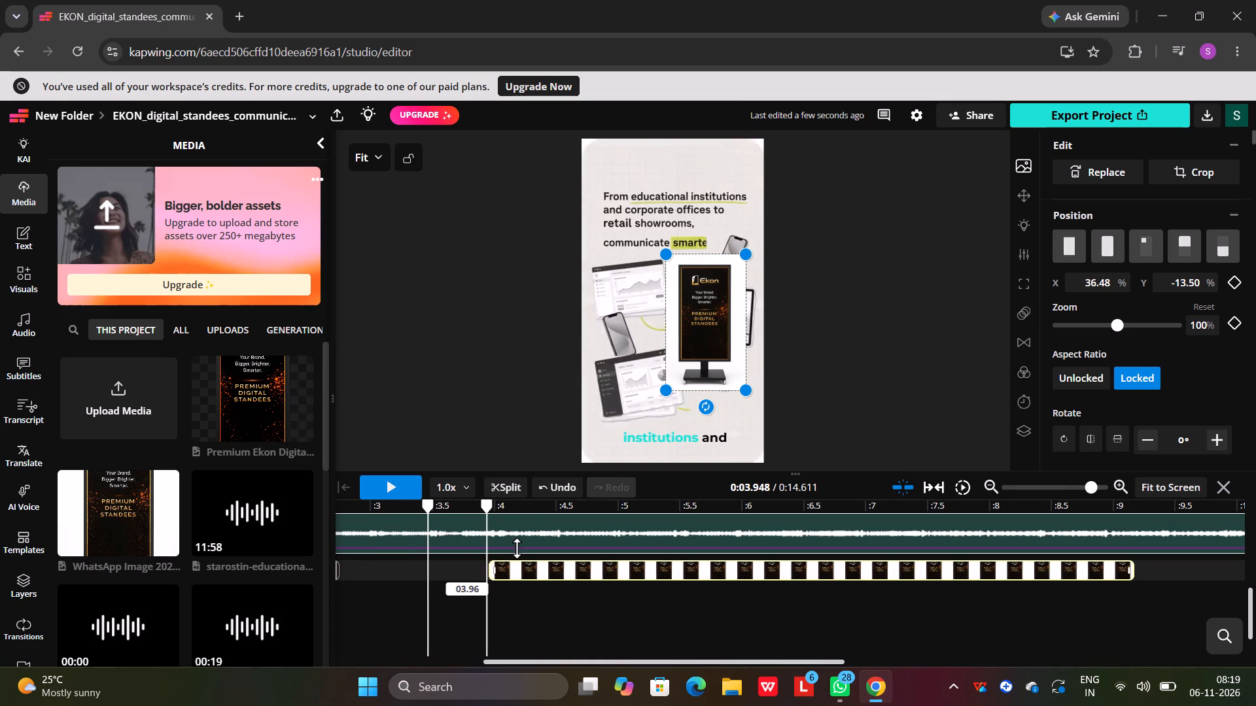
{"action": "left_click_drag", "start_coordinate": [517, 548], "coordinate": [614, 544]}
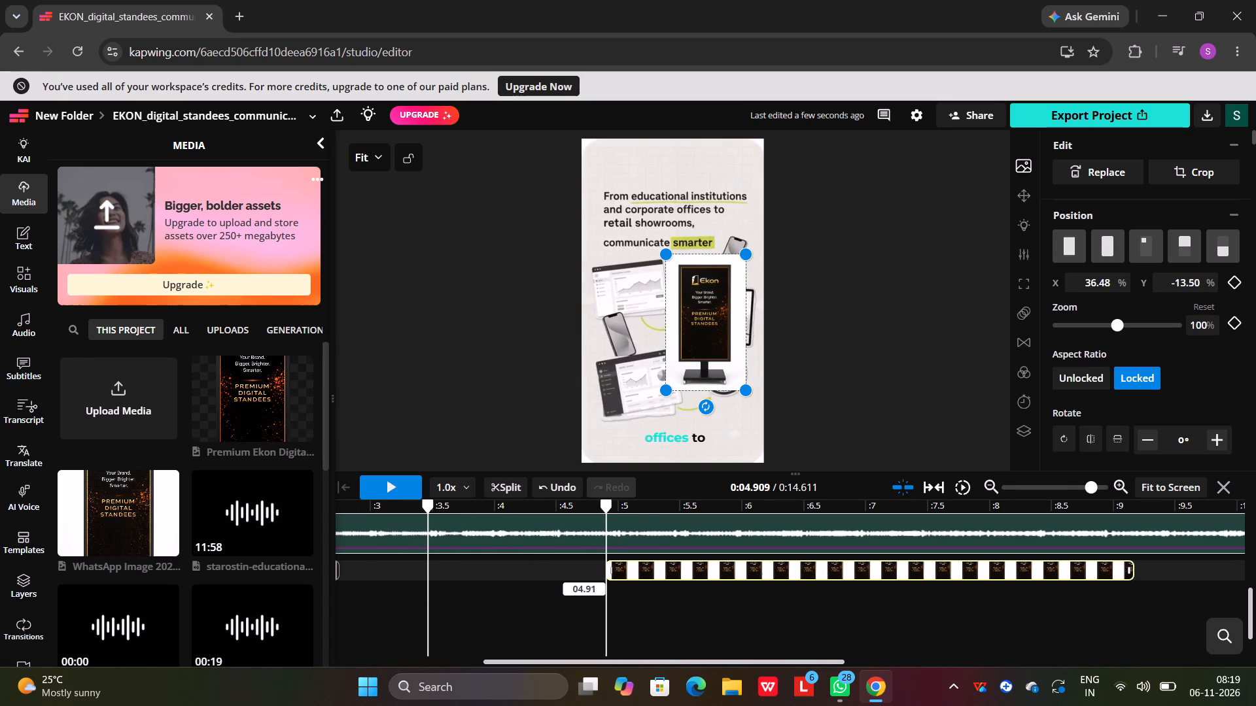
{"action": "left_click_drag", "start_coordinate": [614, 544], "coordinate": [723, 537]}
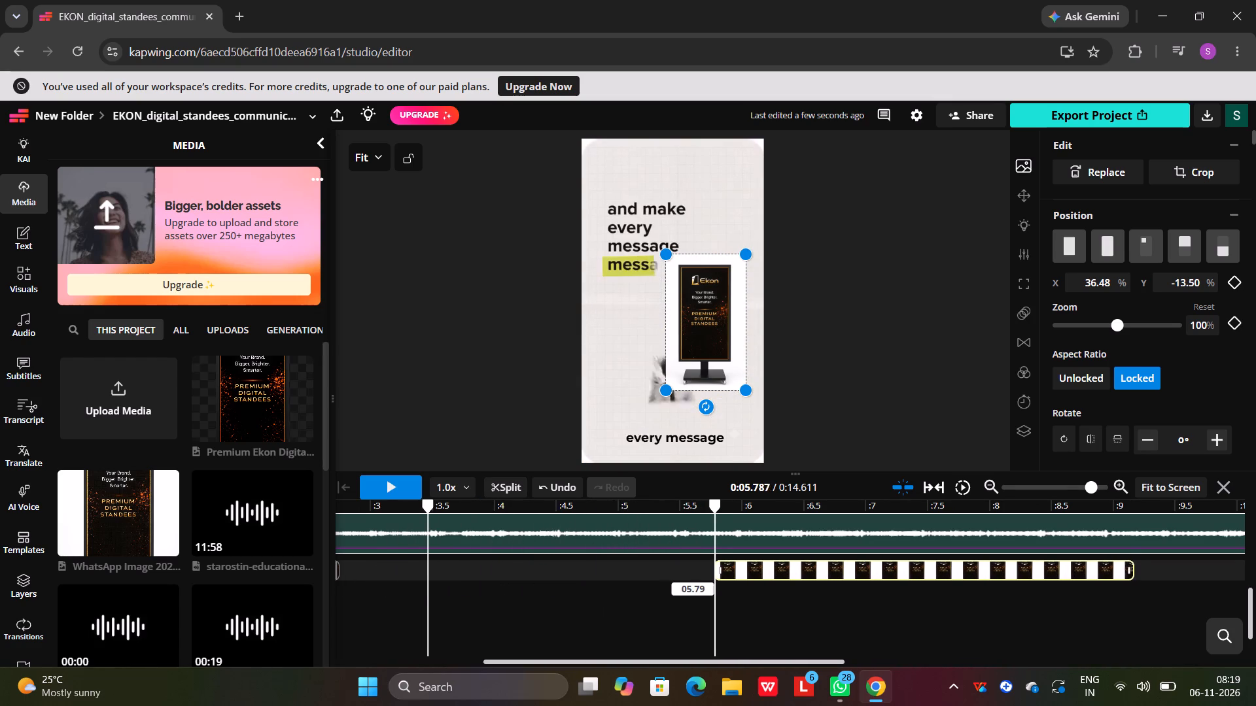
{"action": "left_click_drag", "start_coordinate": [723, 537], "coordinate": [814, 535]}
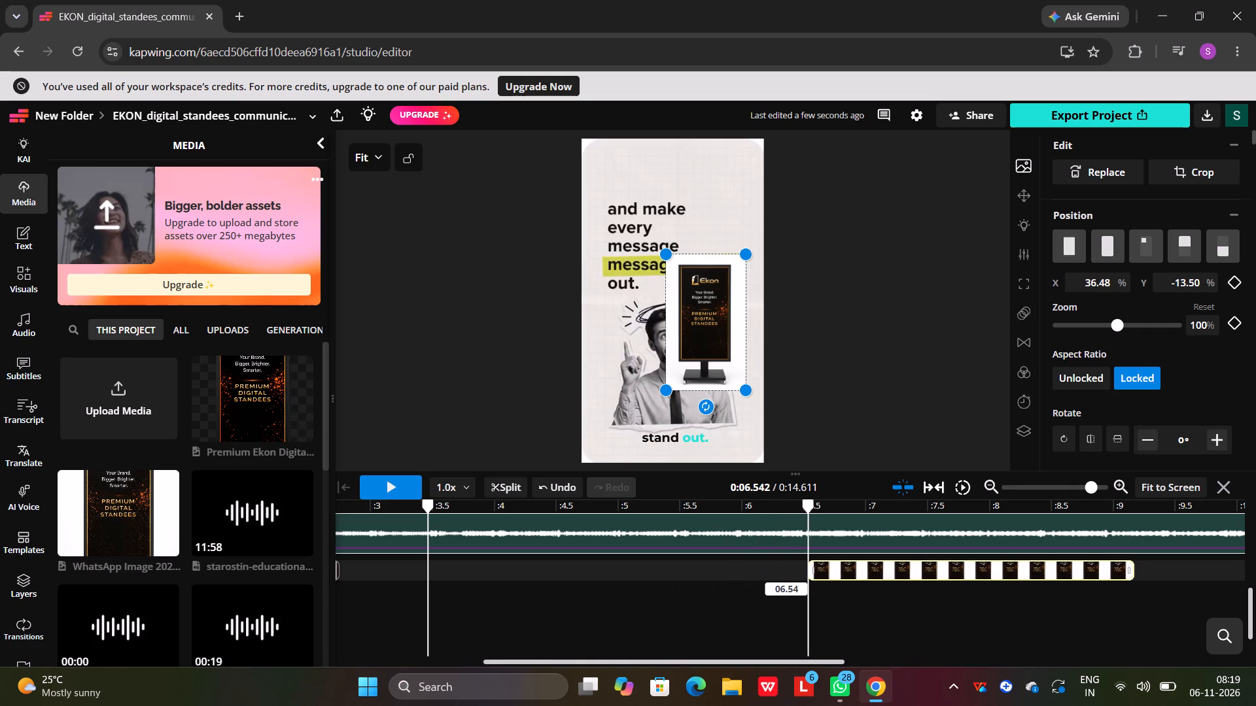
{"action": "left_click_drag", "start_coordinate": [814, 535], "coordinate": [820, 535]}
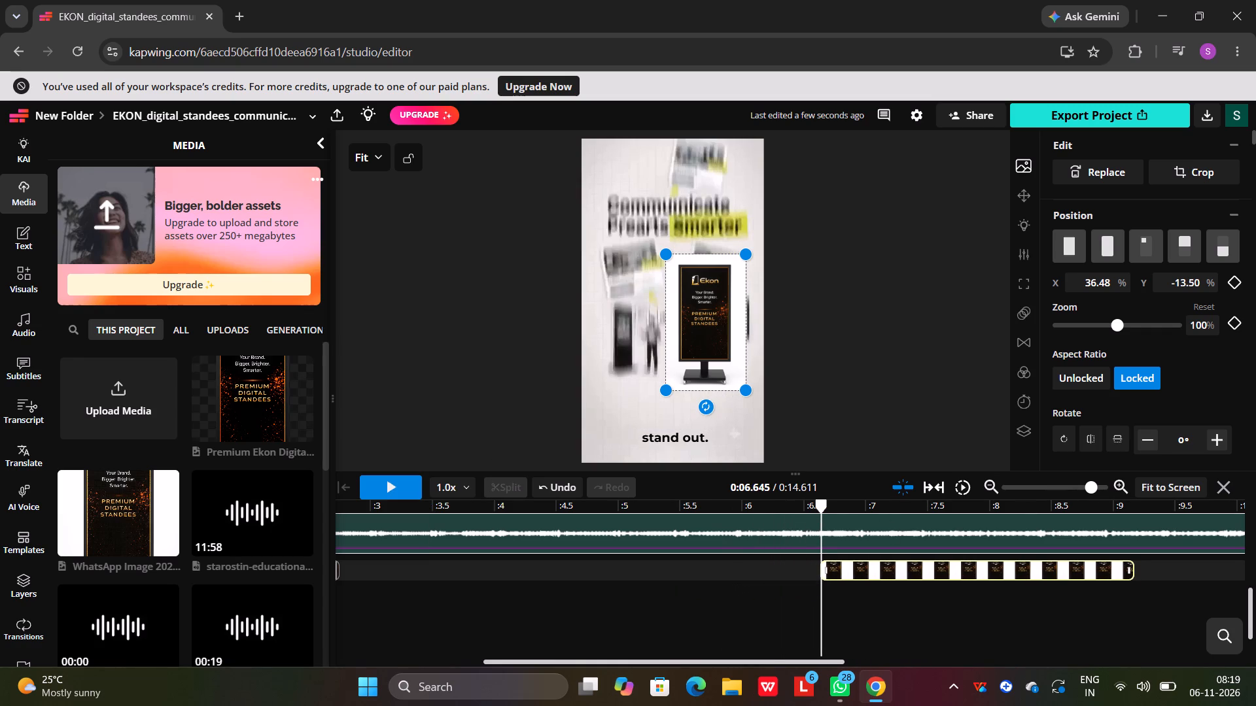
Play the transition into the Display Announcement scene to check when the standee image appears.
{"action": "left_click_drag", "start_coordinate": [822, 507], "coordinate": [769, 511]}
{"action": "left_click", "coordinate": [395, 486]}
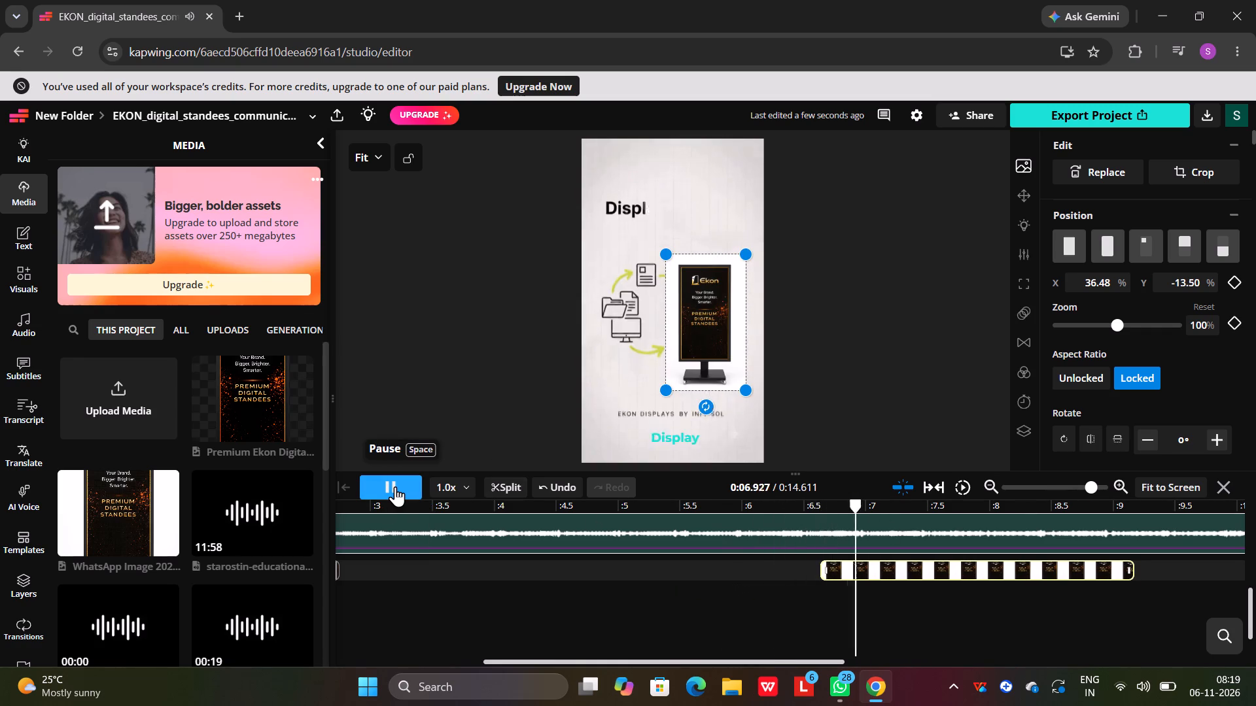
{"action": "left_click", "coordinate": [395, 486]}
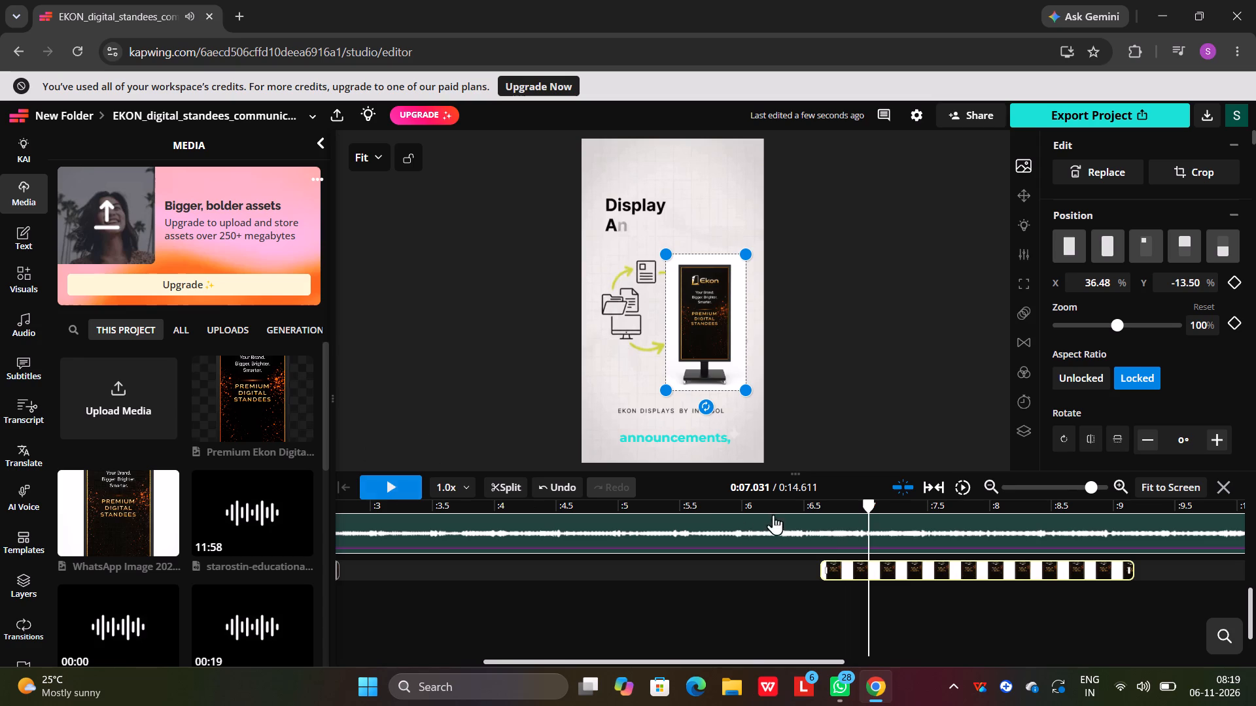
{"action": "left_click_drag", "start_coordinate": [869, 507], "coordinate": [782, 508]}
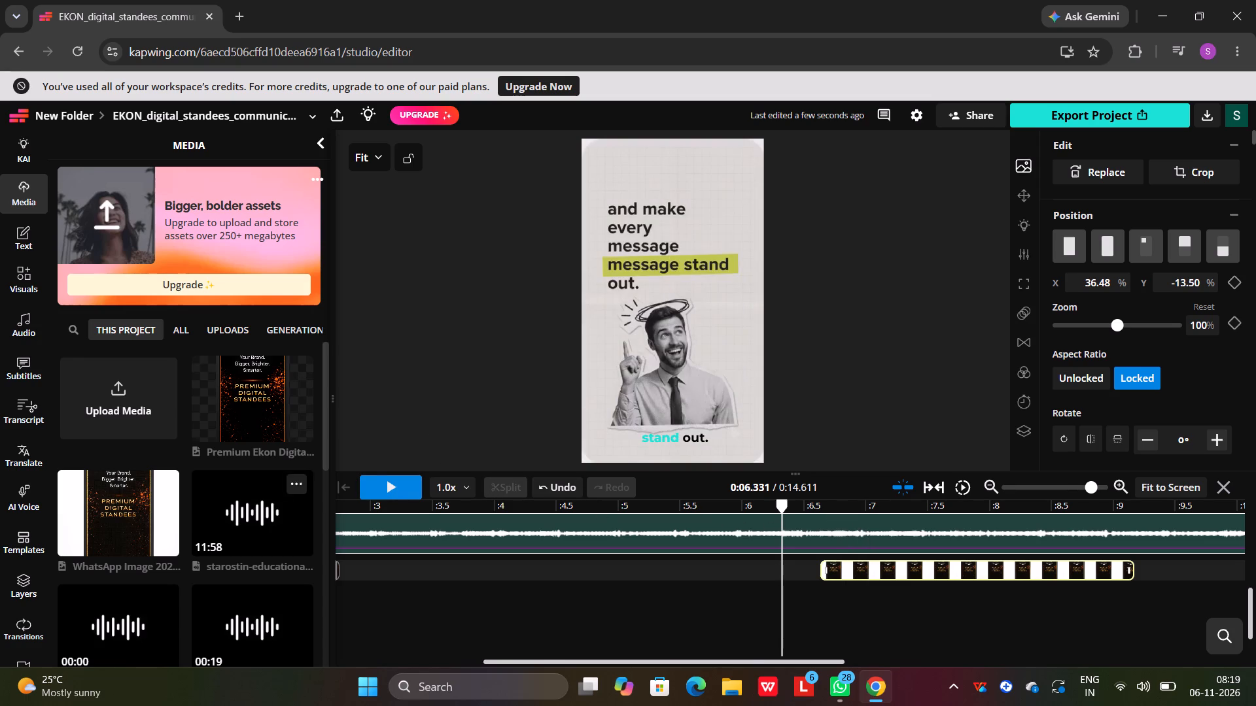
{"action": "left_click", "coordinate": [380, 480]}
{"action": "left_click", "coordinate": [379, 480]}
{"action": "left_click", "coordinate": [379, 480]}
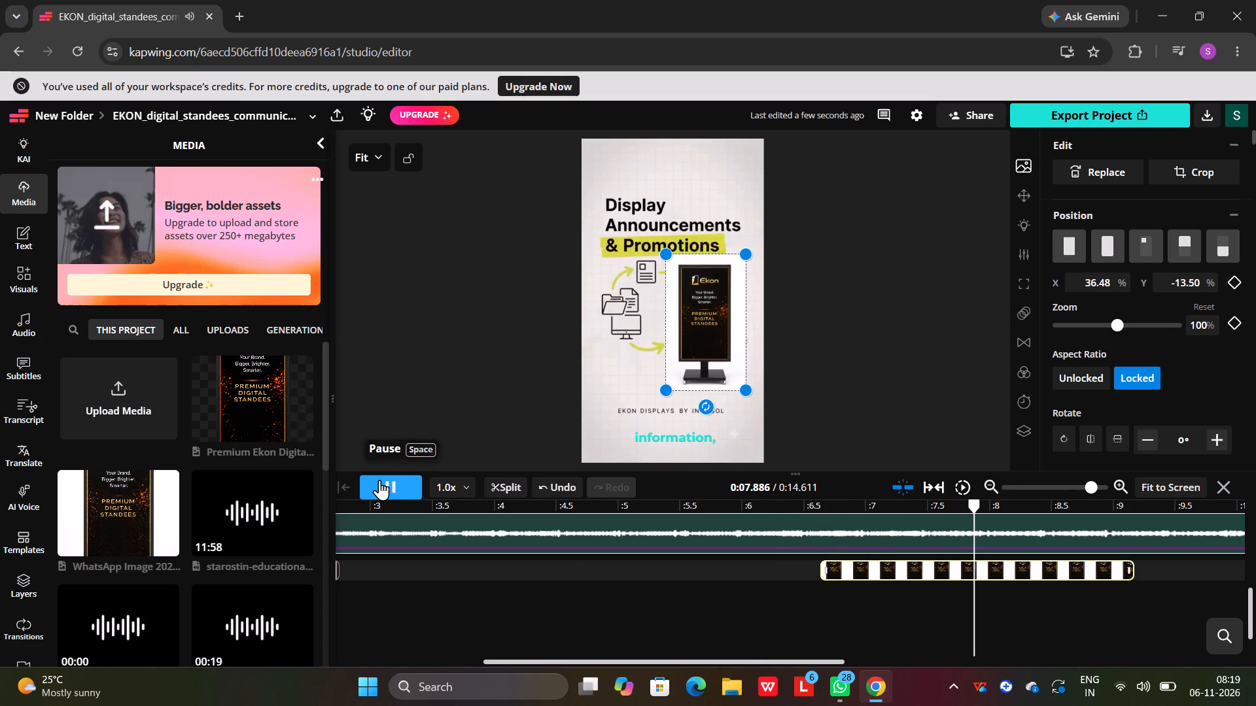
Trim the standee clip's start to about 6.69 s, just inside the Display Announcement scene's transition, and replay it.
{"action": "left_click_drag", "start_coordinate": [822, 575], "coordinate": [828, 575]}
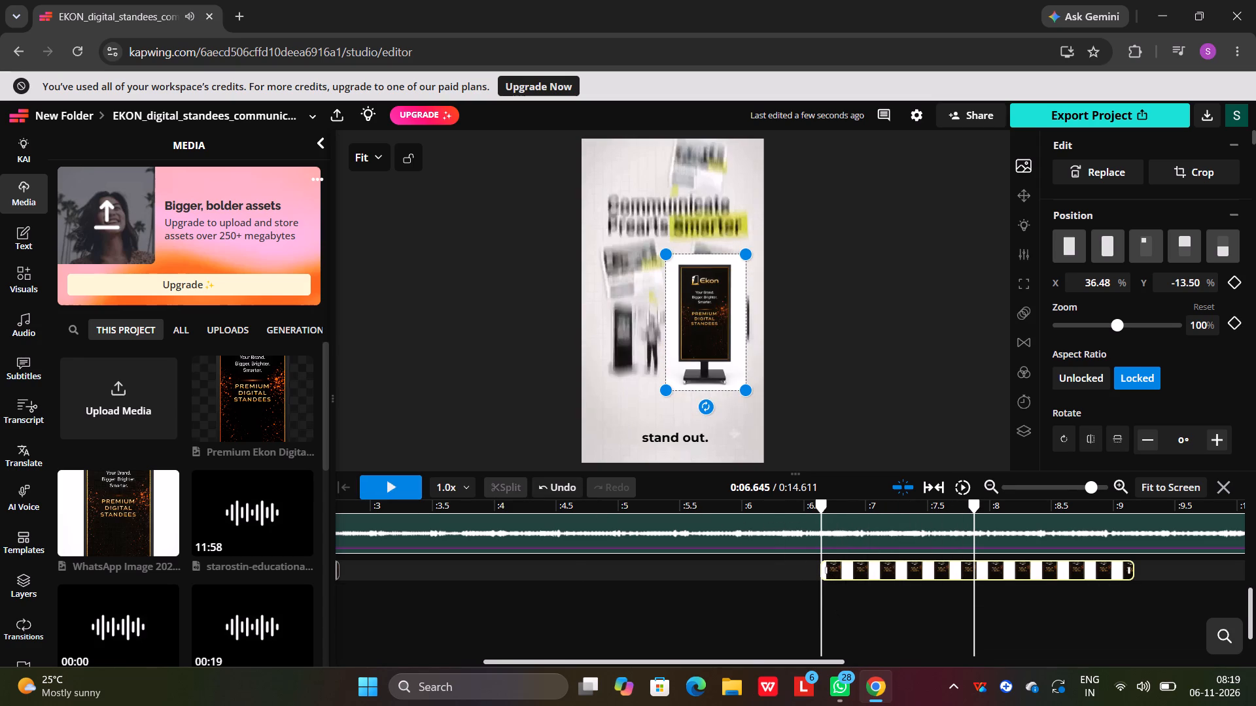
{"action": "left_click_drag", "start_coordinate": [828, 575], "coordinate": [828, 575]}
{"action": "left_click_drag", "start_coordinate": [823, 510], "coordinate": [853, 509]}
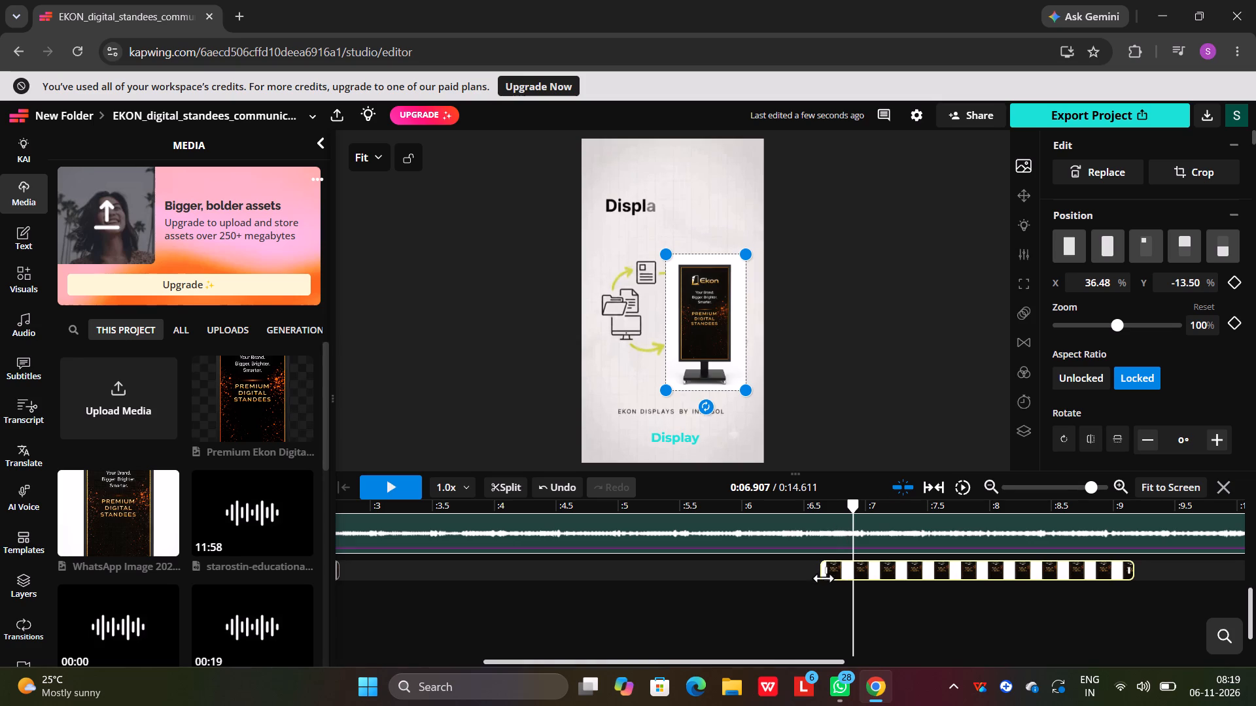
{"action": "left_click_drag", "start_coordinate": [821, 573], "coordinate": [829, 571]}
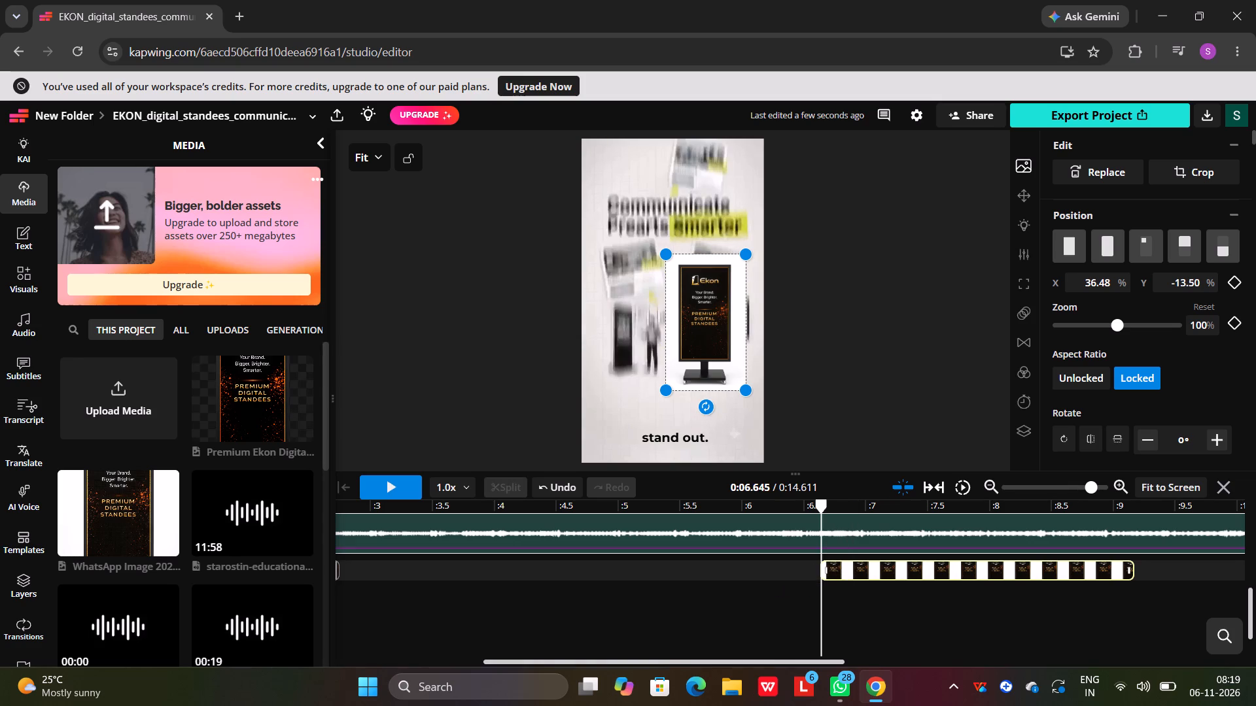
{"action": "scroll", "coordinate": [824, 531], "scroll_direction": "up", "scroll_amount": 3, "text": "ctrl"}
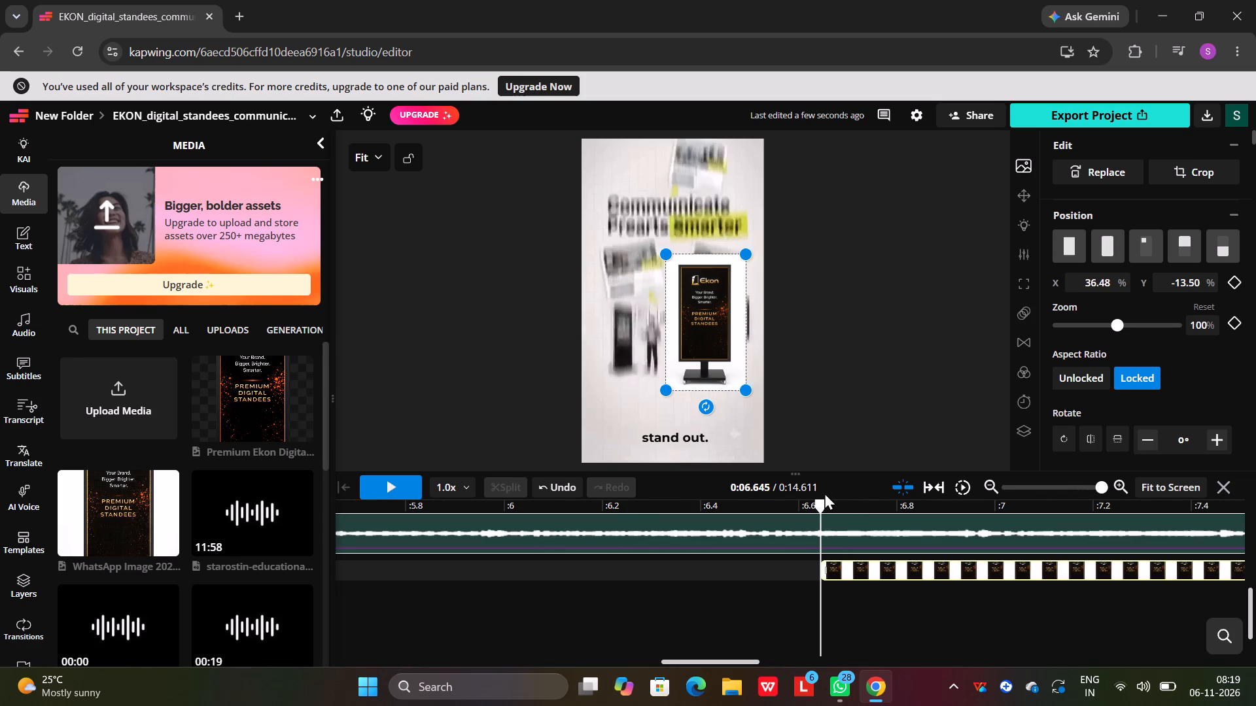
{"action": "left_click_drag", "start_coordinate": [820, 507], "coordinate": [903, 505]}
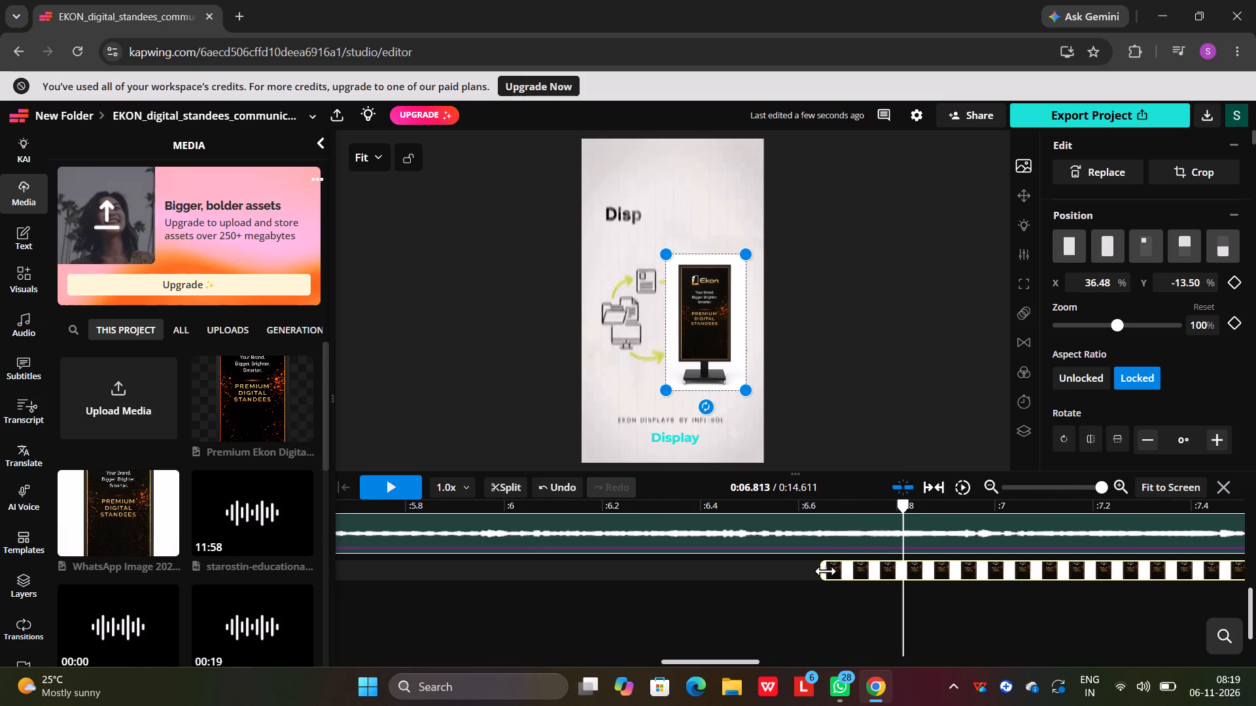
{"action": "left_click_drag", "start_coordinate": [825, 571], "coordinate": [836, 569]}
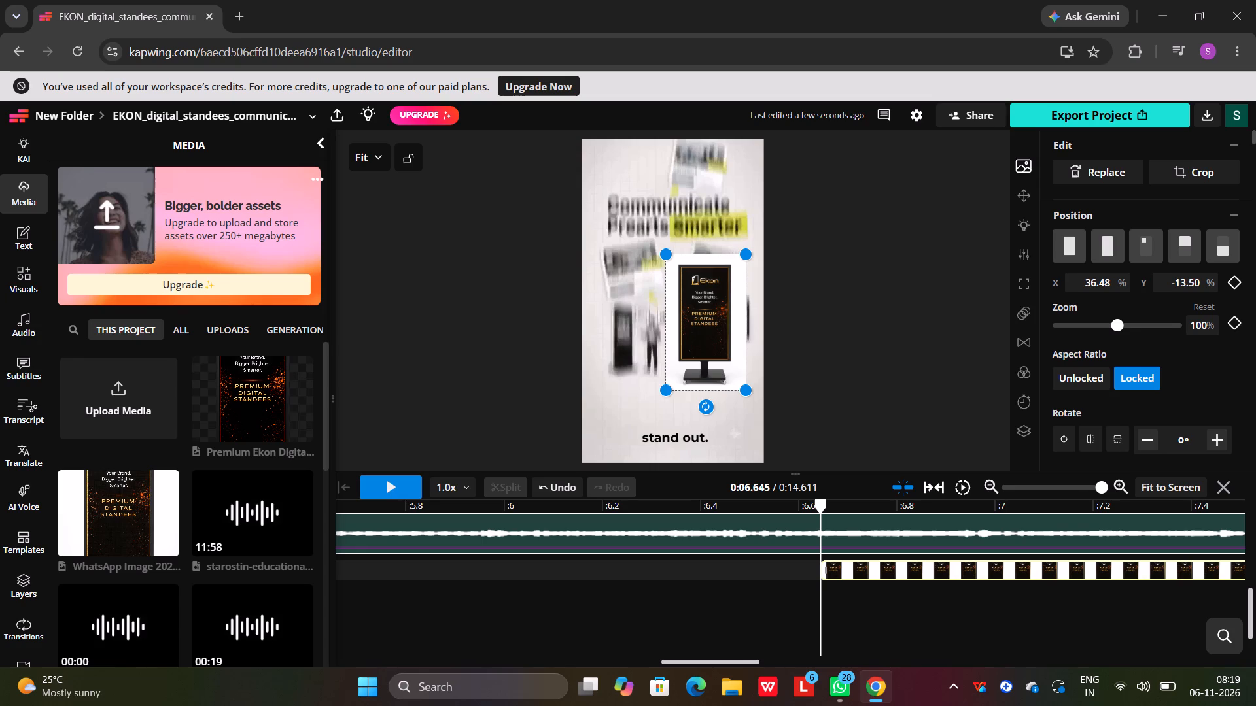
{"action": "left_click_drag", "start_coordinate": [821, 513], "coordinate": [844, 510]}
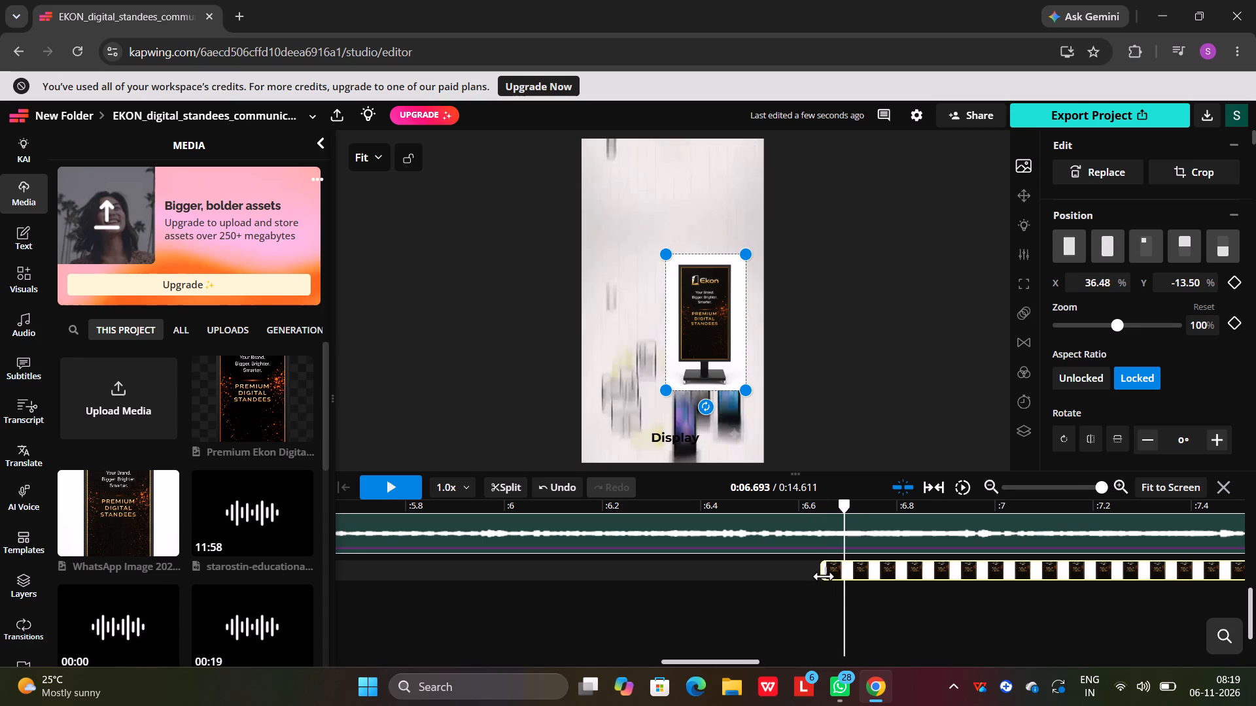
{"action": "left_click_drag", "start_coordinate": [823, 576], "coordinate": [838, 574]}
{"action": "left_click_drag", "start_coordinate": [846, 506], "coordinate": [818, 508]}
{"action": "left_click", "coordinate": [385, 486]}
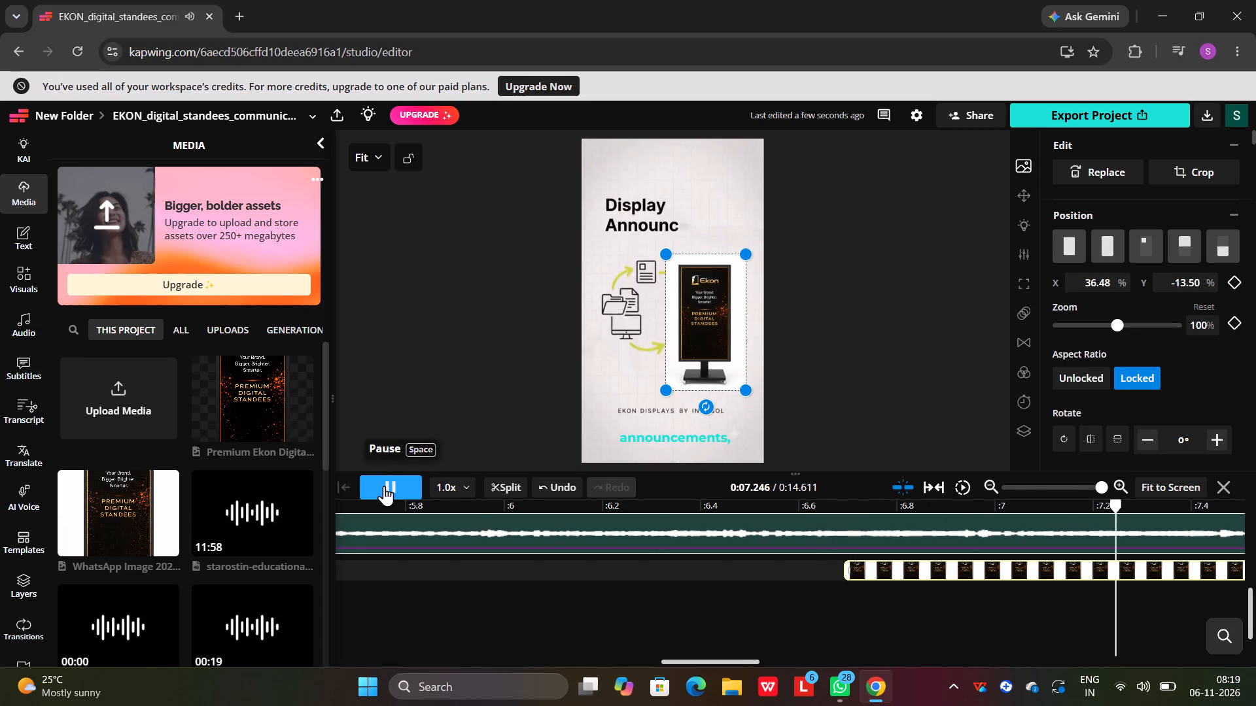
Trim the Display Announcements standee clip's start forward to about 6.79 s and replay the scene.
{"action": "left_click", "coordinate": [384, 486]}
{"action": "scroll", "coordinate": [364, 561], "scroll_direction": "down", "scroll_amount": 1}
{"action": "scroll", "coordinate": [369, 608], "scroll_direction": "right", "scroll_amount": 7}
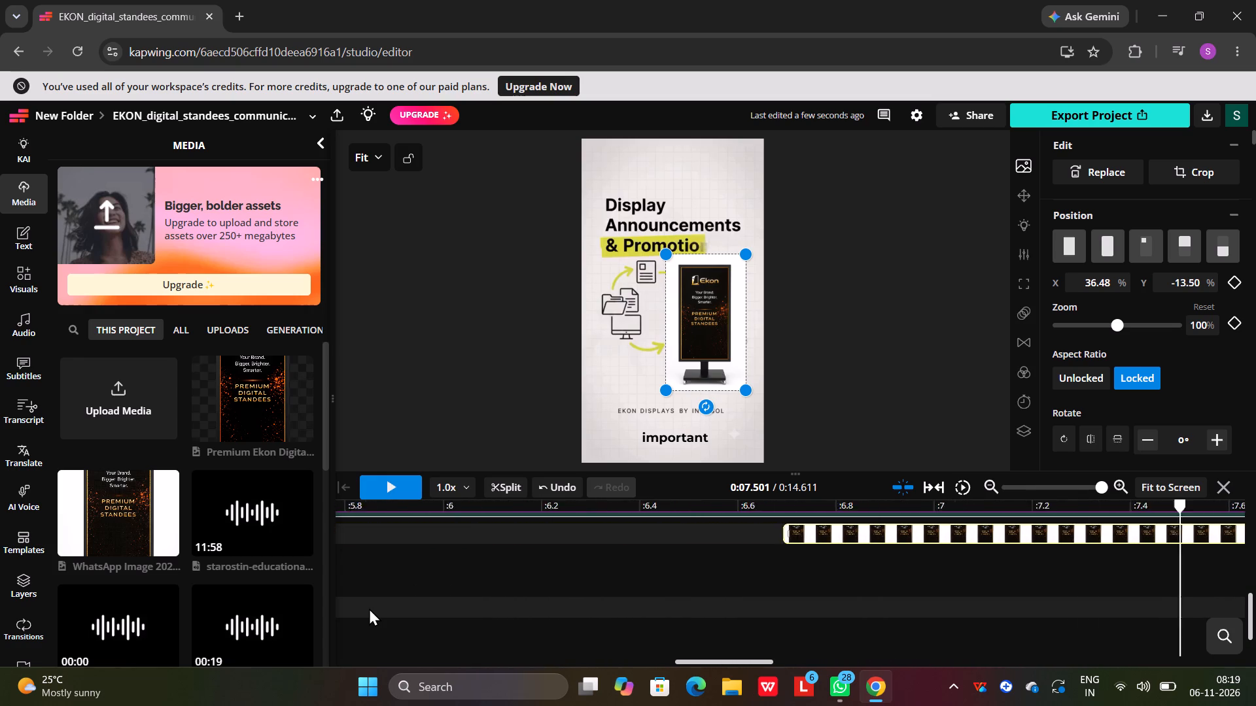
{"action": "scroll", "coordinate": [369, 608], "scroll_direction": "right", "scroll_amount": 1}
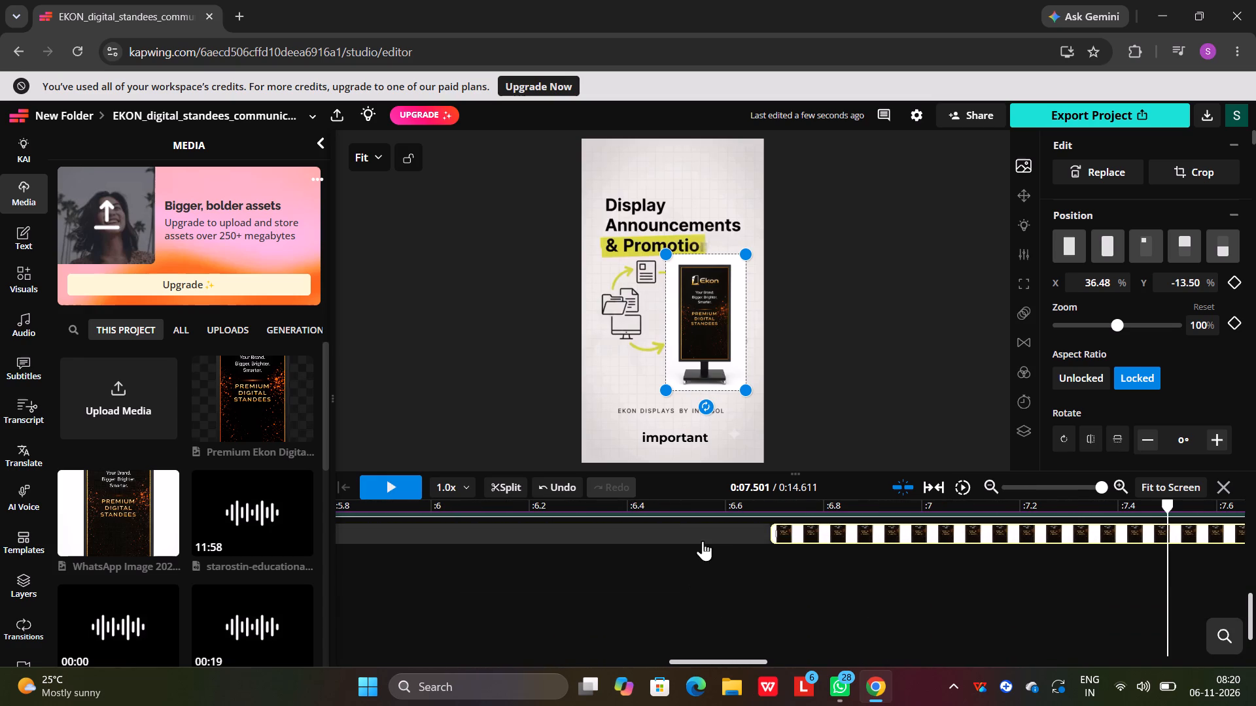
{"action": "left_click_drag", "start_coordinate": [773, 531], "coordinate": [816, 531]}
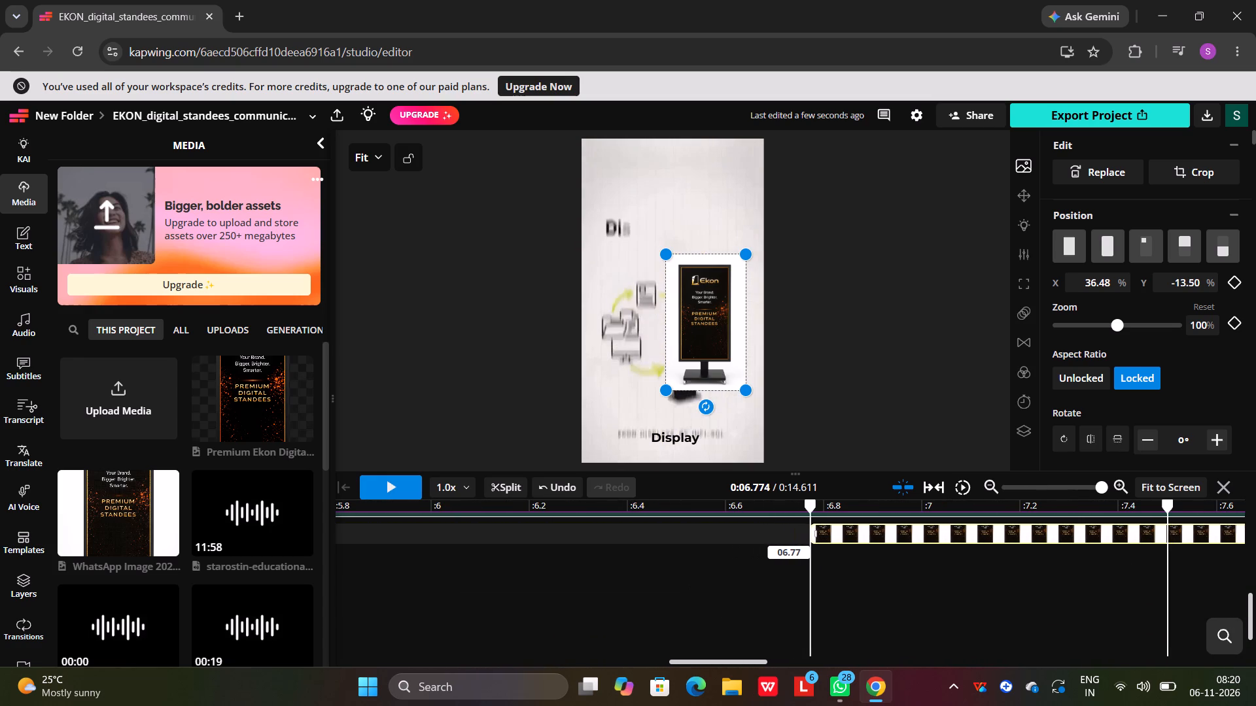
{"action": "left_click_drag", "start_coordinate": [816, 531], "coordinate": [819, 531]}
{"action": "left_click_drag", "start_coordinate": [814, 512], "coordinate": [722, 507]}
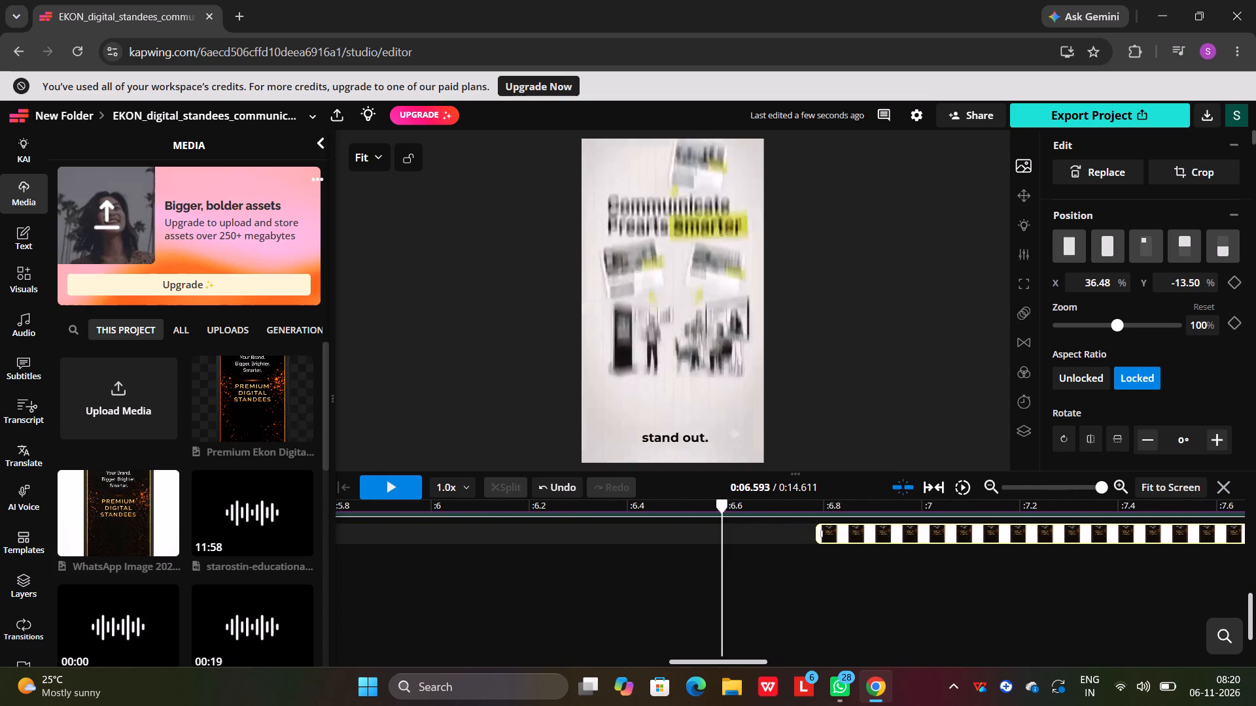
{"action": "left_click", "coordinate": [402, 491]}
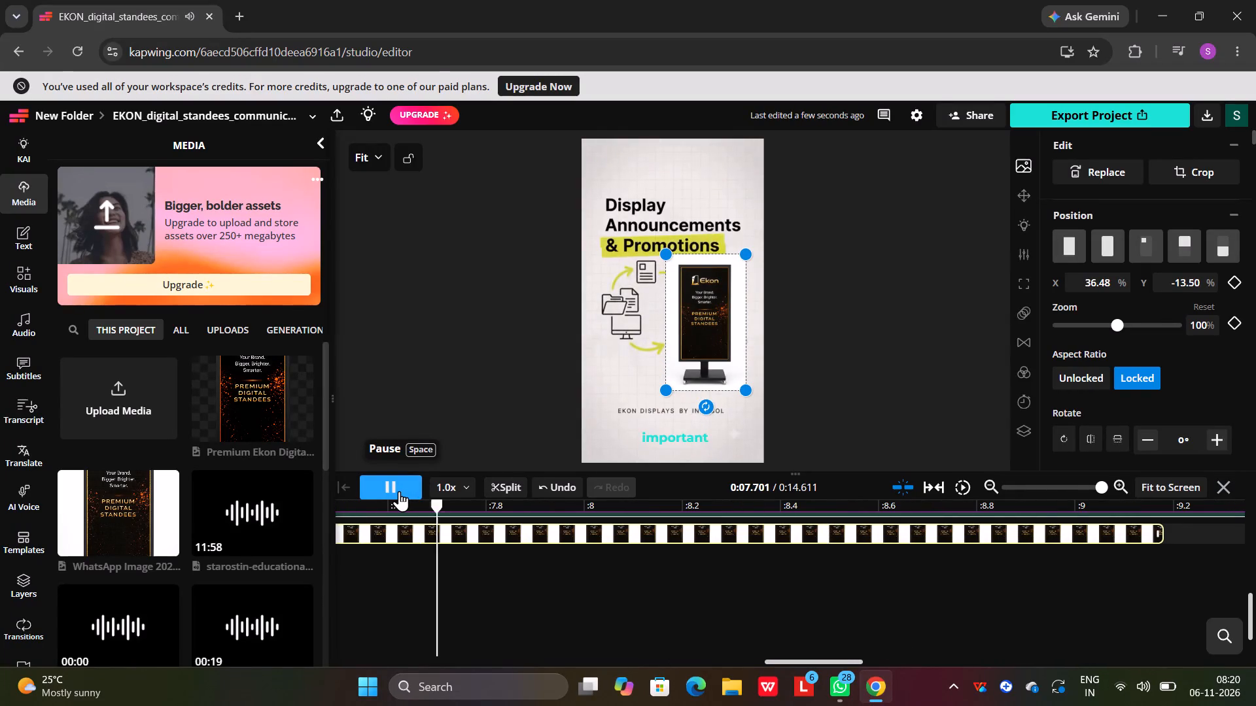
{"action": "left_click", "coordinate": [399, 491]}
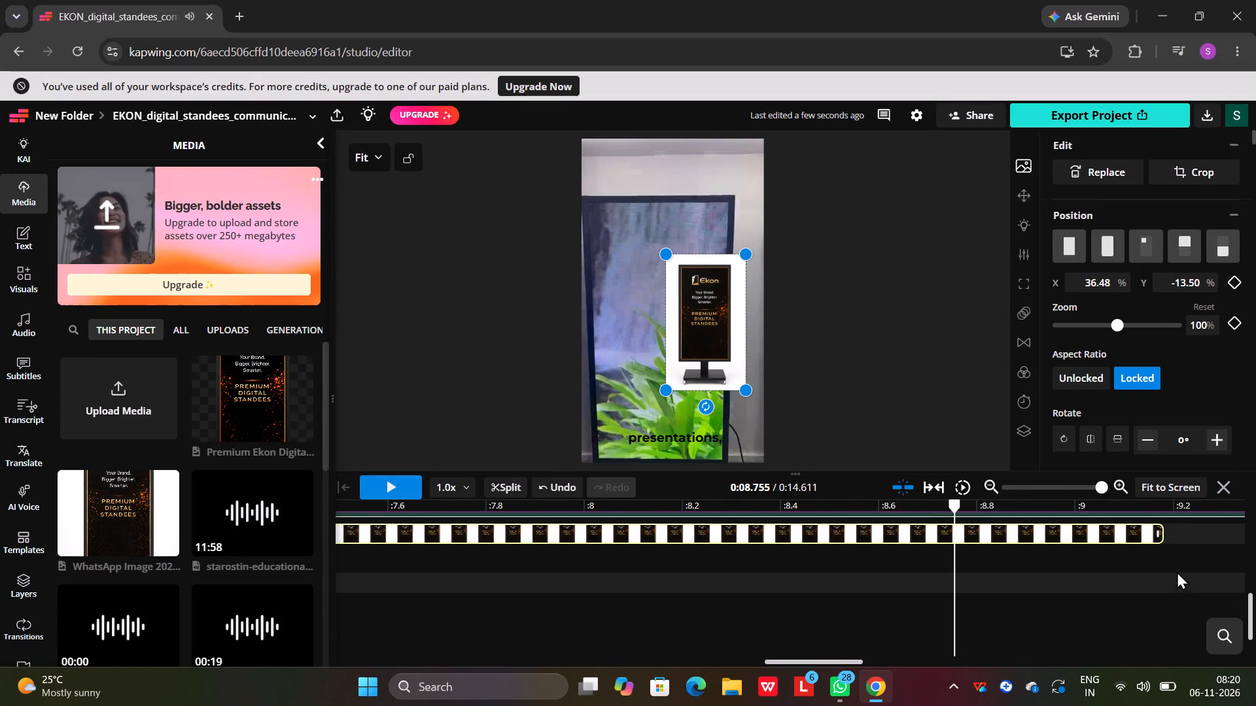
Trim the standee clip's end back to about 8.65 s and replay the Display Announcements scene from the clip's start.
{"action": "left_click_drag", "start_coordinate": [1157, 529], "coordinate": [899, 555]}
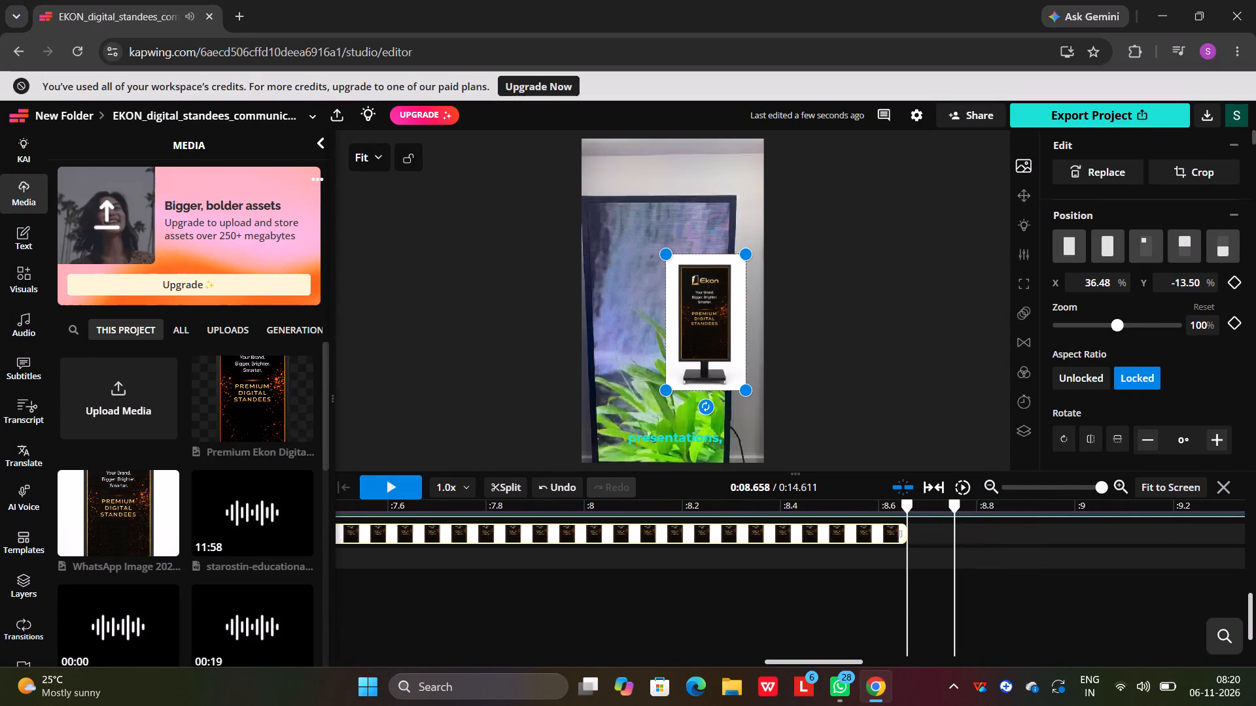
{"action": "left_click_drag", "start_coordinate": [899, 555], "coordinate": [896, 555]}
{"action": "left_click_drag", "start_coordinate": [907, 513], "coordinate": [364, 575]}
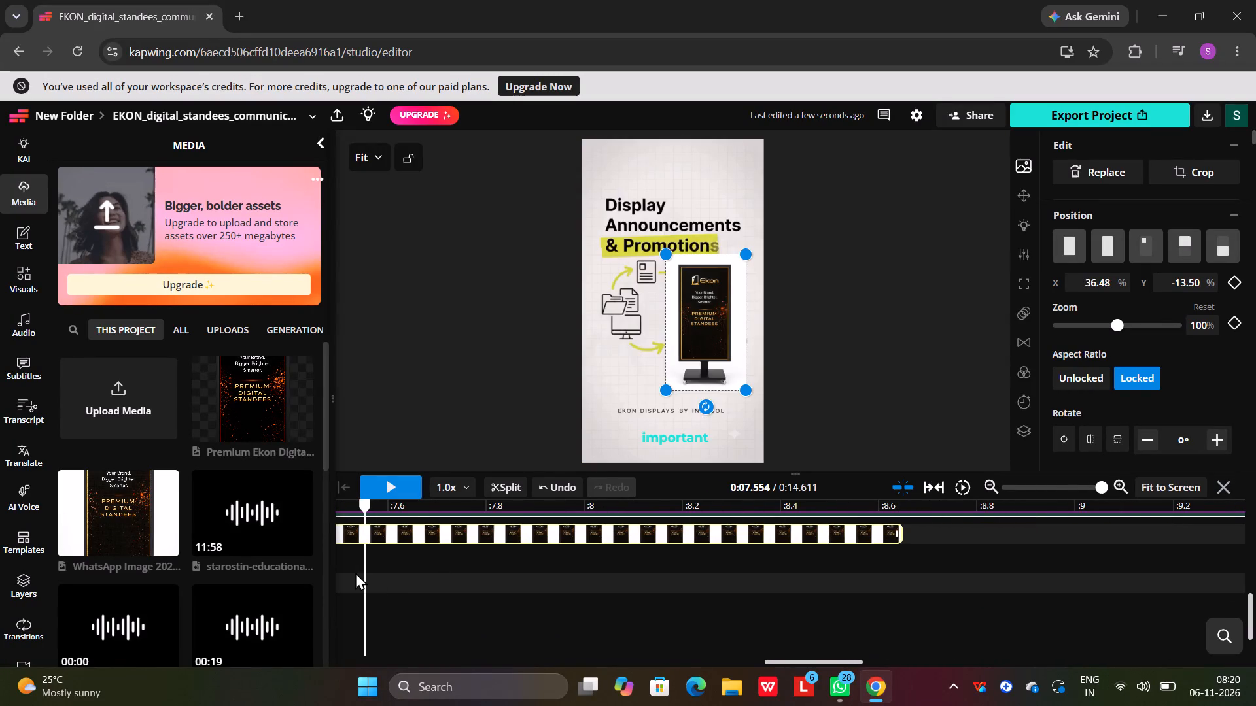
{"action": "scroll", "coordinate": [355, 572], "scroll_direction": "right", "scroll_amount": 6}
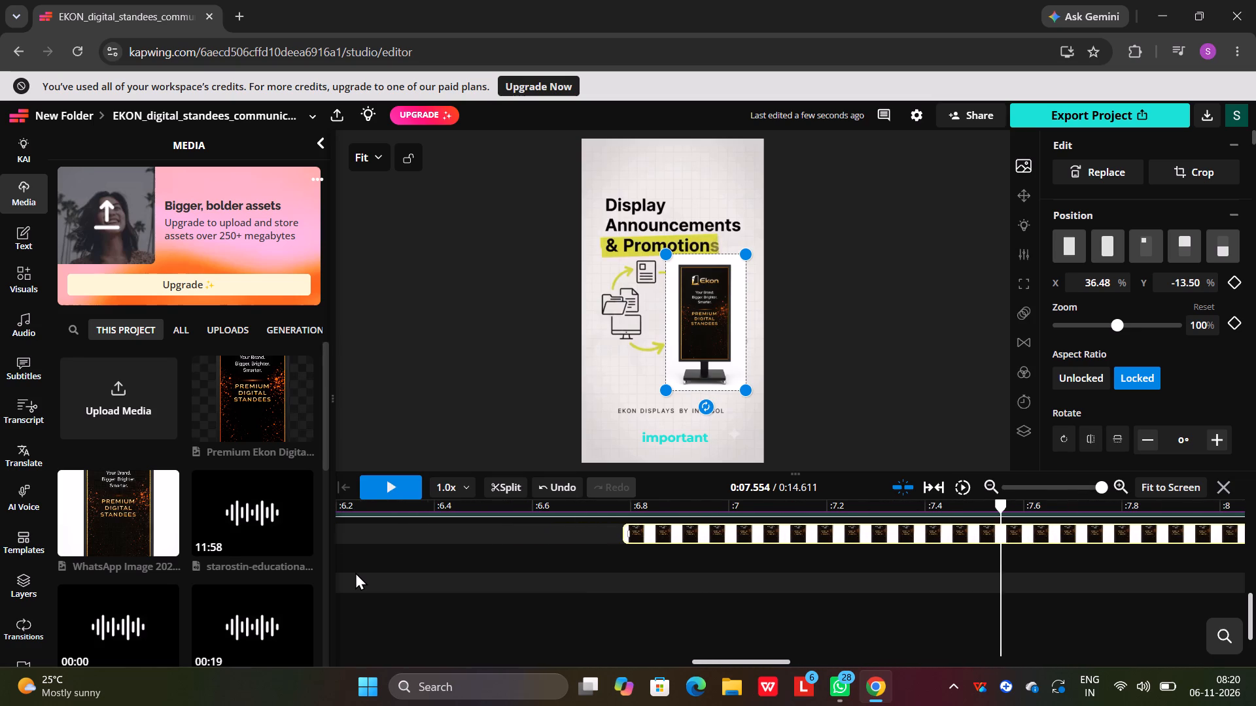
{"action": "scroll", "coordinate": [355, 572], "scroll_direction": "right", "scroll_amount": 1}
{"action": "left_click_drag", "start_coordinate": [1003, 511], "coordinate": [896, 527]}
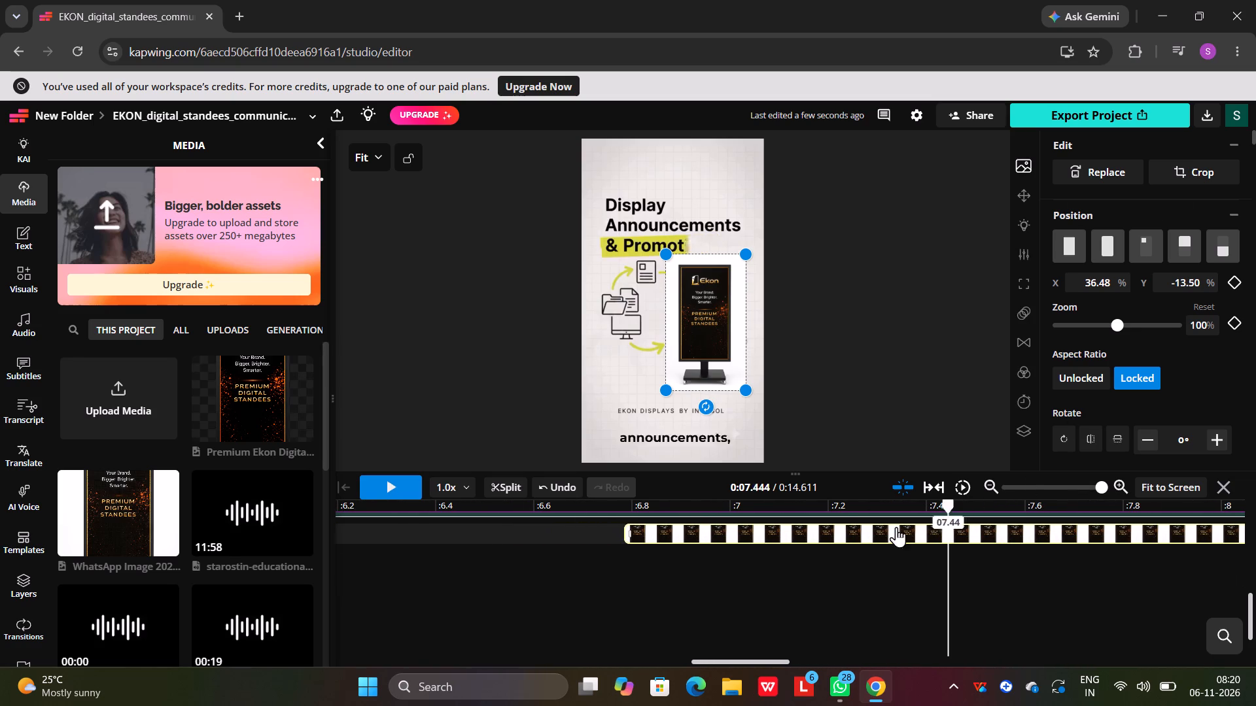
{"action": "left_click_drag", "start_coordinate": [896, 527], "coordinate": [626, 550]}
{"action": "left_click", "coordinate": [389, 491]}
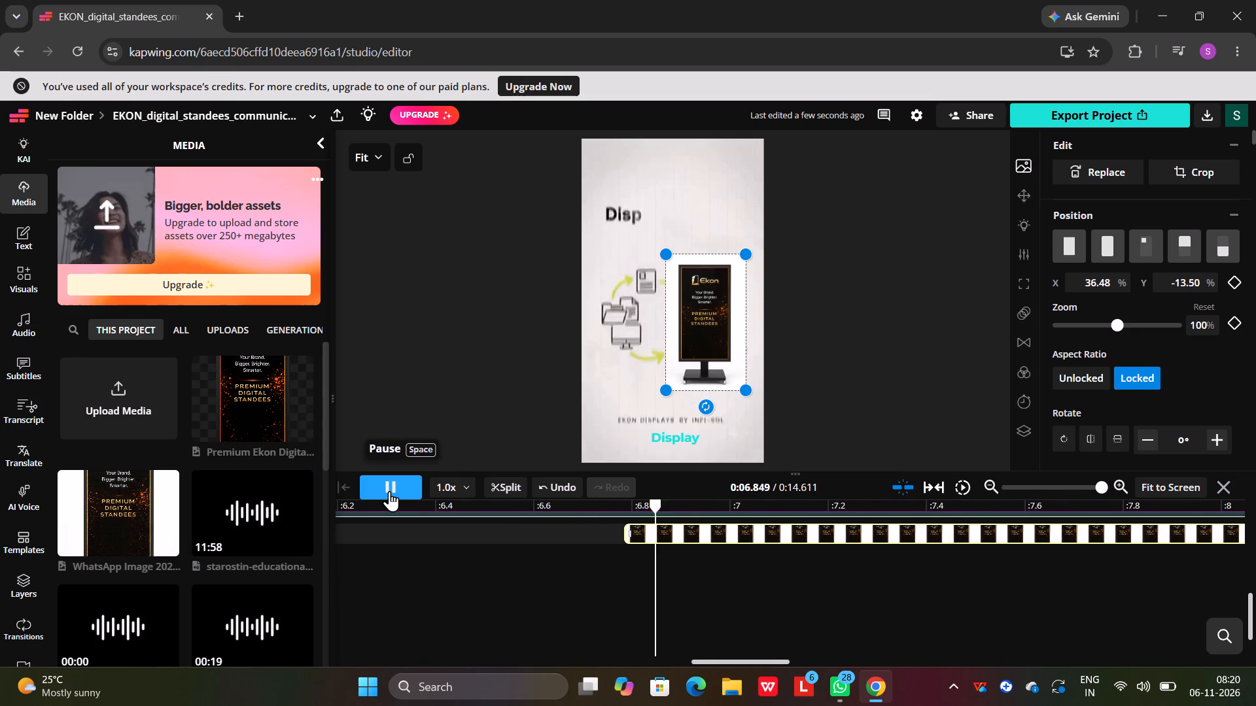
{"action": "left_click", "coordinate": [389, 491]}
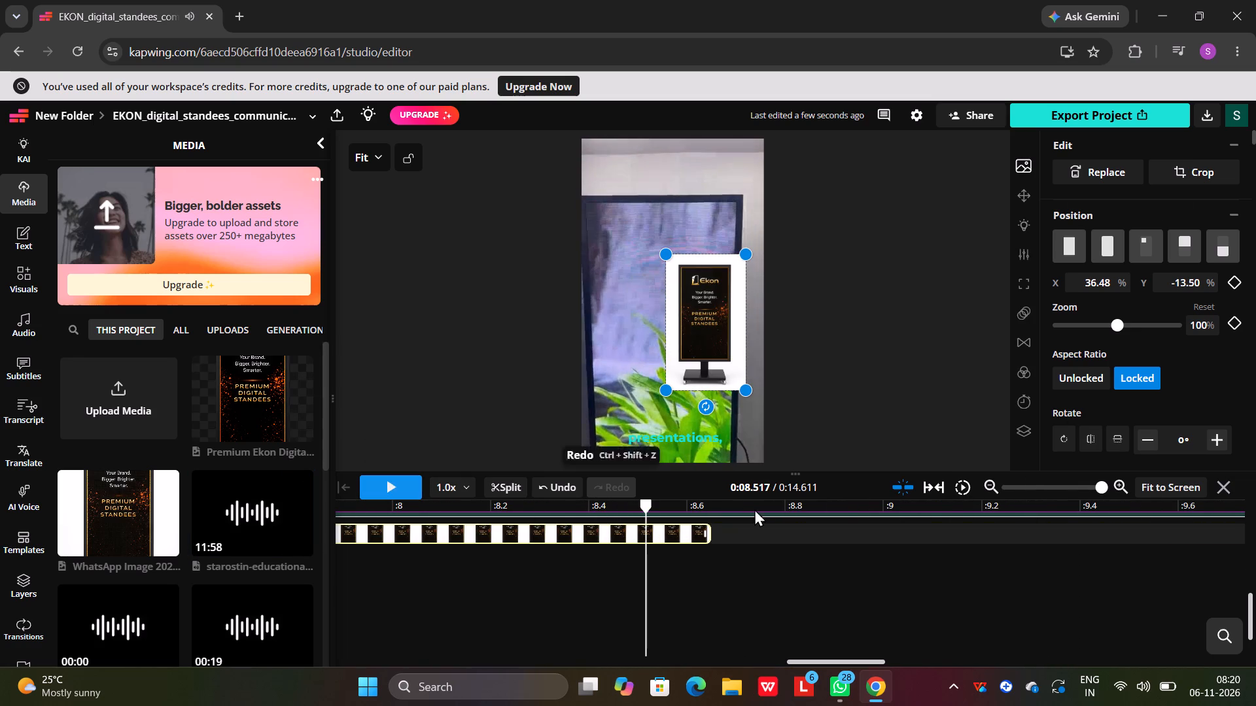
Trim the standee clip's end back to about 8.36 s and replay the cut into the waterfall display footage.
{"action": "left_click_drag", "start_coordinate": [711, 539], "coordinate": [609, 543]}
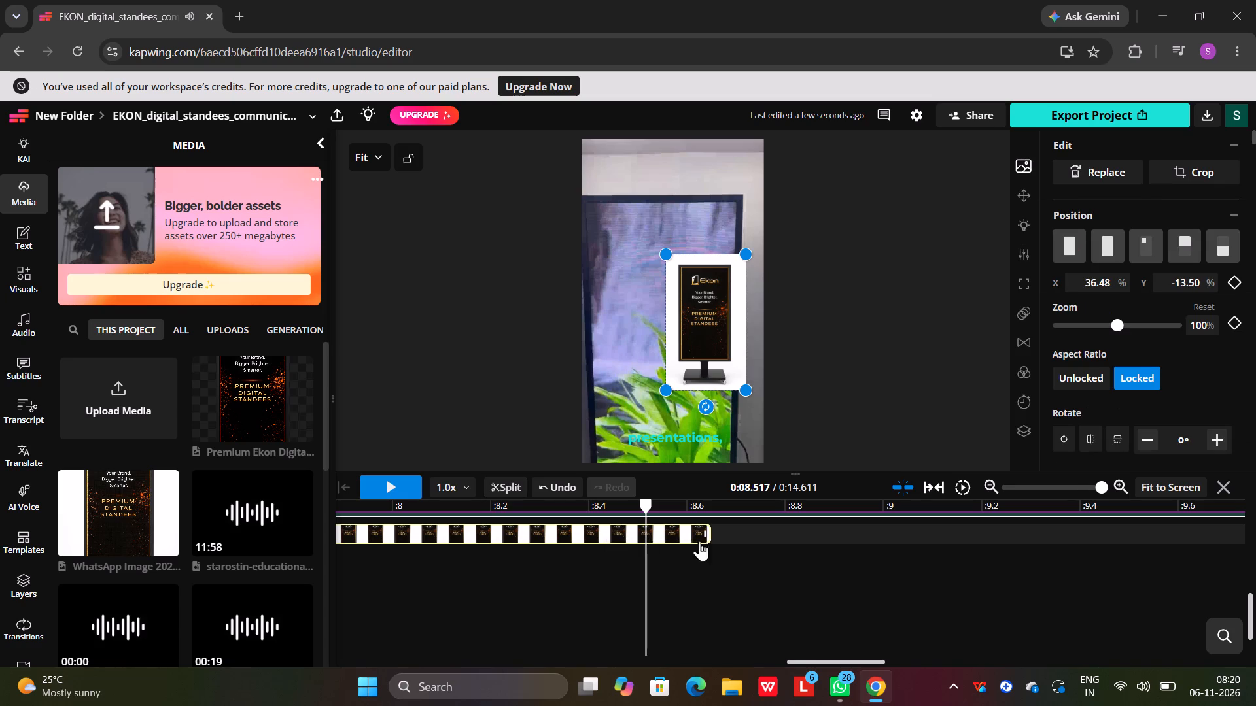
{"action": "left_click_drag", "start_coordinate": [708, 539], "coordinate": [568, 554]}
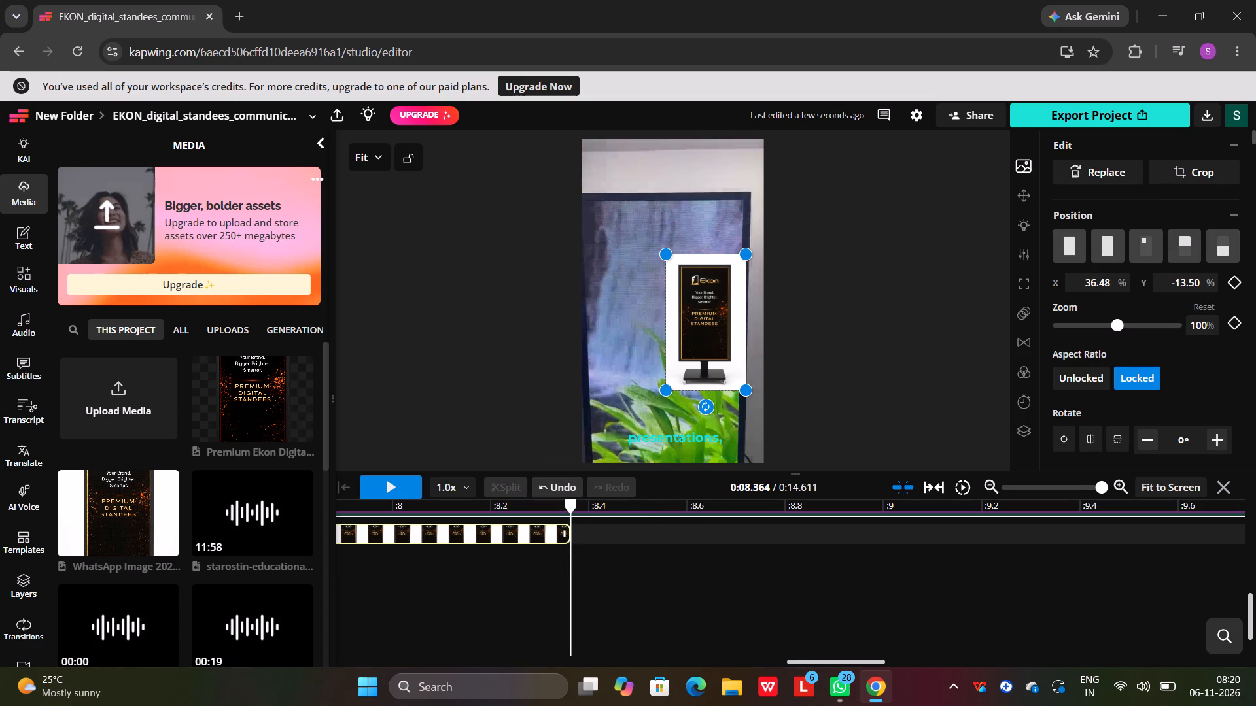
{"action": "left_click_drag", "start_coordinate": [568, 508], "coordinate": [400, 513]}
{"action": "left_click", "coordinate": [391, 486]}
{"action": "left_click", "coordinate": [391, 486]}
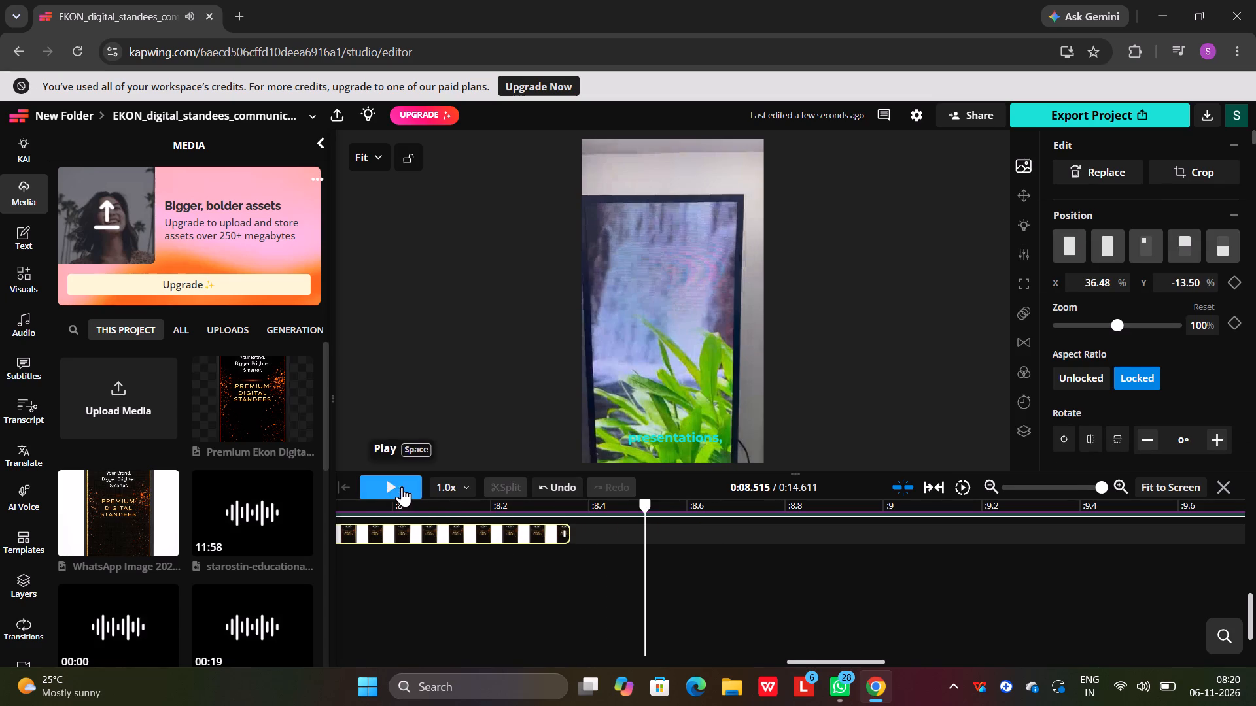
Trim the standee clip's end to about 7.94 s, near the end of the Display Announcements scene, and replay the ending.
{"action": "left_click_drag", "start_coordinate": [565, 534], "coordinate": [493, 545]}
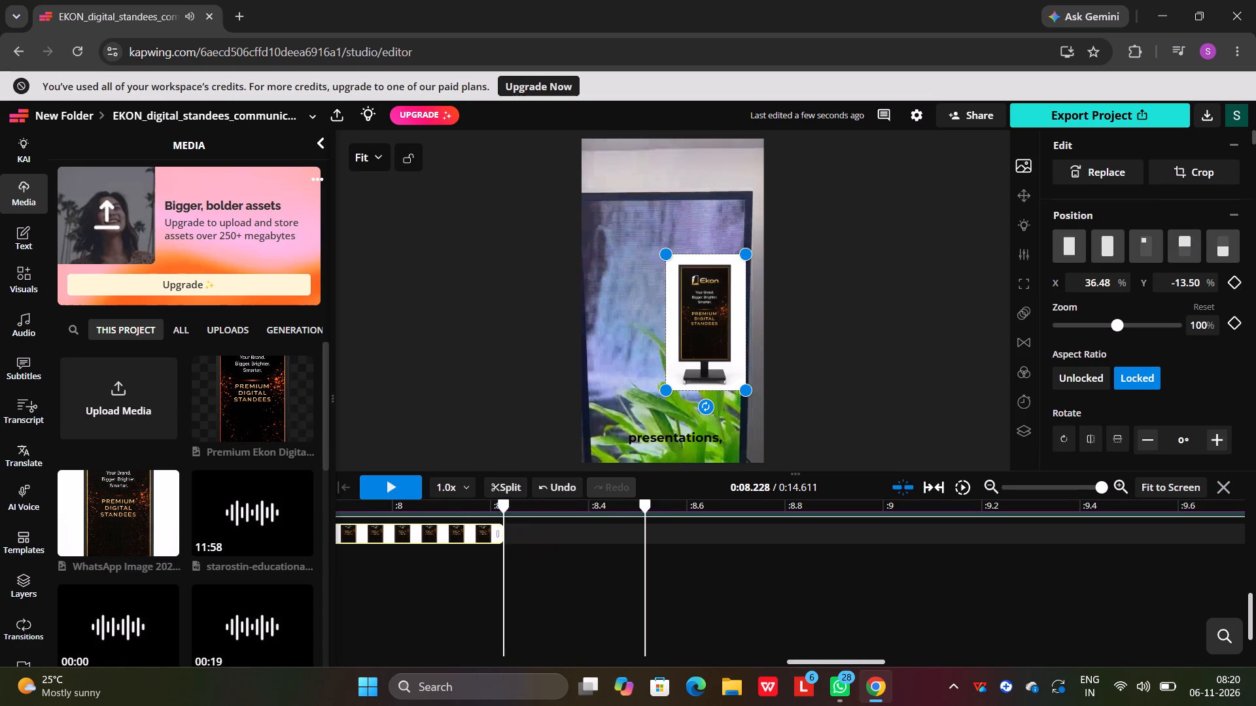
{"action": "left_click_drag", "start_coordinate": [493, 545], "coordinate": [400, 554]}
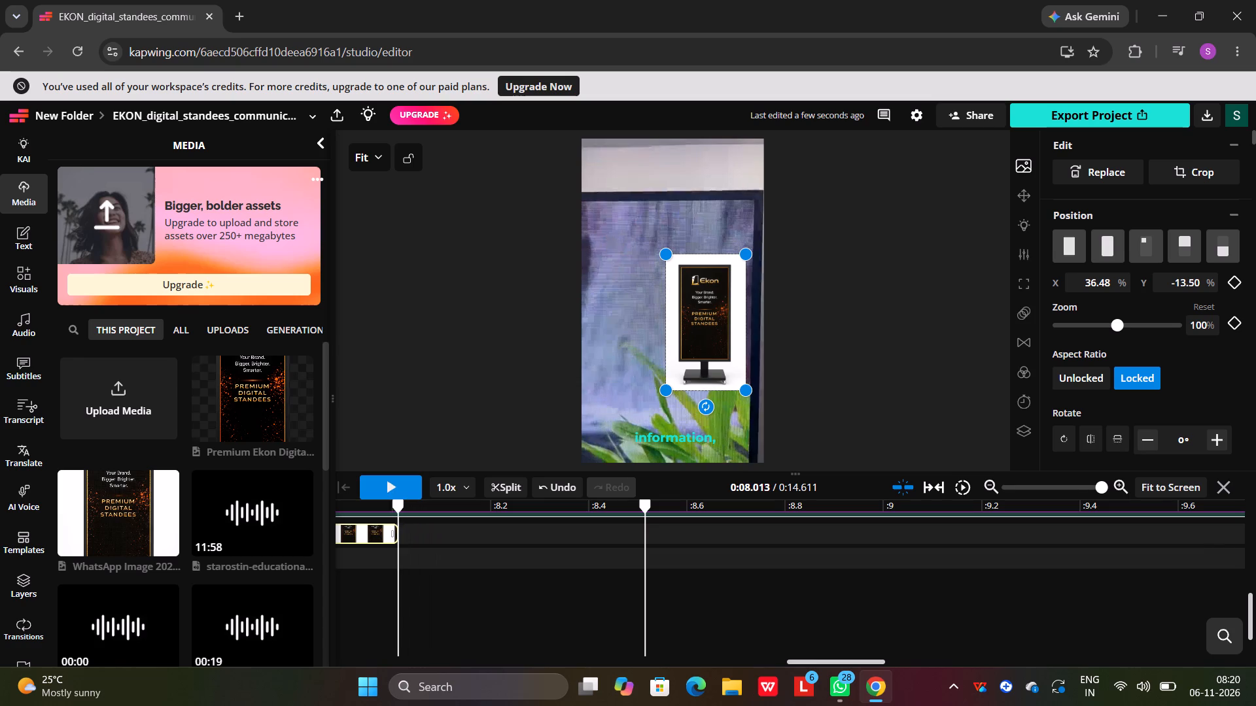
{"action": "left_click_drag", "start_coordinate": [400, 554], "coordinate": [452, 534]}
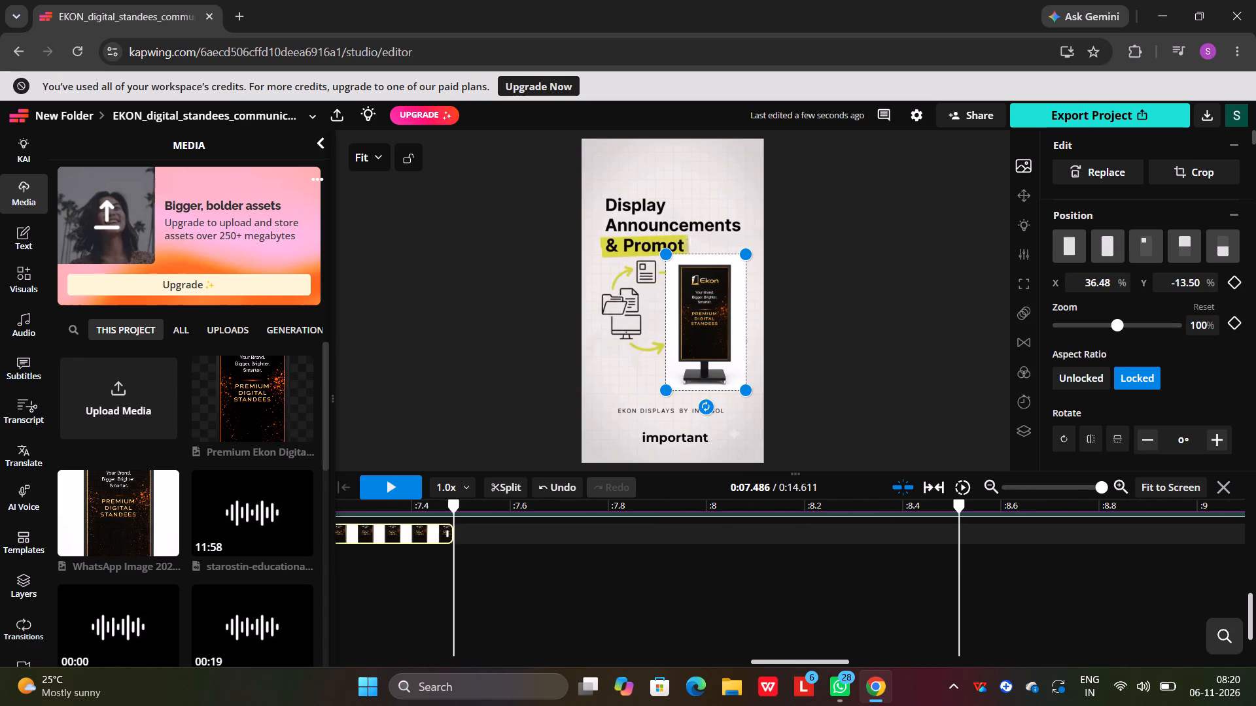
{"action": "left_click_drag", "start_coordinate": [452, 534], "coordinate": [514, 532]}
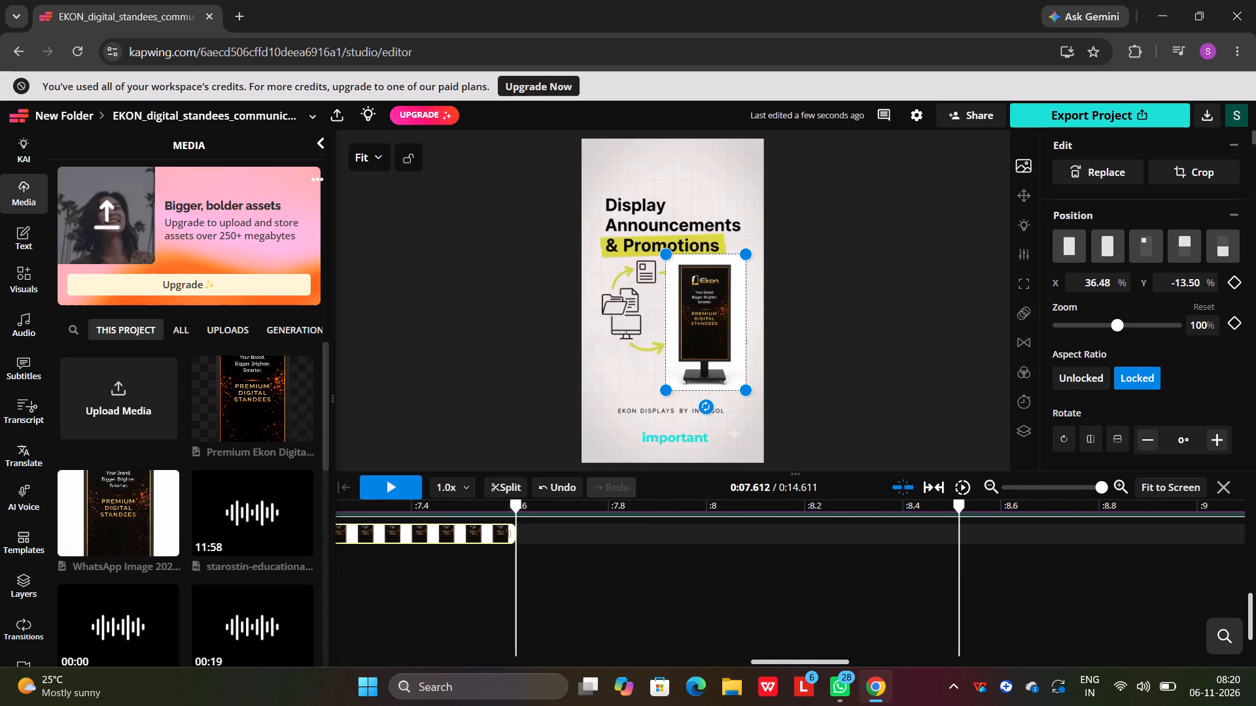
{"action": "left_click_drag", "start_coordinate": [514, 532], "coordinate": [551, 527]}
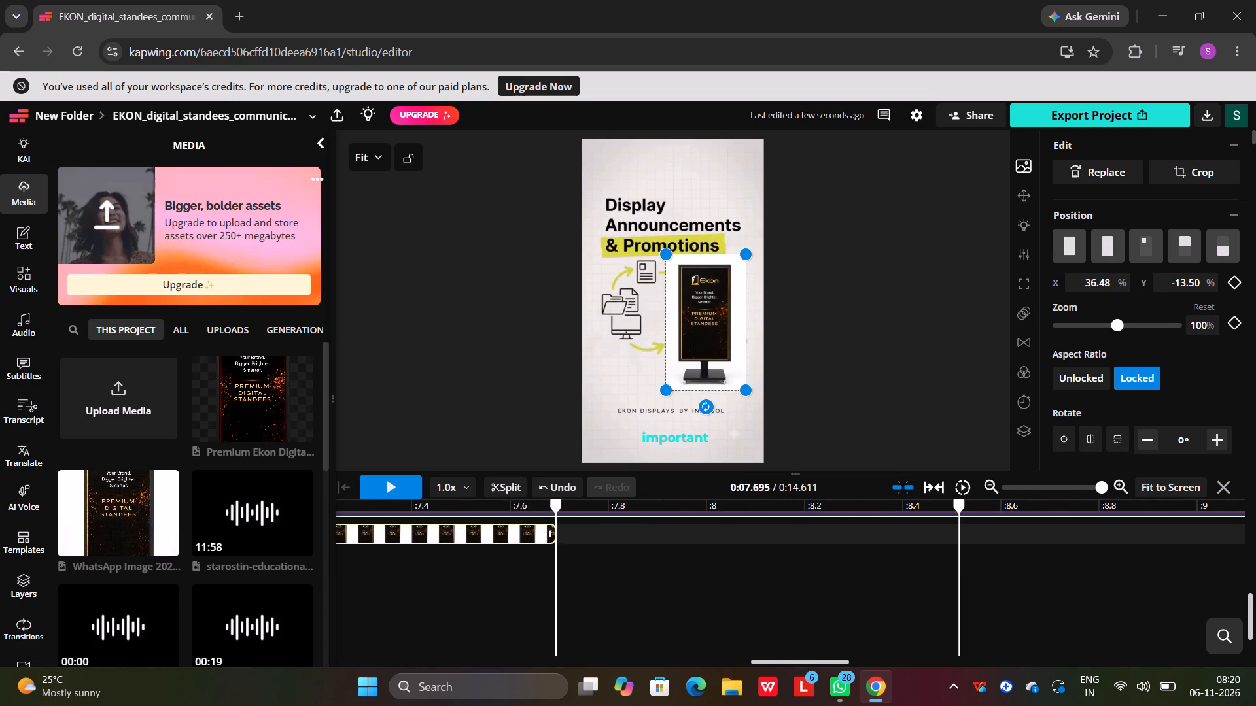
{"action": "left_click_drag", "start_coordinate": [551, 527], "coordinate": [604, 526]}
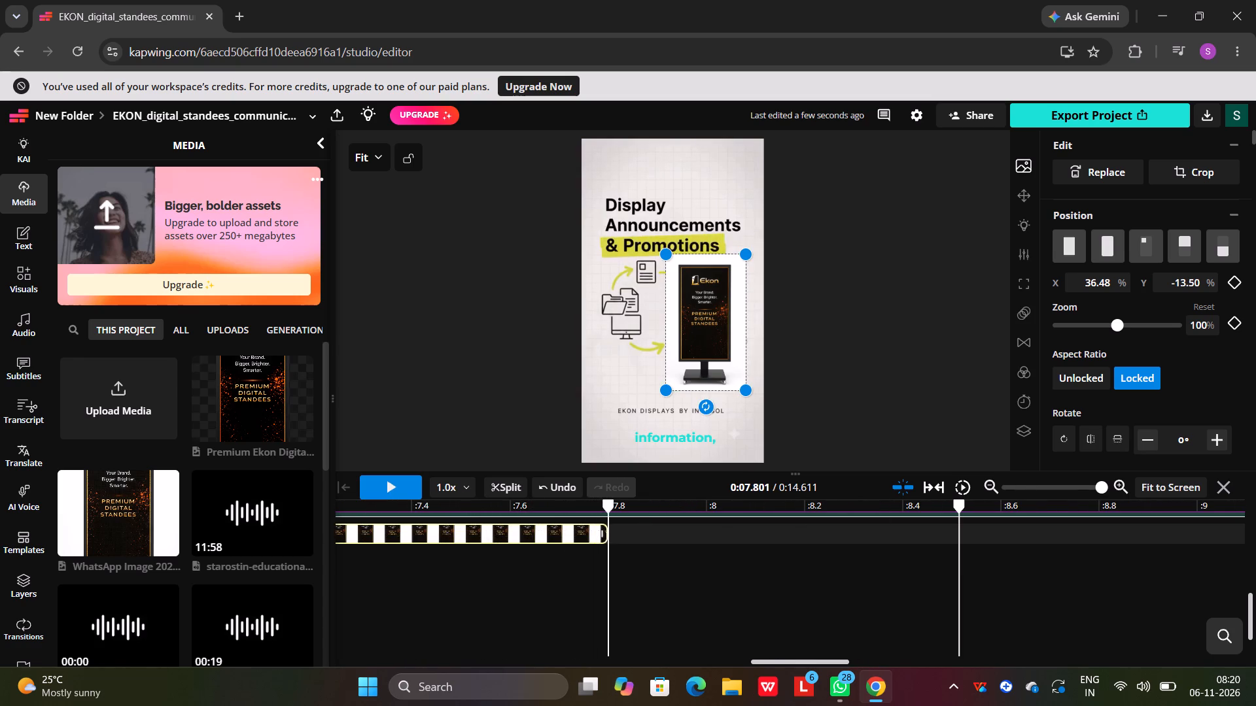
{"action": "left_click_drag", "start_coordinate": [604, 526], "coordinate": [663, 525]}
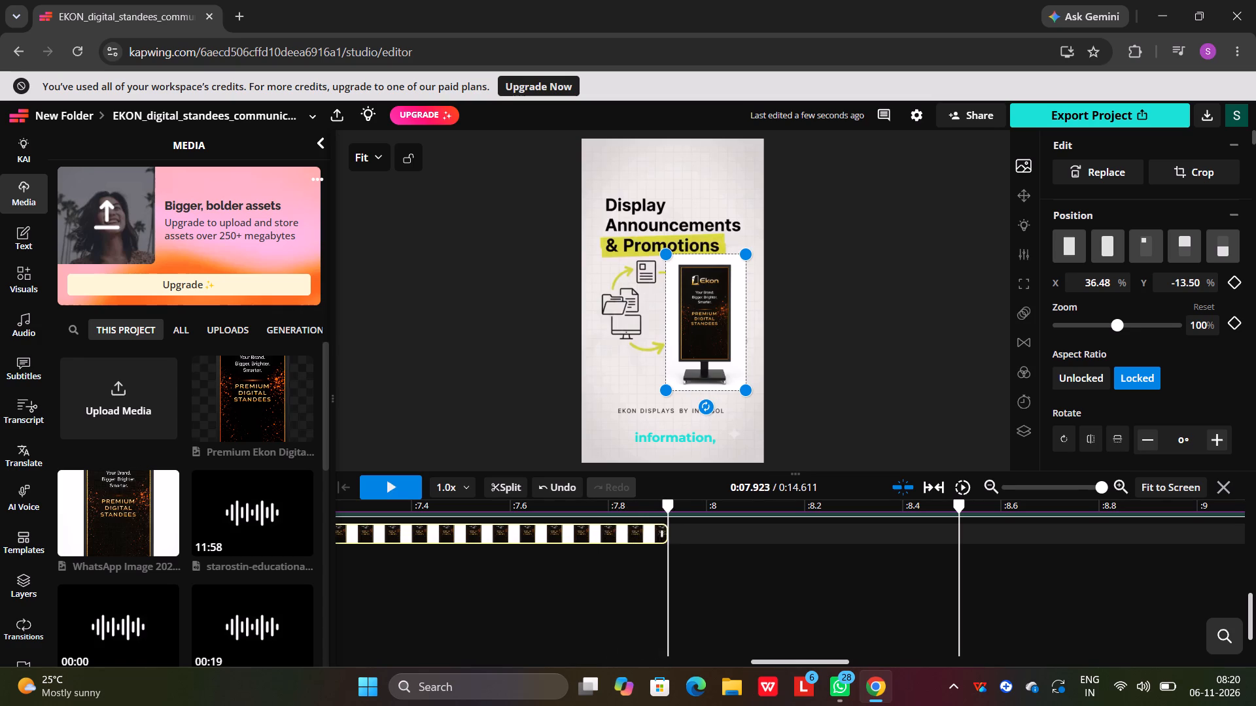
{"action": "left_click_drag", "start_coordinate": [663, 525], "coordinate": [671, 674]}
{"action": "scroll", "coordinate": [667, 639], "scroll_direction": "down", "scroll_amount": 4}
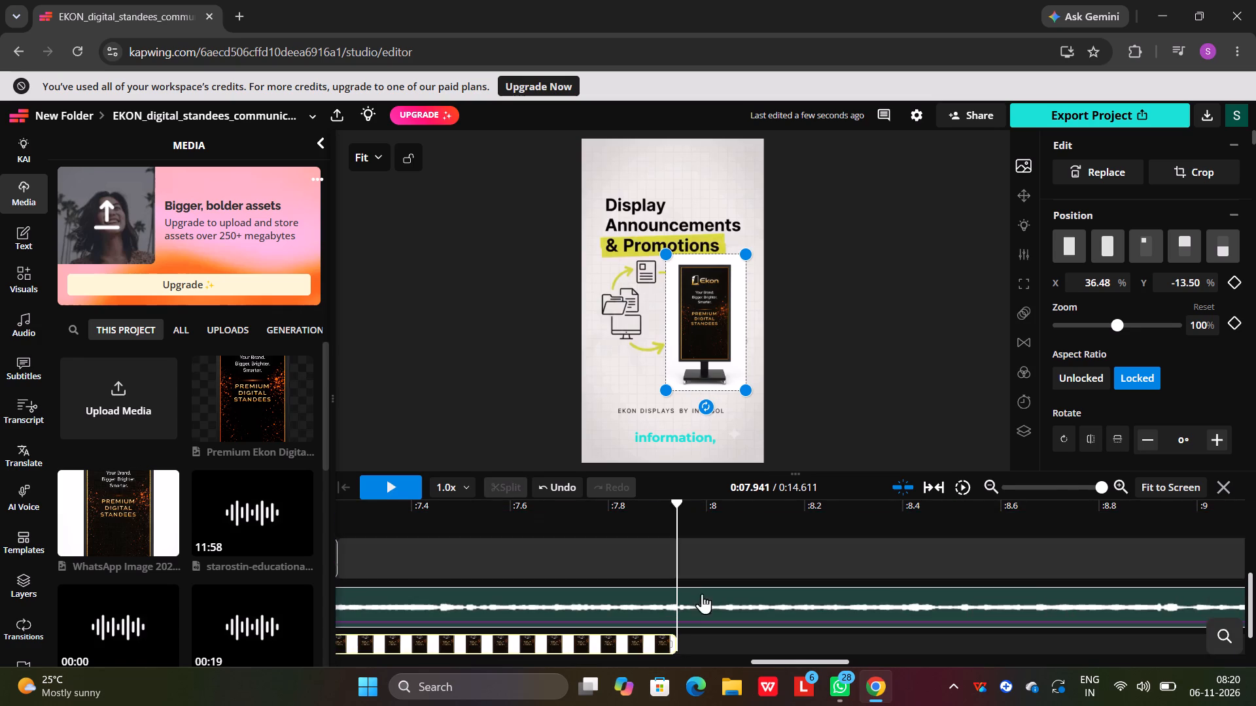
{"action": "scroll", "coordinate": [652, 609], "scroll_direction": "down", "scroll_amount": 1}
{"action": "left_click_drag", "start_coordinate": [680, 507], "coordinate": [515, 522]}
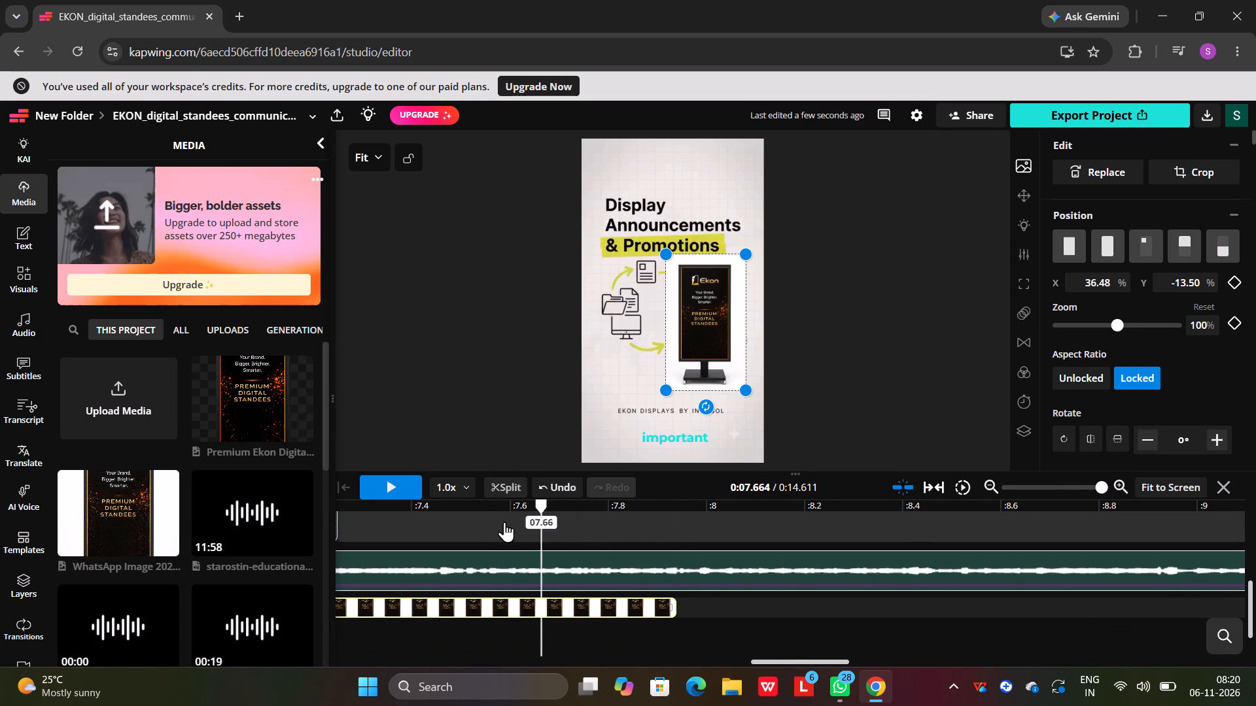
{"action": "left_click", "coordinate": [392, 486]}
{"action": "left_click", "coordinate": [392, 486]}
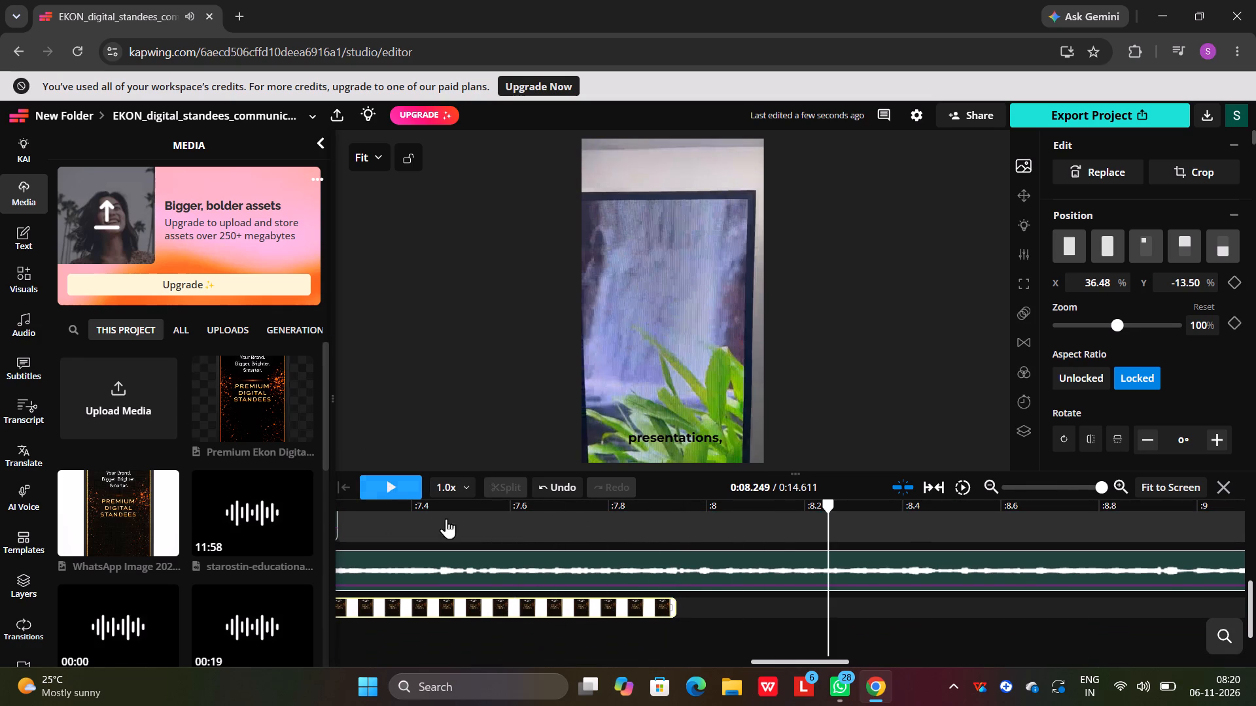
Extend the standee clip's end slightly to about 7.97 s and replay the cut into the waterfall display footage.
{"action": "left_click_drag", "start_coordinate": [674, 610], "coordinate": [675, 610]}
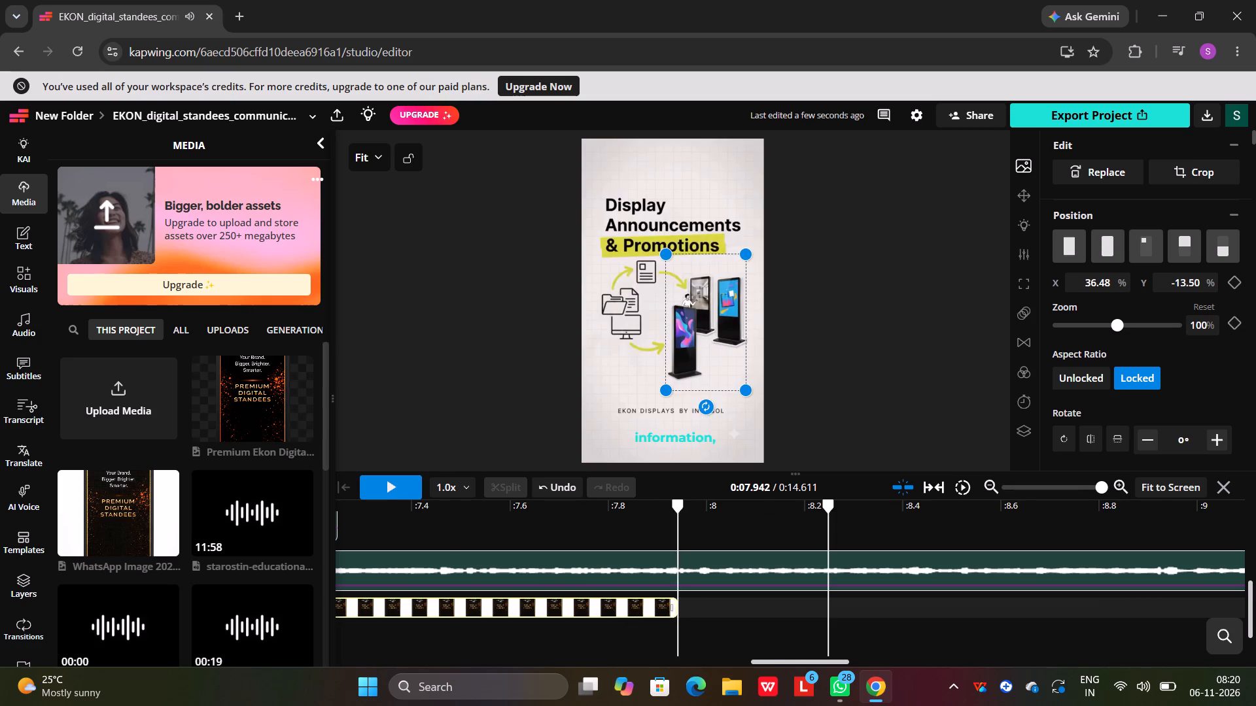
{"action": "left_click_drag", "start_coordinate": [675, 610], "coordinate": [689, 609]}
{"action": "left_click_drag", "start_coordinate": [691, 520], "coordinate": [581, 537]}
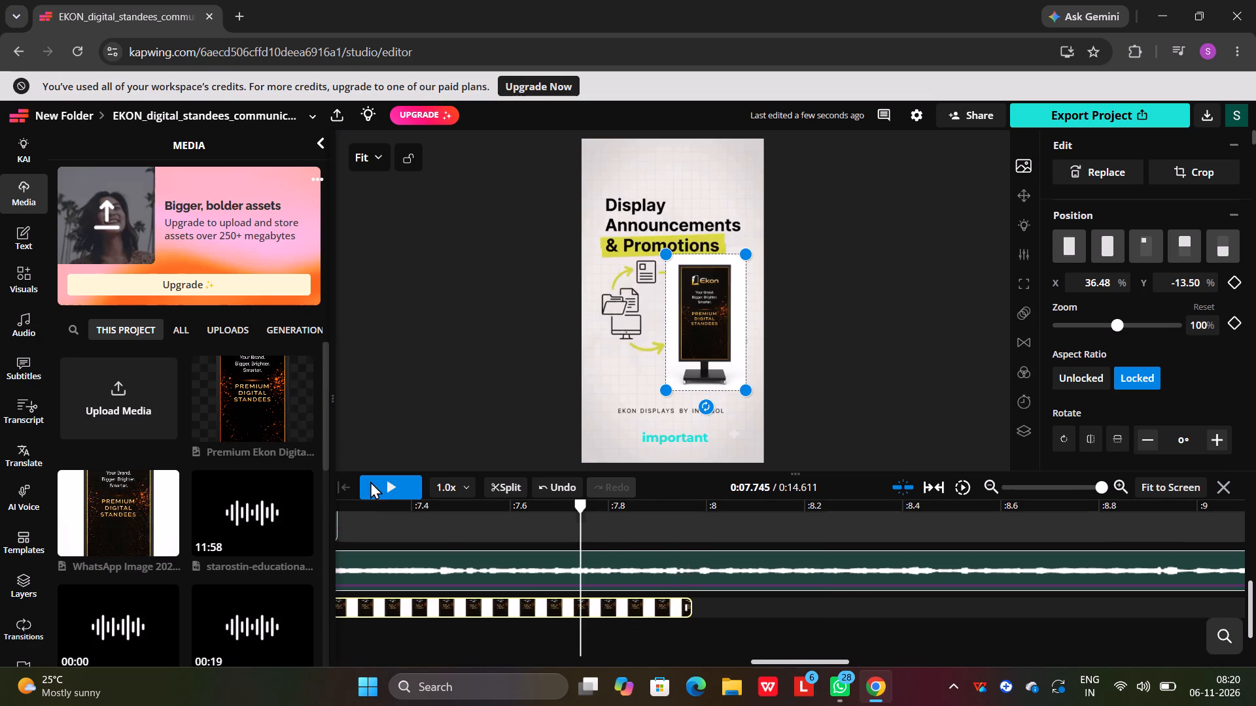
{"action": "left_click", "coordinate": [387, 484]}
{"action": "left_click", "coordinate": [387, 484]}
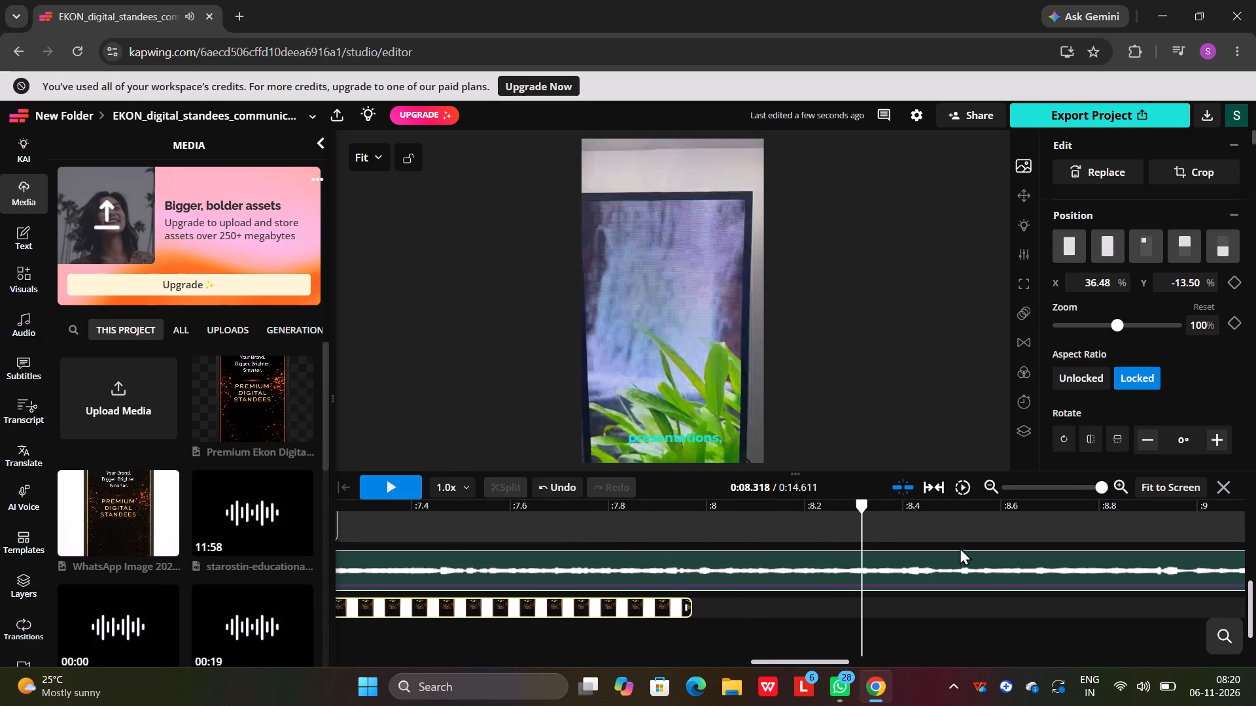
Zoom the timeline out and play the footage following the Display Announcements scene to check which standee appears.
{"action": "scroll", "coordinate": [850, 544], "scroll_direction": "down", "scroll_amount": 5, "text": "ctrl"}
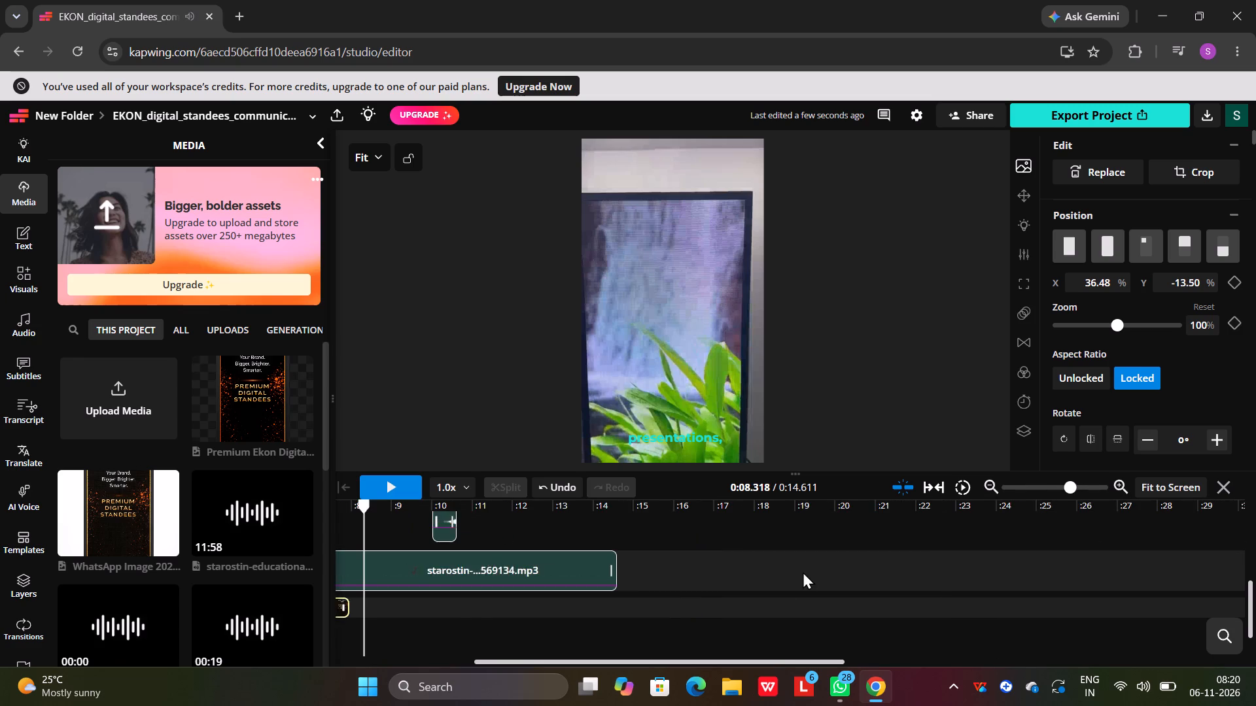
{"action": "scroll", "coordinate": [633, 589], "scroll_direction": "down", "scroll_amount": 2, "text": "ctrl"}
{"action": "scroll", "coordinate": [551, 594], "scroll_direction": "down", "scroll_amount": 4, "text": "ctrl"}
{"action": "scroll", "coordinate": [394, 569], "scroll_direction": "up", "scroll_amount": 12, "text": "ctrl"}
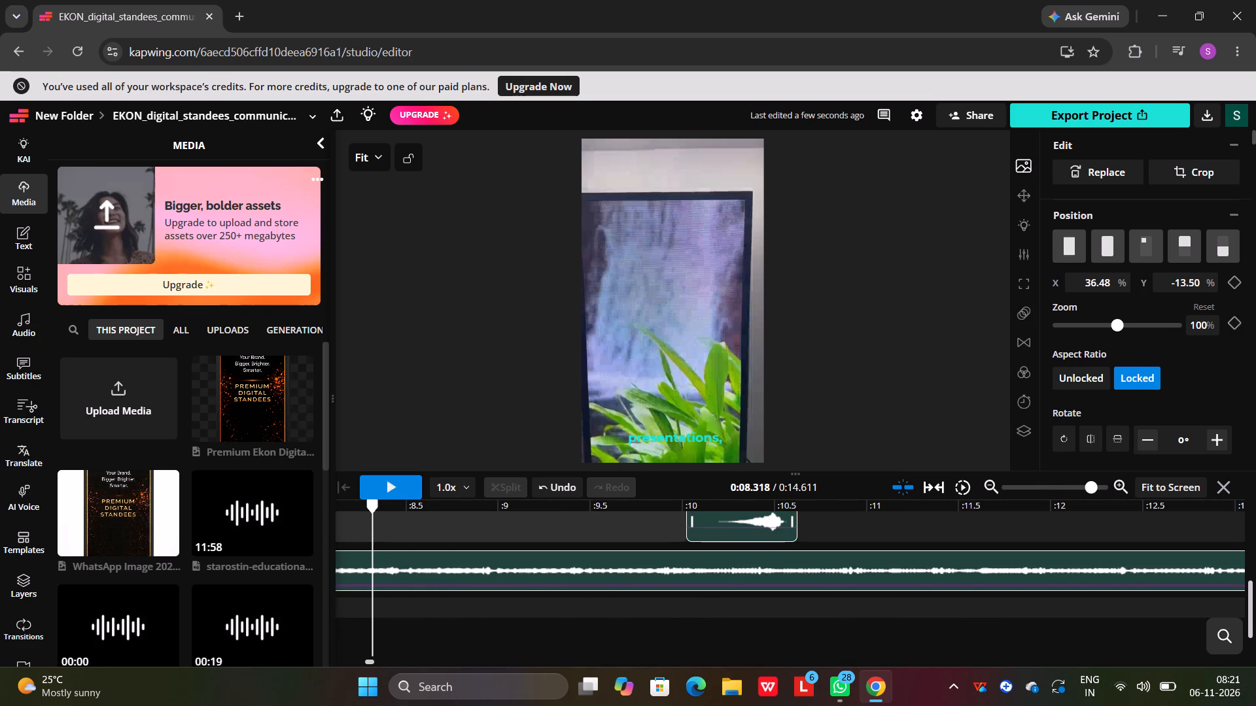
{"action": "scroll", "coordinate": [373, 509], "scroll_direction": "right", "scroll_amount": 16}
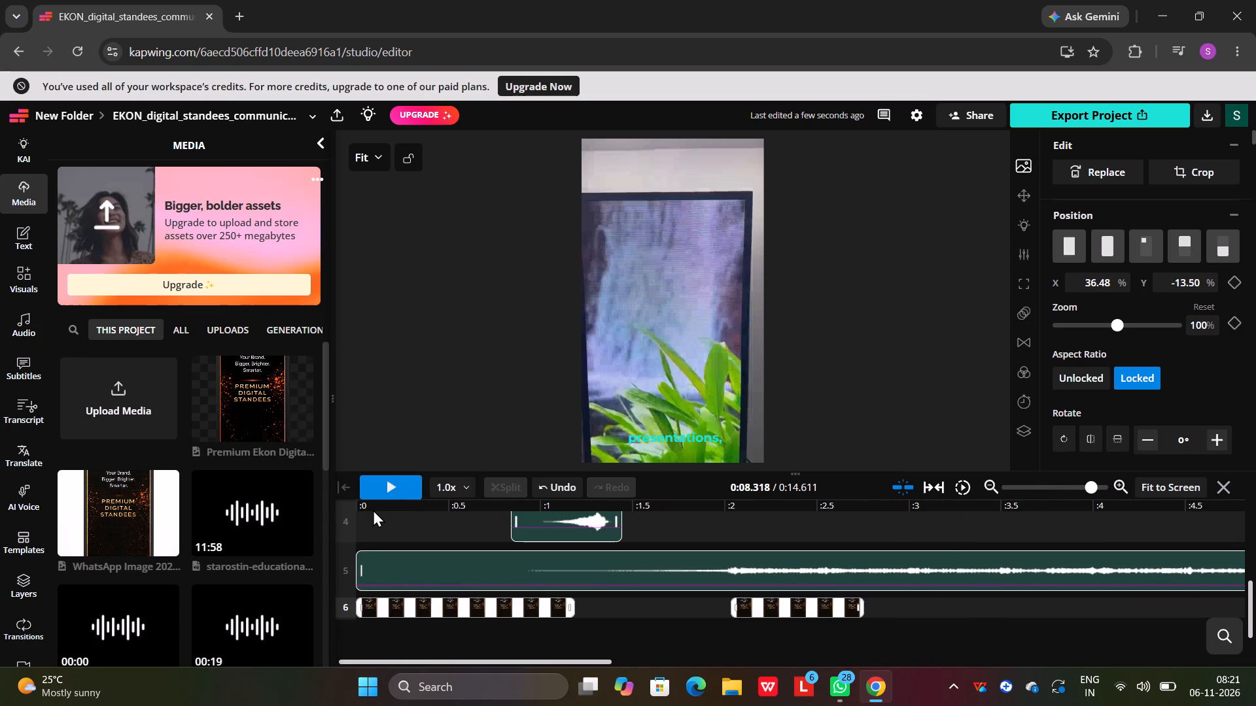
{"action": "left_click", "coordinate": [387, 486]}
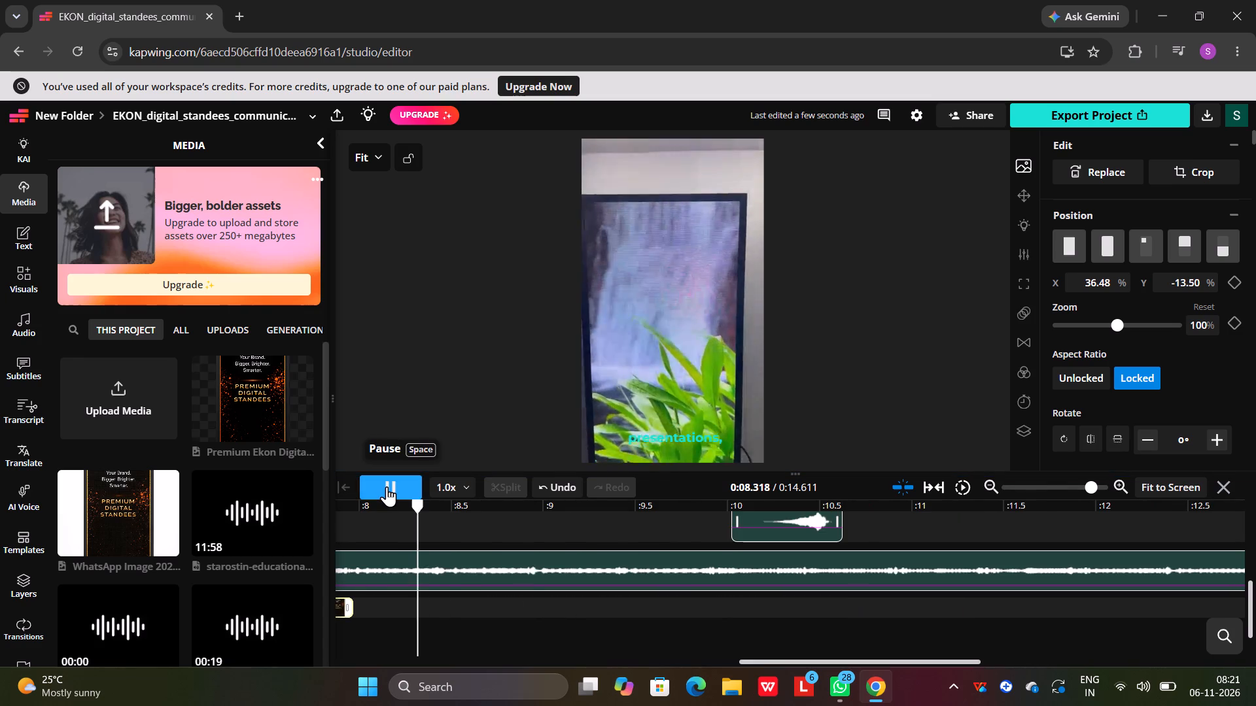
{"action": "left_click", "coordinate": [396, 492]}
Play the whole standee video from the start through the closing EKON logo scene to review every cut.
{"action": "left_click_drag", "start_coordinate": [550, 509], "coordinate": [501, 511]}
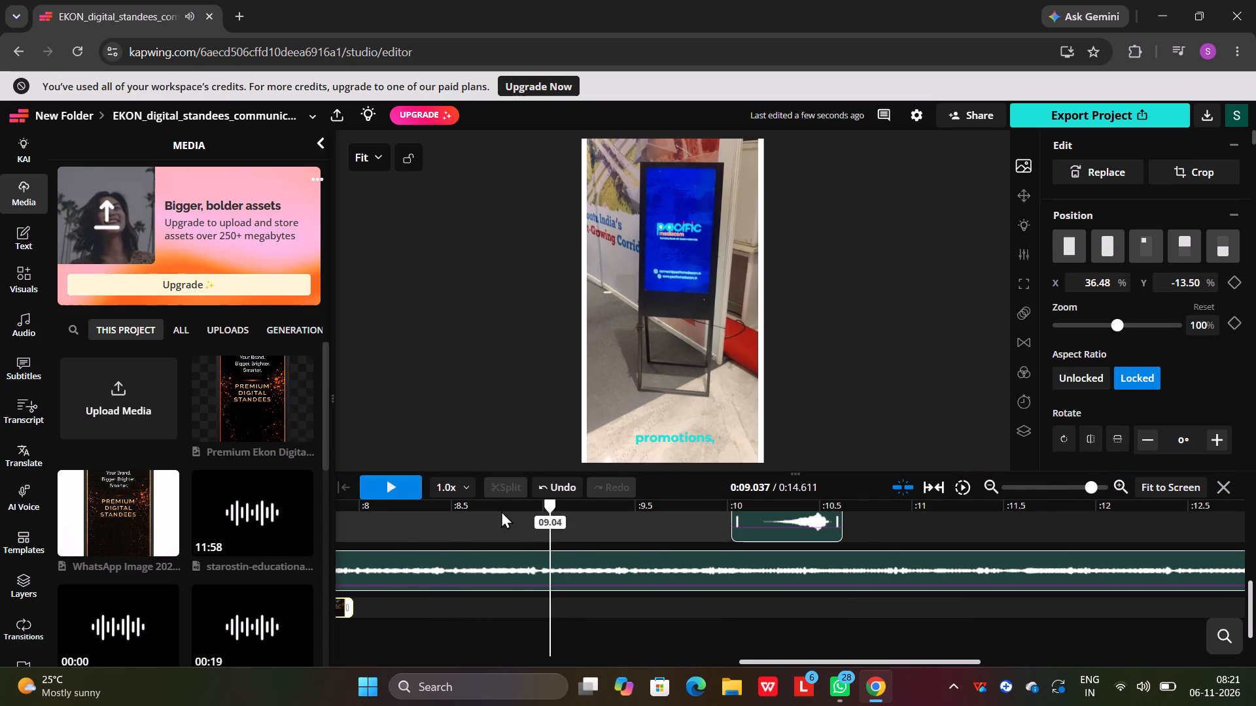
{"action": "left_click_drag", "start_coordinate": [501, 511], "coordinate": [0, 556]}
{"action": "scroll", "coordinate": [27, 556], "scroll_direction": "right", "scroll_amount": 3}
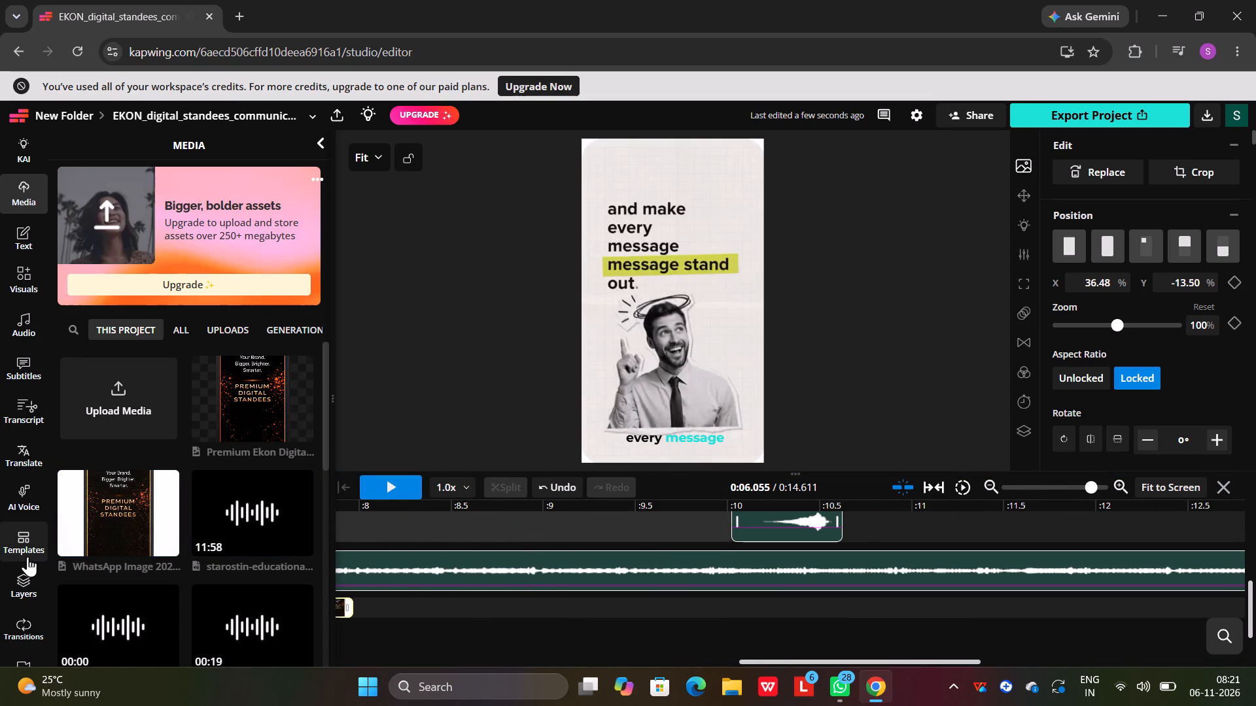
{"action": "scroll", "coordinate": [27, 556], "scroll_direction": "right", "scroll_amount": 1}
{"action": "scroll", "coordinate": [472, 526], "scroll_direction": "right", "scroll_amount": 11}
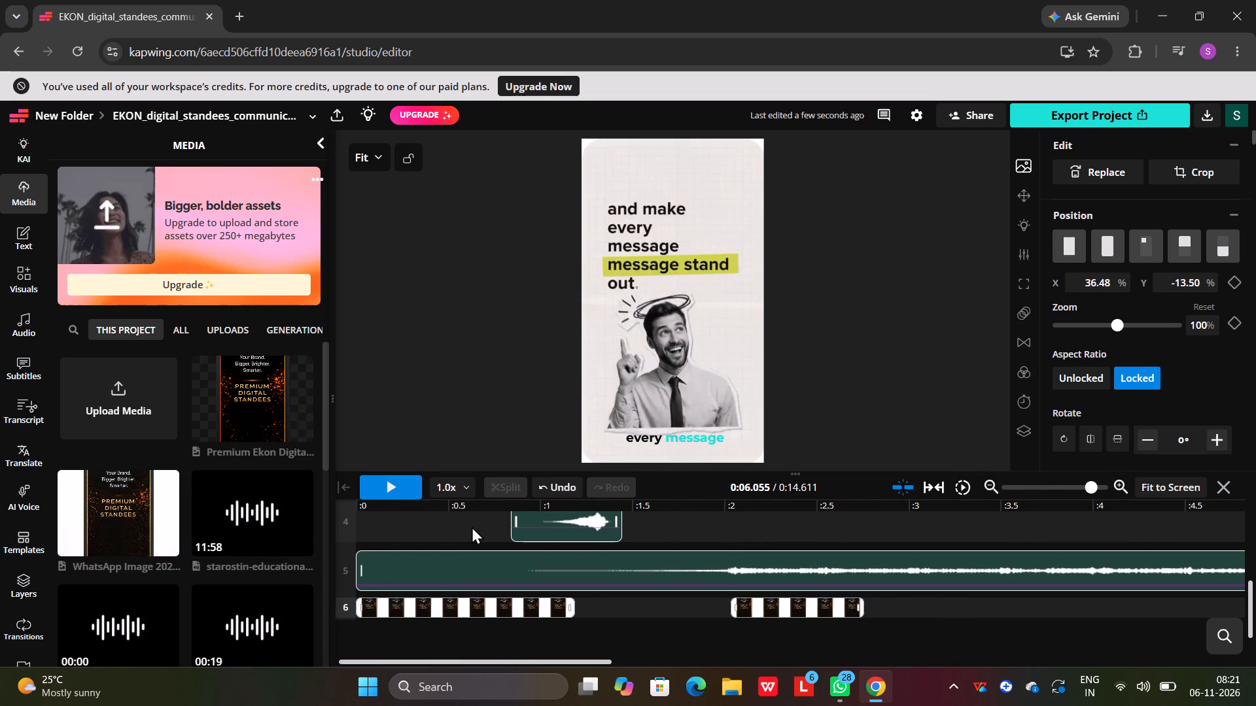
{"action": "left_click", "coordinate": [388, 519]}
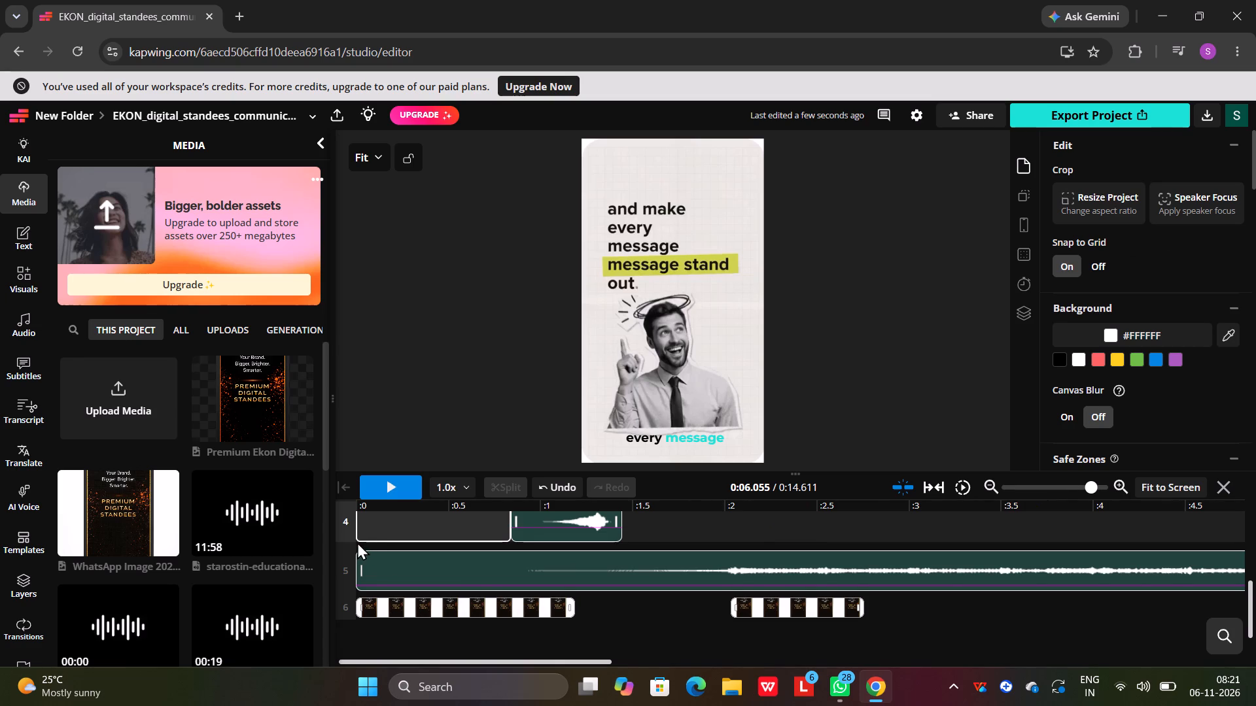
{"action": "left_click", "coordinate": [357, 542]}
{"action": "scroll", "coordinate": [368, 552], "scroll_direction": "up", "scroll_amount": 3}
{"action": "scroll", "coordinate": [349, 496], "scroll_direction": "up", "scroll_amount": 2}
{"action": "left_click", "coordinate": [364, 510]}
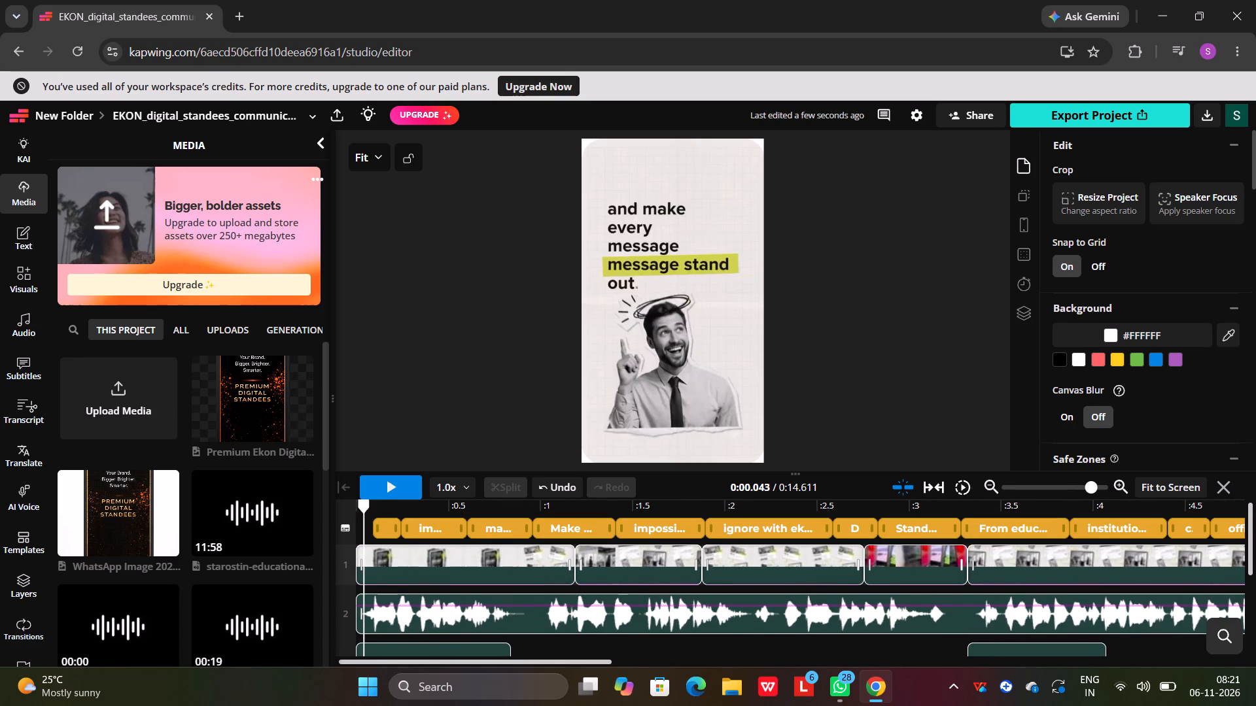
{"action": "left_click", "coordinate": [372, 491]}
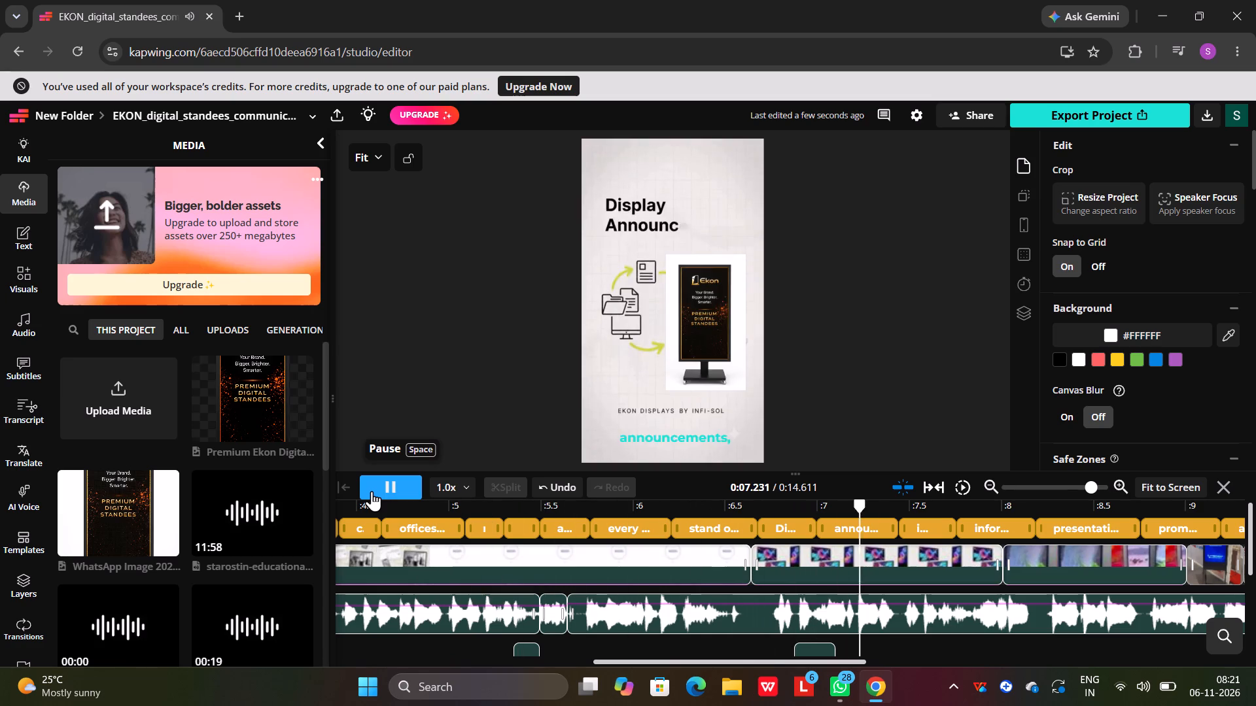
{"action": "left_click", "coordinate": [372, 491]}
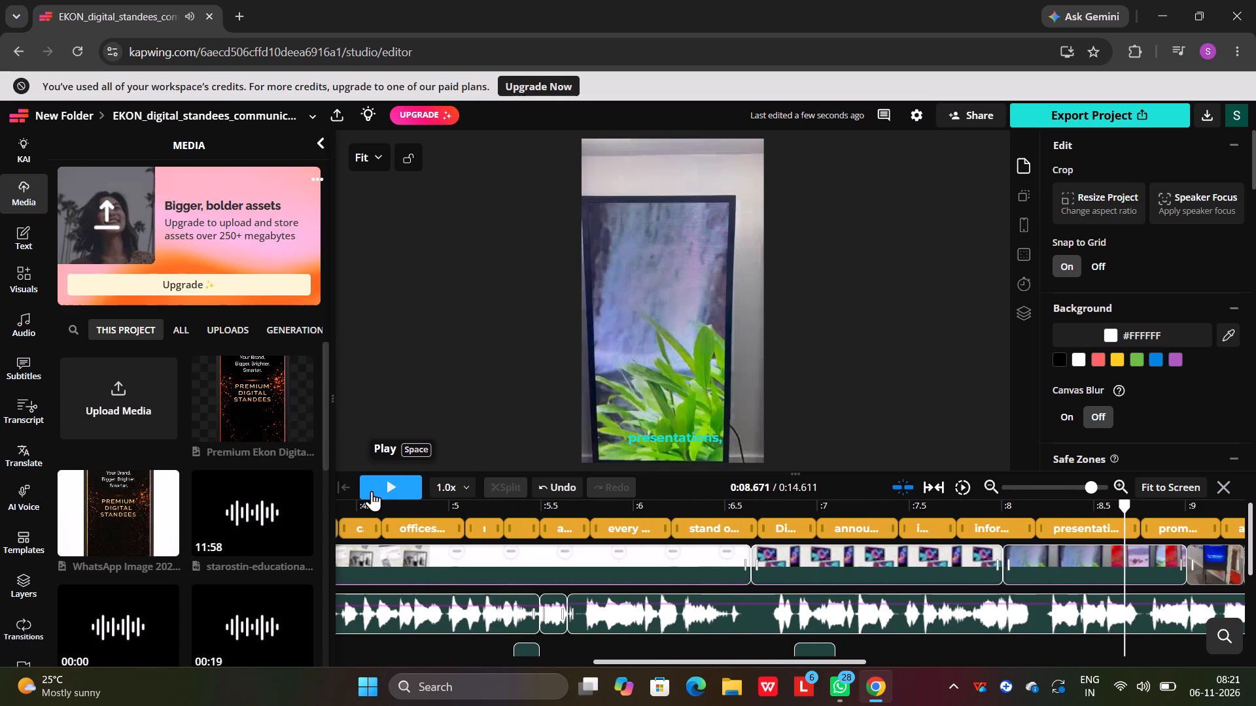
{"action": "left_click", "coordinate": [372, 491]}
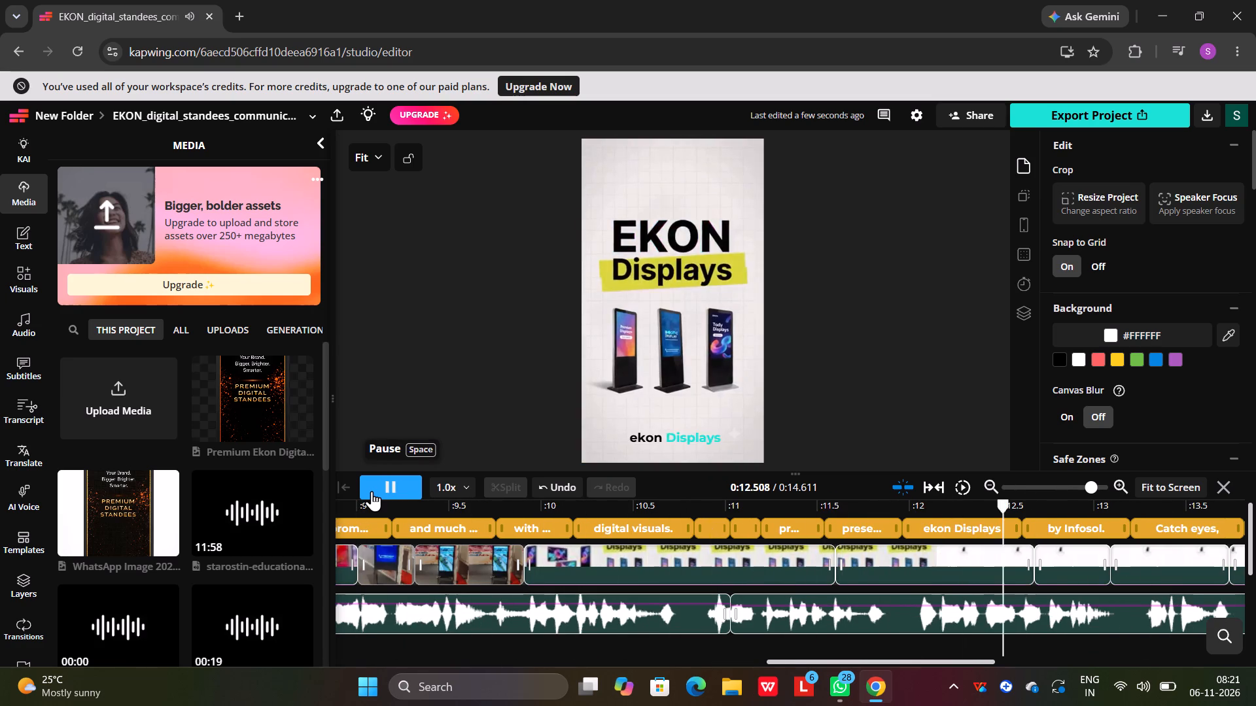
{"action": "left_click", "coordinate": [372, 491]}
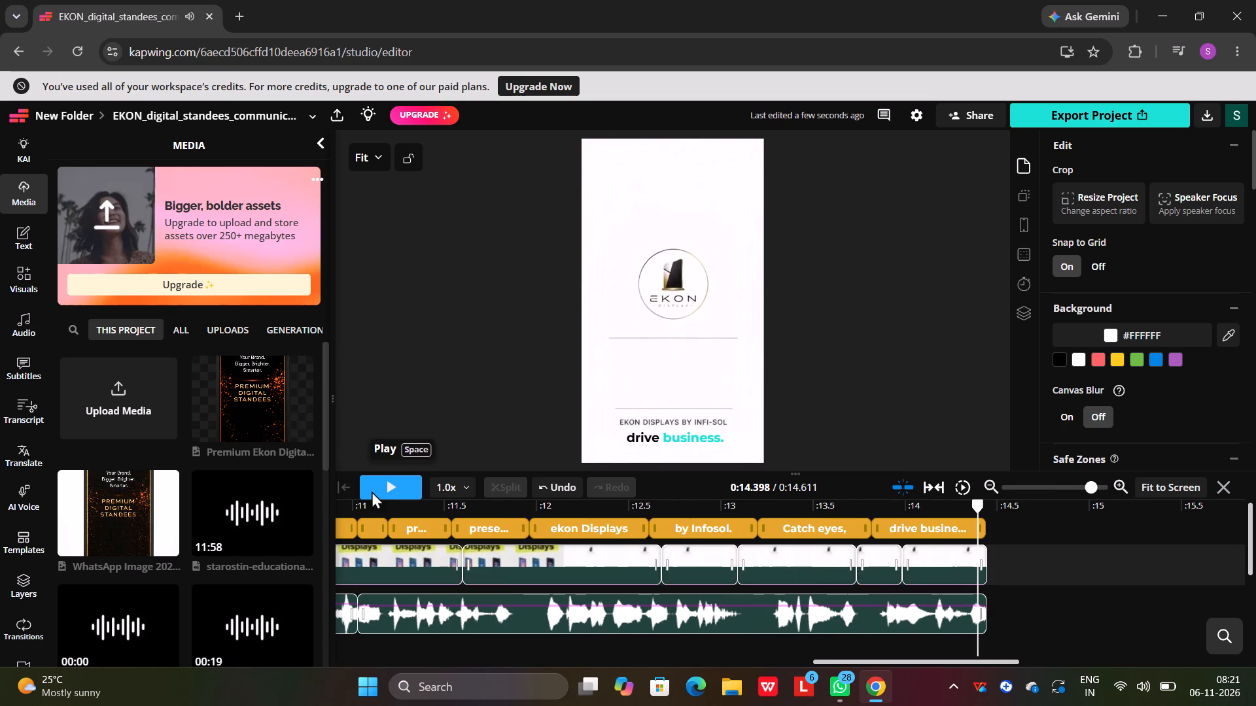
Export the project as an MP4 video and download the latest export.
{"action": "left_click", "coordinate": [1105, 115]}
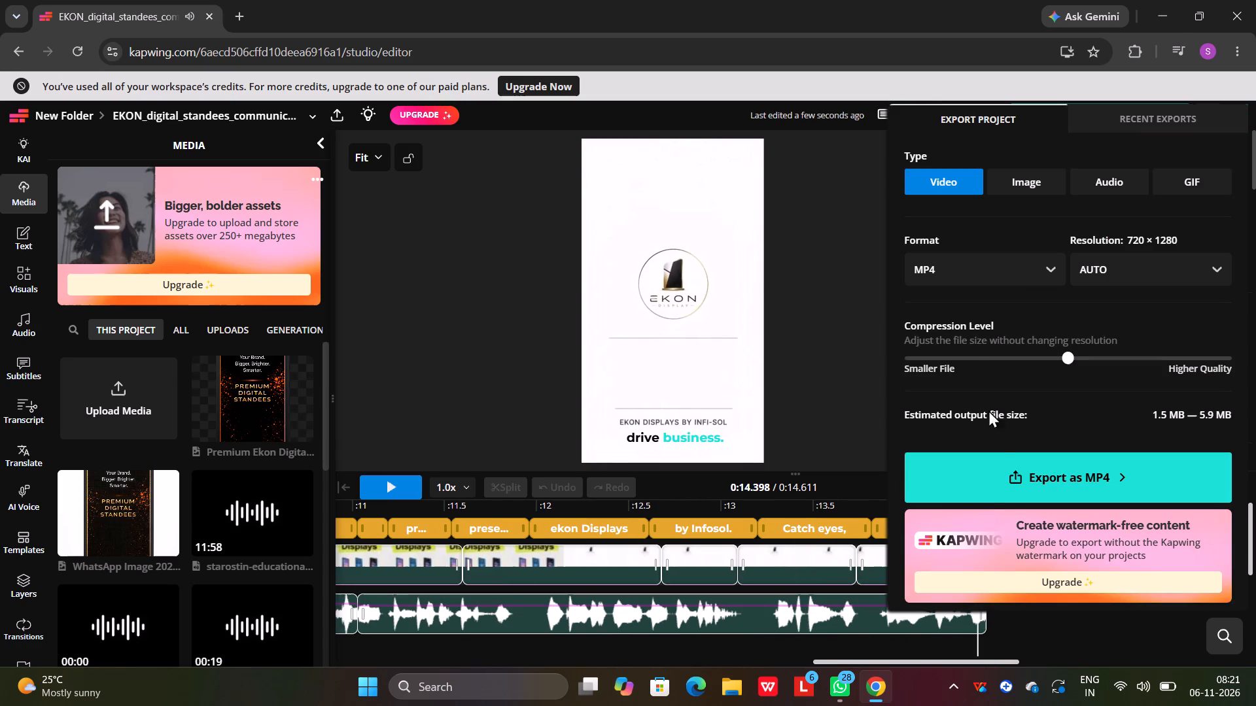
{"action": "left_click", "coordinate": [988, 477]}
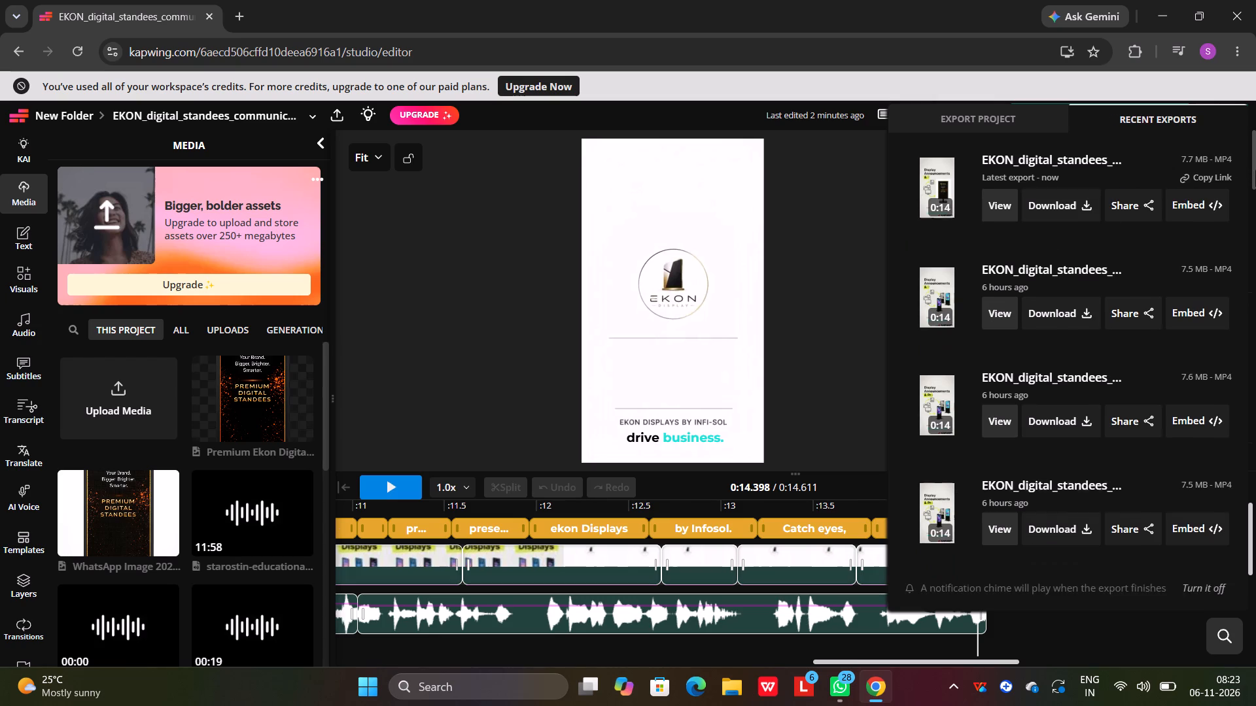
{"action": "scroll", "coordinate": [1062, 240], "scroll_direction": "down", "scroll_amount": 1}
{"action": "scroll", "coordinate": [1049, 182], "scroll_direction": "up", "scroll_amount": 3}
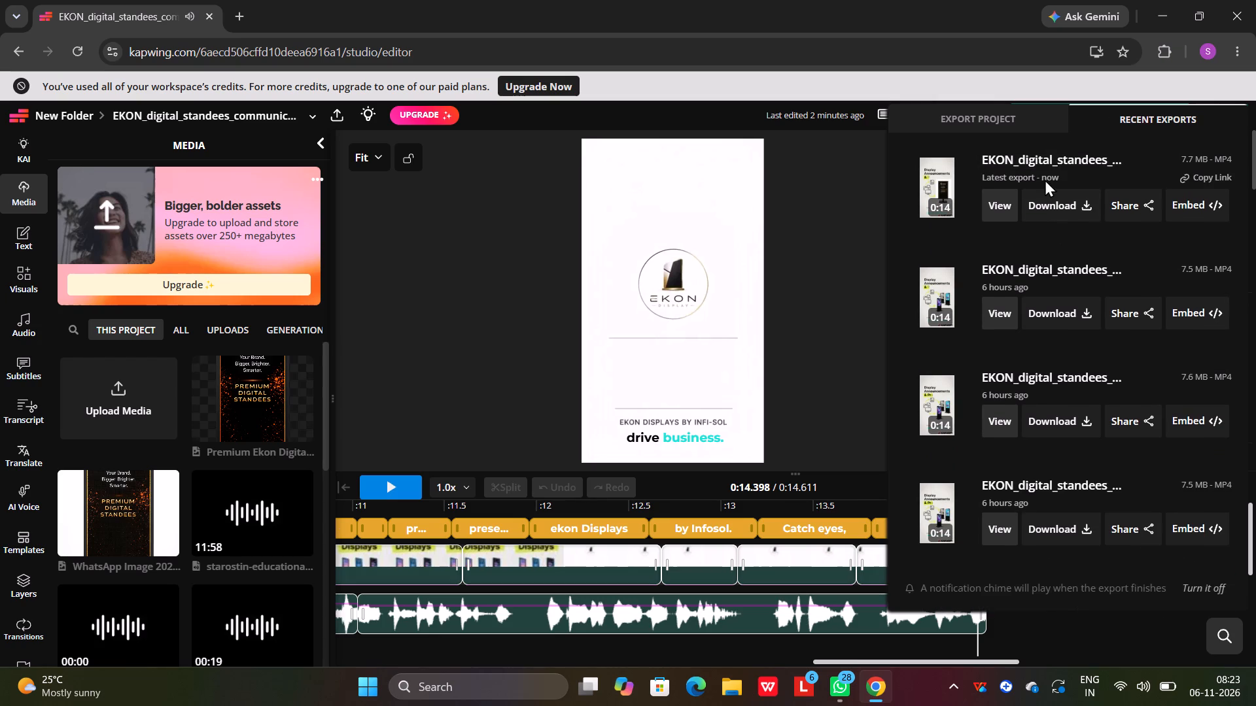
{"action": "left_click", "coordinate": [1040, 210]}
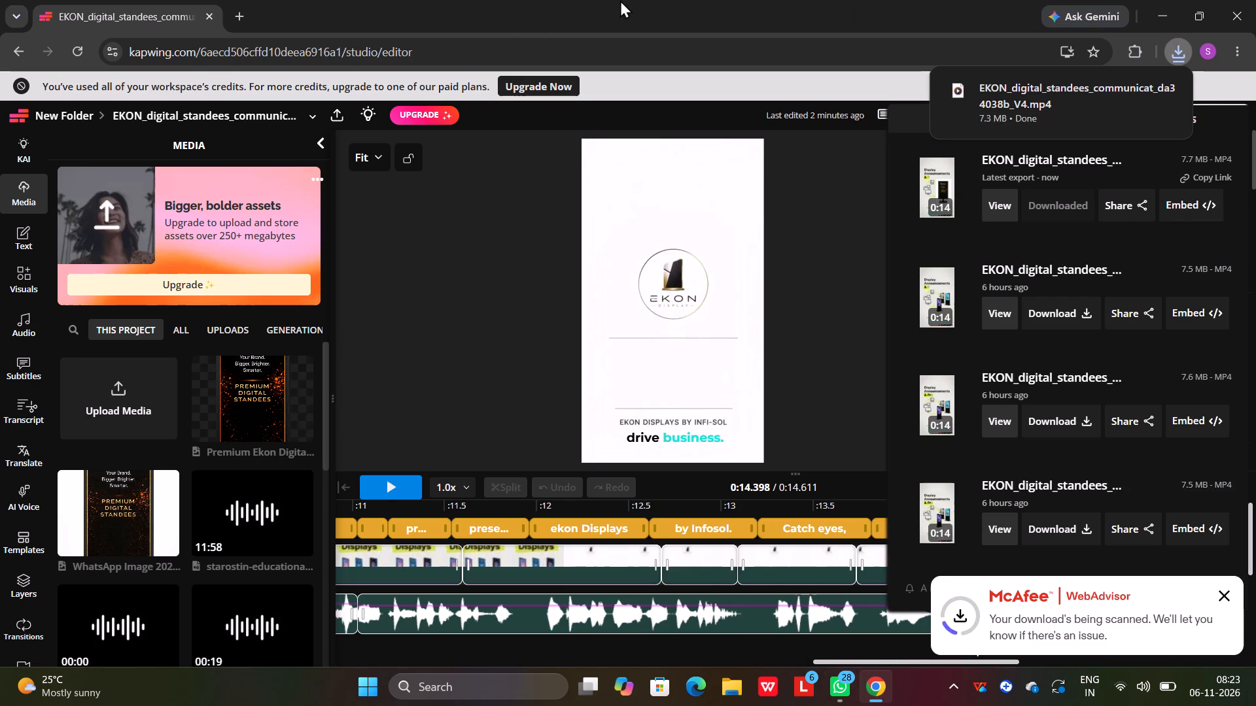
Switch to Canva in a new browser tab and open the ekon_final1 design.
{"action": "left_click", "coordinate": [242, 18]}
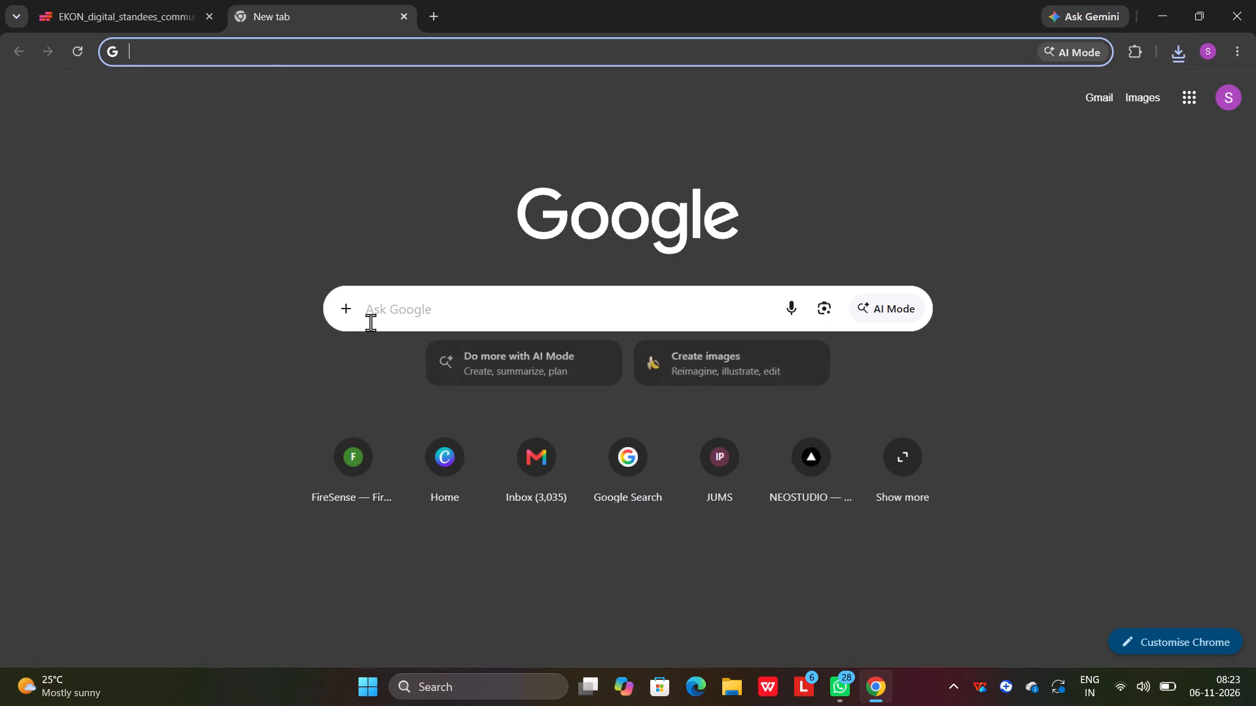
{"action": "left_click", "coordinate": [449, 470]}
{"action": "double_click", "coordinate": [447, 460]}
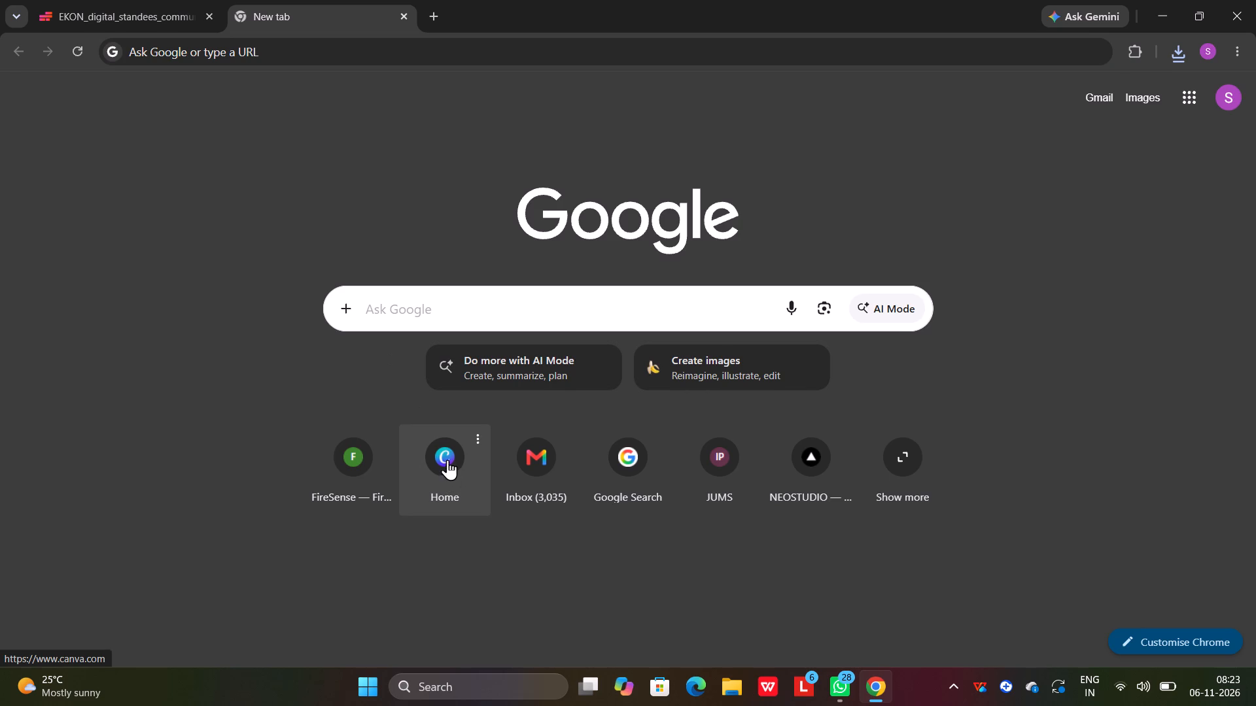
{"action": "scroll", "coordinate": [278, 532], "scroll_direction": "down", "scroll_amount": 2}
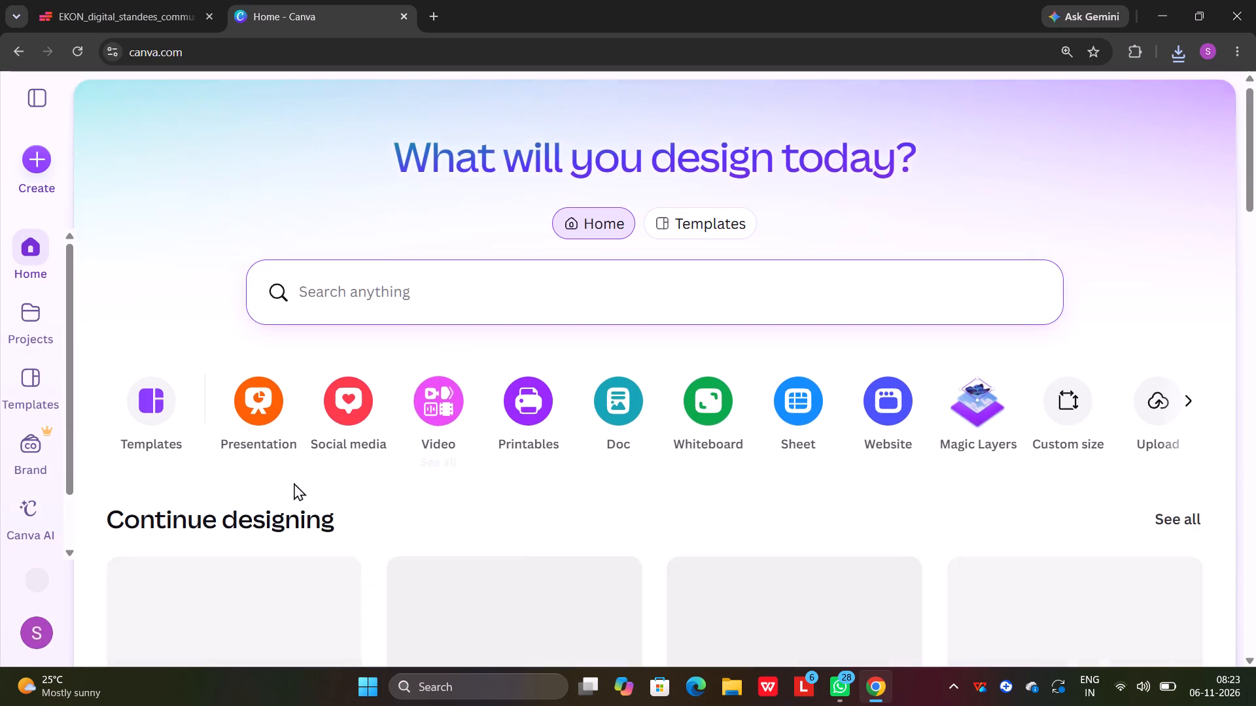
{"action": "scroll", "coordinate": [294, 482], "scroll_direction": "down", "scroll_amount": 3}
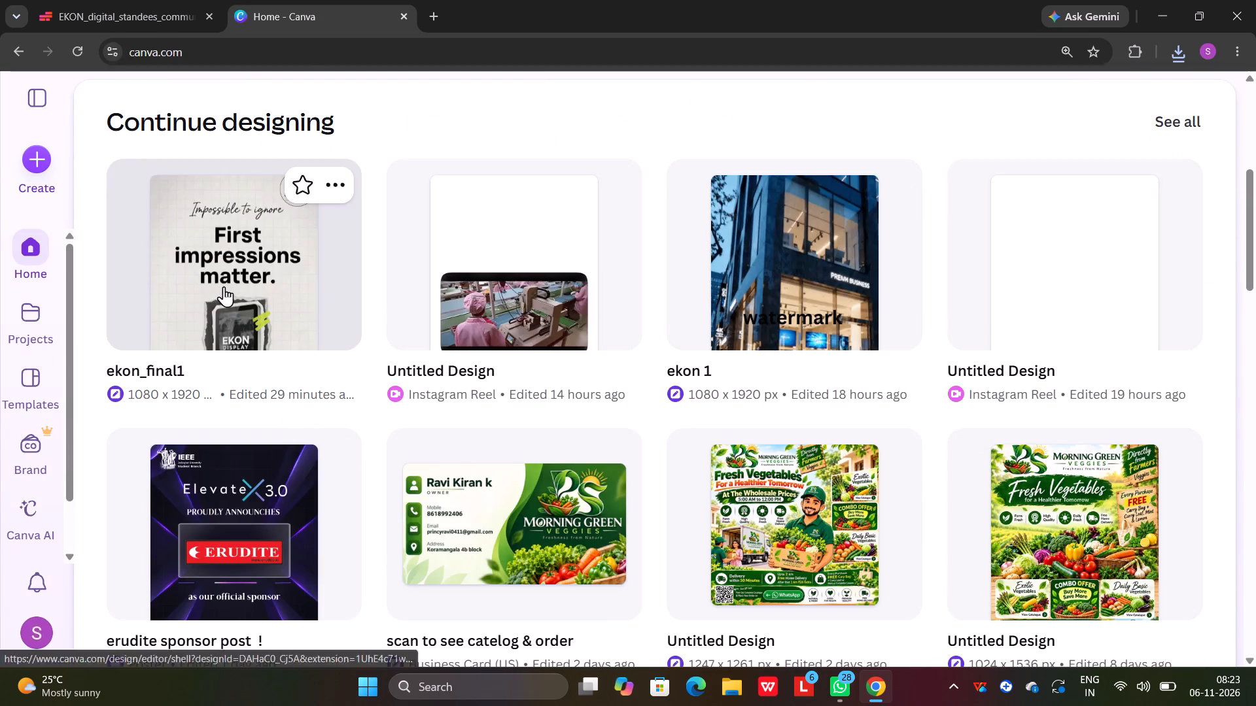
{"action": "double_click", "coordinate": [224, 286]}
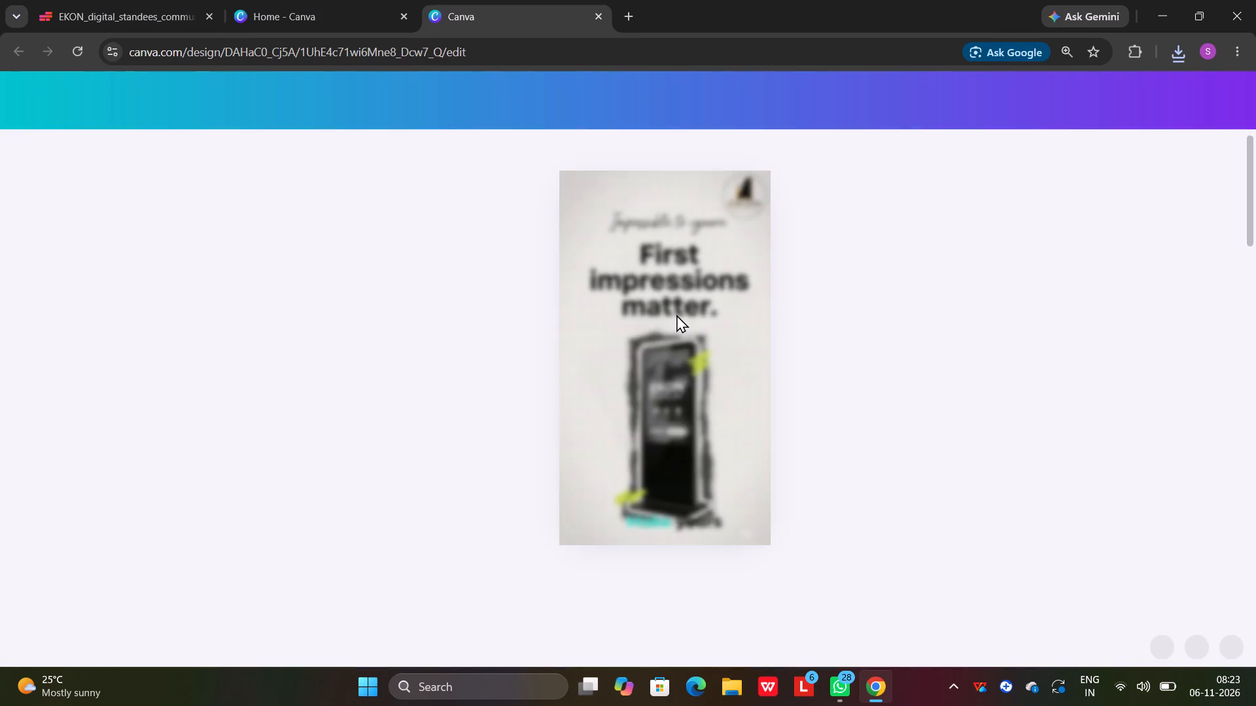
Delete the old standee video from the page, keeping the EKON logo.
{"action": "left_click", "coordinate": [629, 350]}
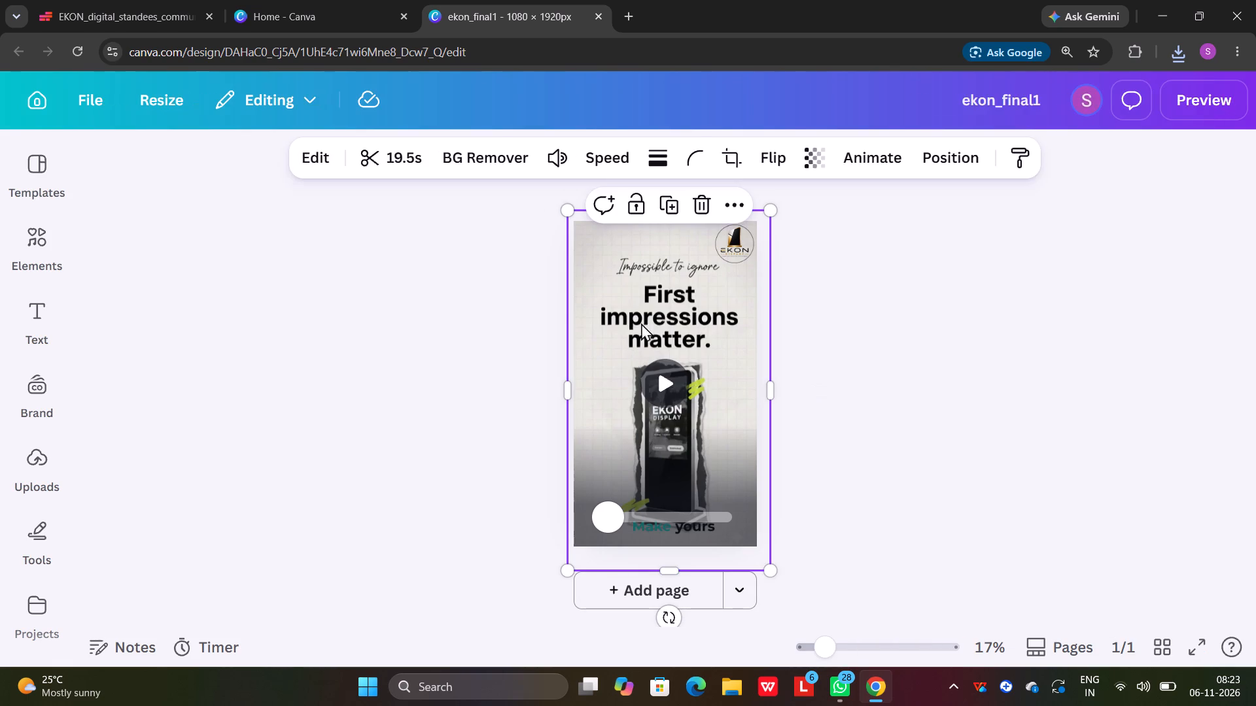
{"action": "left_click", "coordinate": [700, 204]}
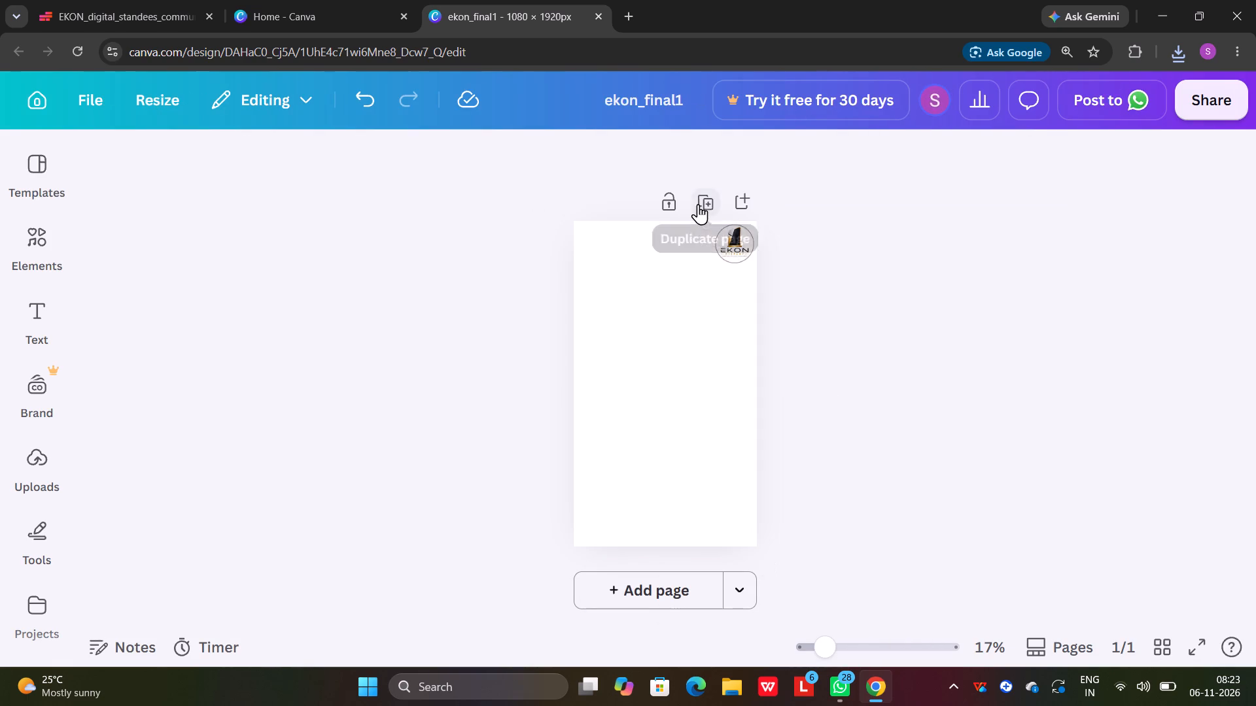
Upload the EKON_digital_standees_communicat_da34038b_V4 video from the Downloads folder.
{"action": "left_click", "coordinate": [37, 448]}
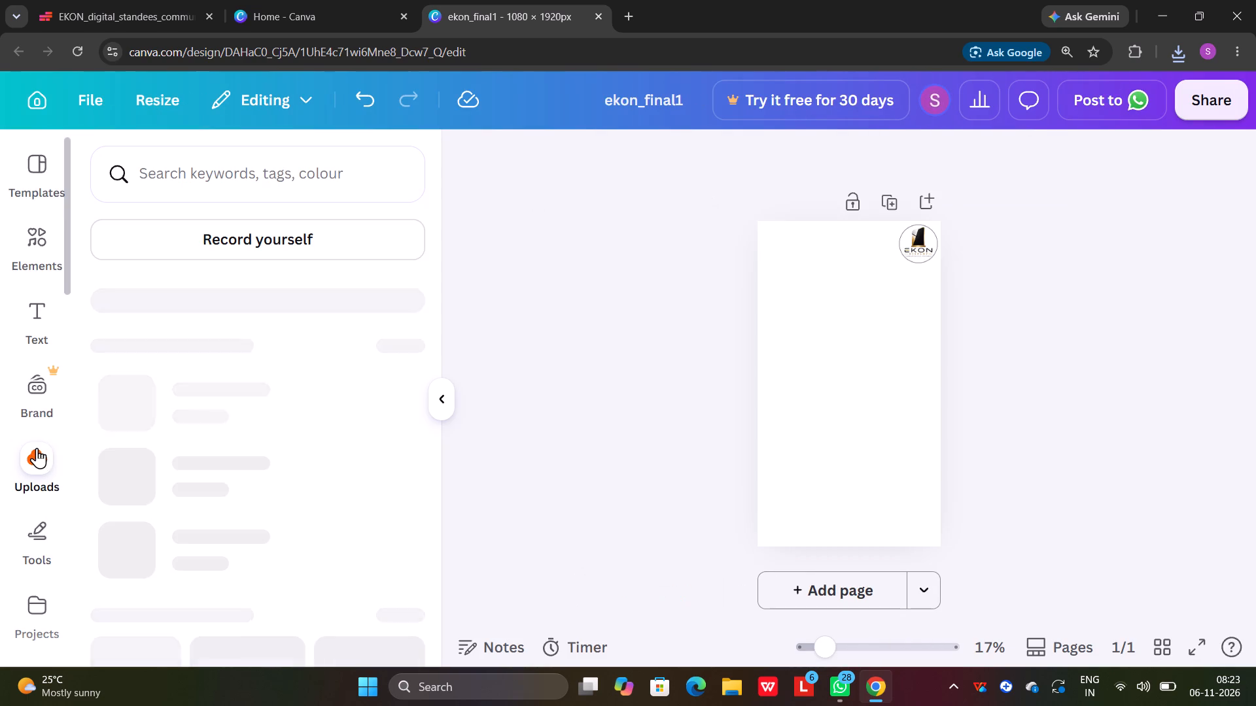
{"action": "left_click", "coordinate": [252, 227]}
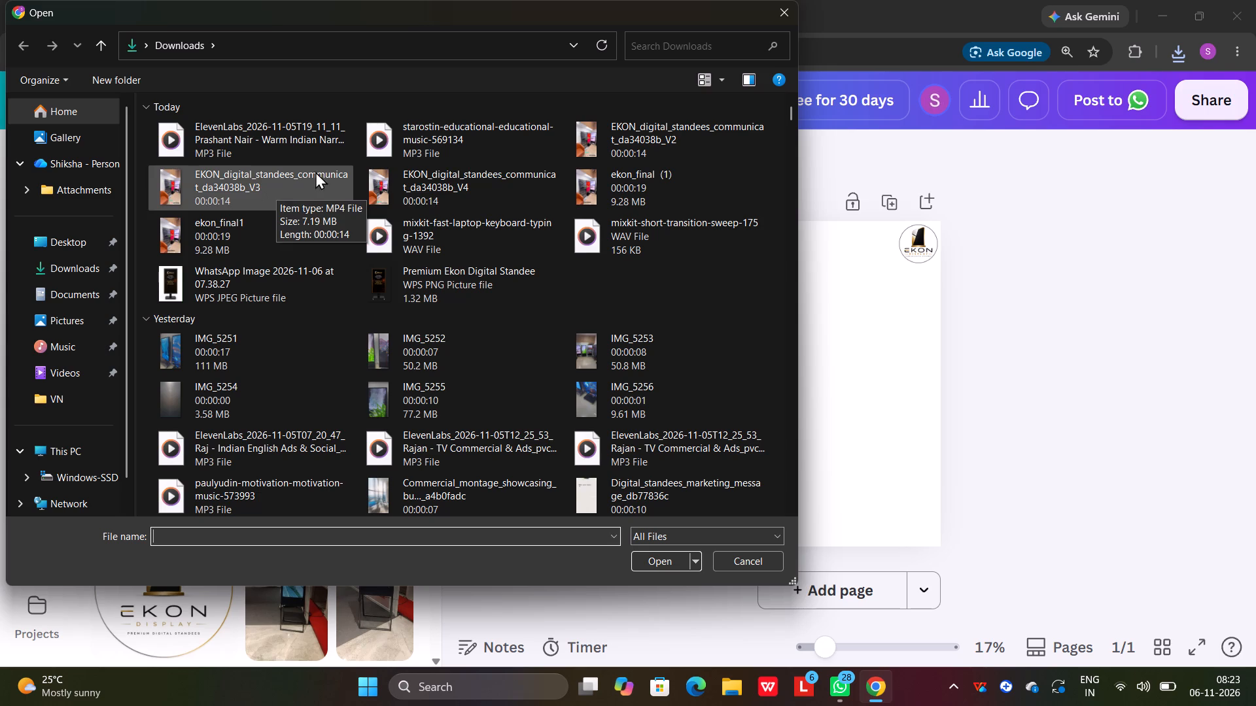
{"action": "left_click", "coordinate": [421, 201]}
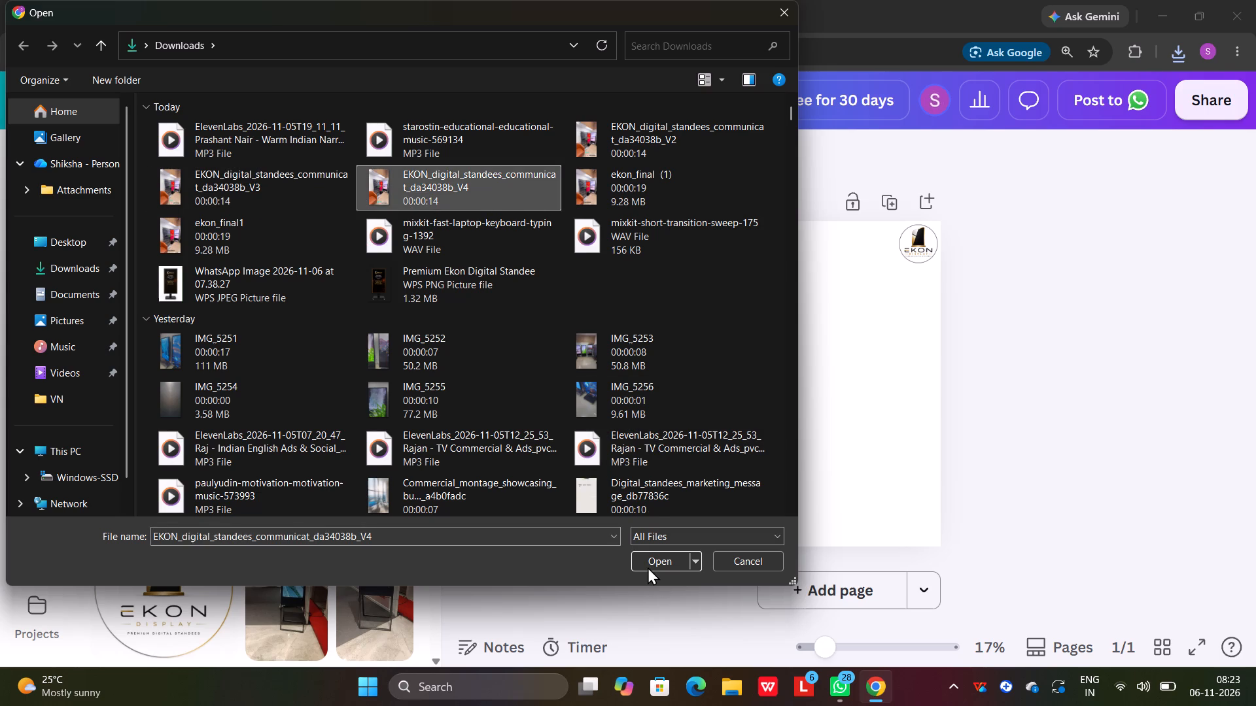
{"action": "left_click", "coordinate": [648, 567]}
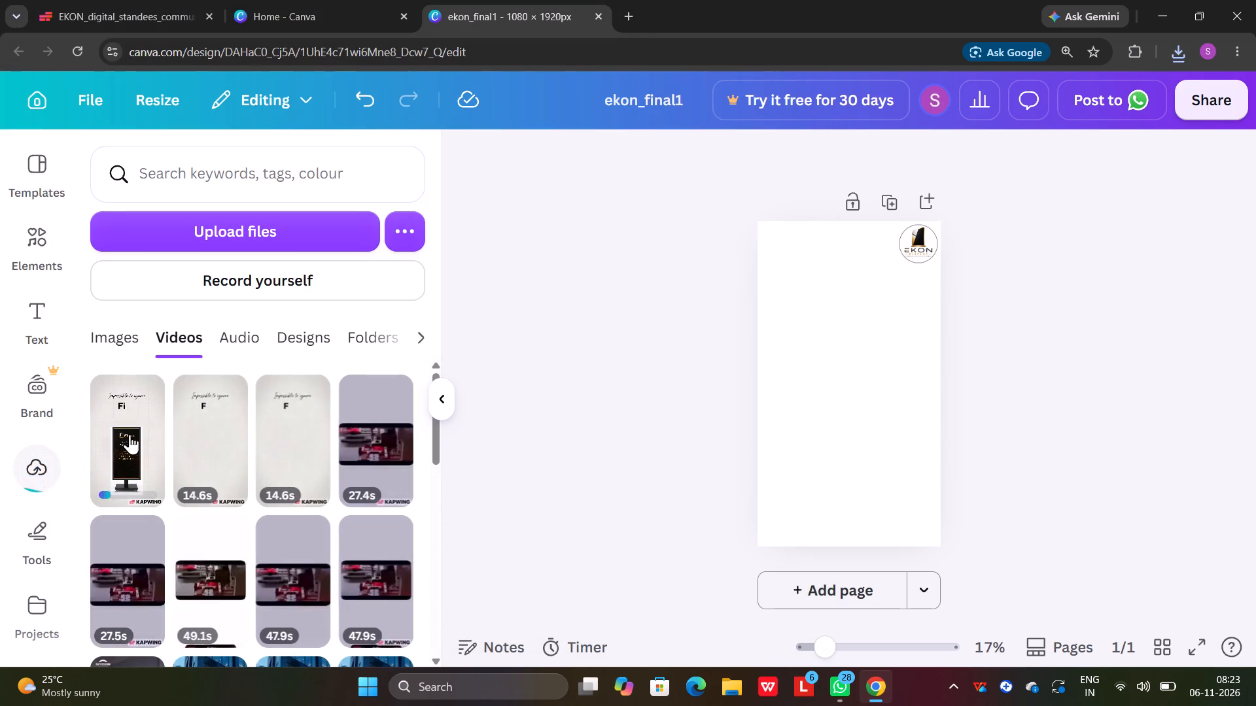
Add the uploaded V4 video to the page, align it to the top-left corner and enlarge it to about 1,148 × 2,041.
{"action": "left_click", "coordinate": [131, 437]}
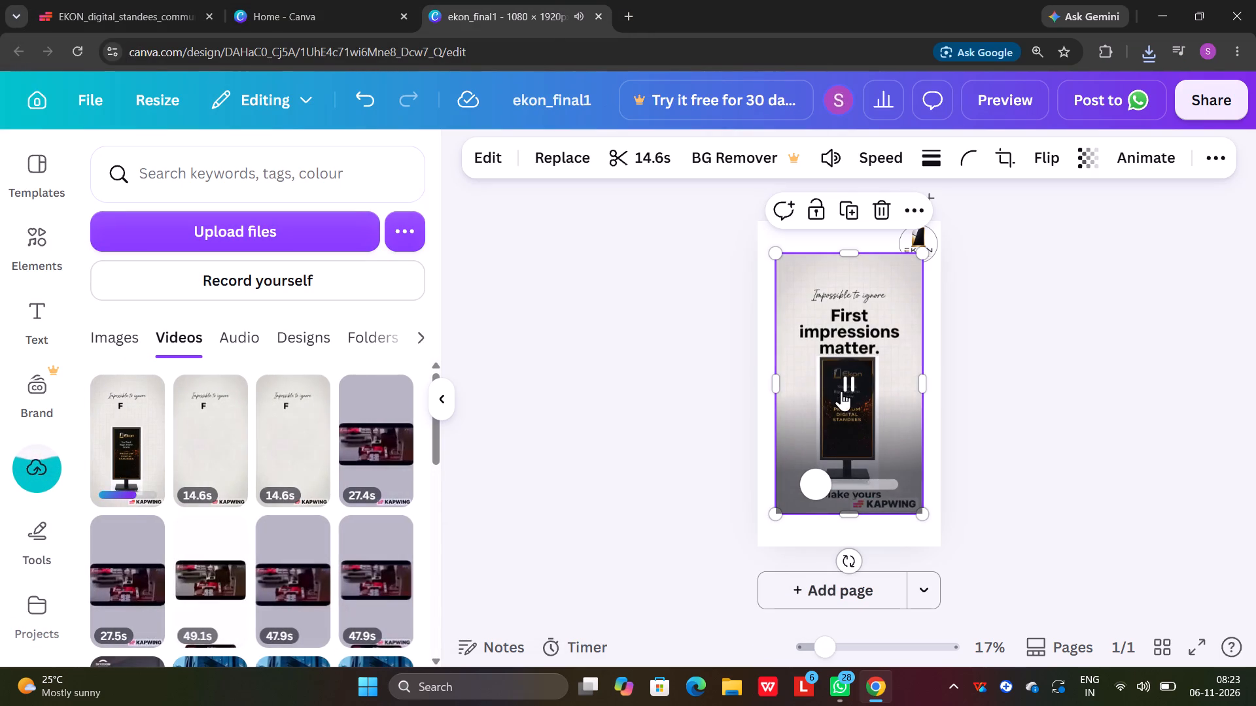
{"action": "left_click", "coordinate": [845, 386]}
{"action": "left_click_drag", "start_coordinate": [823, 409], "coordinate": [810, 387]}
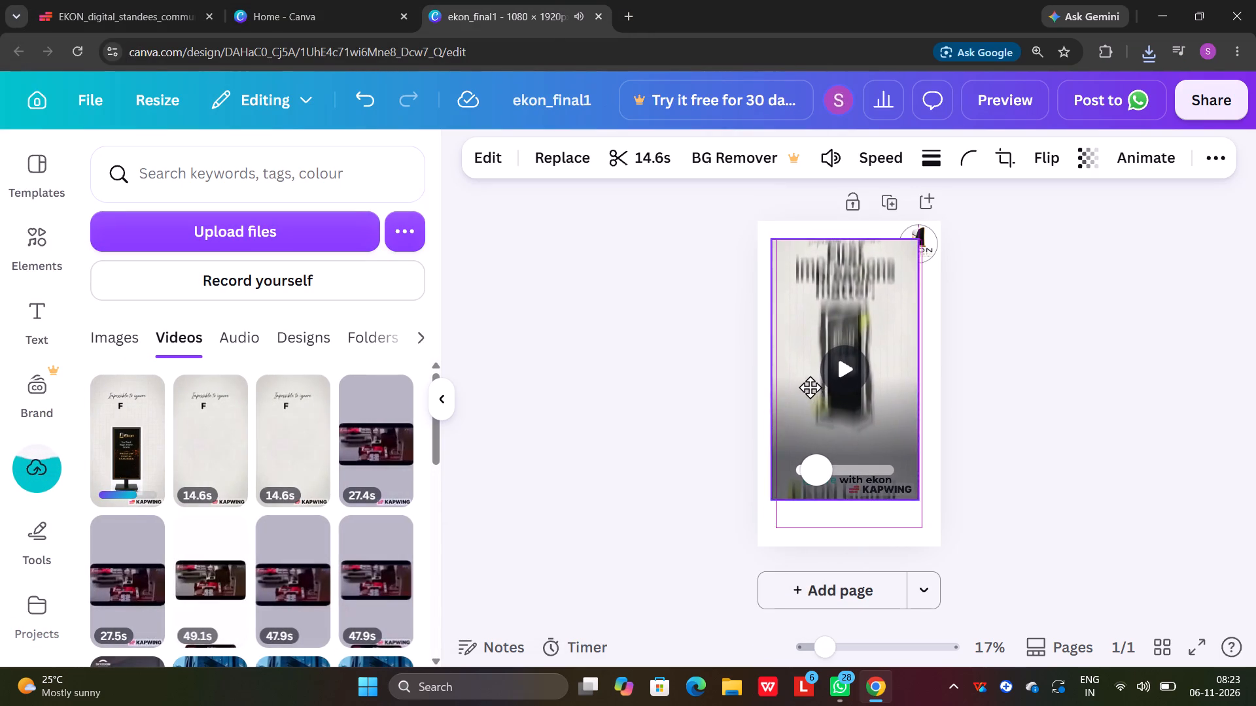
{"action": "left_click_drag", "start_coordinate": [810, 387], "coordinate": [806, 374]}
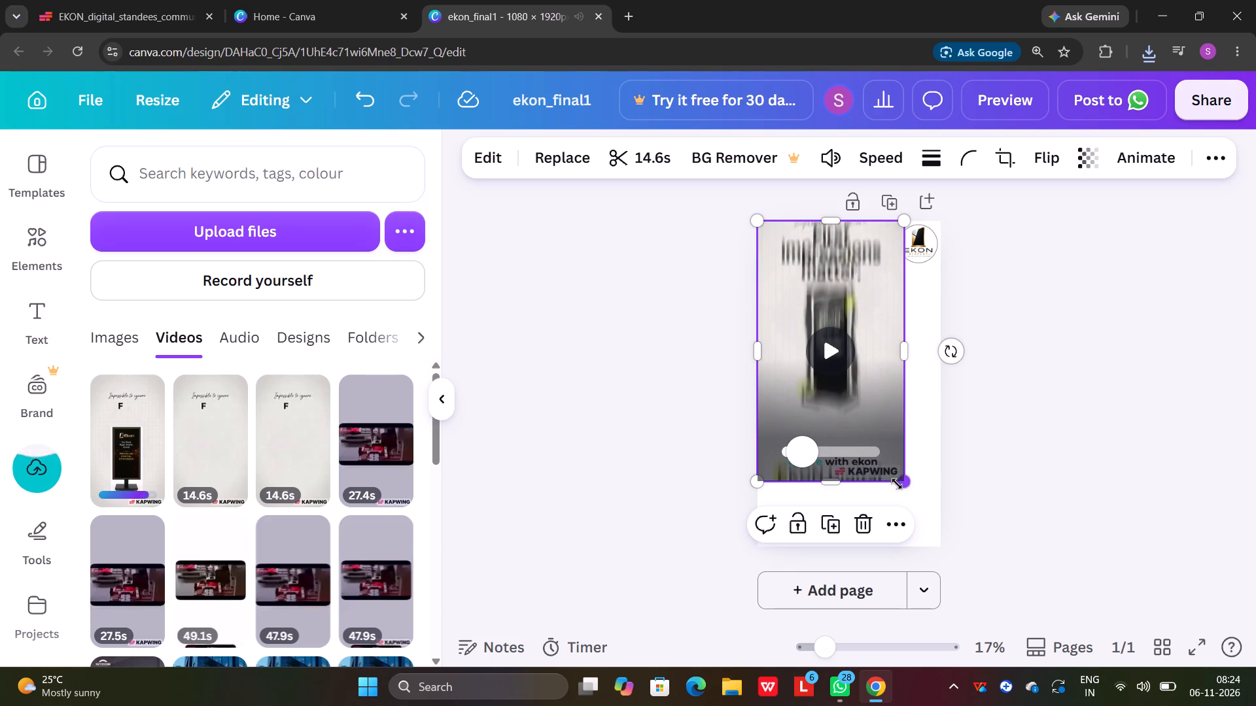
{"action": "left_click_drag", "start_coordinate": [899, 484], "coordinate": [968, 555]}
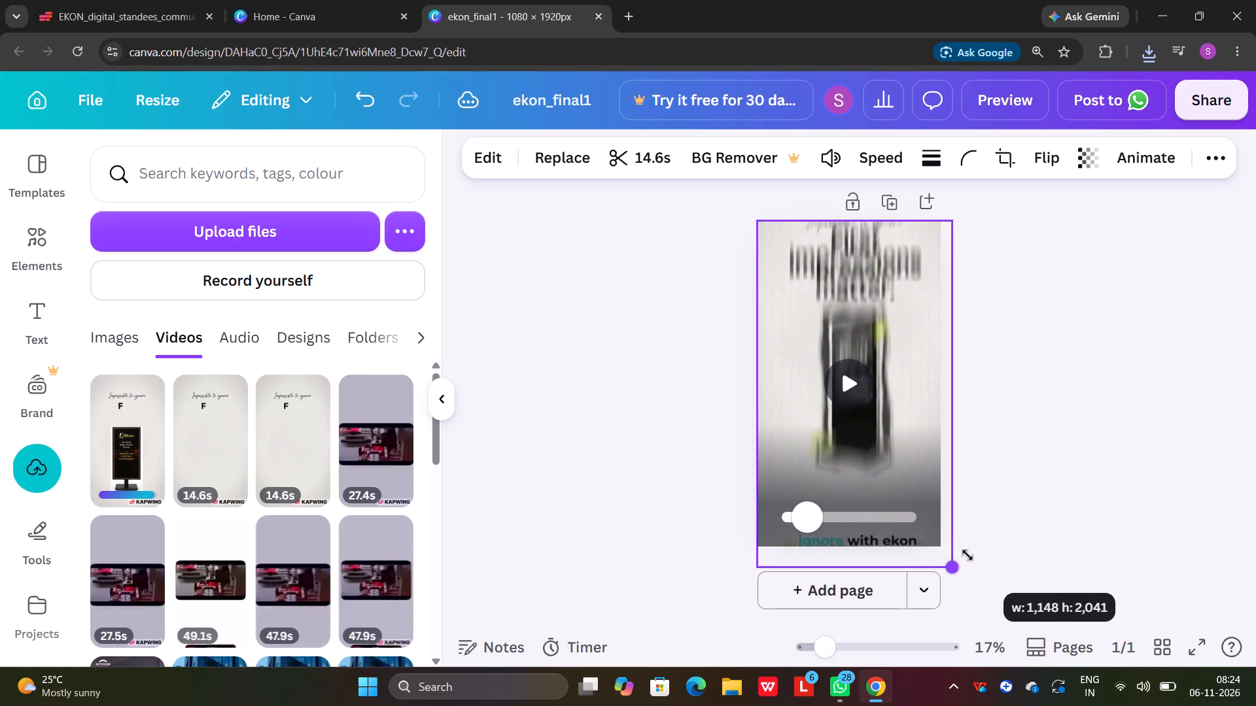
{"action": "left_click_drag", "start_coordinate": [968, 555], "coordinate": [971, 557]}
{"action": "left_click", "coordinate": [1007, 541]}
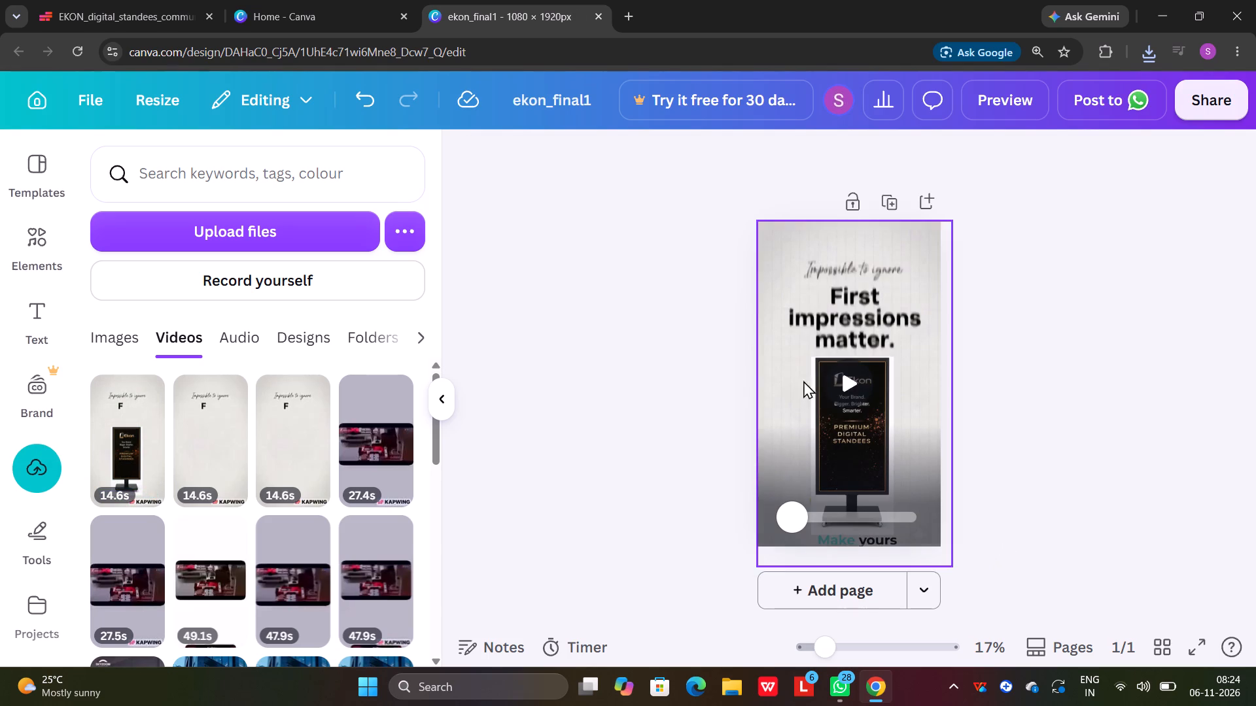
Preview the placed video briefly and shift it slightly left so it is centred horizontally on the page.
{"action": "left_click", "coordinate": [850, 376]}
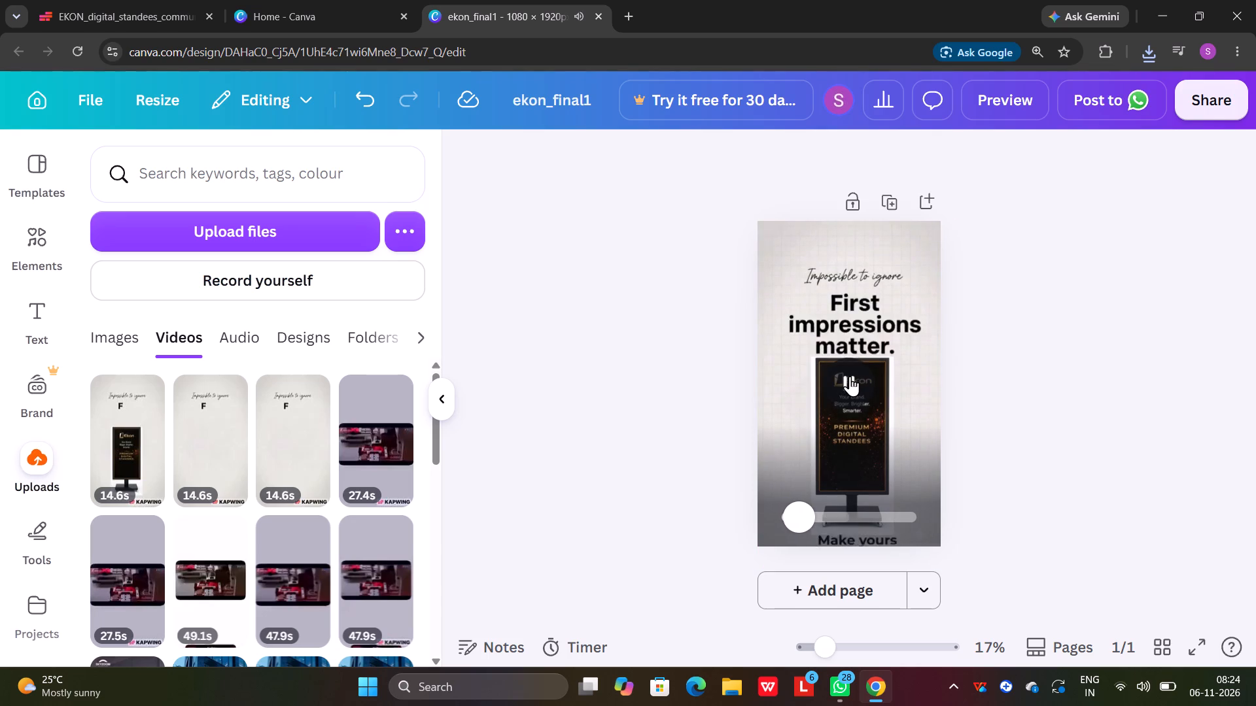
{"action": "left_click", "coordinate": [850, 376]}
{"action": "left_click_drag", "start_coordinate": [911, 410], "coordinate": [903, 410]}
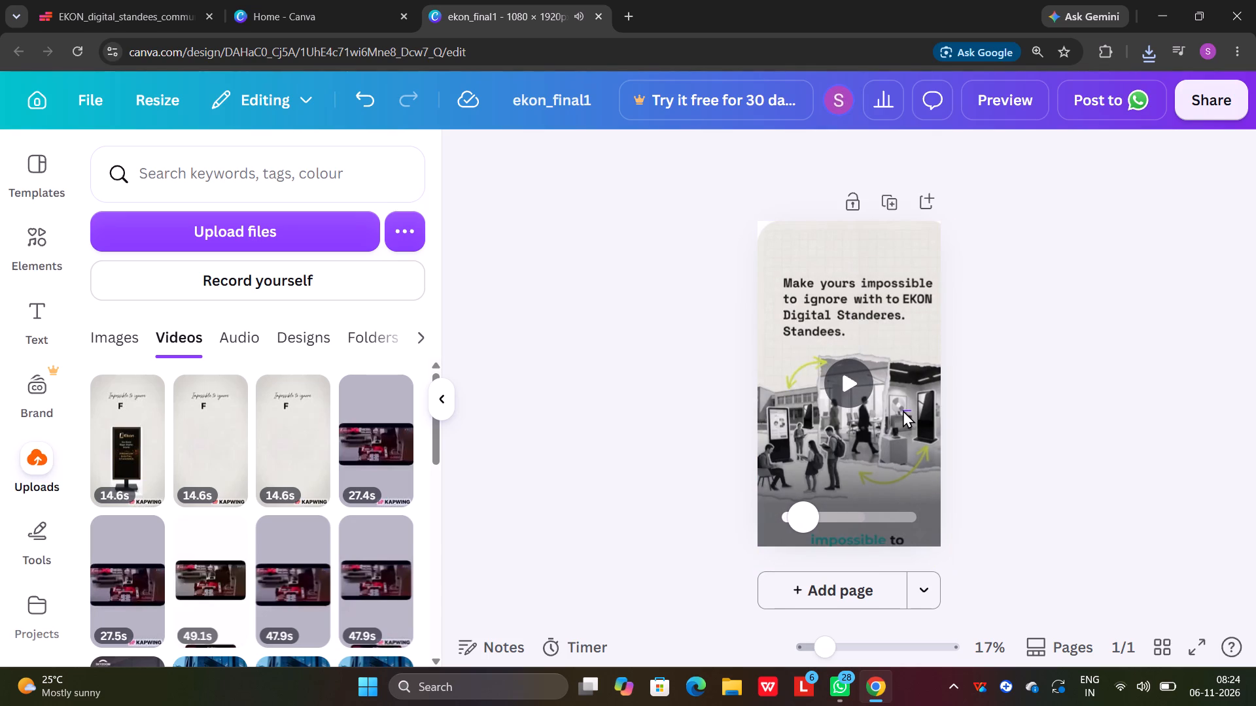
{"action": "left_click_drag", "start_coordinate": [903, 410], "coordinate": [898, 409]}
{"action": "left_click", "coordinate": [903, 422]}
{"action": "left_click_drag", "start_coordinate": [899, 421], "coordinate": [898, 420]}
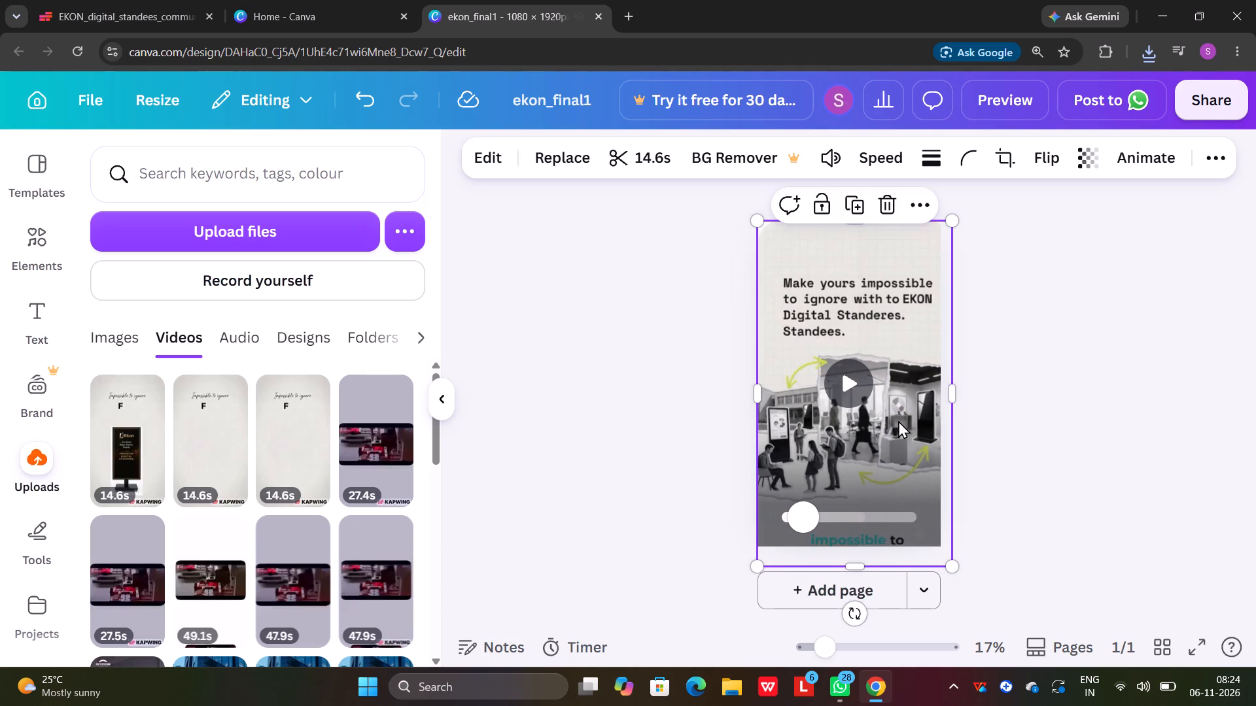
{"action": "left_click_drag", "start_coordinate": [898, 420], "coordinate": [892, 419]}
{"action": "left_click", "coordinate": [1058, 392]}
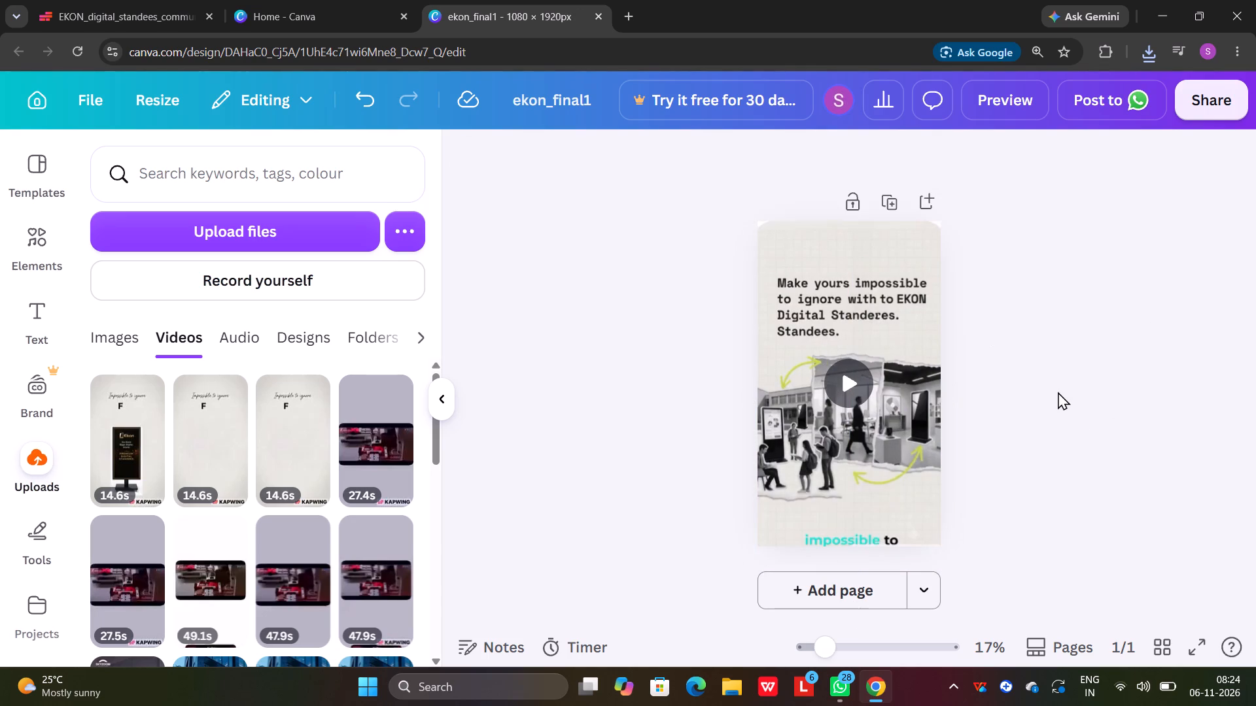
Send the video behind the round EKON logo on the page.
{"action": "left_click", "coordinate": [845, 354]}
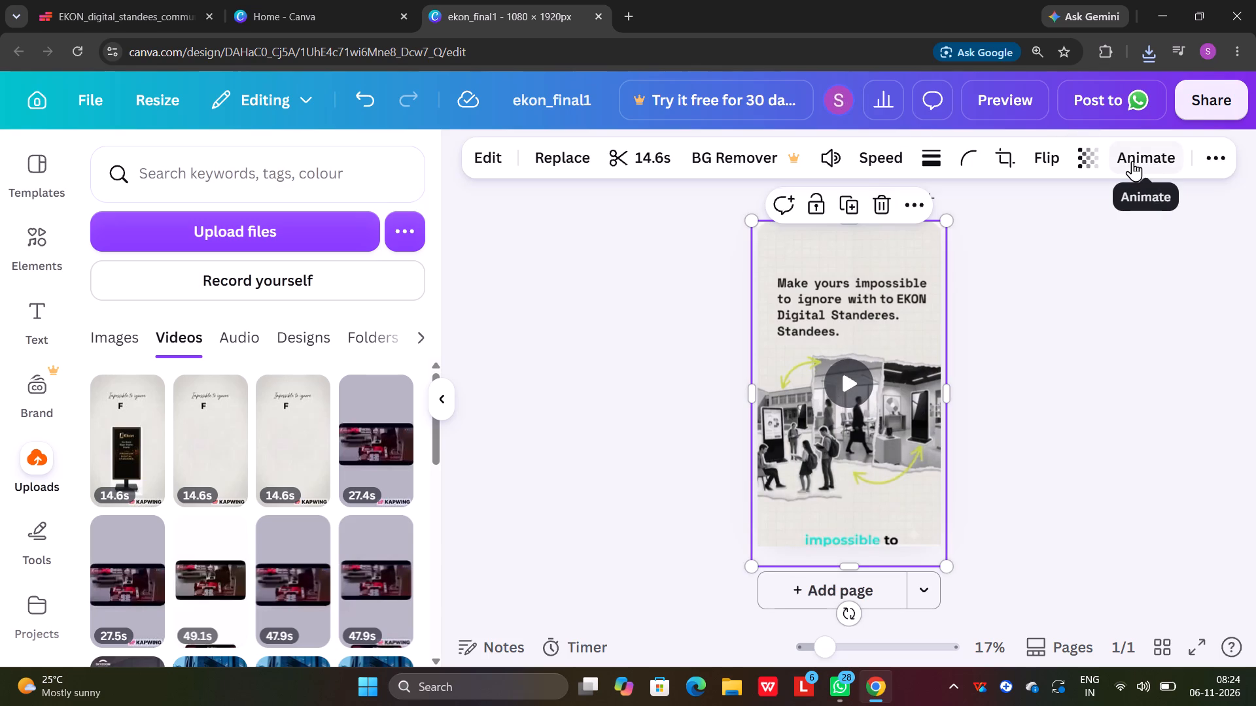
{"action": "left_click", "coordinate": [440, 390]}
{"action": "left_click", "coordinate": [1005, 158]}
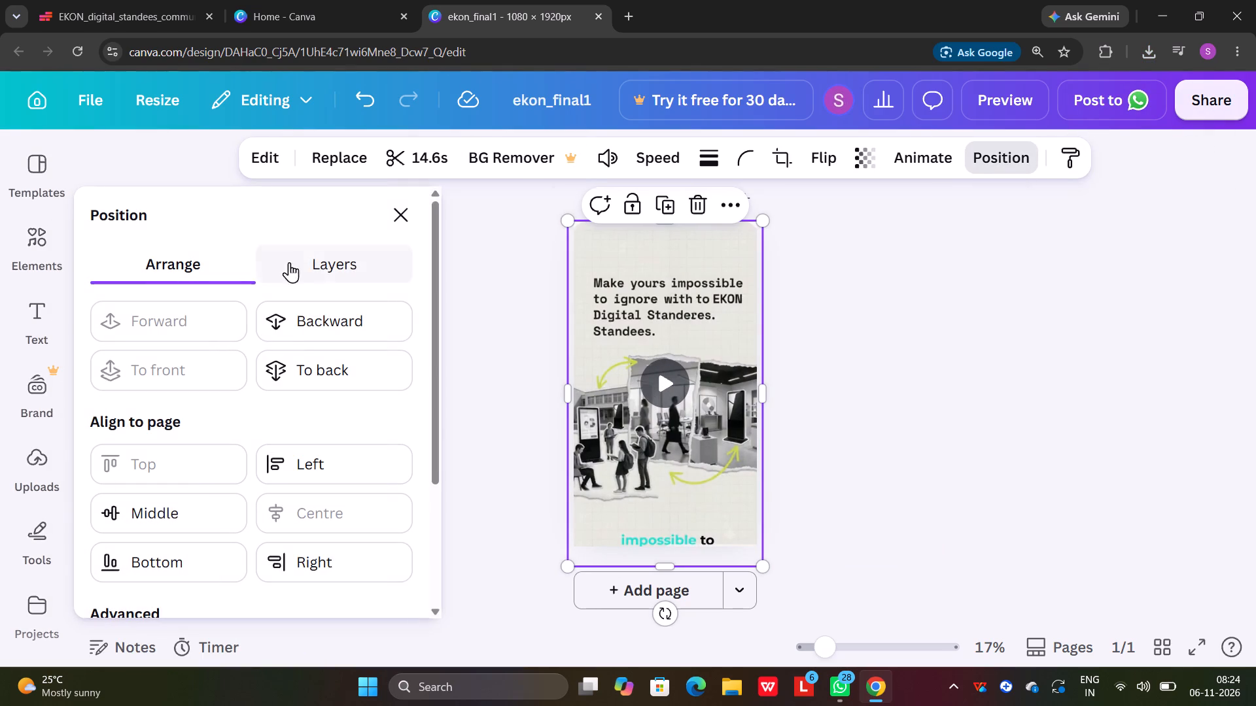
Send the video backward one layer at a time, checking playback in between, until it sits behind all parts of the round EKON logo.
{"action": "left_click", "coordinate": [314, 326]}
{"action": "left_click", "coordinate": [892, 420]}
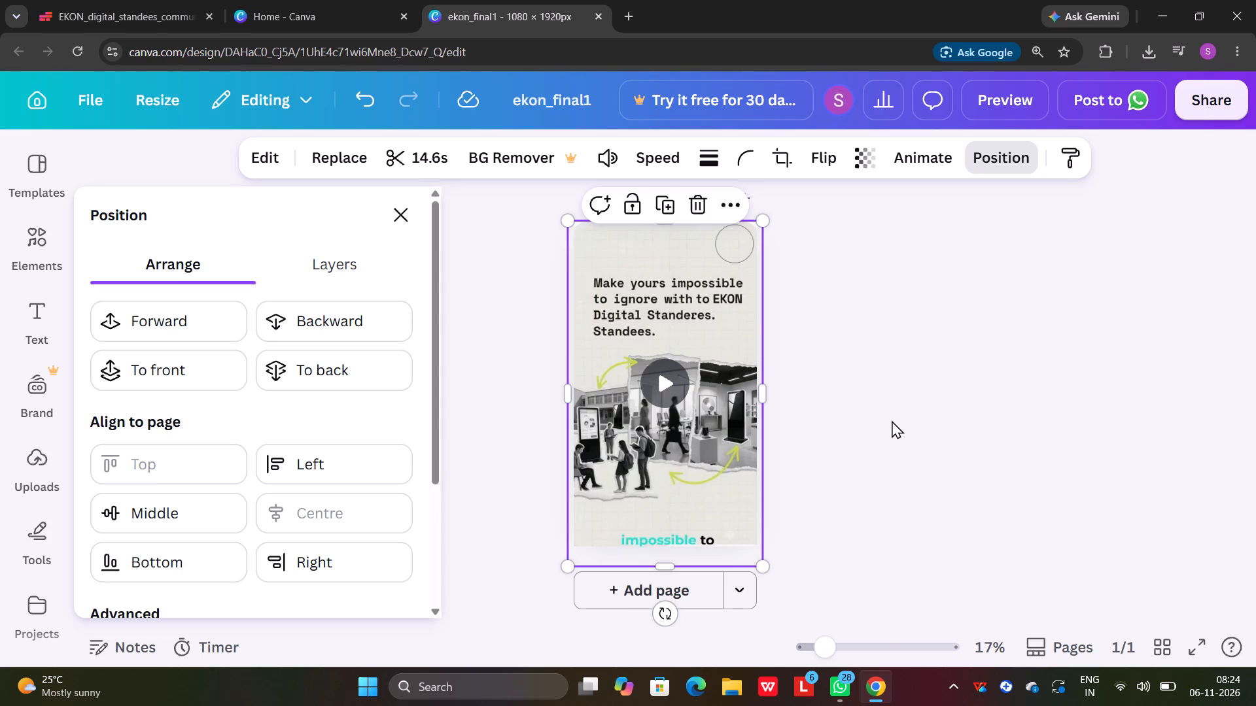
{"action": "left_click", "coordinate": [657, 388]}
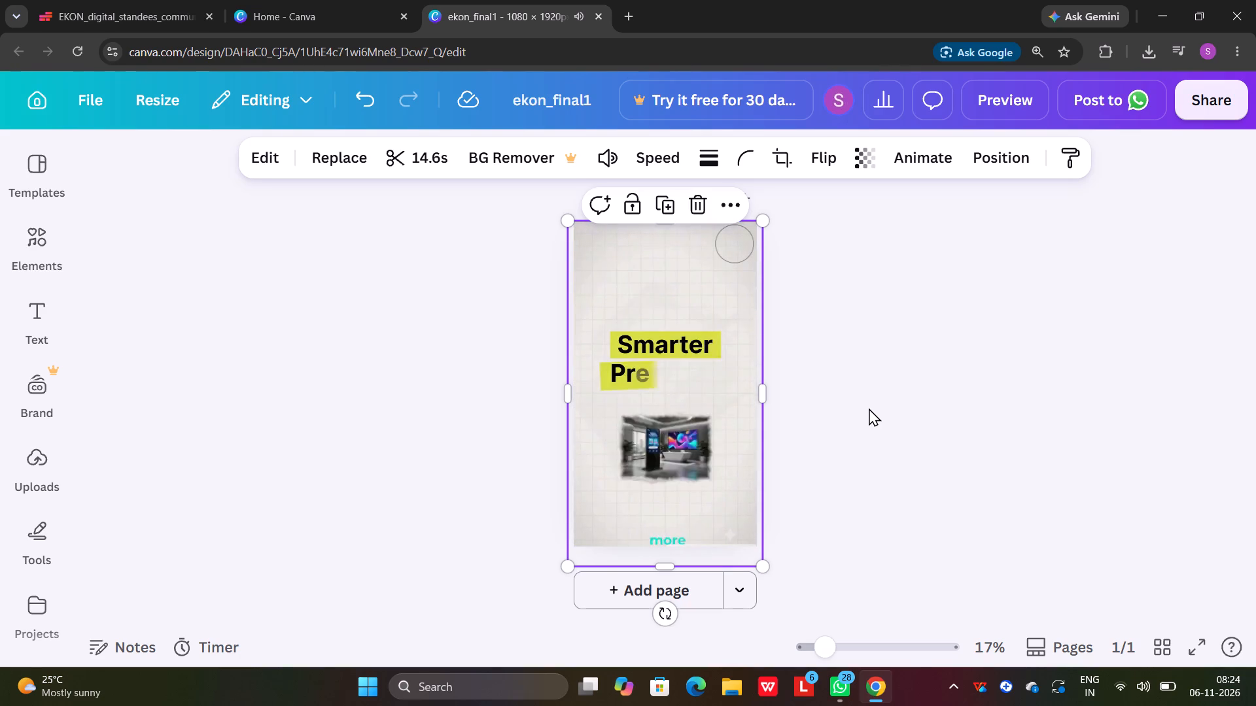
{"action": "left_click", "coordinate": [667, 376]}
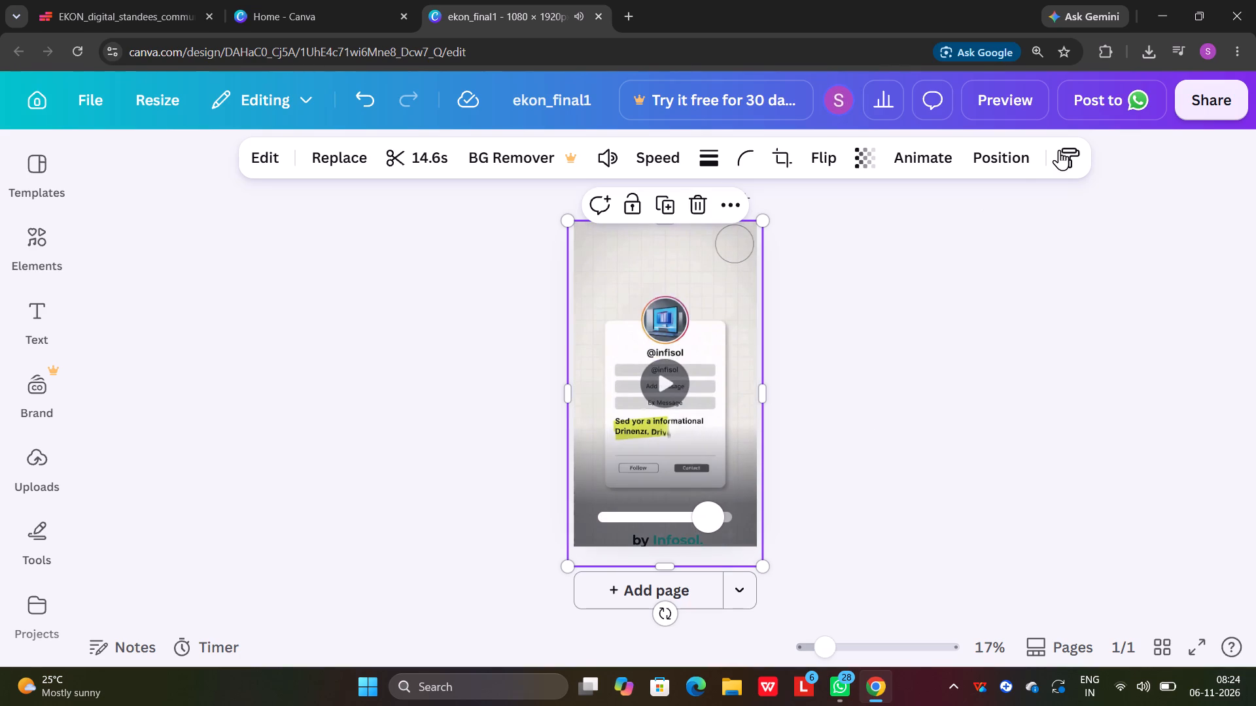
{"action": "left_click", "coordinate": [990, 160]}
{"action": "left_click", "coordinate": [321, 327]}
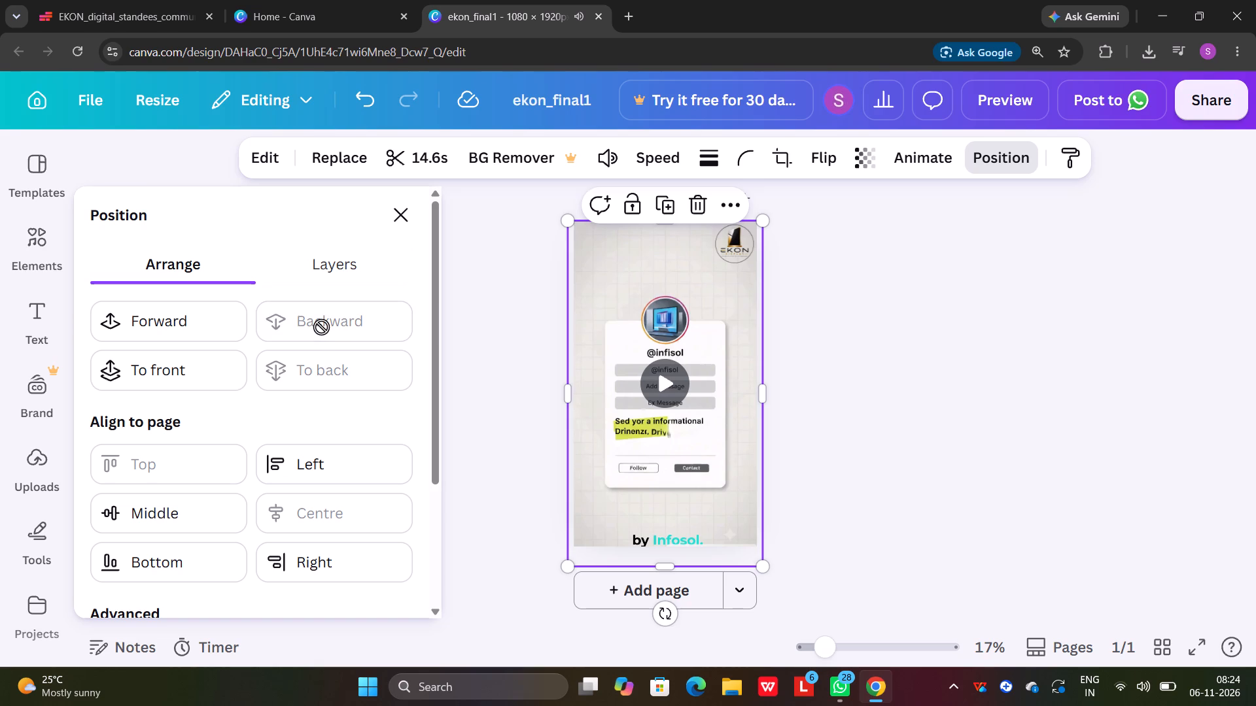
Slow the video down to a speed of 0.75.
{"action": "left_click", "coordinate": [642, 164]}
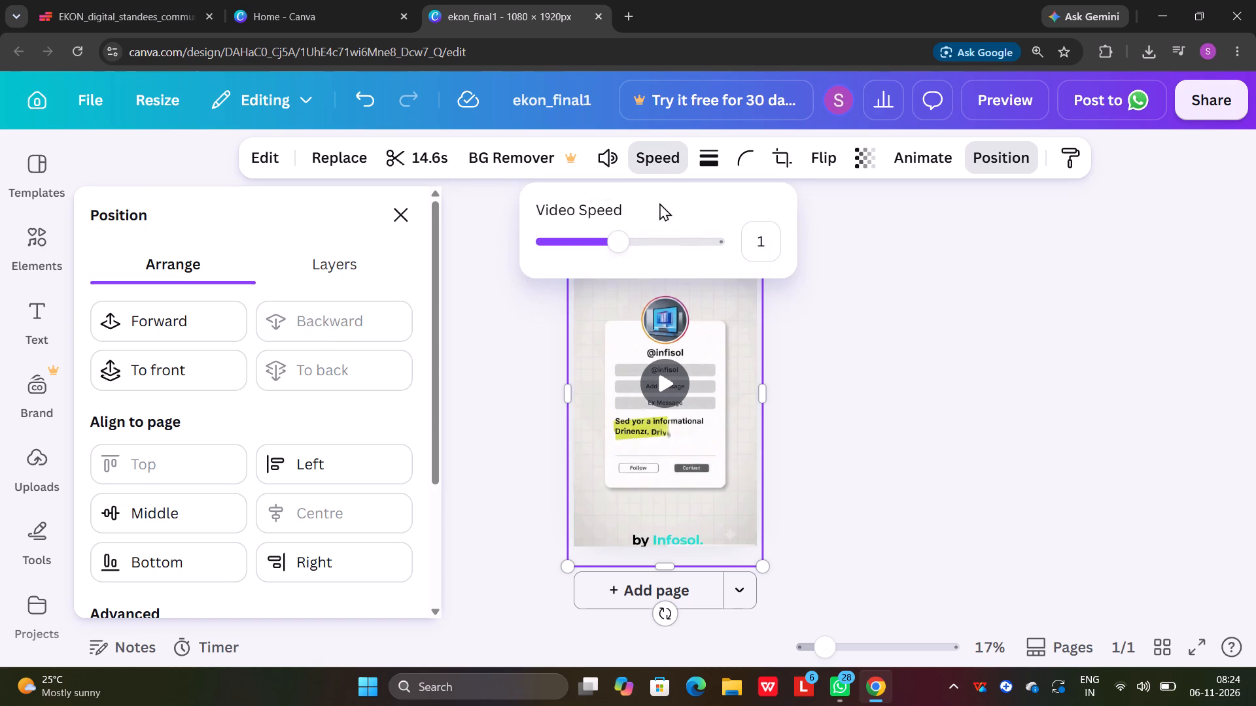
{"action": "left_click_drag", "start_coordinate": [625, 246], "coordinate": [601, 245]}
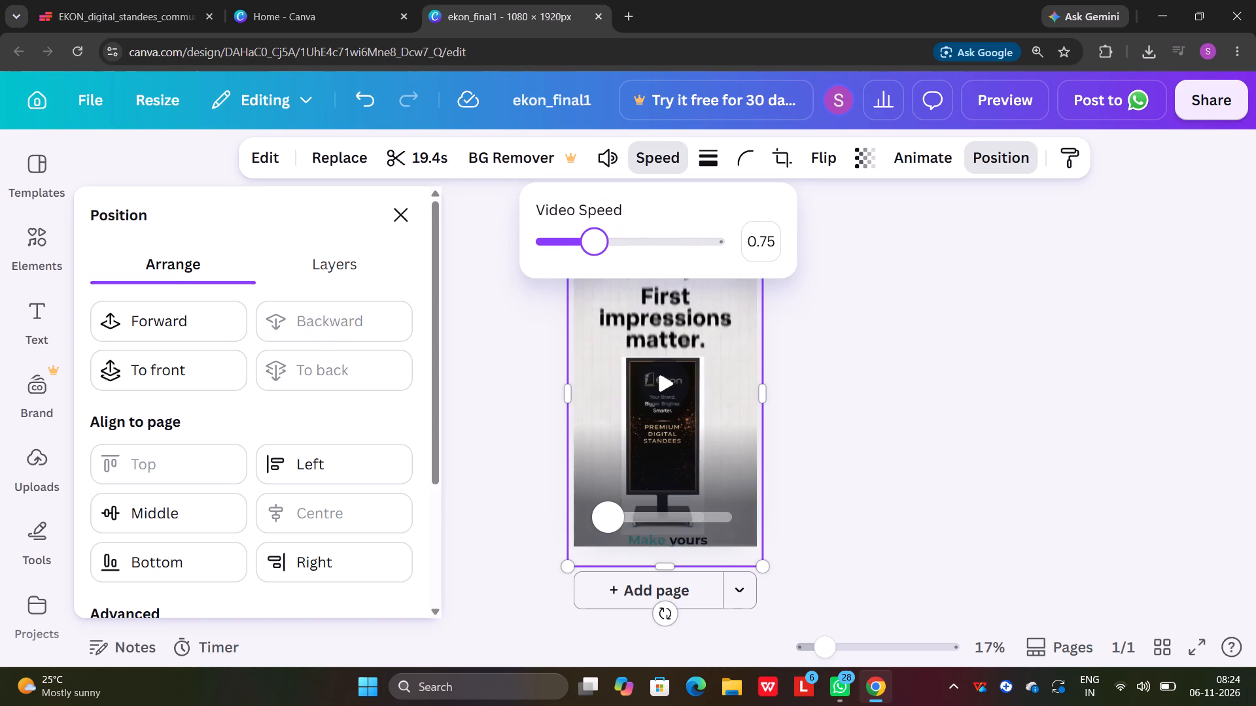
{"action": "left_click_drag", "start_coordinate": [601, 245], "coordinate": [601, 245]}
{"action": "left_click", "coordinate": [404, 212]}
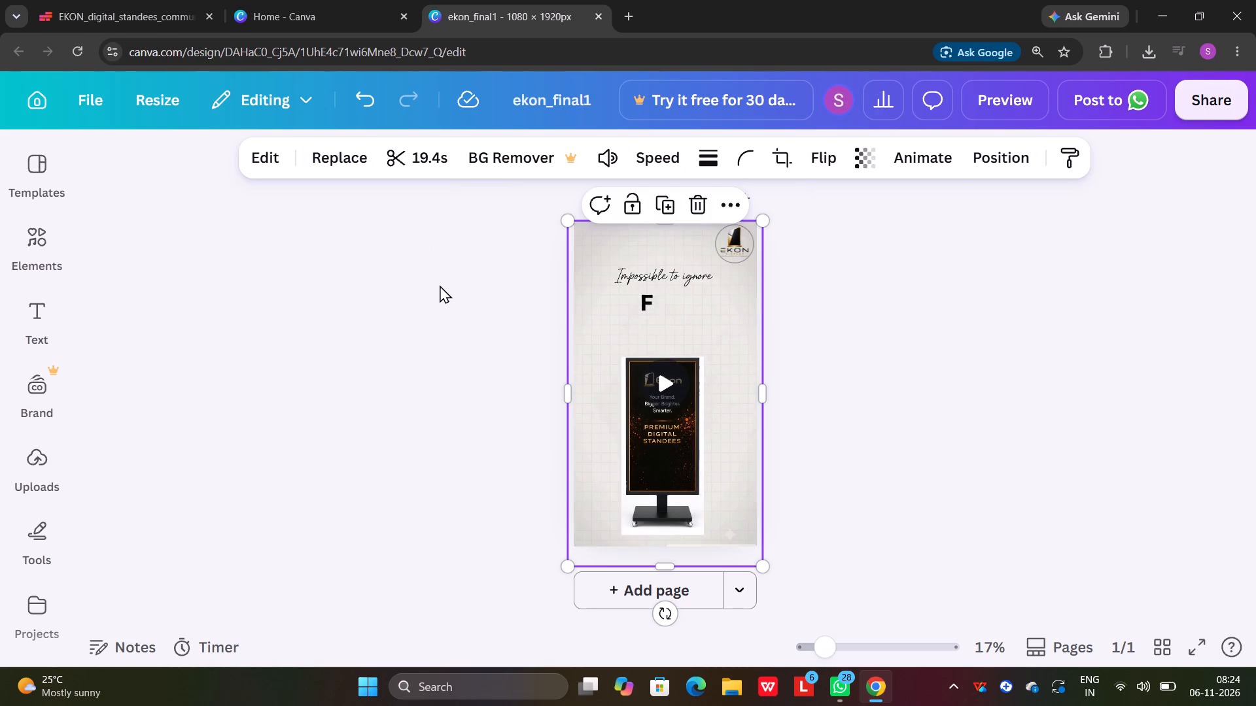
Play through the slowed video on the page to check its timing and the EKON logo overlay.
{"action": "left_click", "coordinate": [440, 285]}
{"action": "left_click", "coordinate": [665, 382]}
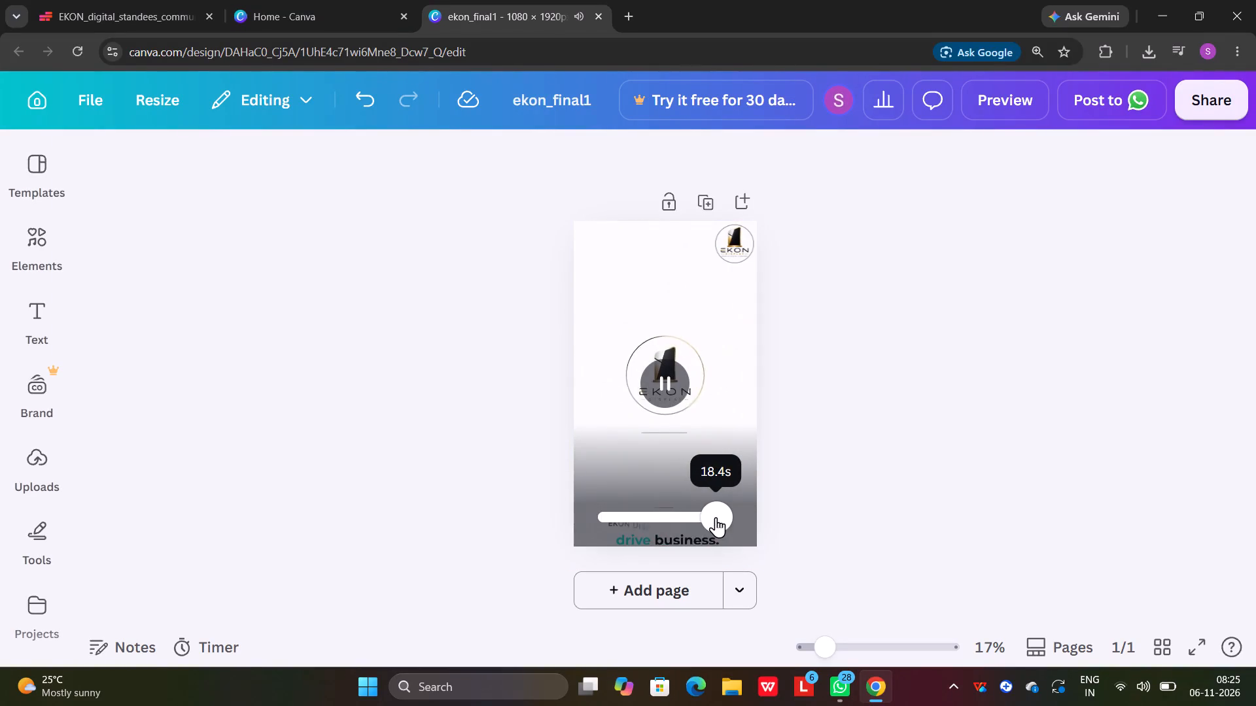
{"action": "left_click", "coordinate": [665, 384]}
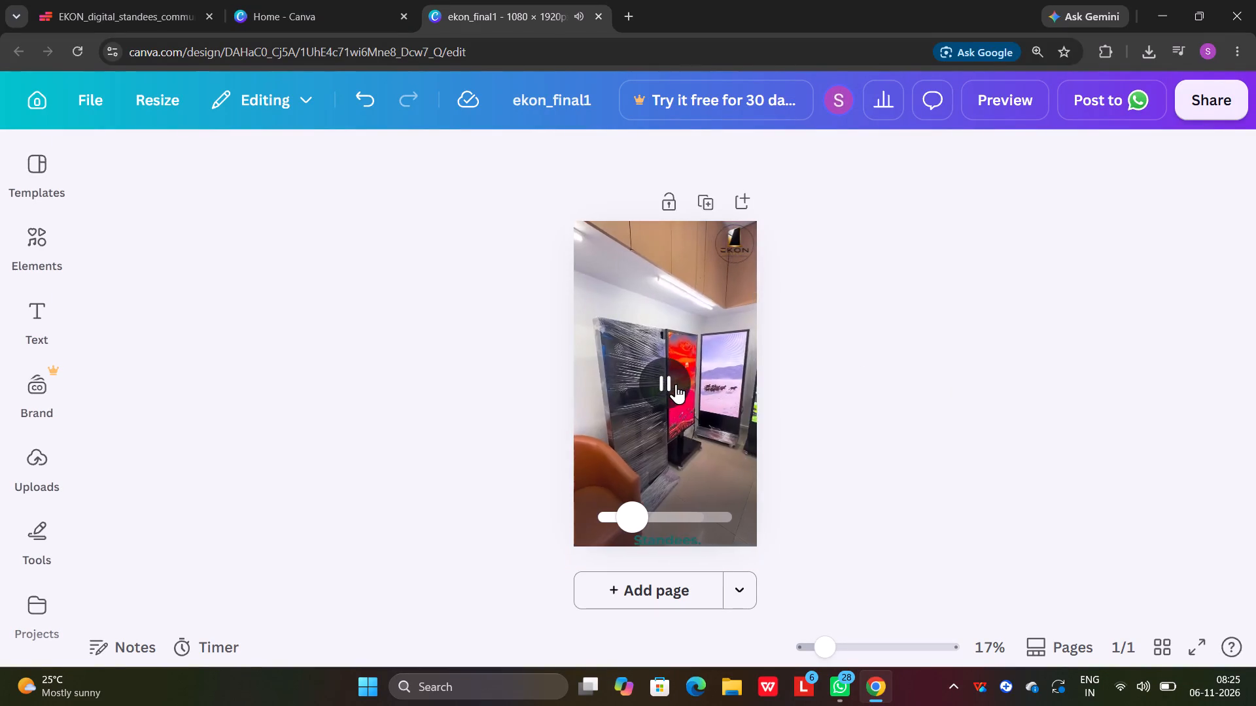
{"action": "left_click", "coordinate": [671, 381]}
Start downloading the design as an MP4 video in 1080p quality.
{"action": "left_click", "coordinate": [1204, 109]}
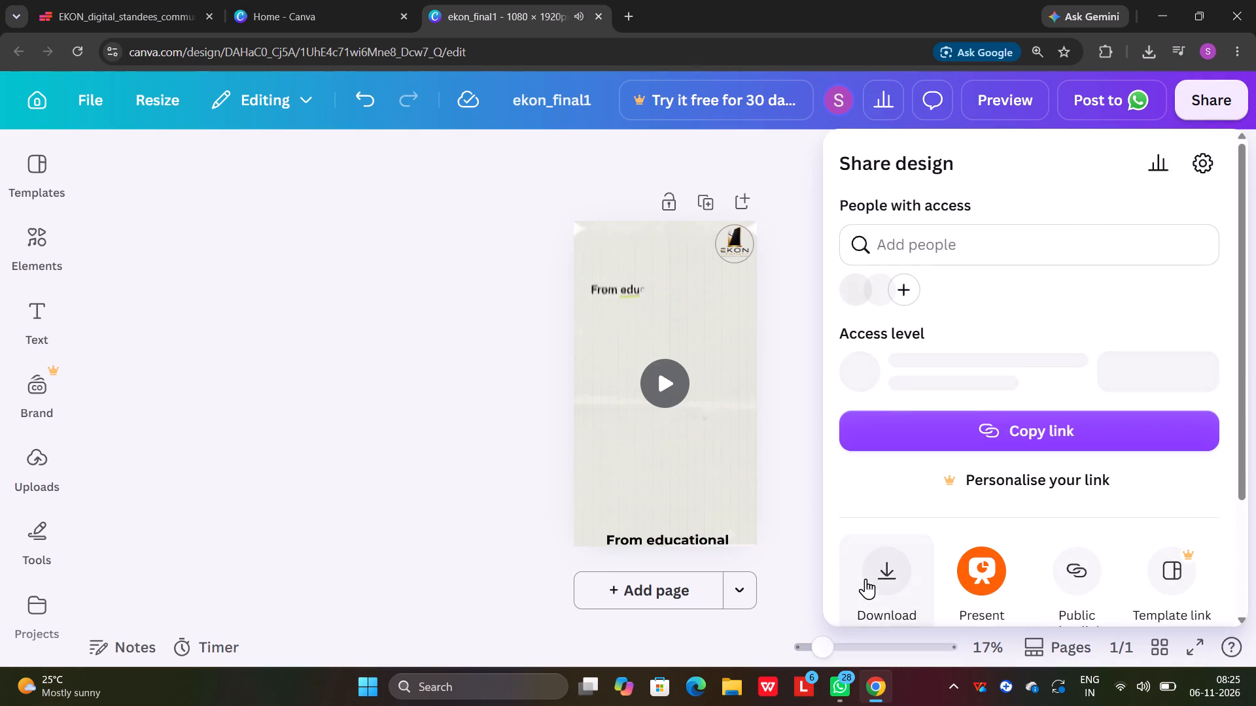
{"action": "left_click", "coordinate": [879, 574]}
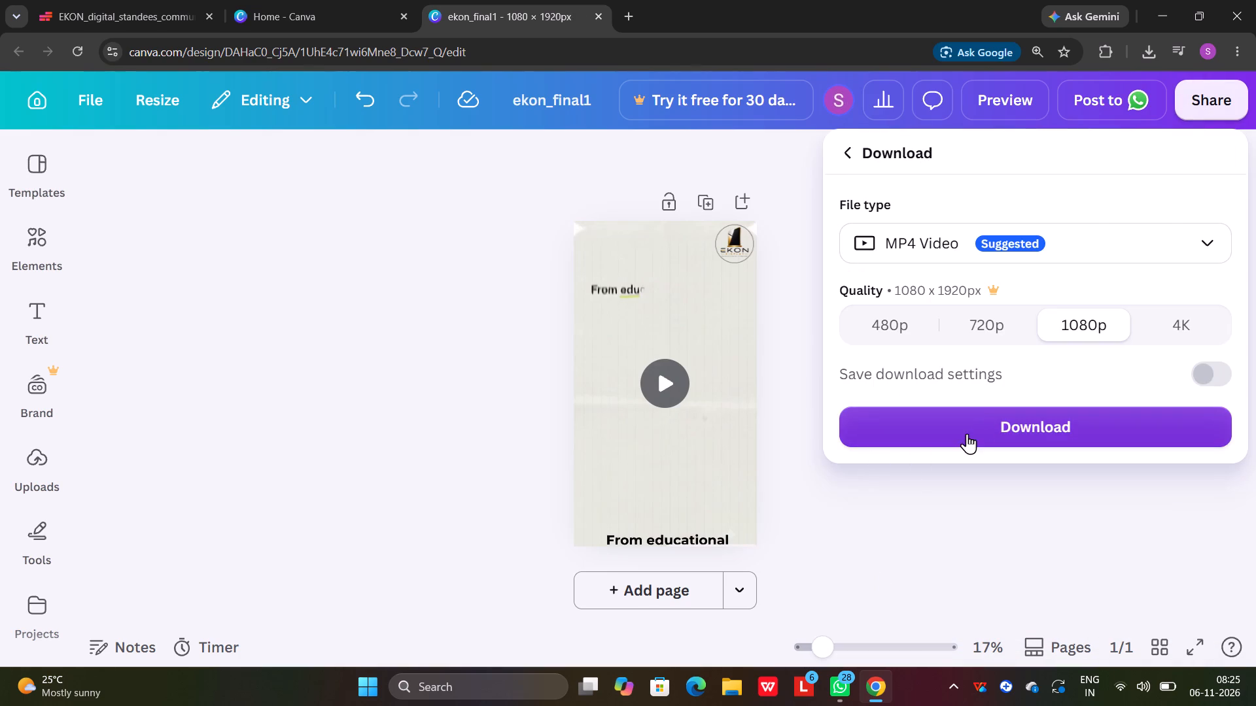
Download the design as a 1080p MP4 video, choosing the free watermarked draft.
{"action": "left_click", "coordinate": [967, 433]}
{"action": "left_click", "coordinate": [1199, 433]}
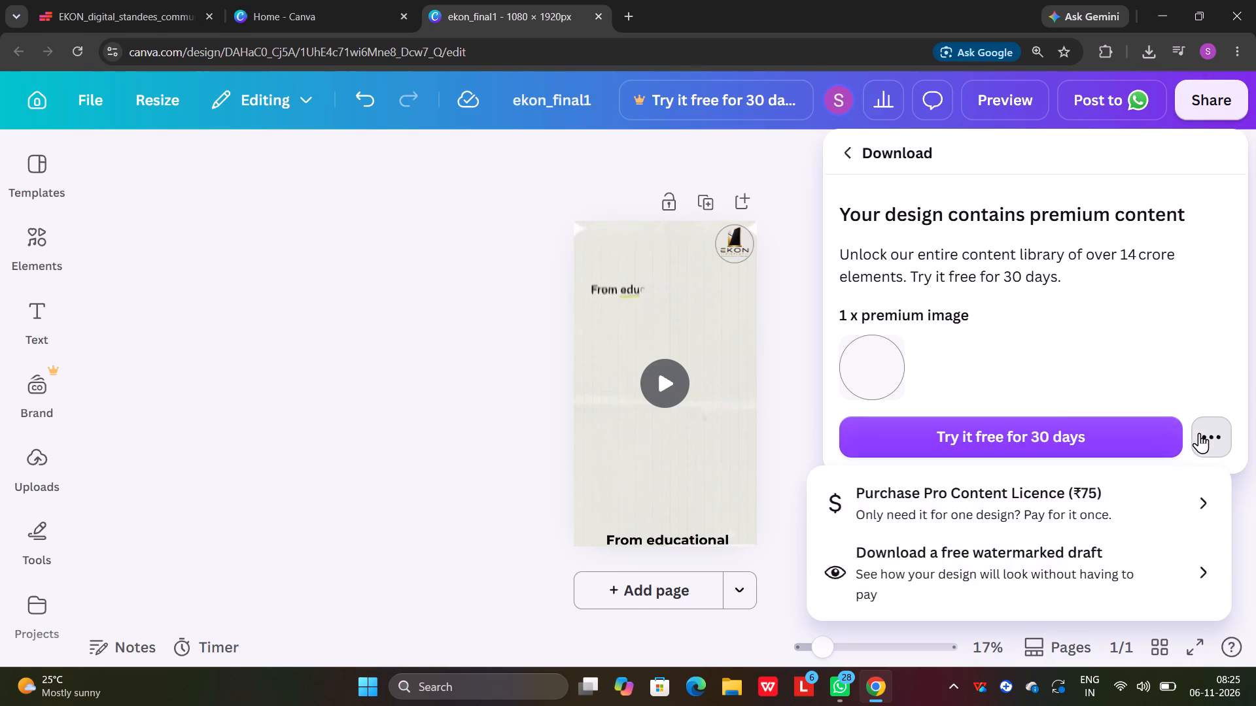
{"action": "left_click", "coordinate": [978, 570]}
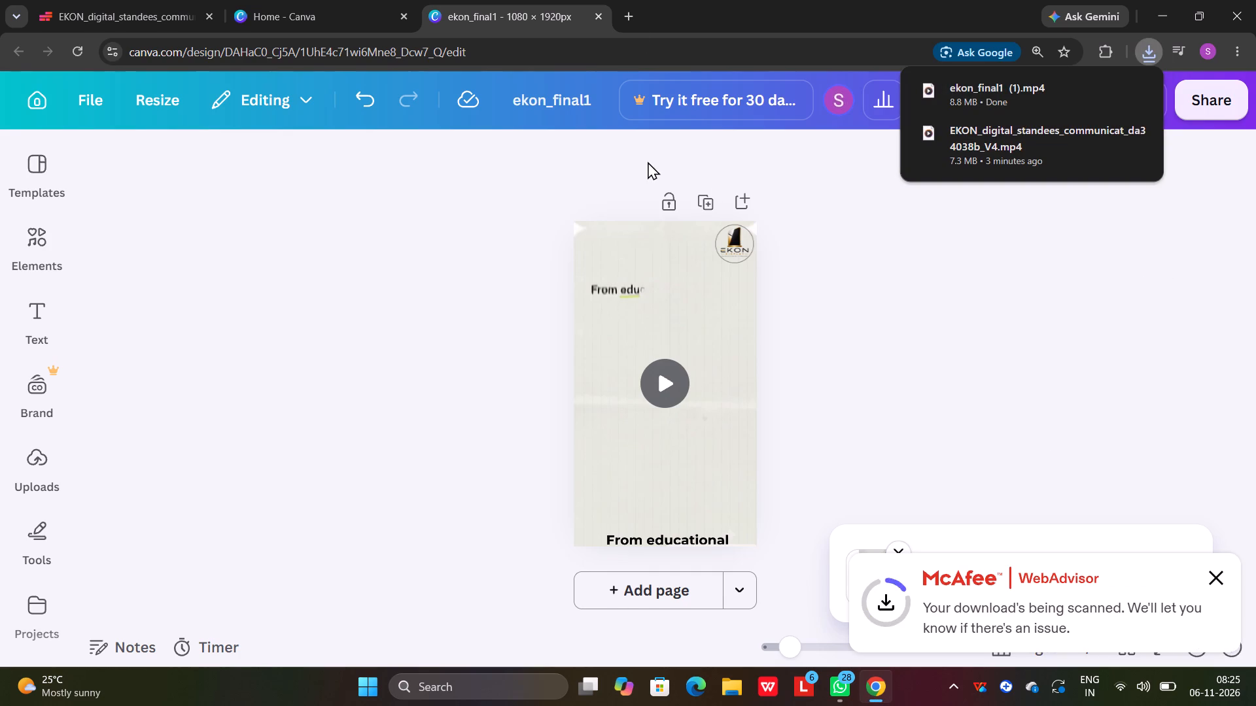
{"action": "scroll", "coordinate": [526, 373], "scroll_direction": "down", "scroll_amount": 1}
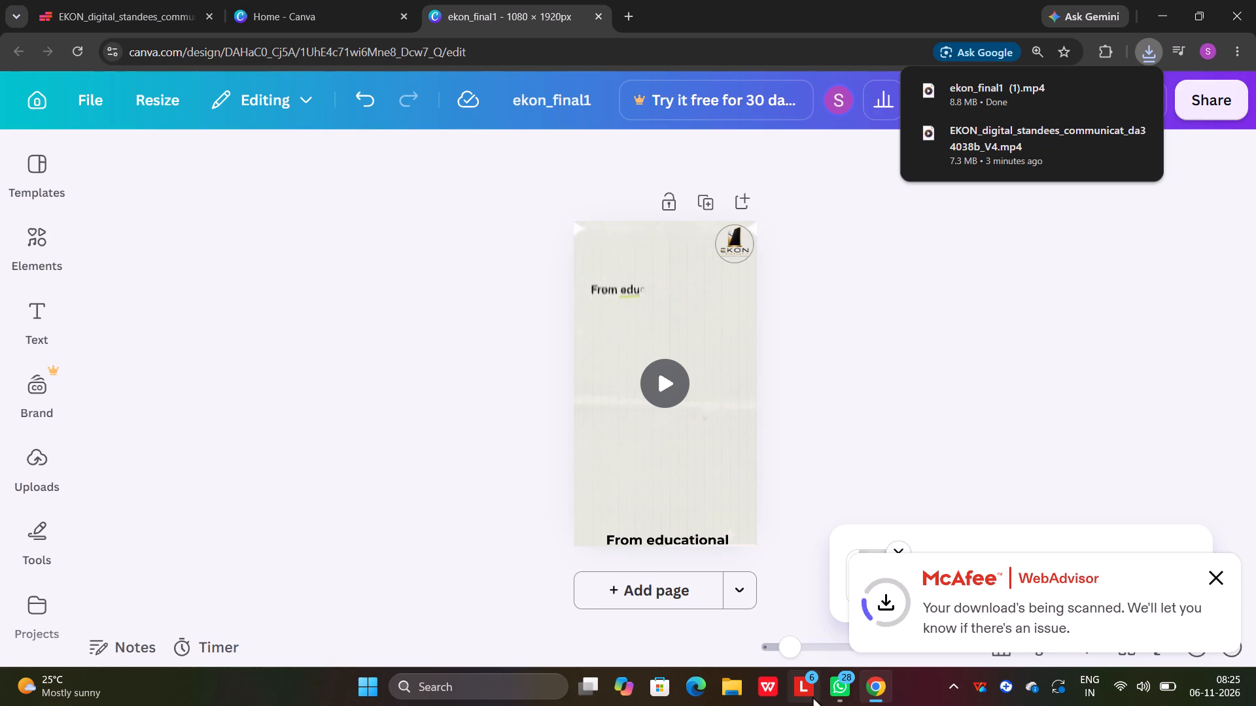
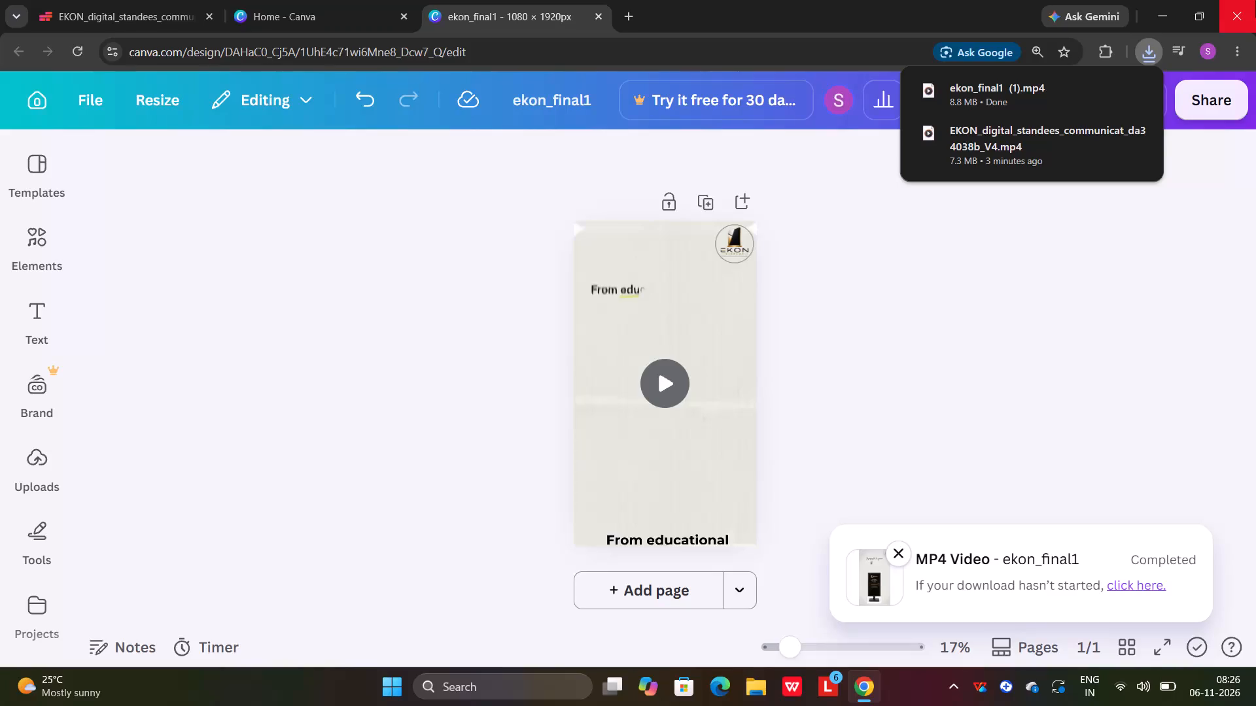
Dismiss the completed MP4 download notice and close the Chrome window with the ekon_final1 design.
{"action": "key", "text": "space"}
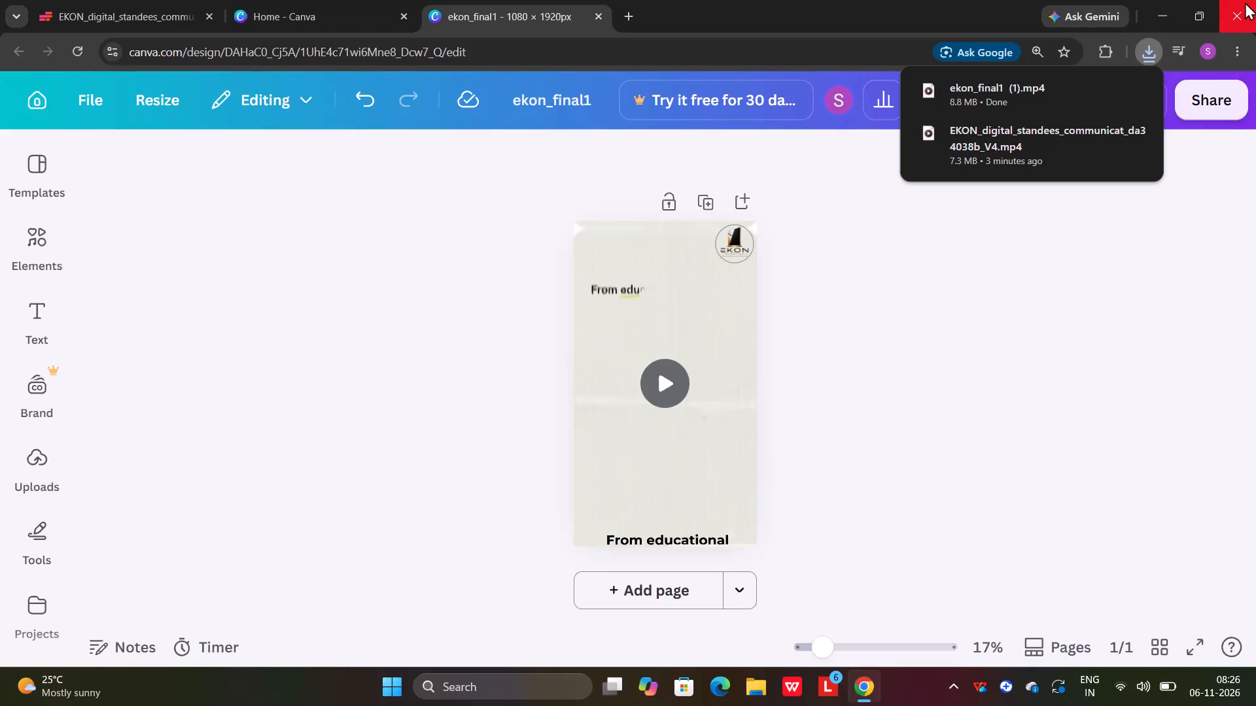
{"action": "left_click", "coordinate": [1240, 5]}
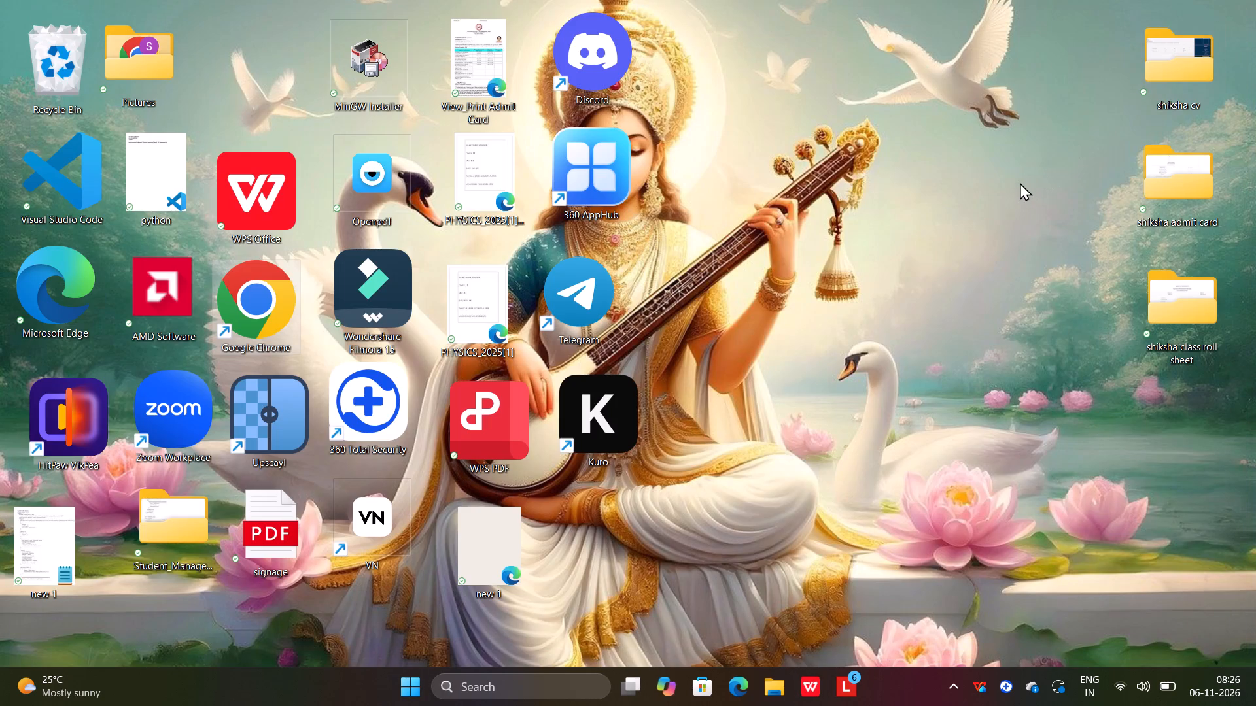
Shut down the computer from the desktop.
{"action": "key", "text": "alt+F4"}
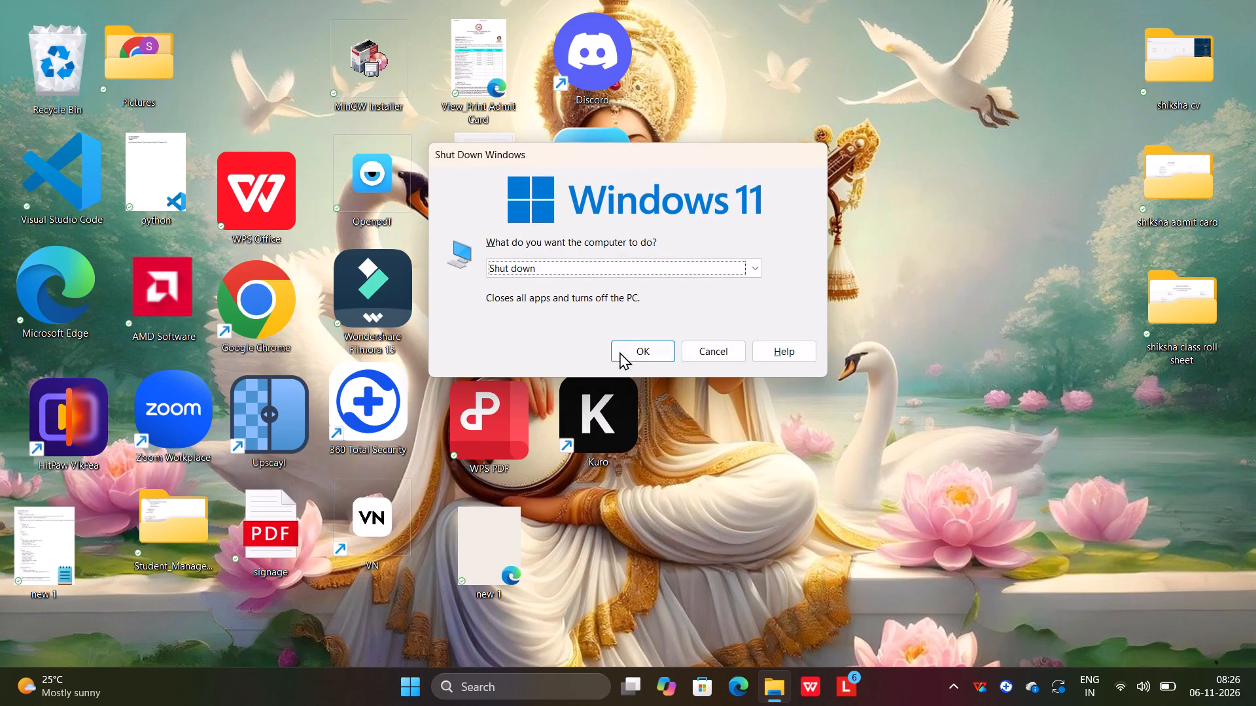
{"action": "left_click", "coordinate": [627, 353]}
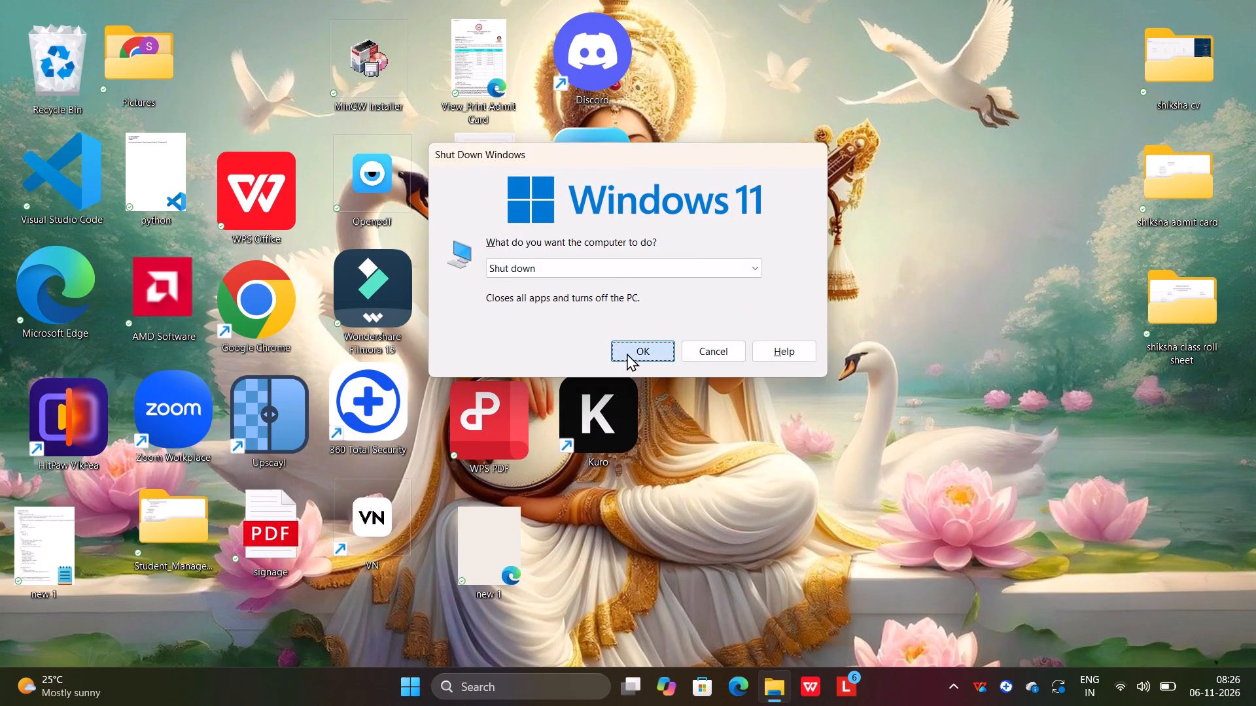